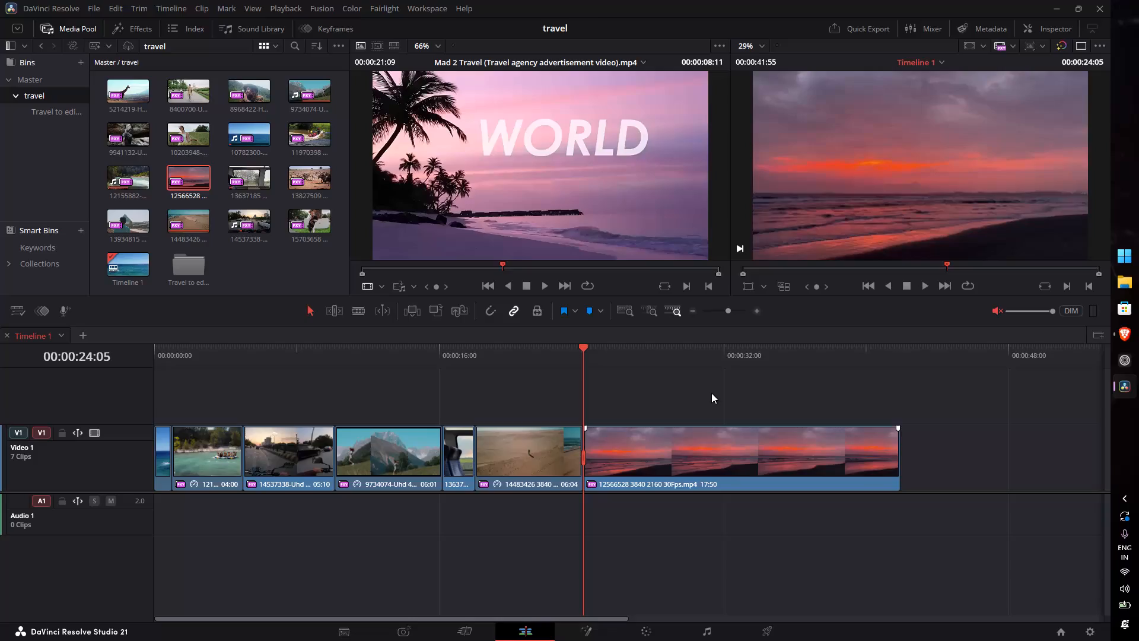
Set the speed of the sunset beach clip at the end of the timeline to 200%.
type("q e")
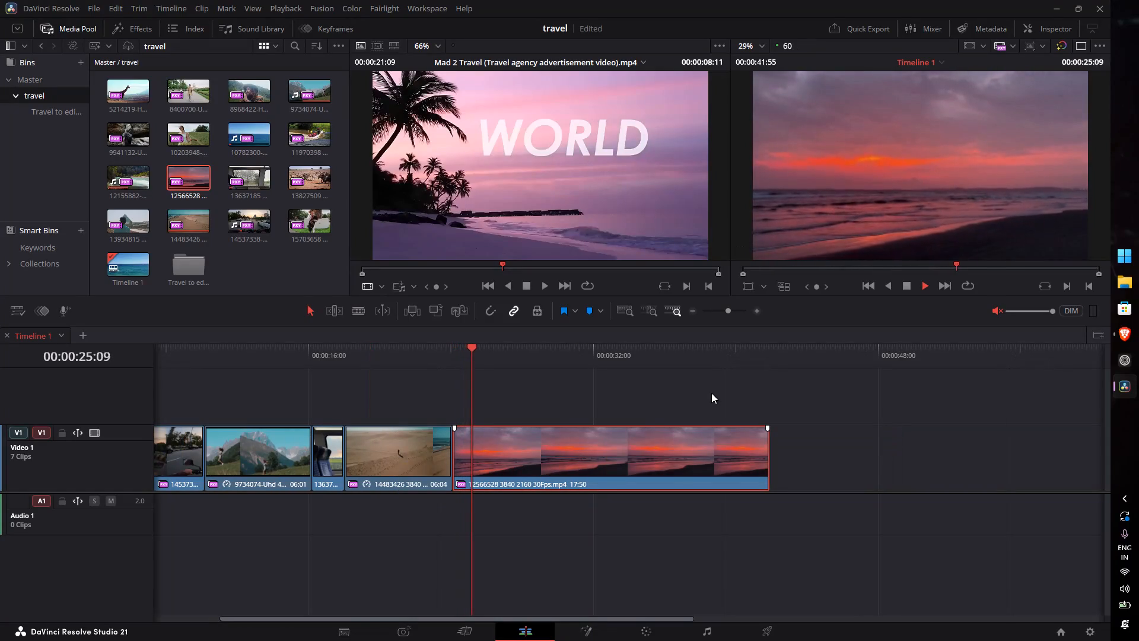
key("space")
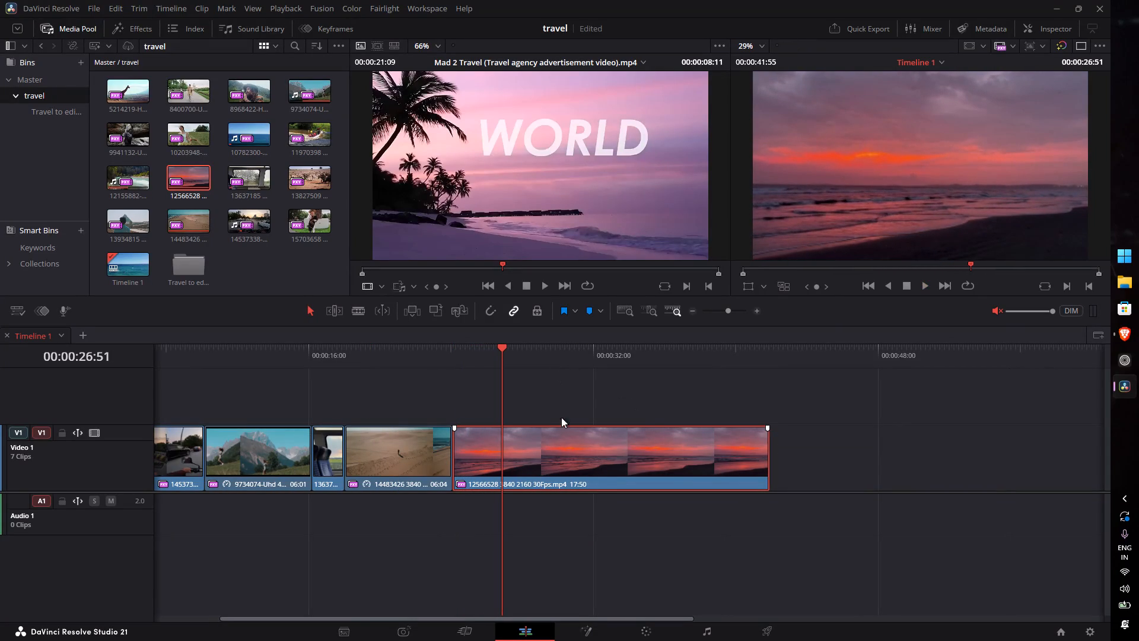
left_click(583, 455)
key("r")
double_click(588, 280)
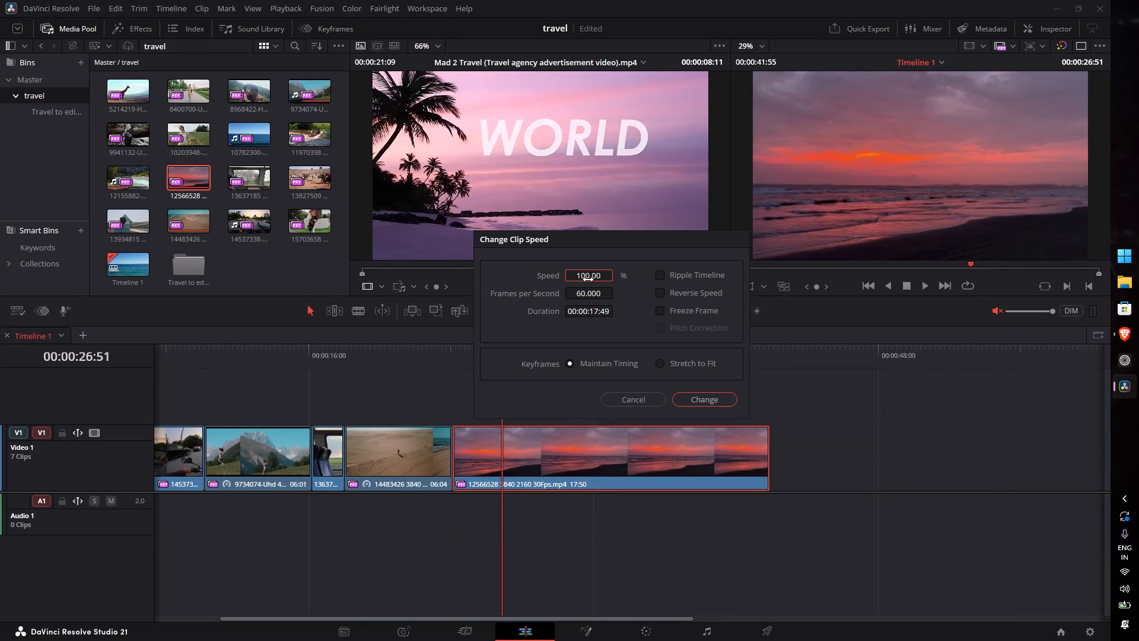
key("3")
key("BackSpace")
type("200")
key("Return")
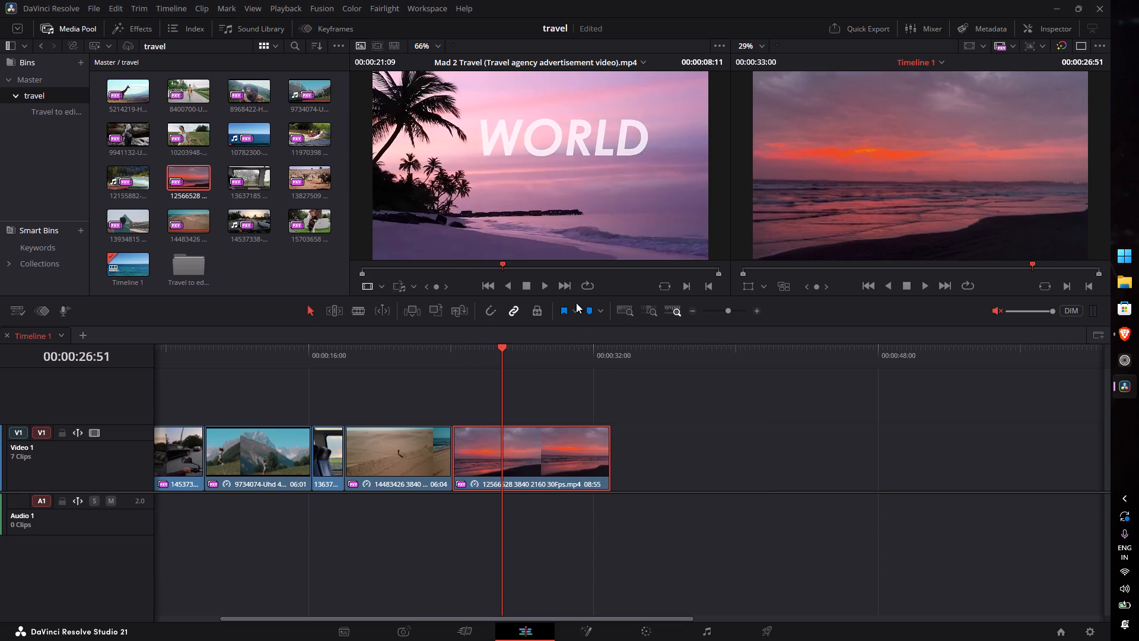
Play the sunset clip from its start and ripple-trim its beginning at 00:00:26:19.
left_click_drag(481, 354, 454, 356)
key("space")
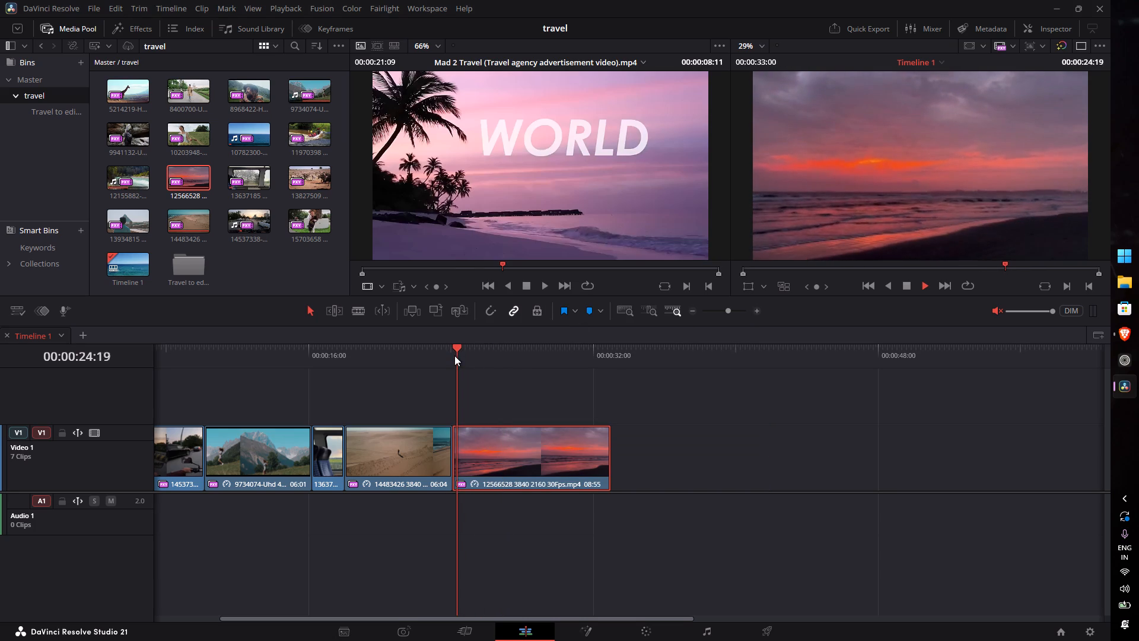
key("space")
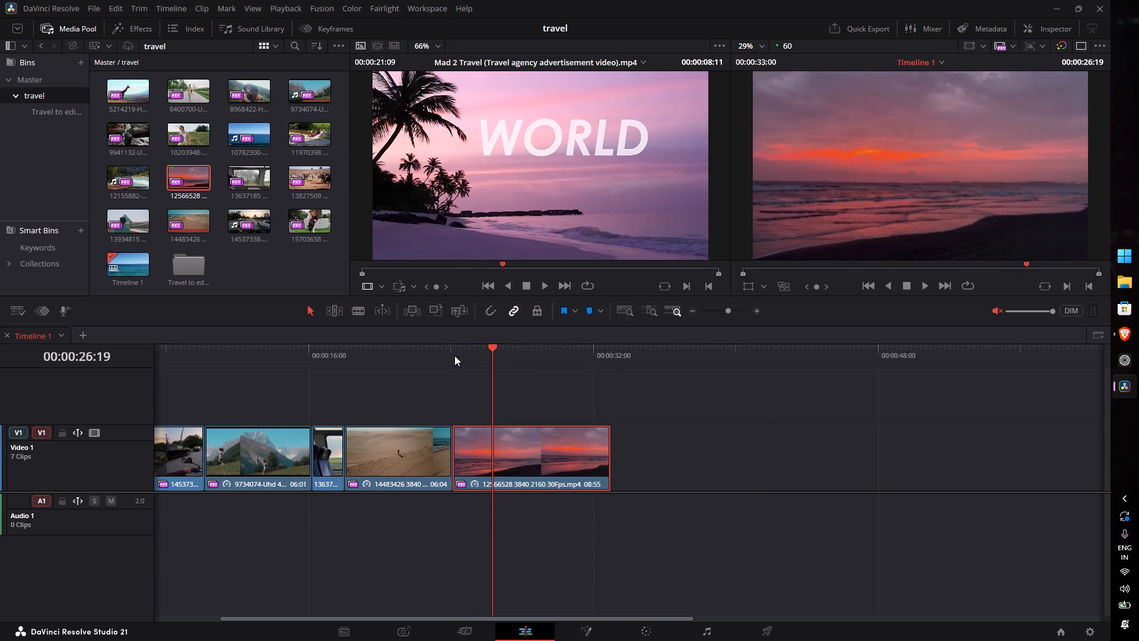
type("1")
Play back the cut from the desert clip into the trimmed sunset clip to judge its pacing and end point.
key("space")
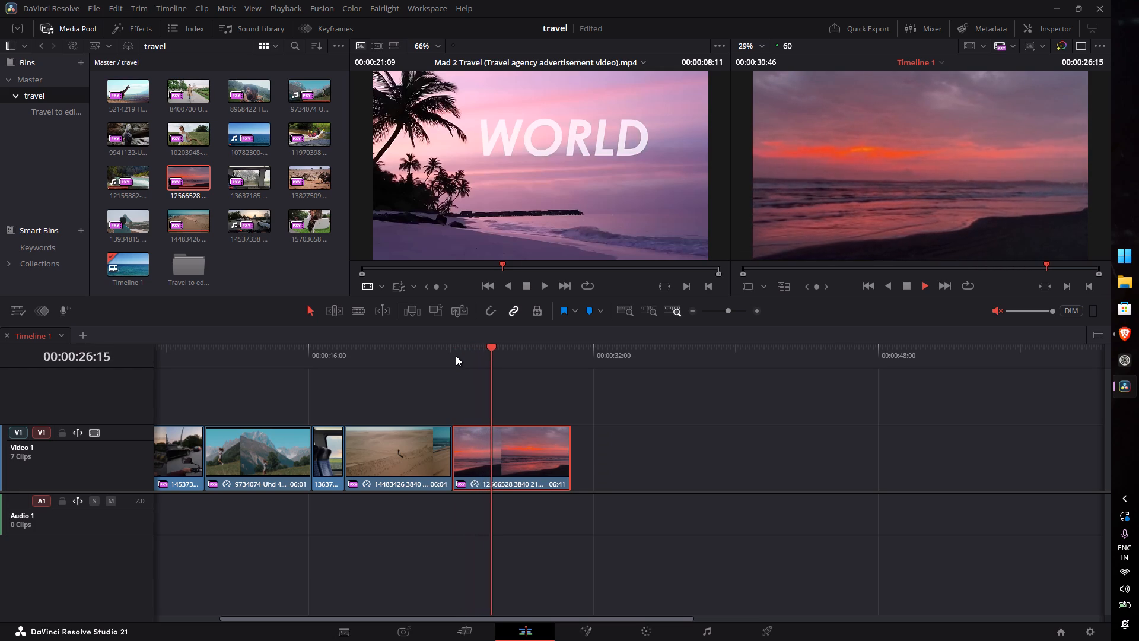
key("space")
key("space")
left_click_drag(475, 354, 434, 360)
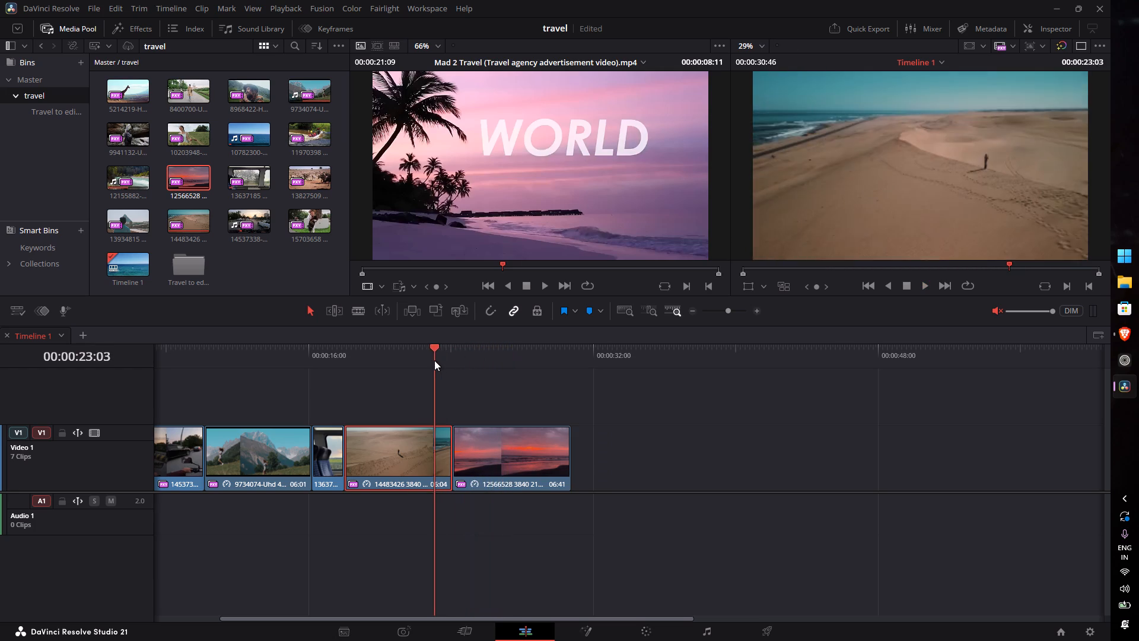
left_click_drag(434, 360, 451, 363)
key("space")
key("space")
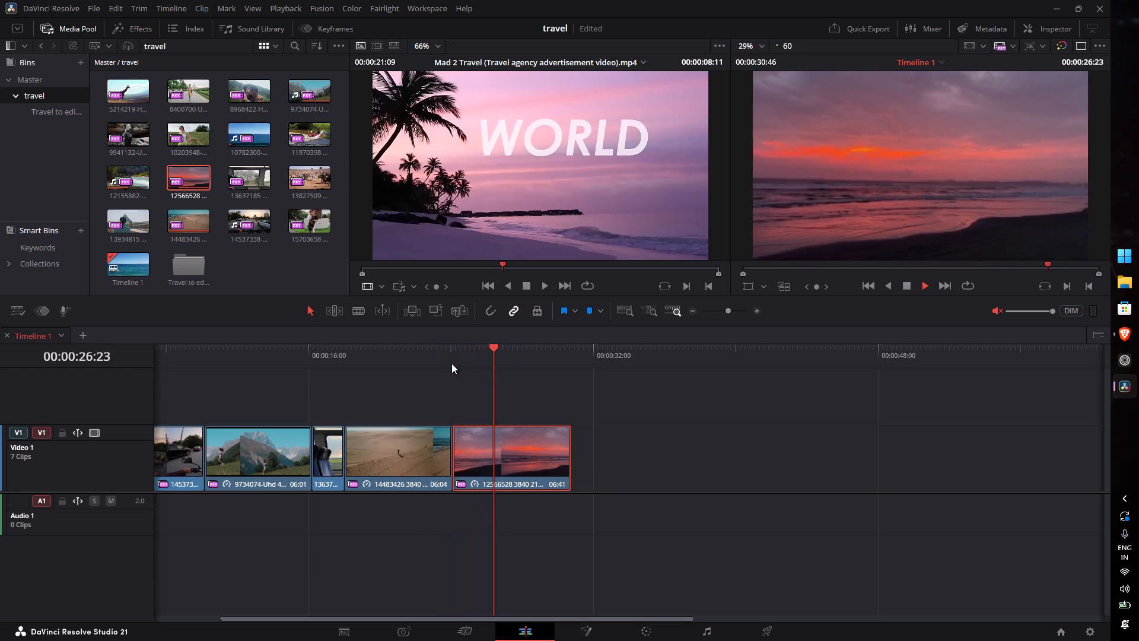
key("space")
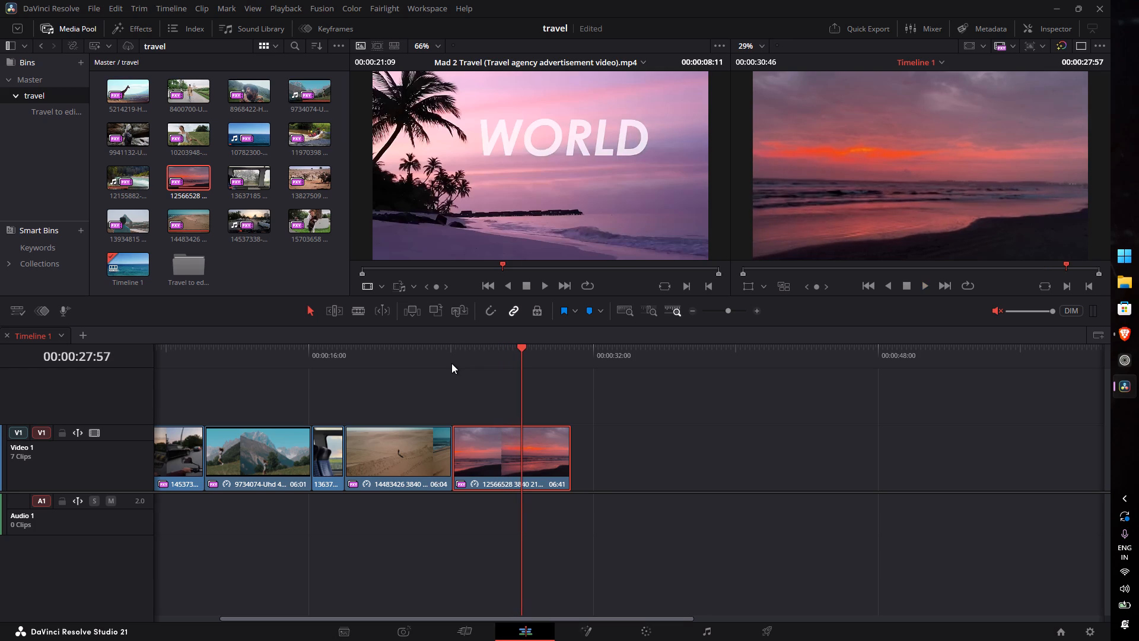
key("space")
key("space")
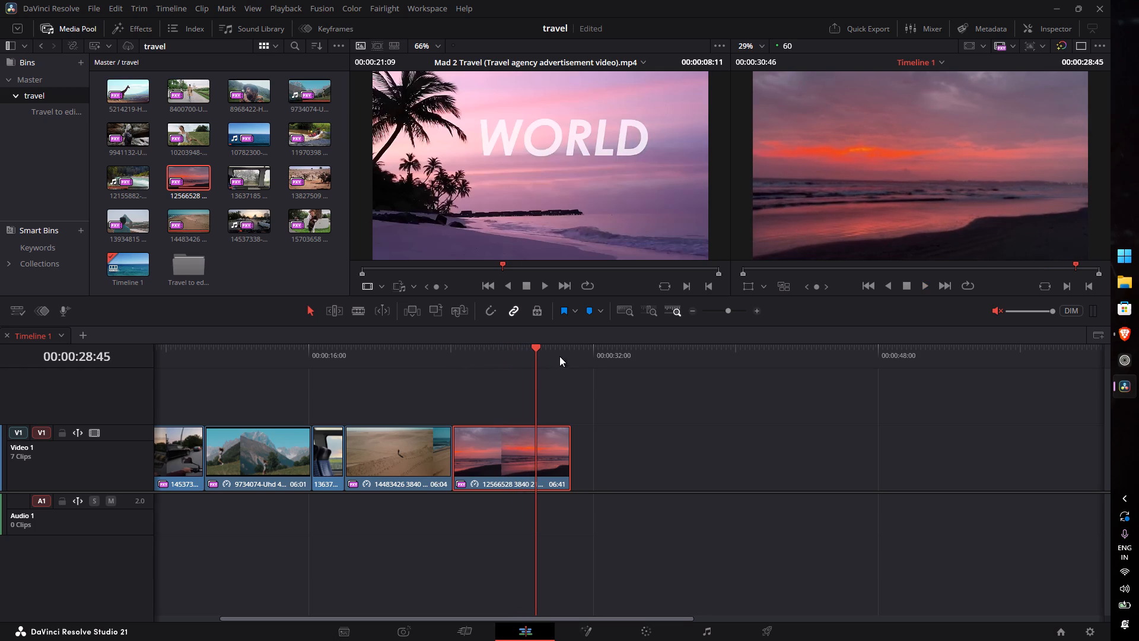
Trim the end of the sunset clip at 00:00:28:00.
left_click_drag(537, 347, 527, 351)
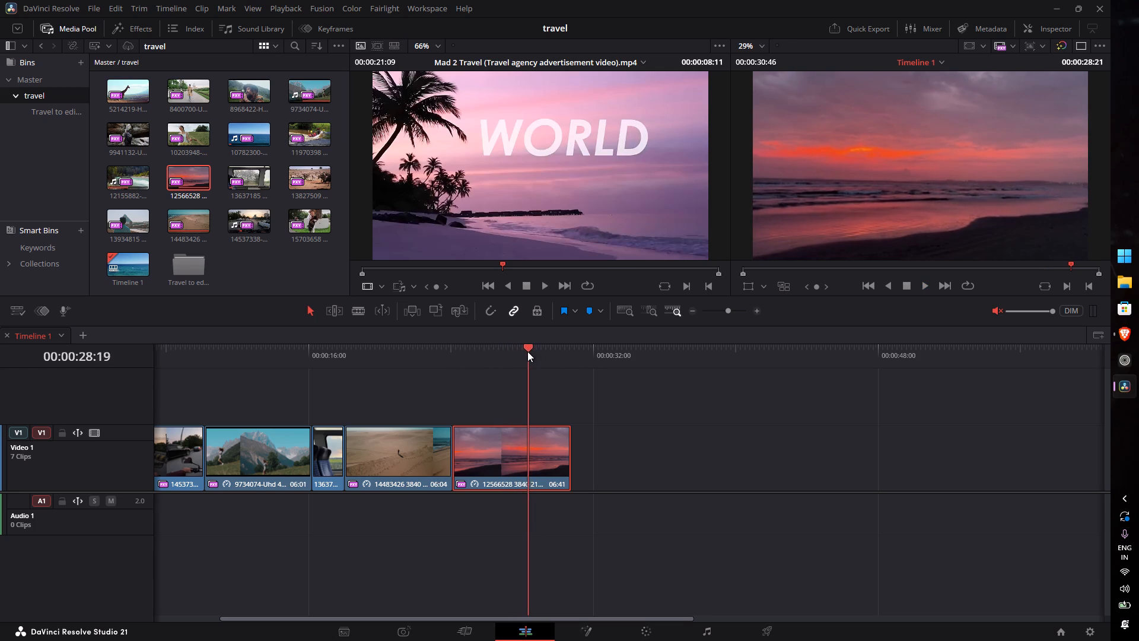
left_click_drag(527, 351, 523, 351)
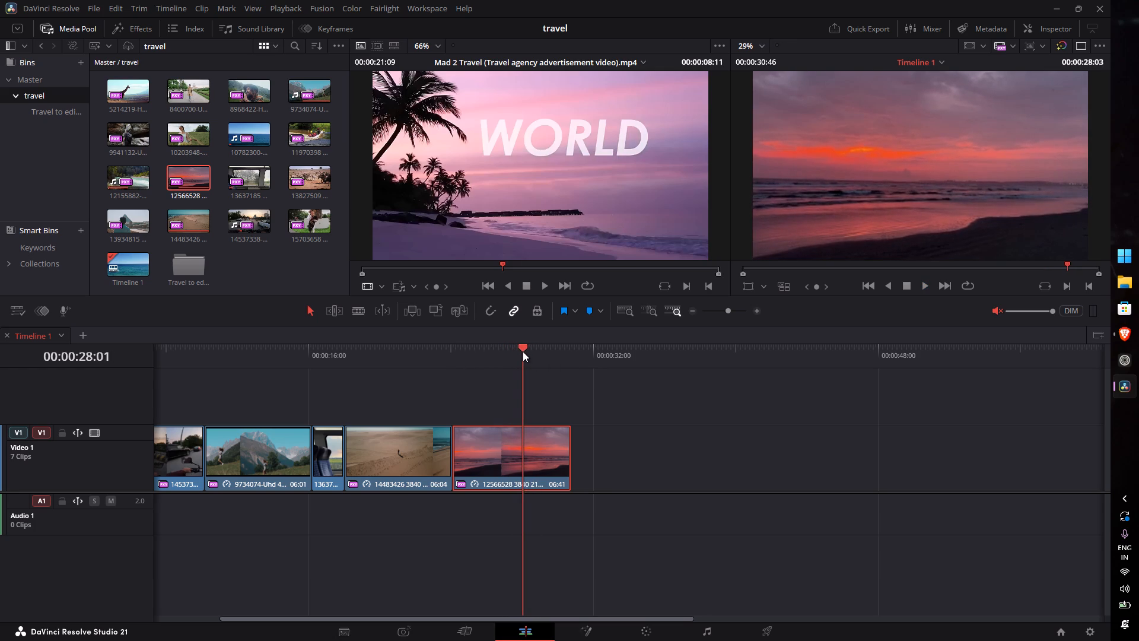
left_click_drag(523, 351, 523, 351)
key("e")
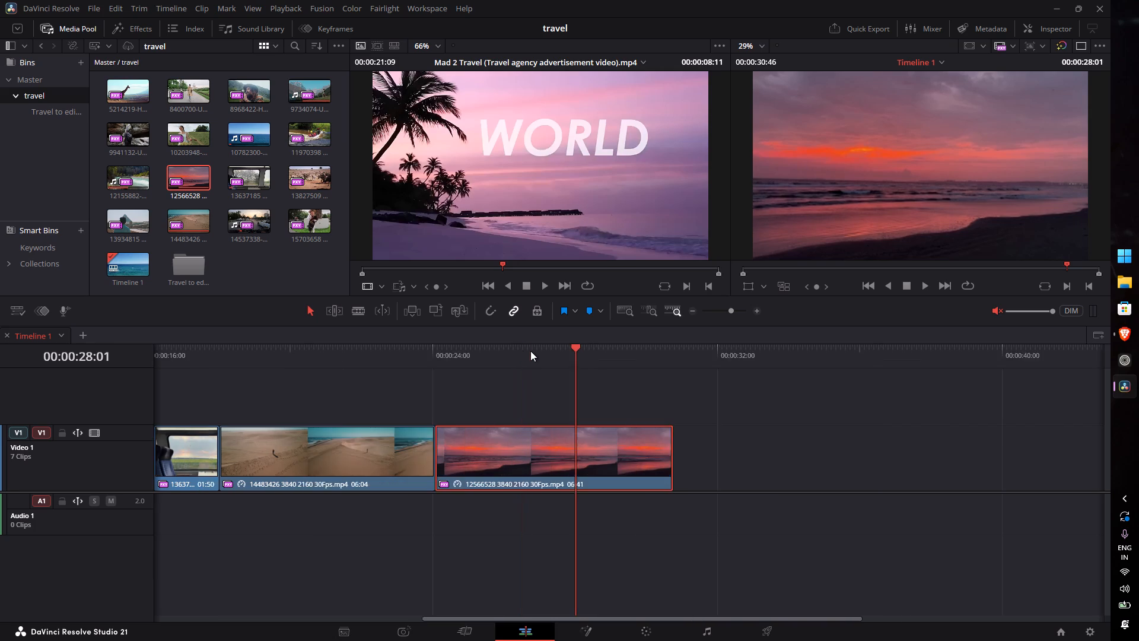
key("e")
key("e")
left_click(624, 348)
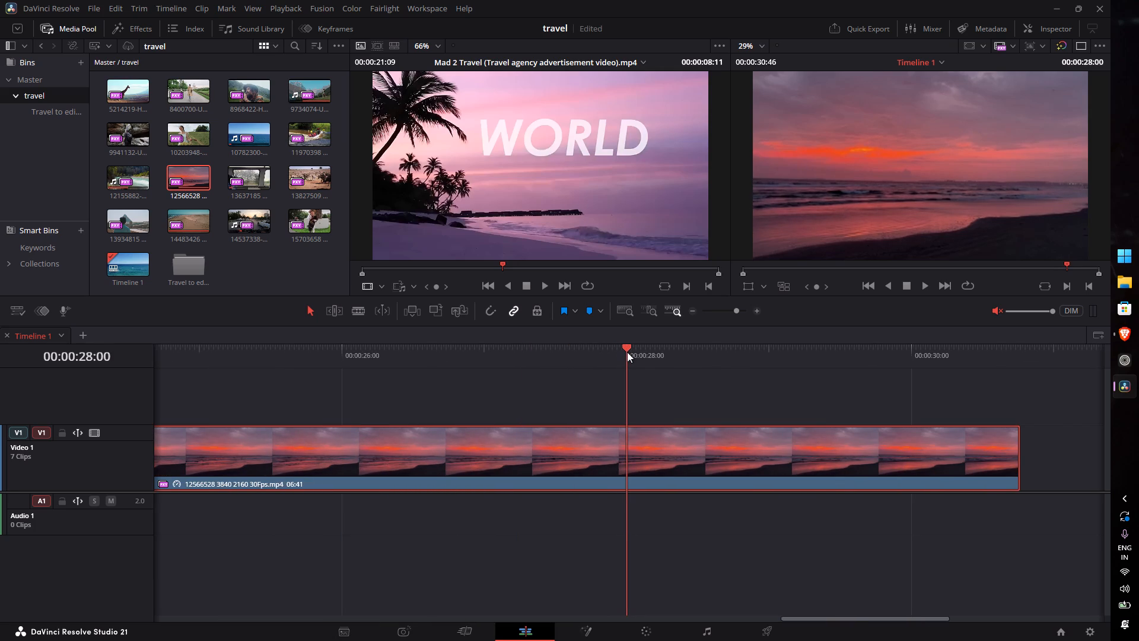
type("3qq")
key("q")
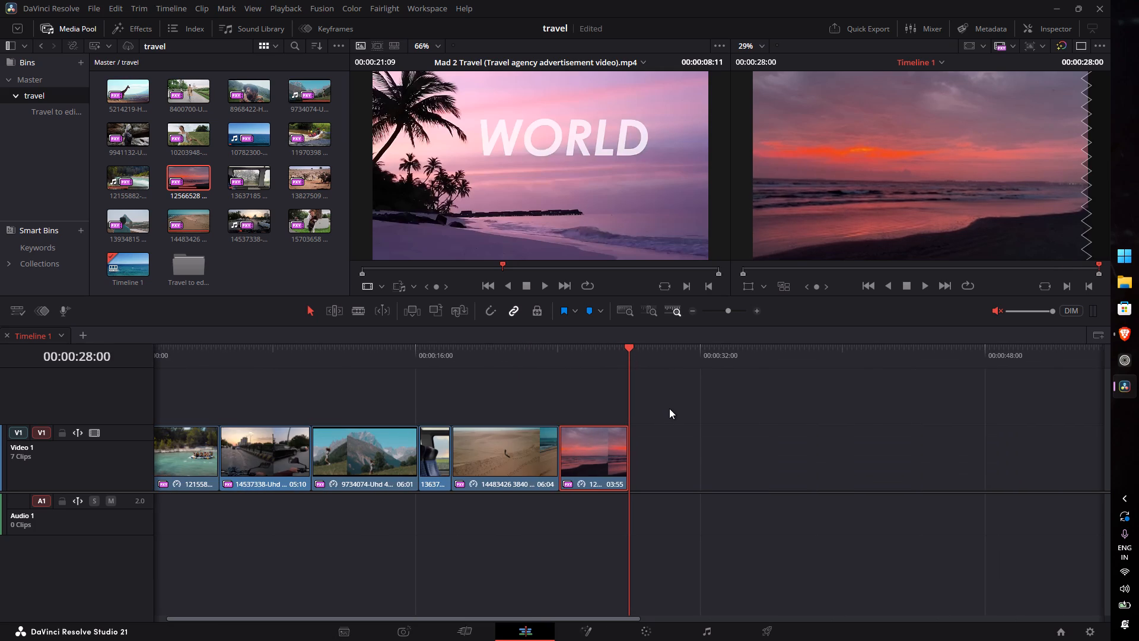
Play back the transition from the desert clip into the shortened sunset clip.
key("space")
left_click_drag(561, 357, 533, 358)
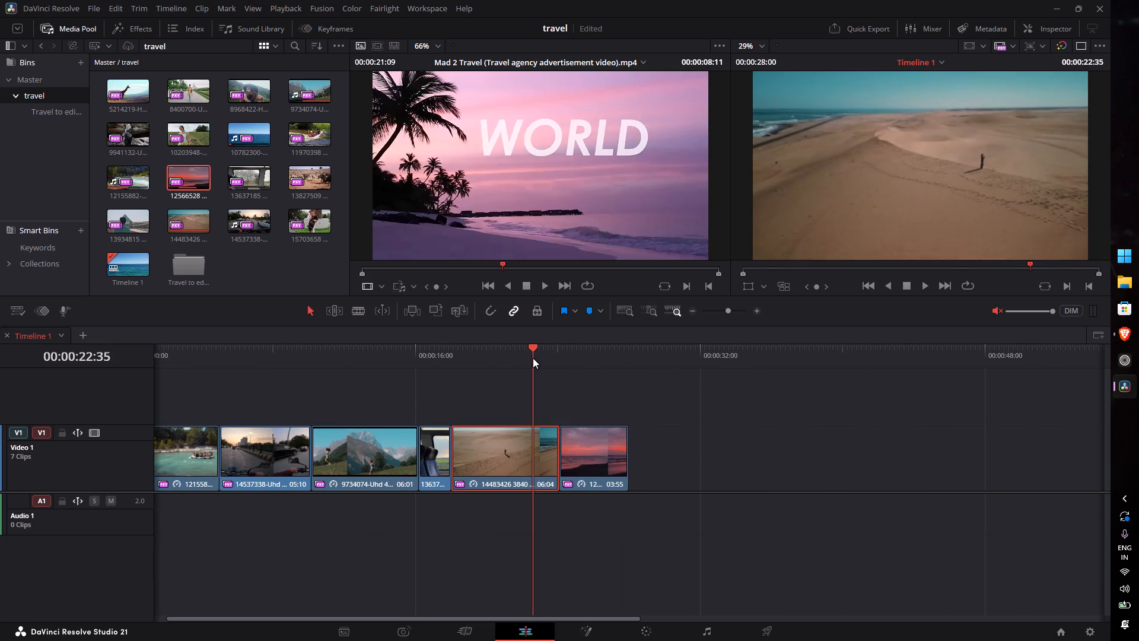
key("space")
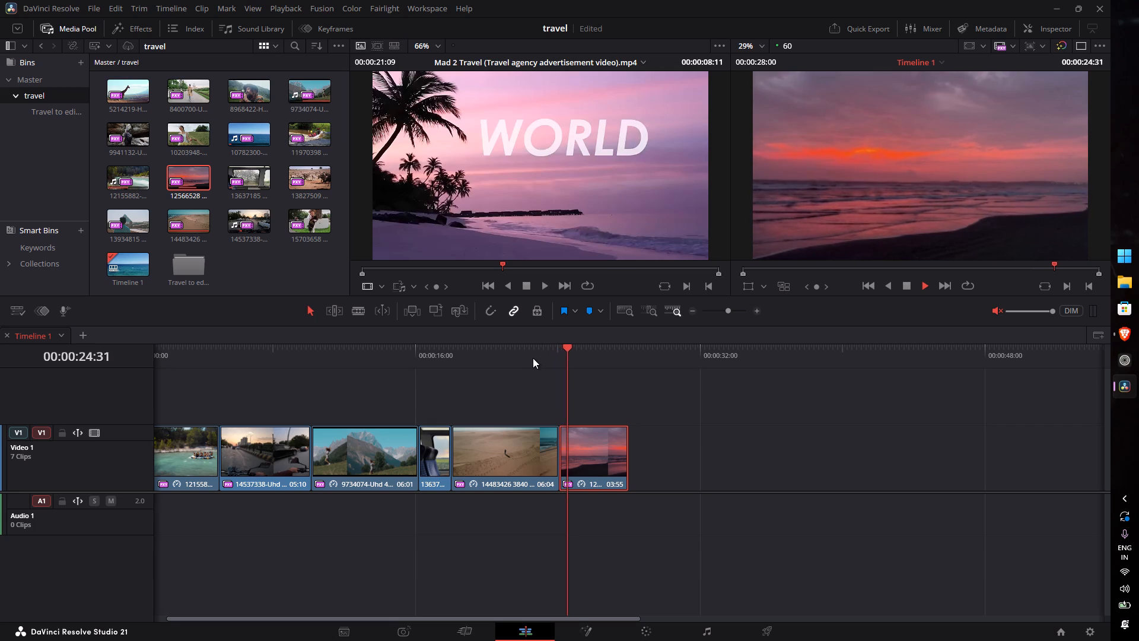
key("space")
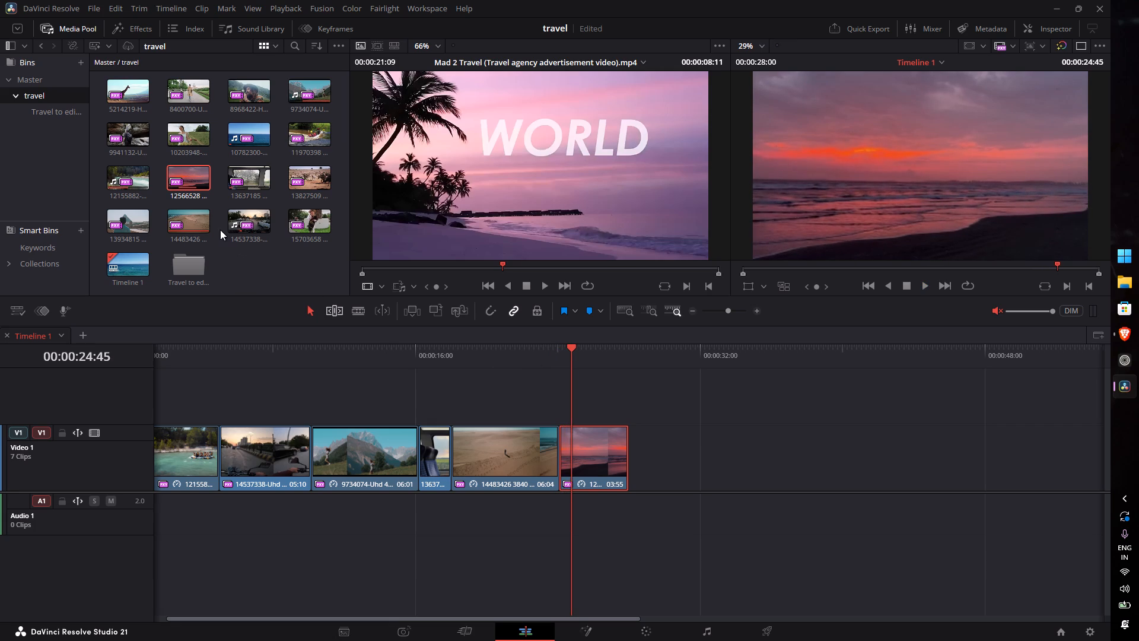
Scrub the reference travel advertisement video to the camel shot at about 00:00:09:07.
left_click_drag(433, 288, 469, 300)
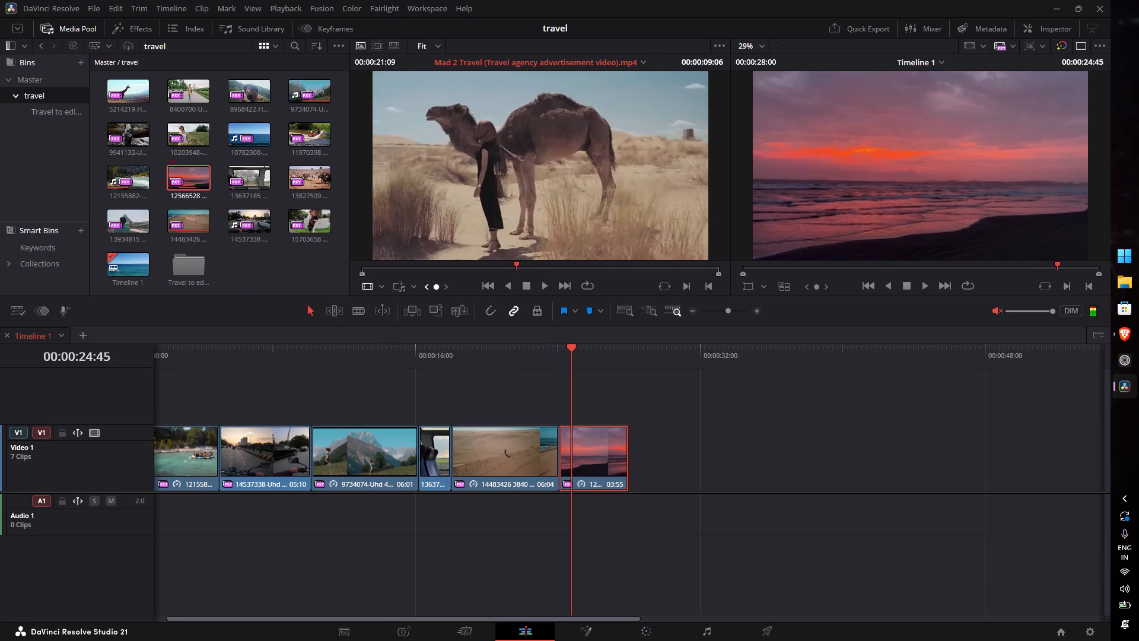
left_click_drag(469, 300, 470, 303)
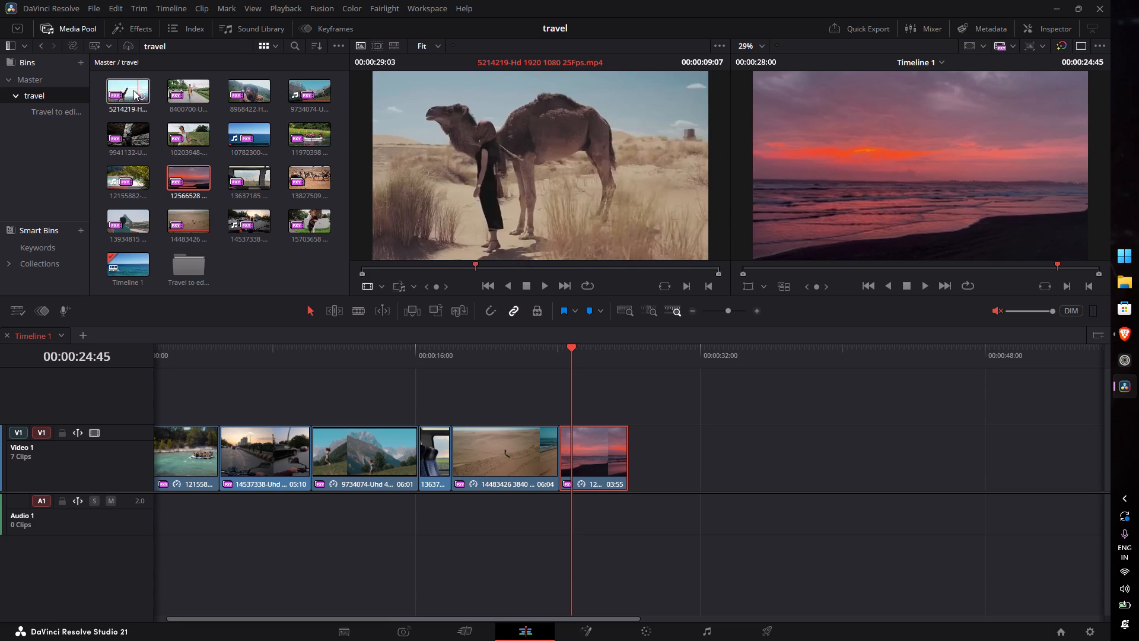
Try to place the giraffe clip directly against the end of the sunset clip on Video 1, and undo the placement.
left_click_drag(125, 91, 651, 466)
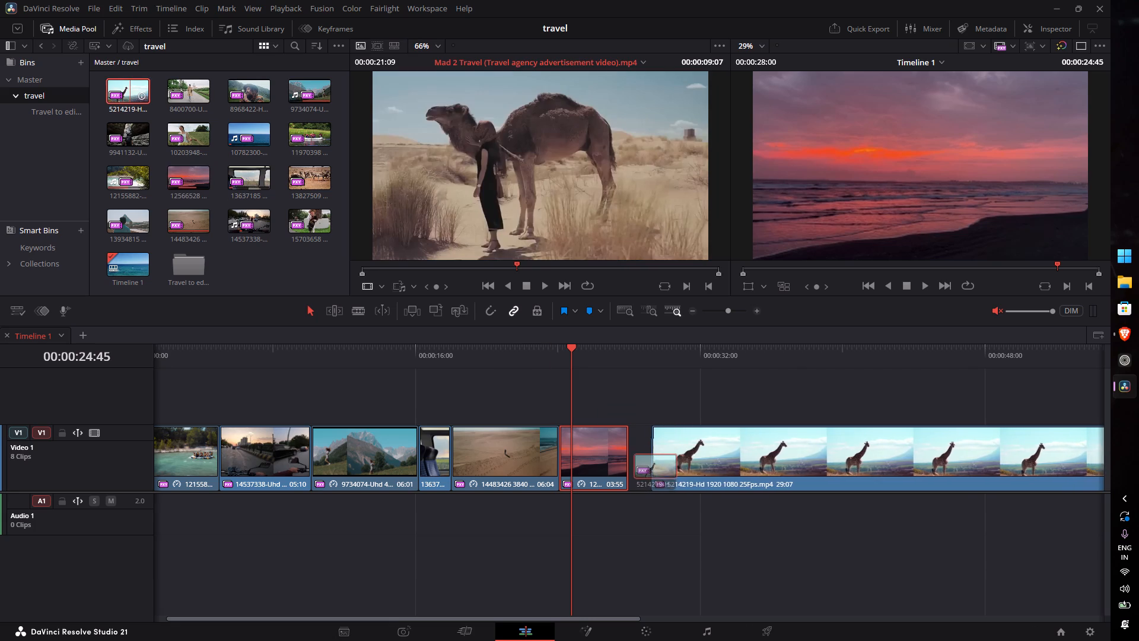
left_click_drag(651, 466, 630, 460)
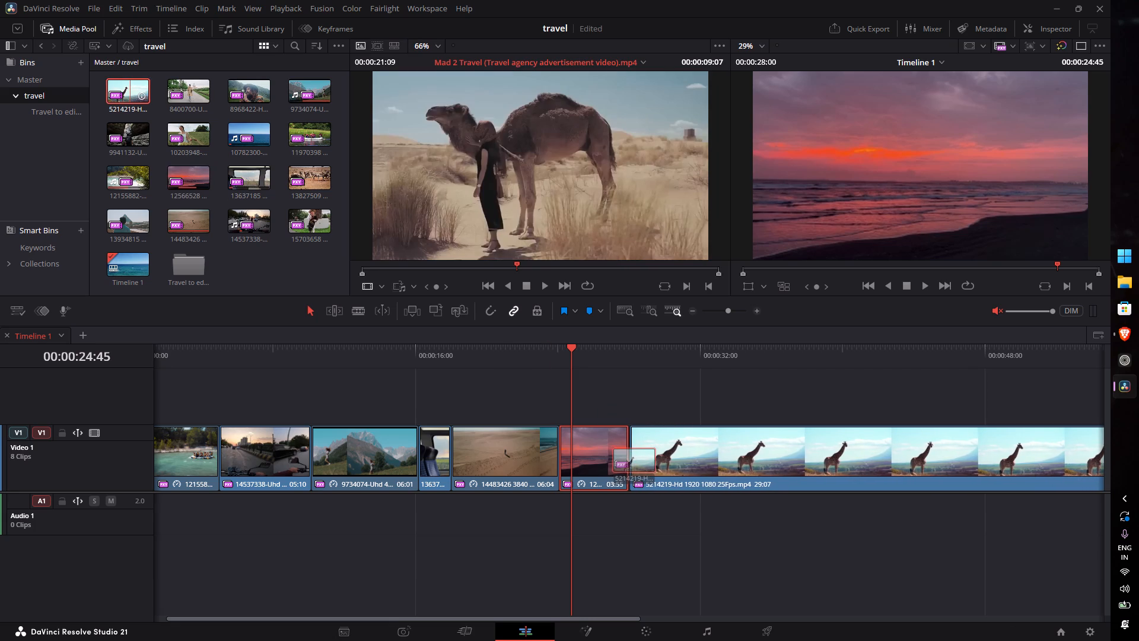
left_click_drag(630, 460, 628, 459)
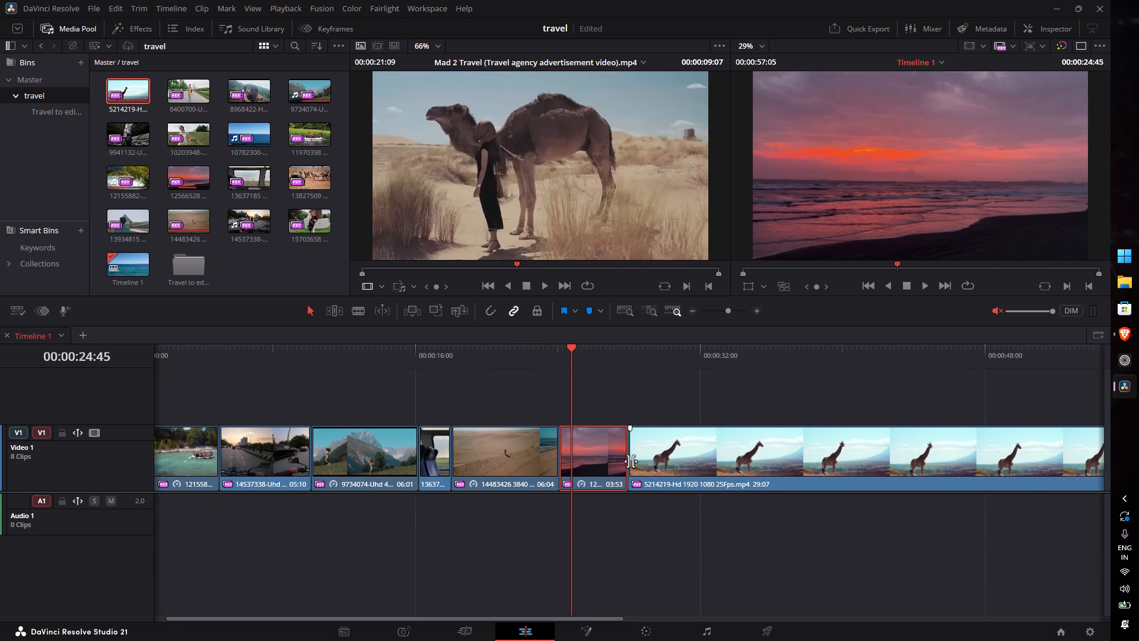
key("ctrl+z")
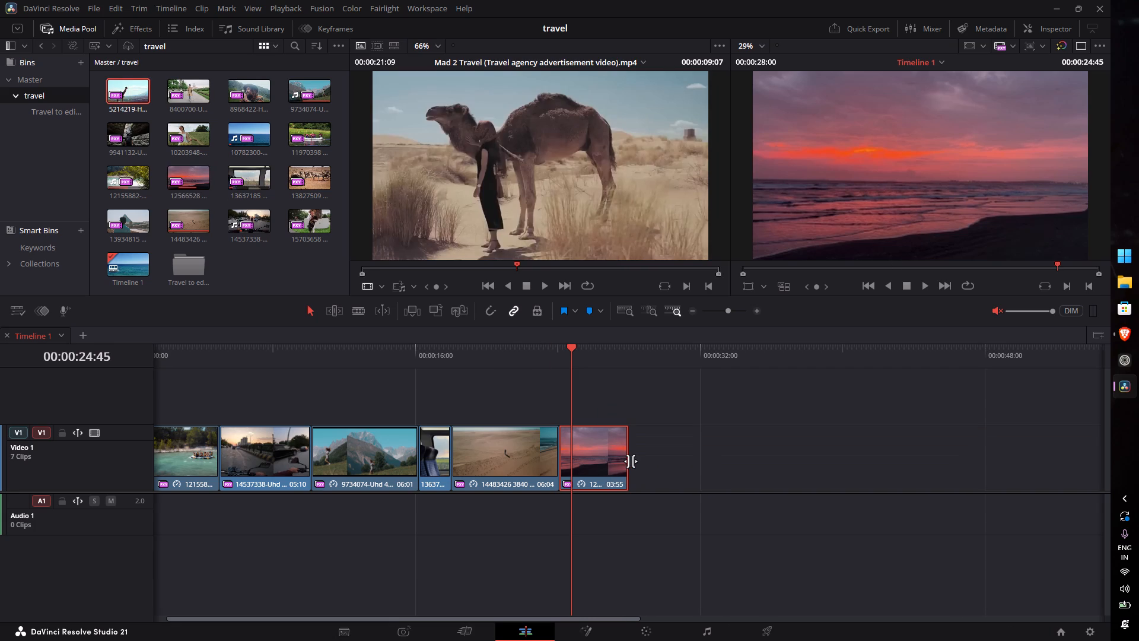
left_click_drag(130, 91, 675, 469)
left_click(653, 450)
key("2")
Play into the giraffe clip from the end of the sunset clip and set the giraffe clip's speed to 300%.
key("q")
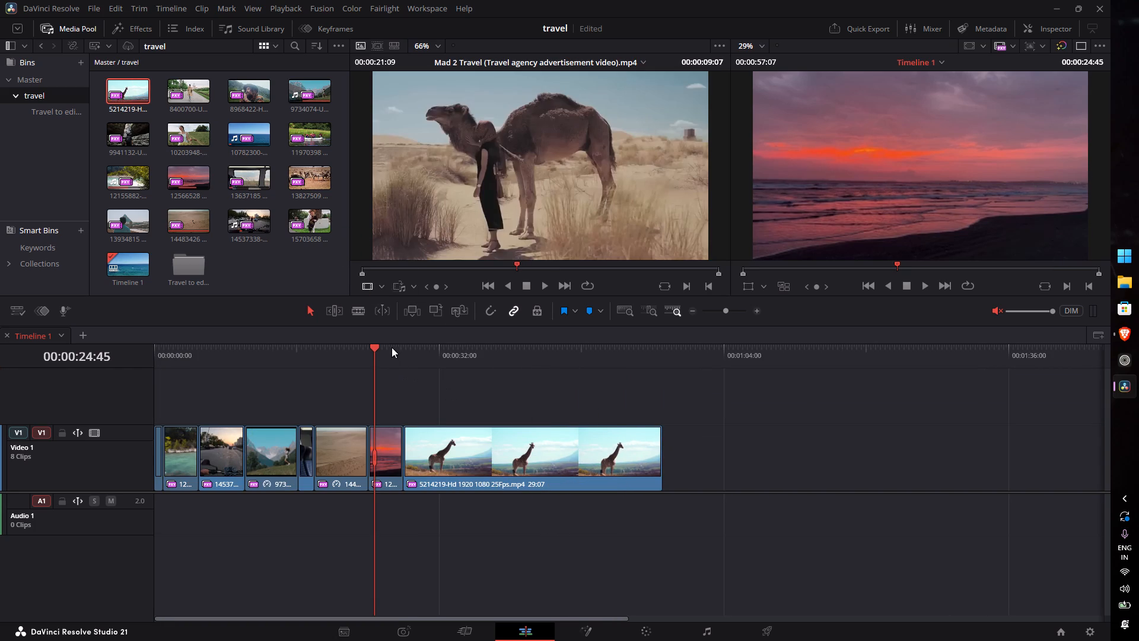
left_click_drag(389, 343, 397, 346)
left_click_drag(374, 350, 402, 356)
key("e")
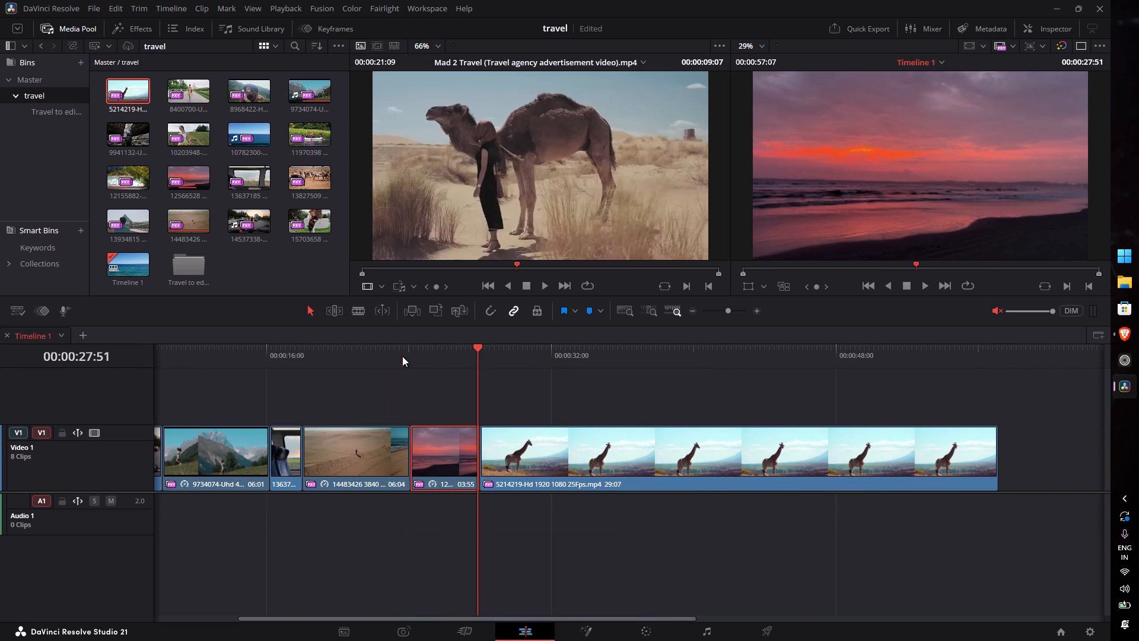
key("space")
key("space")
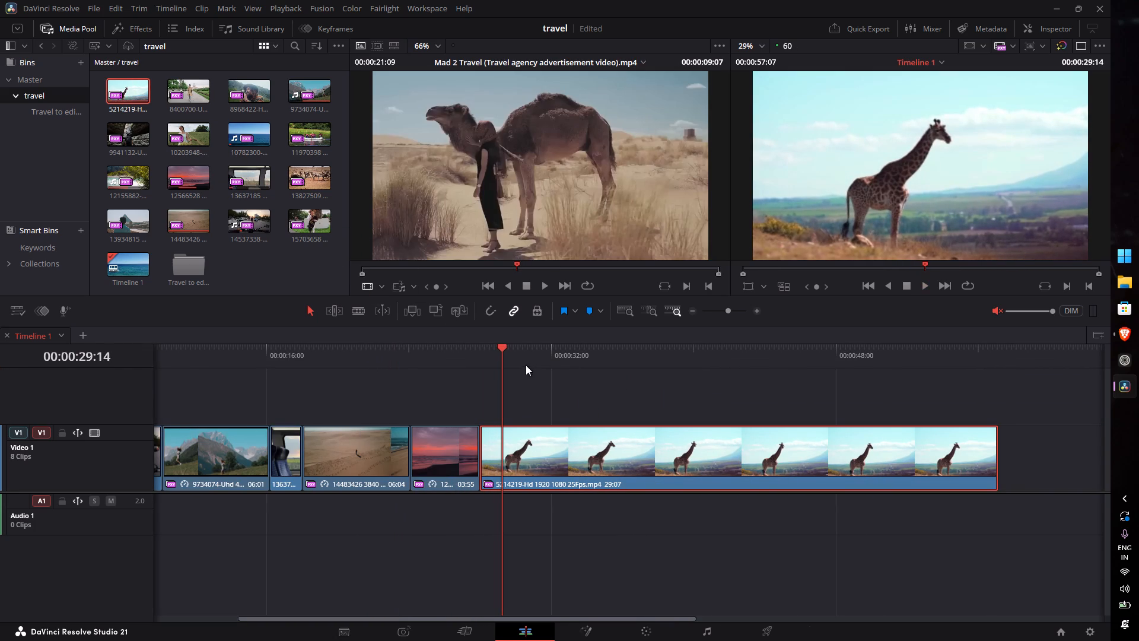
left_click(587, 467)
key("r")
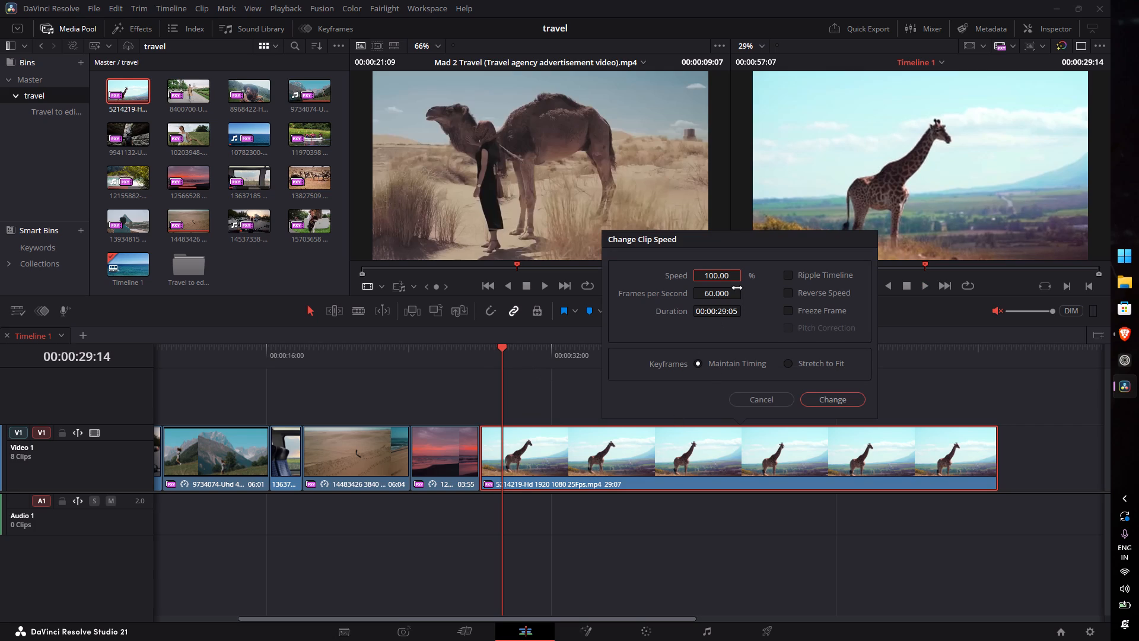
key("4")
key("BackSpace")
type("300")
key("Return")
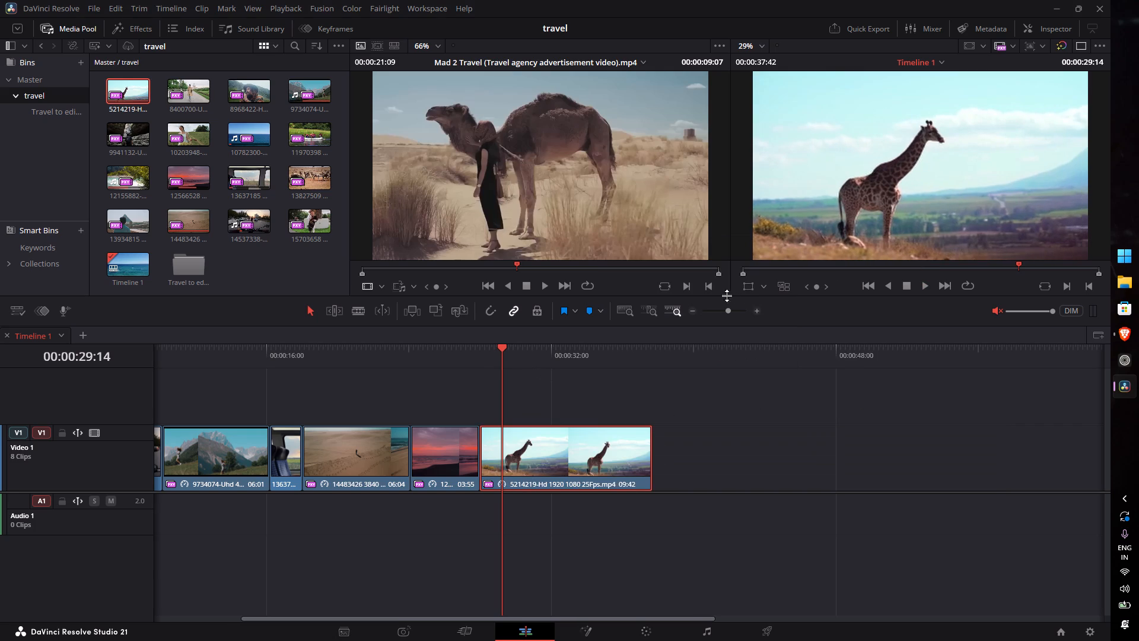
Play the giraffe clip from its start and trim its end at 00:00:32:16.
left_click_drag(494, 347, 483, 351)
key("space")
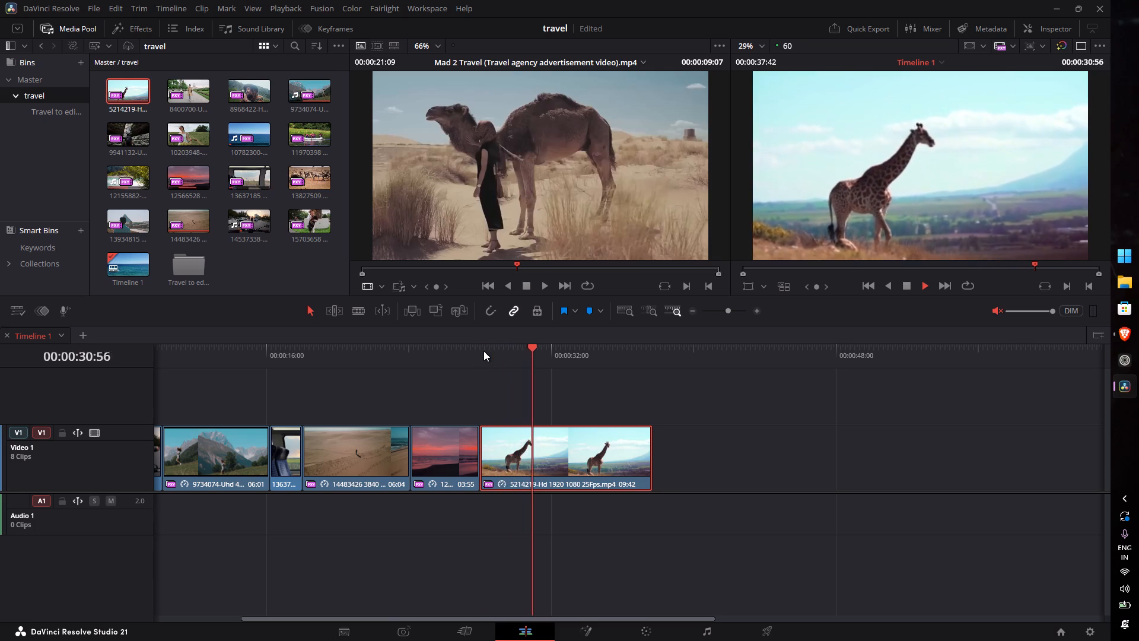
key("space")
key("space")
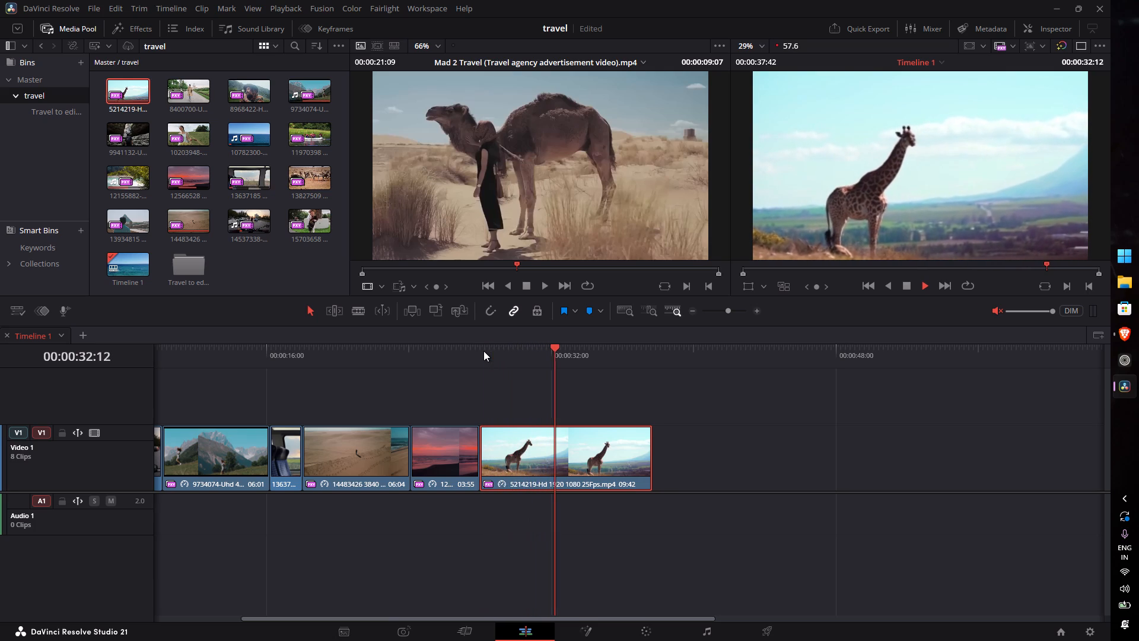
key("space")
key("3")
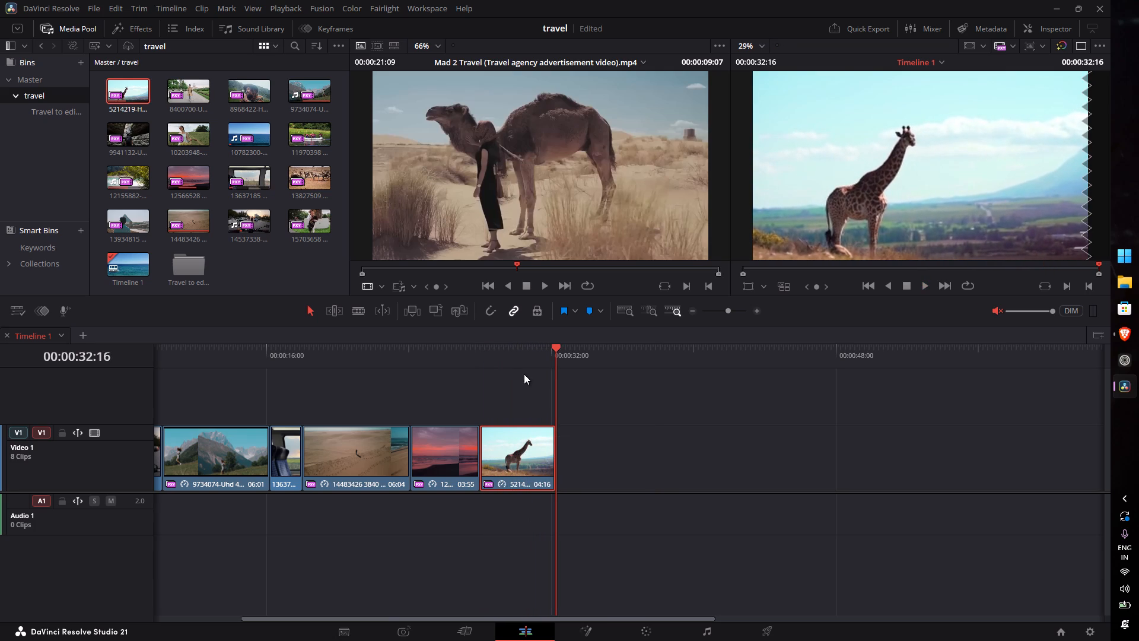
Play the giraffe clip twice from its start at 00:00:28:00 to examine its pace and trimmed end.
type("qqqqeeee")
key("q")
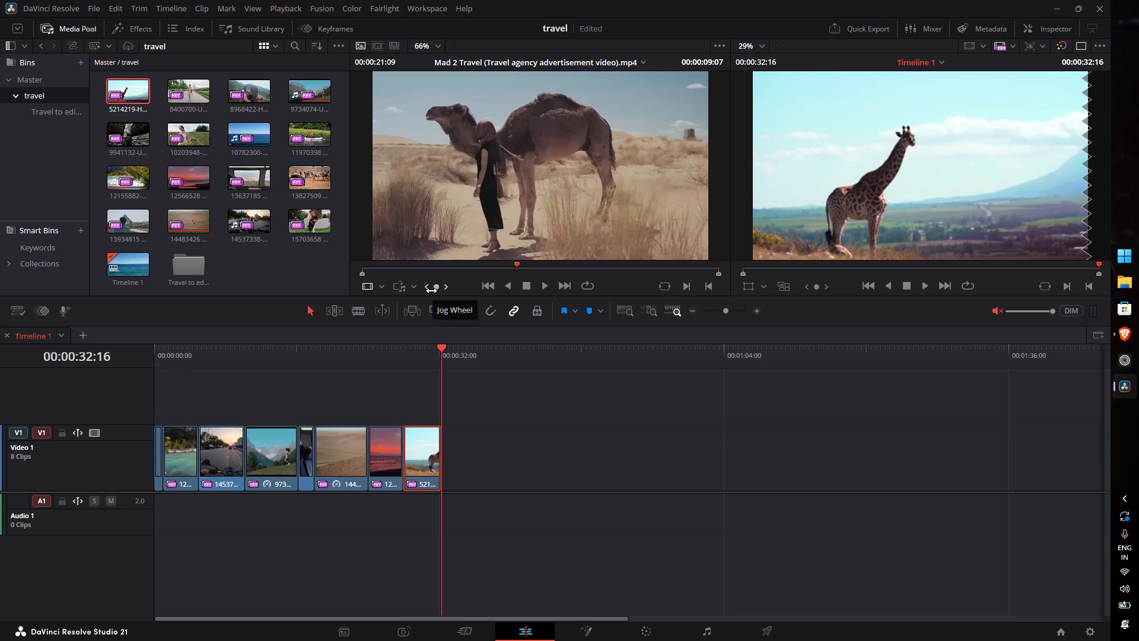
type("ee")
key("e")
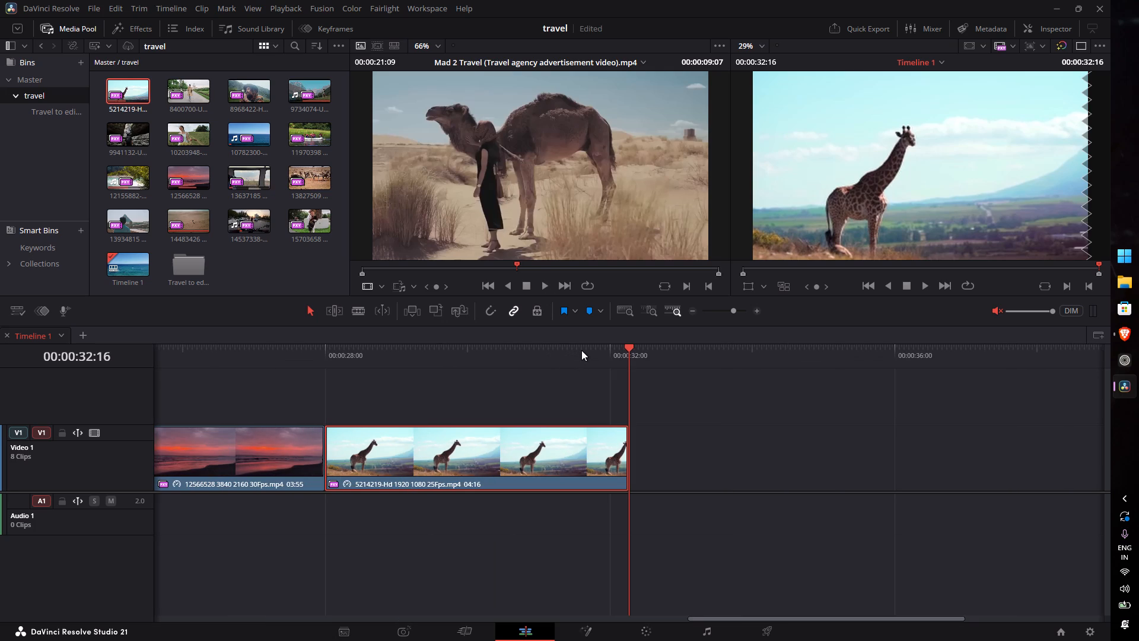
left_click_drag(557, 348, 549, 350)
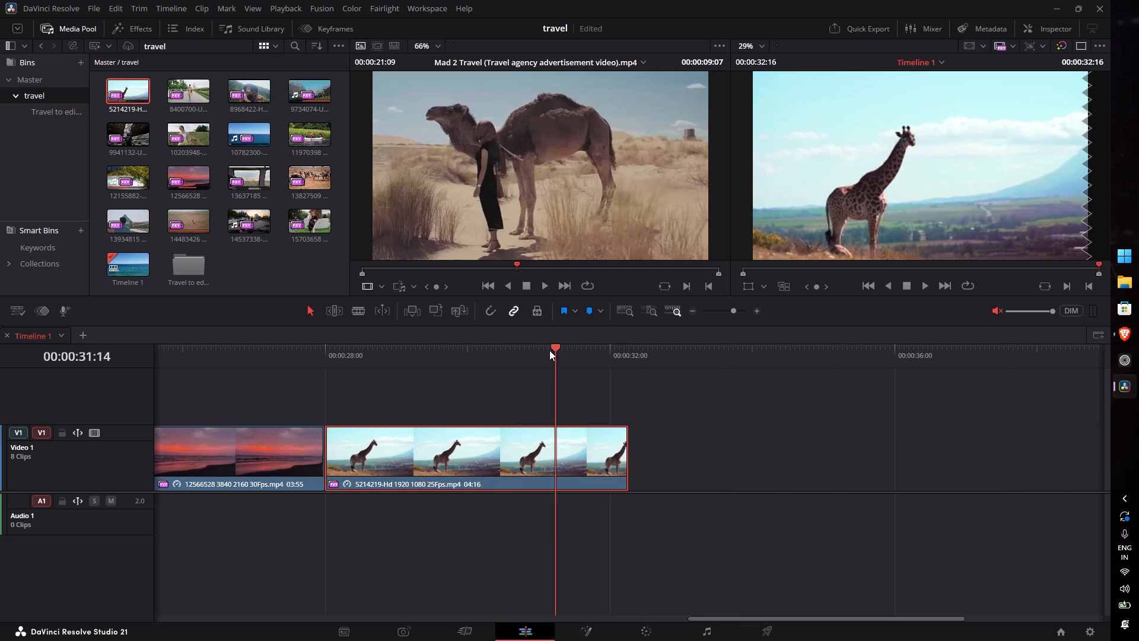
left_click_drag(549, 350, 326, 357)
key("space")
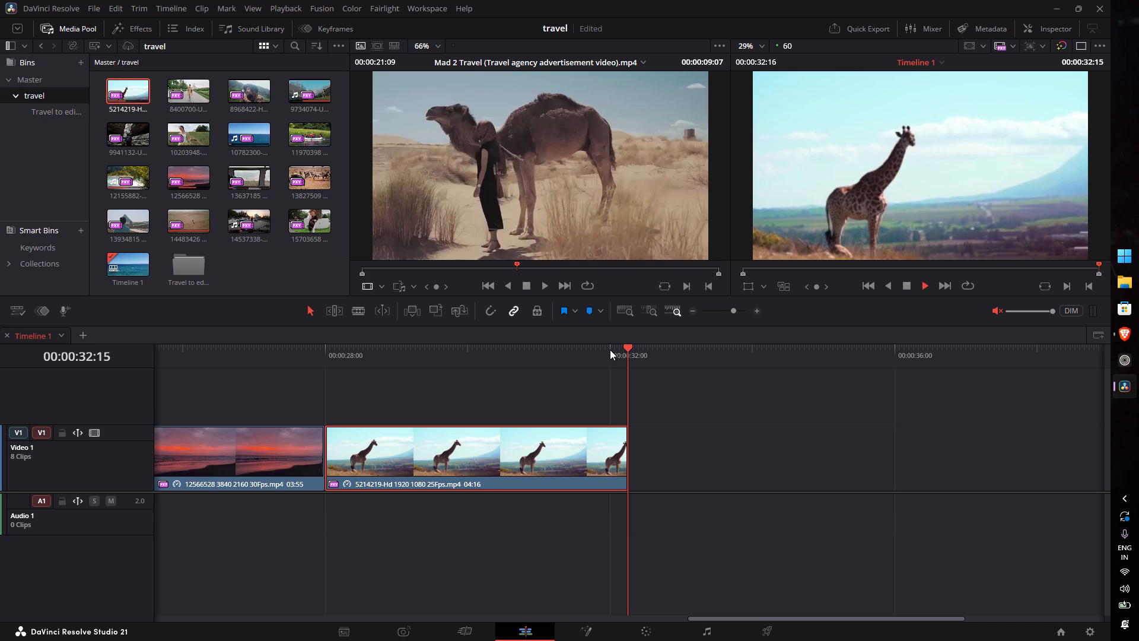
left_click_drag(610, 350, 325, 377)
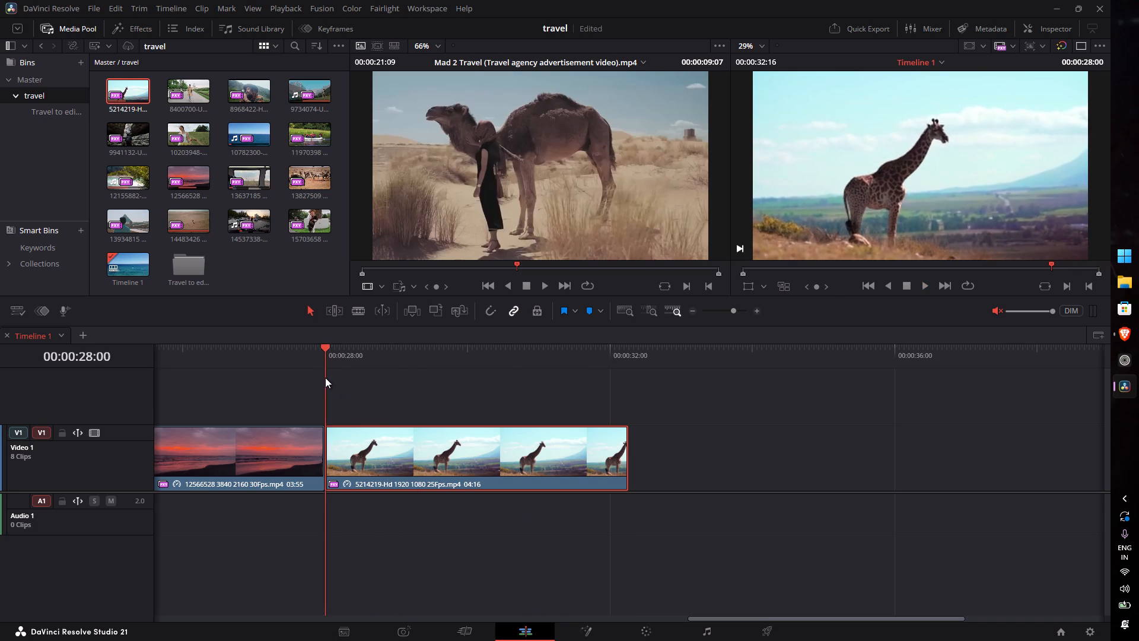
key("space")
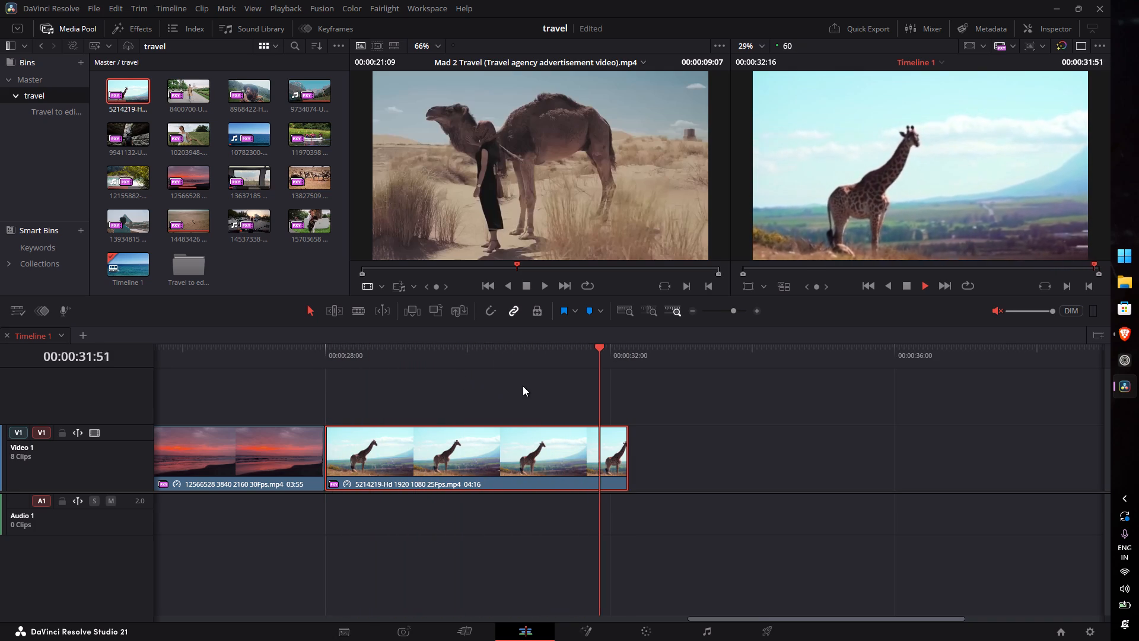
Play the montage from the beginning of the timeline into the desert clip, and return to the mountain clip.
type("qqqqqqqqqqqeeeeeeeee")
left_click_drag(489, 350, 177, 355)
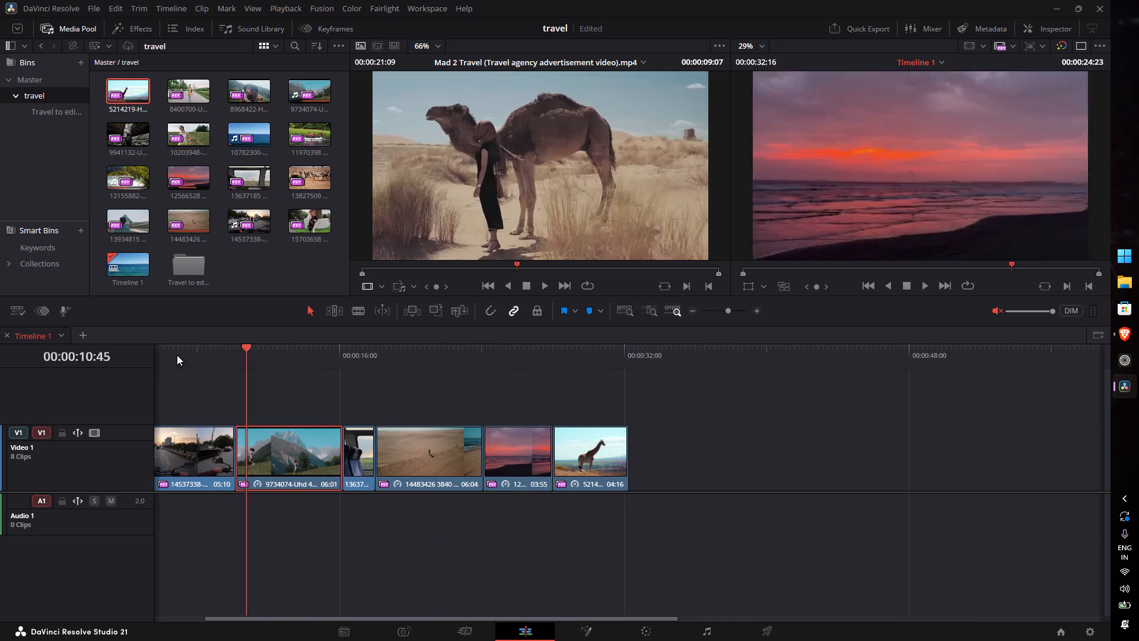
left_click_drag(177, 355, 0, 355)
key("space")
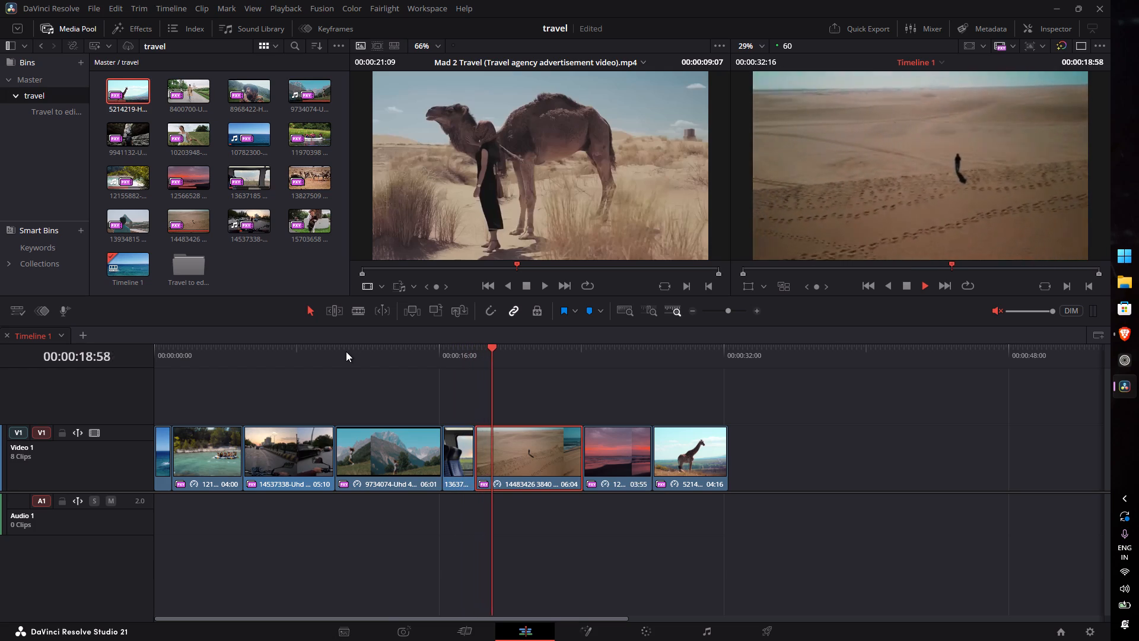
key("space")
left_click_drag(419, 354, 394, 361)
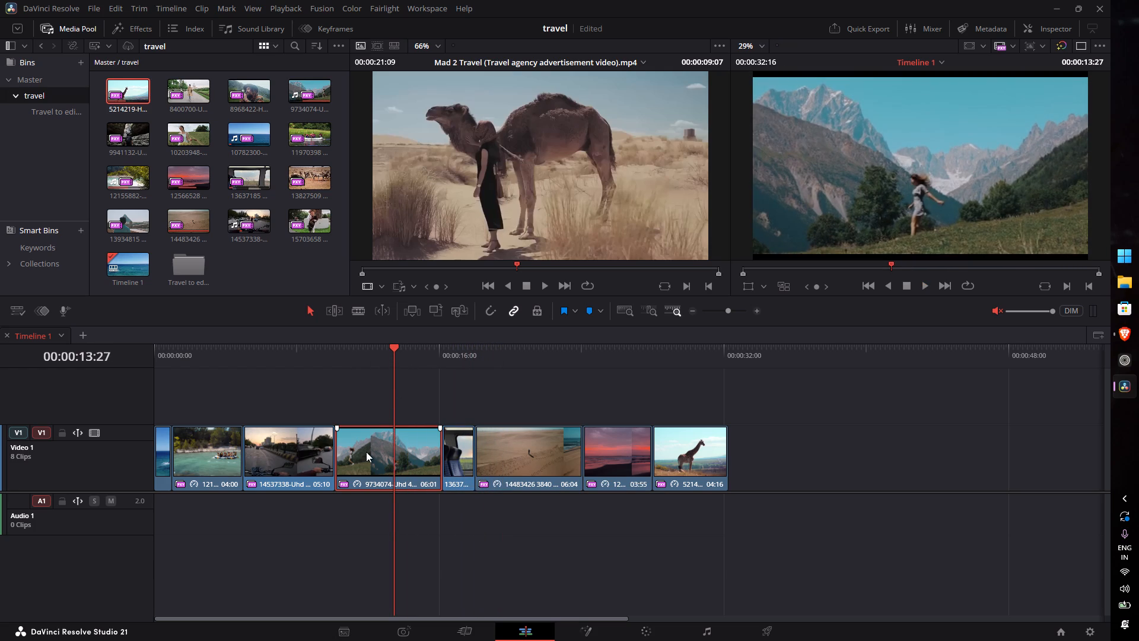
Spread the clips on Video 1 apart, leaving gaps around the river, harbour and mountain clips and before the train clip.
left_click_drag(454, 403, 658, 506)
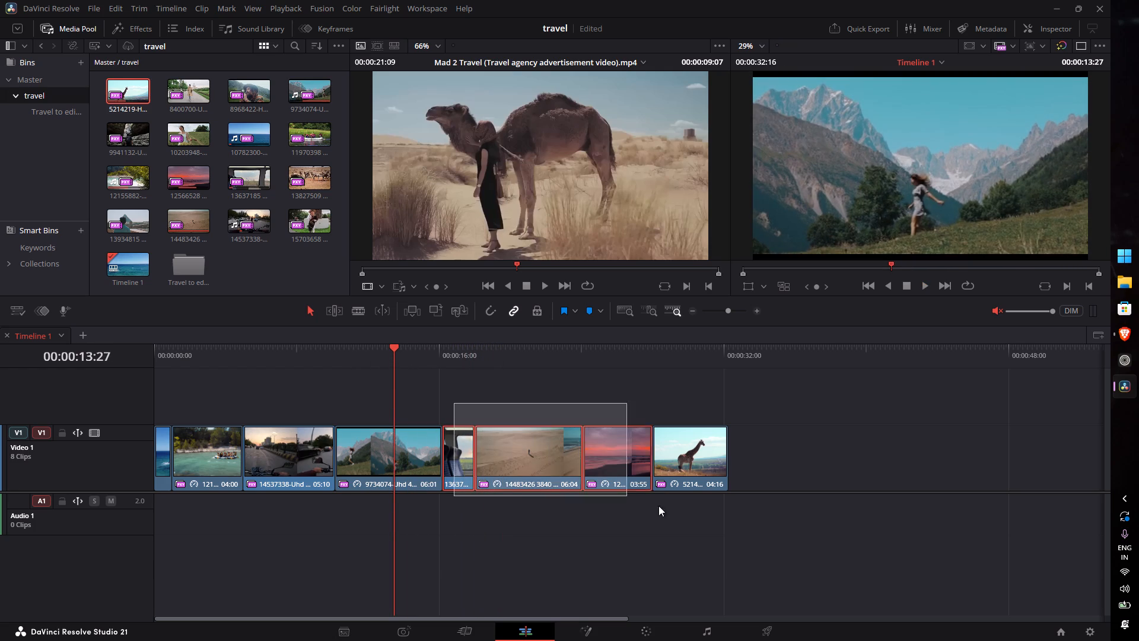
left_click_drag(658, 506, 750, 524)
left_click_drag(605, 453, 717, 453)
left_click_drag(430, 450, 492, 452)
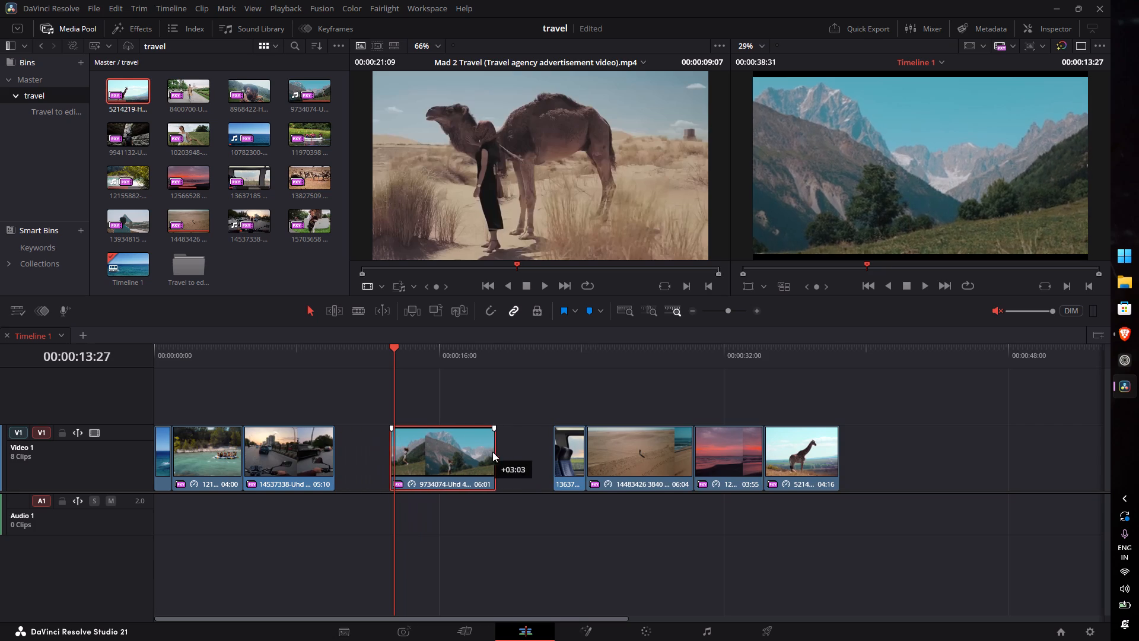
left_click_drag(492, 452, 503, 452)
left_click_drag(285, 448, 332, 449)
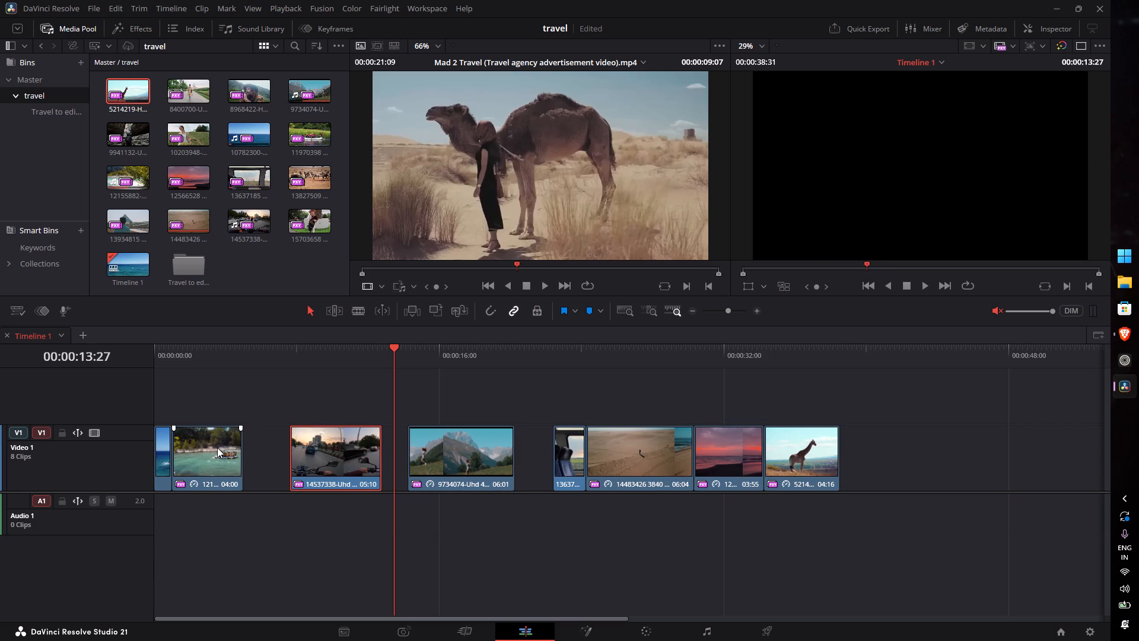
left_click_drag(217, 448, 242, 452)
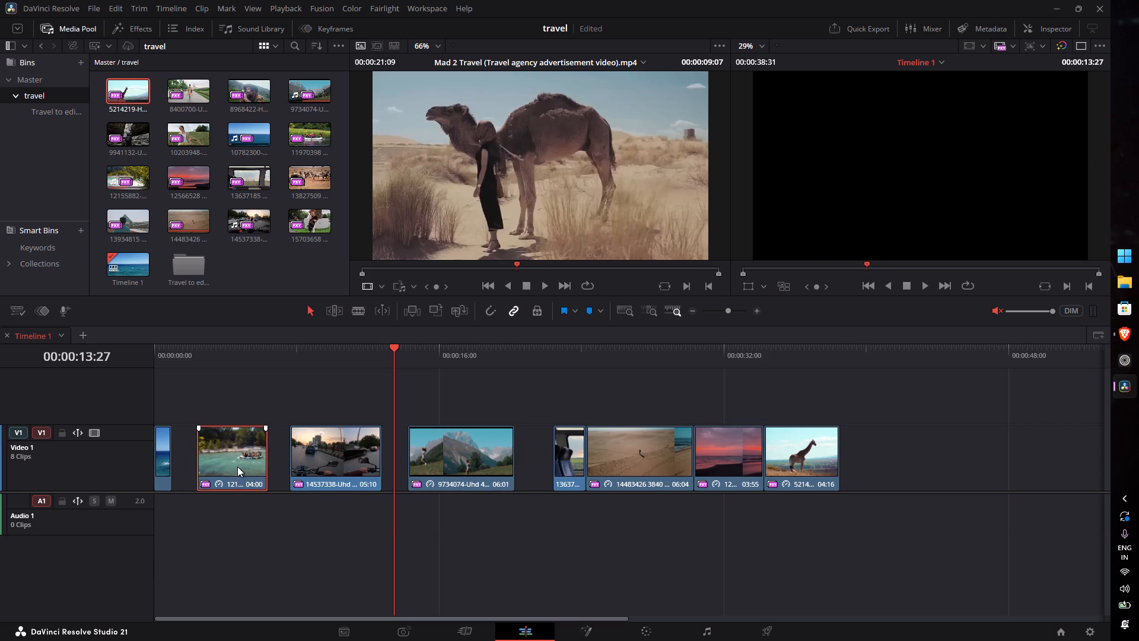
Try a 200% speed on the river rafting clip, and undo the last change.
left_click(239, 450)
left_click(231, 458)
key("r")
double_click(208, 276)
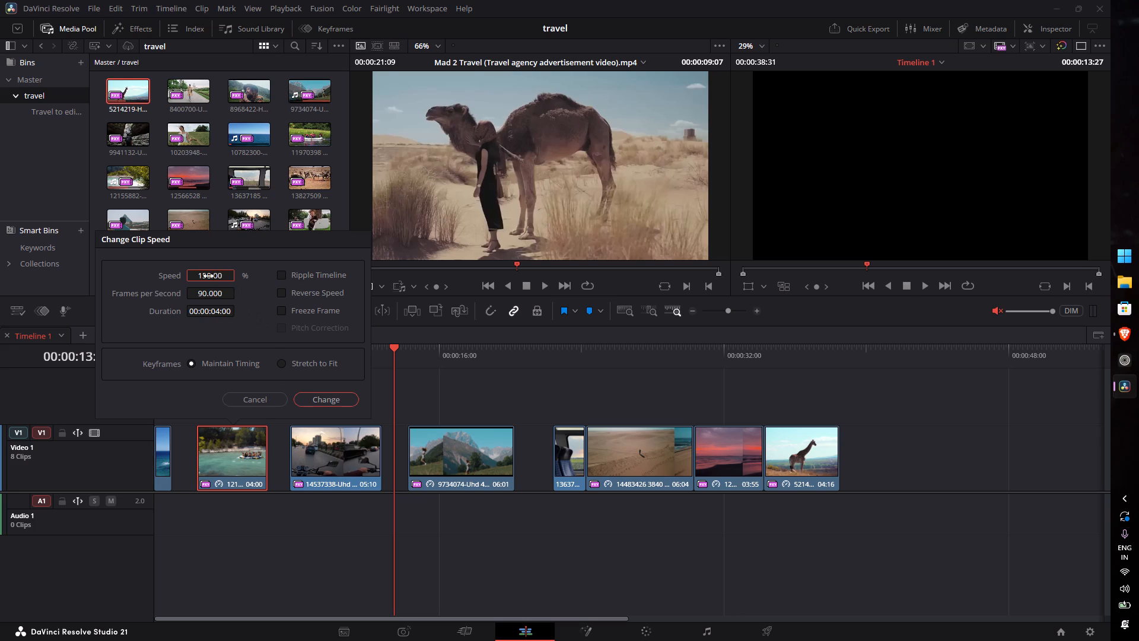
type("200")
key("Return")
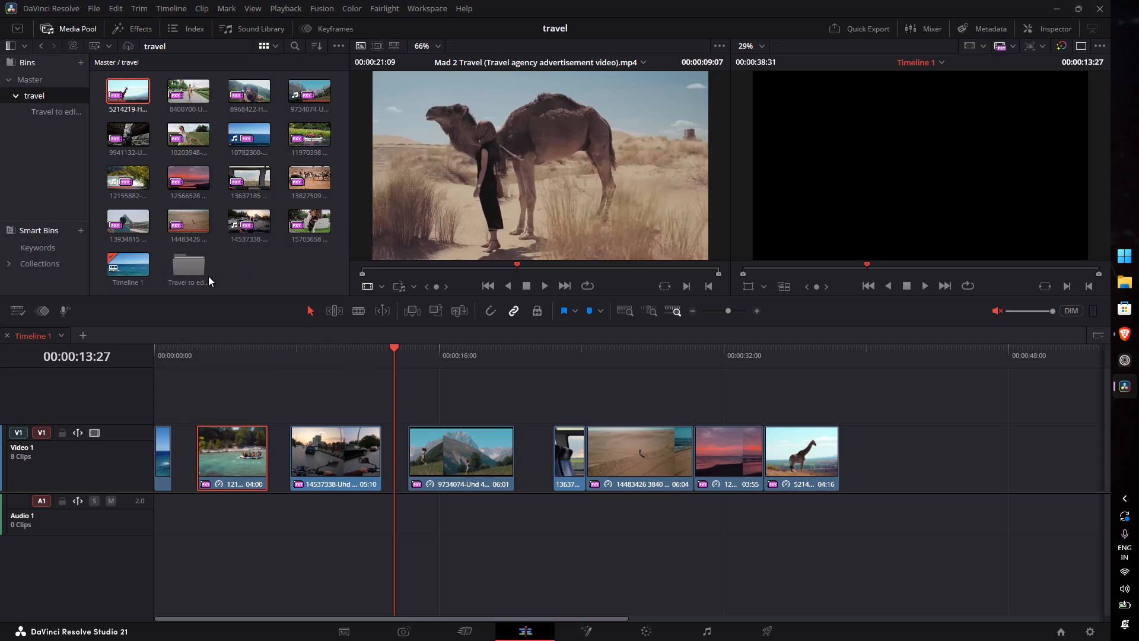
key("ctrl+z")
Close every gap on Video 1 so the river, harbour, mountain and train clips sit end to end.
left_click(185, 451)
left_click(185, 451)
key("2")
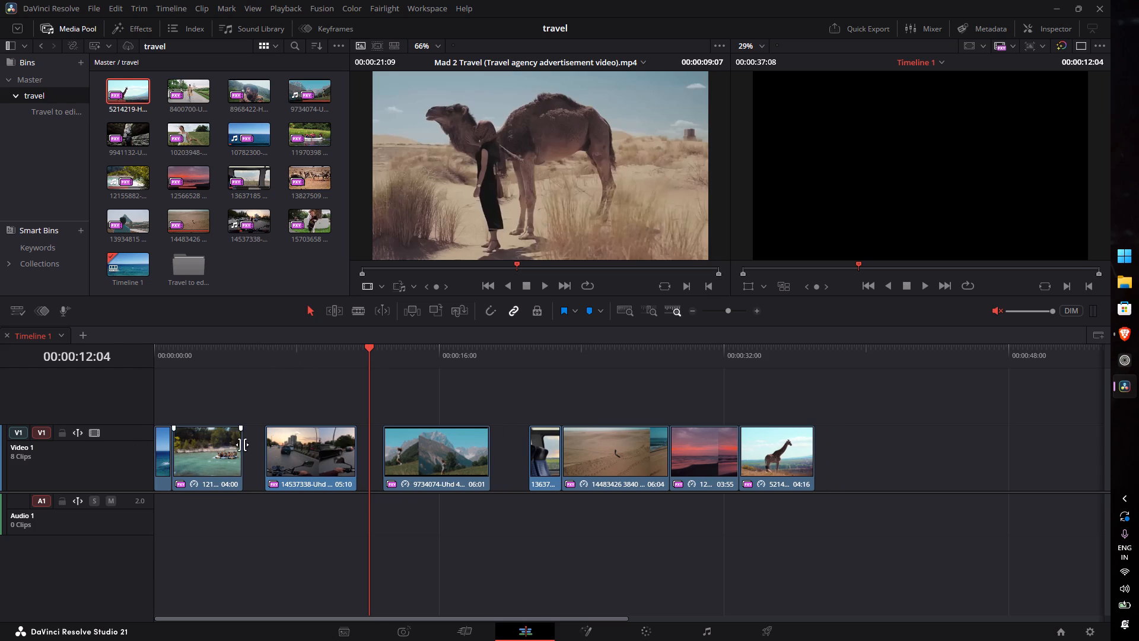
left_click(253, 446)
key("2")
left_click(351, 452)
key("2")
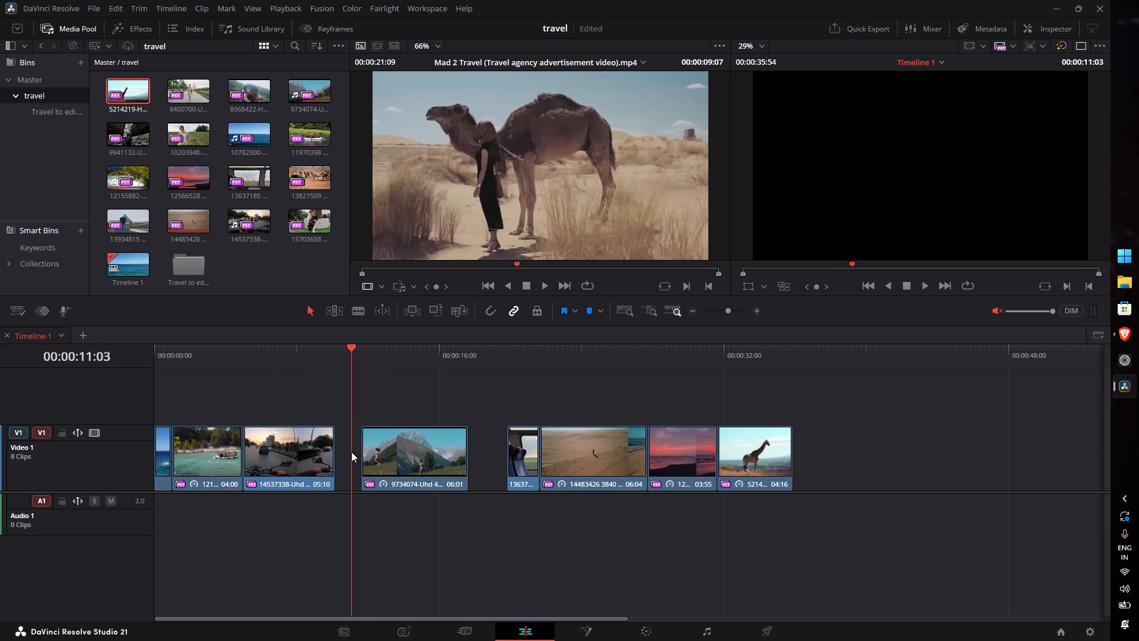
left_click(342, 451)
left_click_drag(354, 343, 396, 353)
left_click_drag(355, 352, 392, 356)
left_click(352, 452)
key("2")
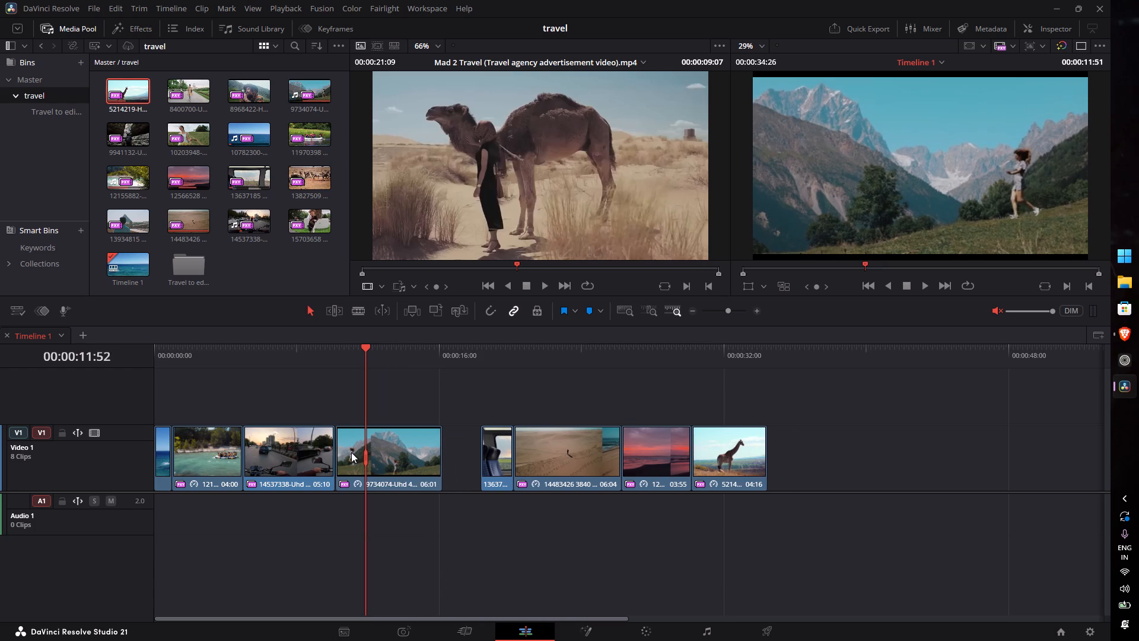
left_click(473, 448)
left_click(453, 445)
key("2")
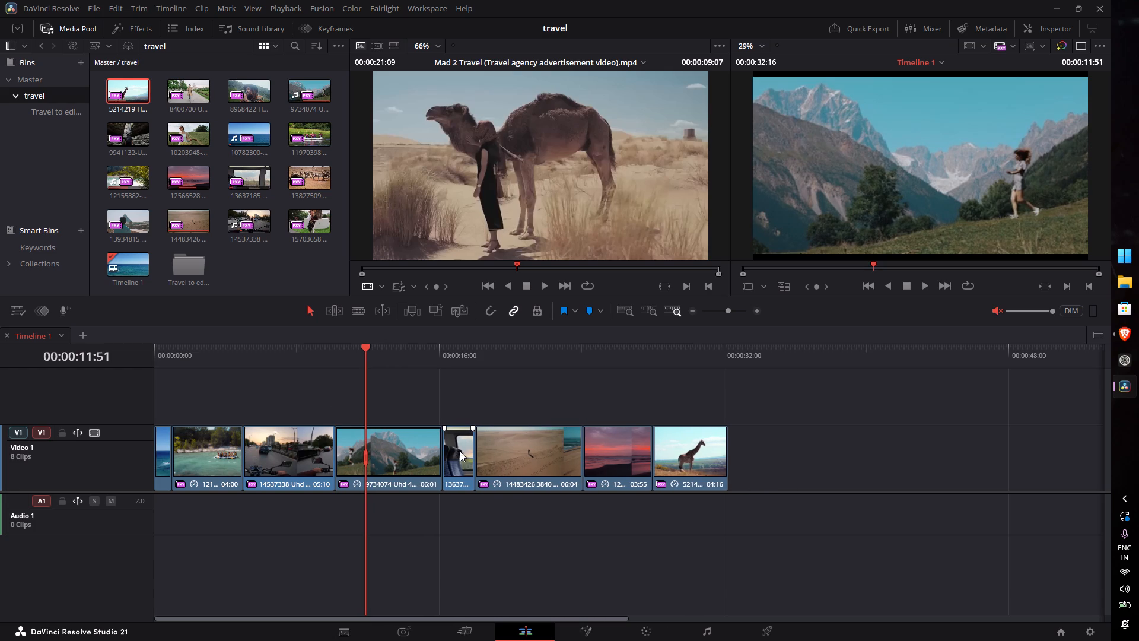
Play the mountain clip, then ripple-trim its start at about 00:00:12:03 and its end to leave about two seconds.
key("space")
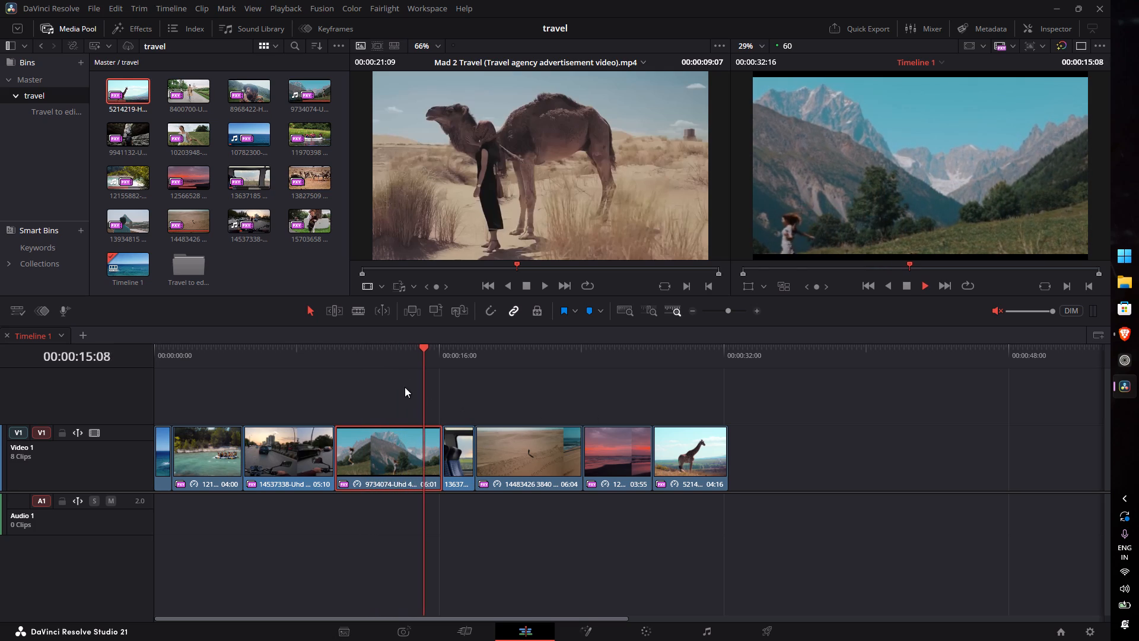
key("space")
left_click_drag(411, 355, 367, 360)
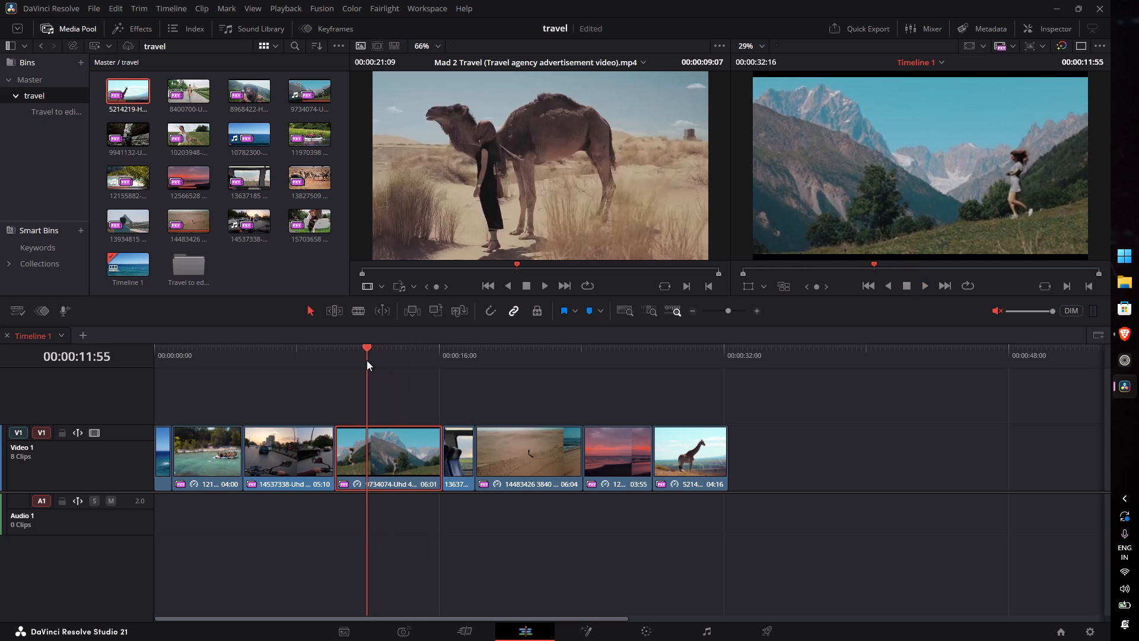
left_click_drag(367, 360, 369, 362)
key("1")
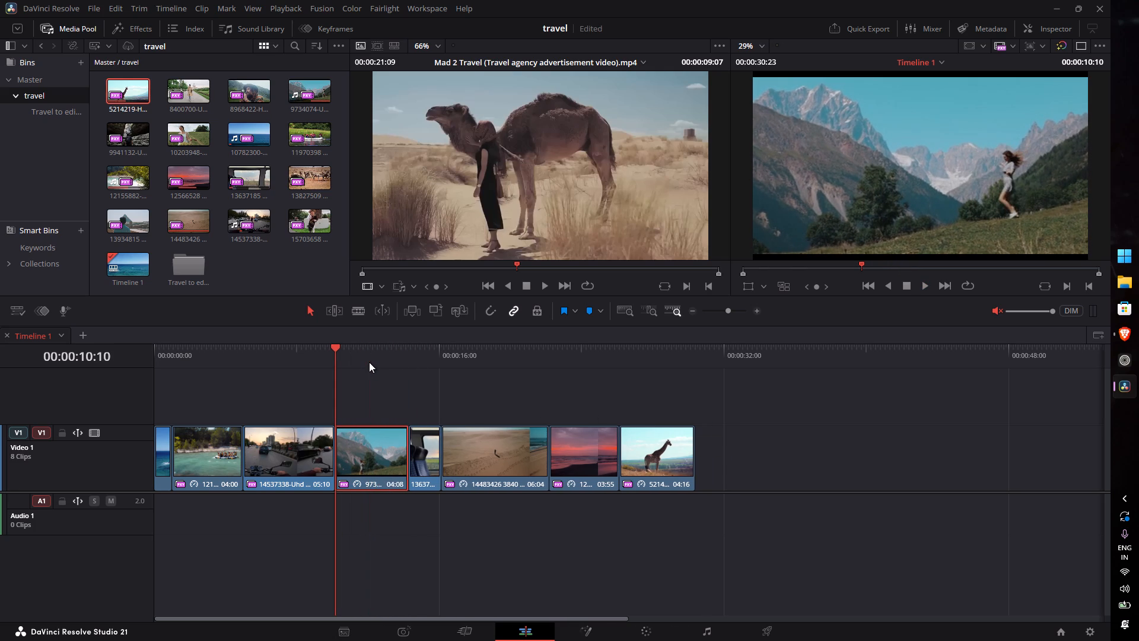
left_click_drag(337, 348, 399, 353)
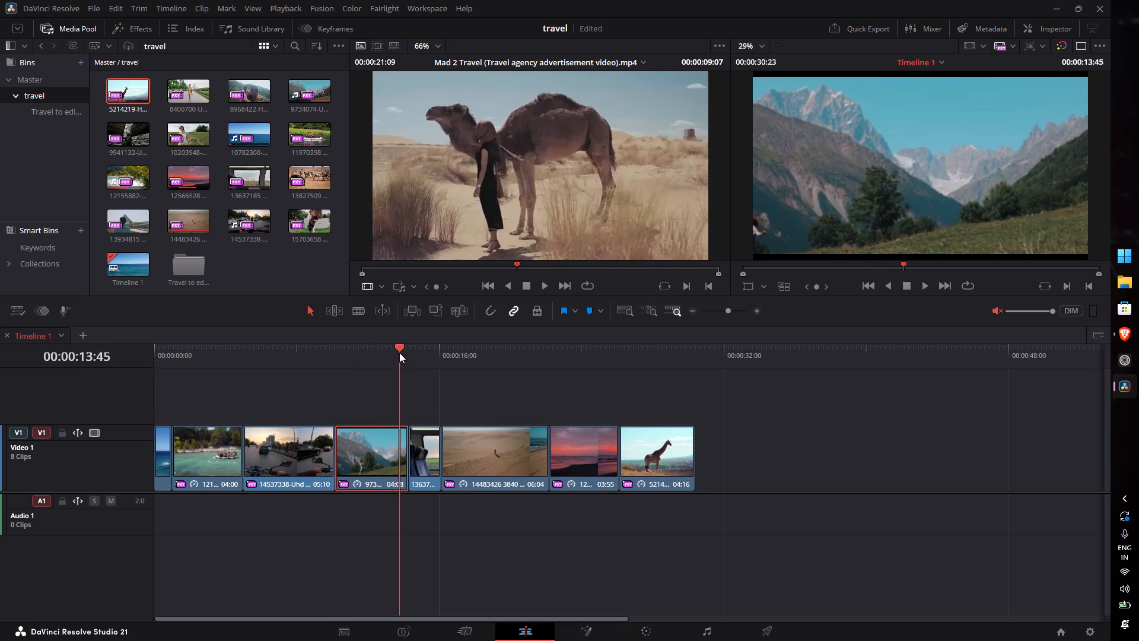
left_click_drag(399, 353, 375, 366)
key("3")
Ripple-trim the desert clip 14483426, cutting its start at about 00:00:15:43 and its end at 00:00:17:41.
left_click_drag(380, 354, 439, 363)
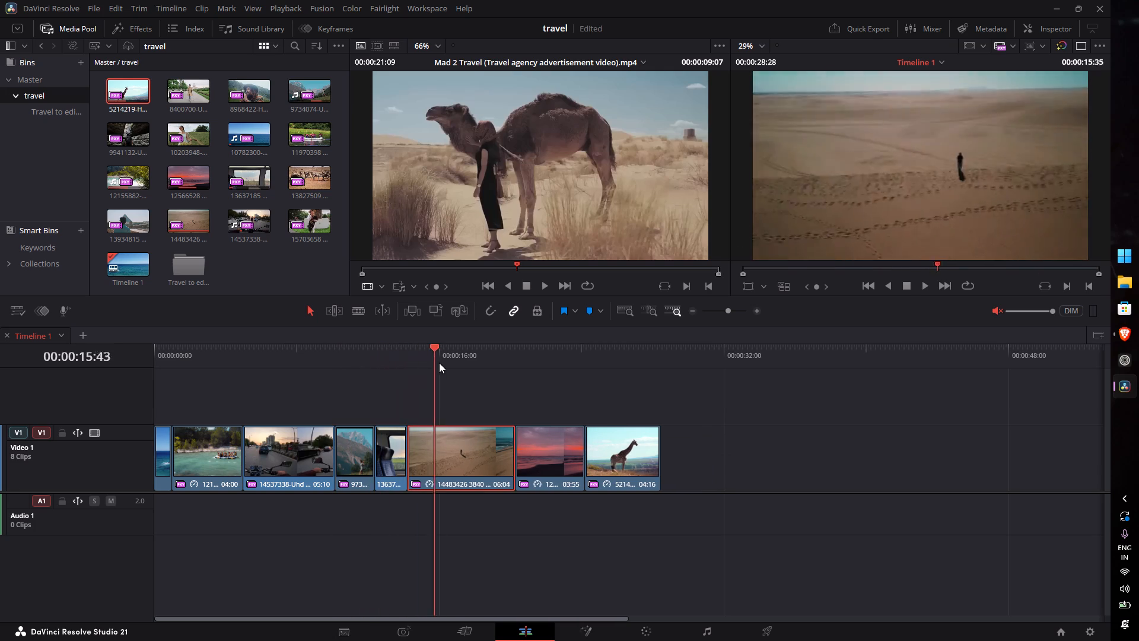
left_click_drag(439, 363, 437, 373)
left_click(435, 353)
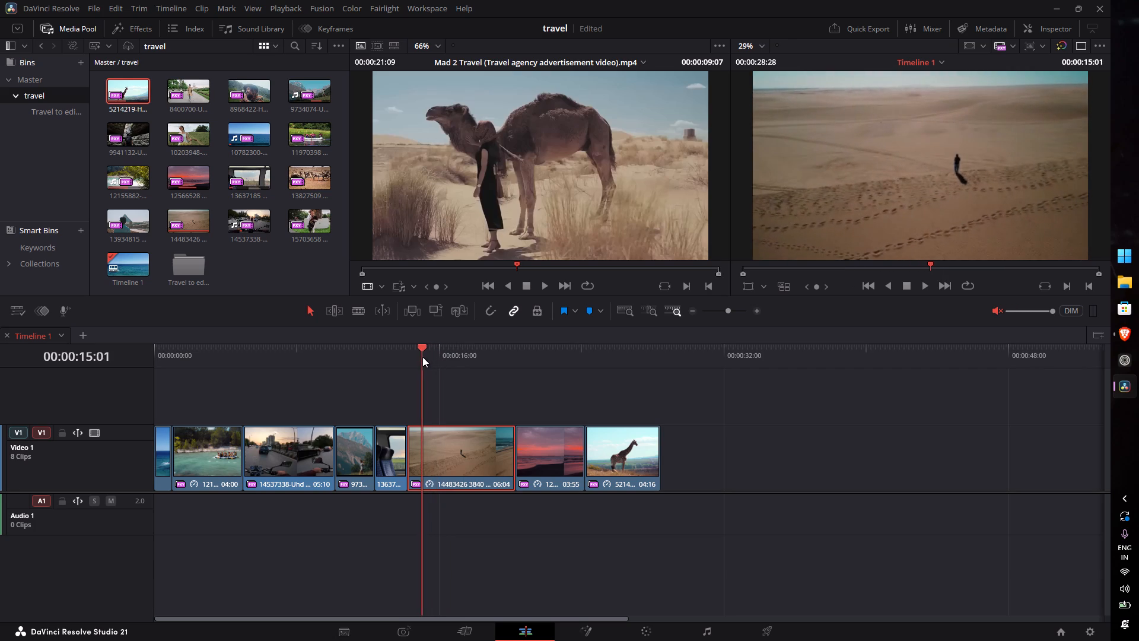
key("1")
left_click_drag(412, 349, 431, 351)
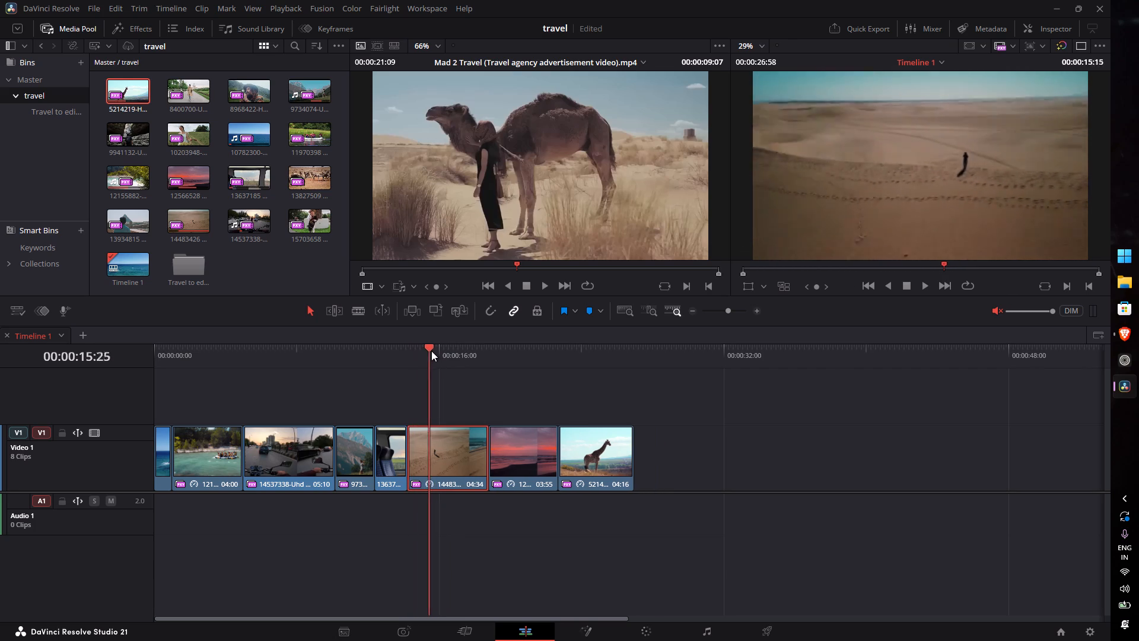
left_click_drag(431, 351, 469, 362)
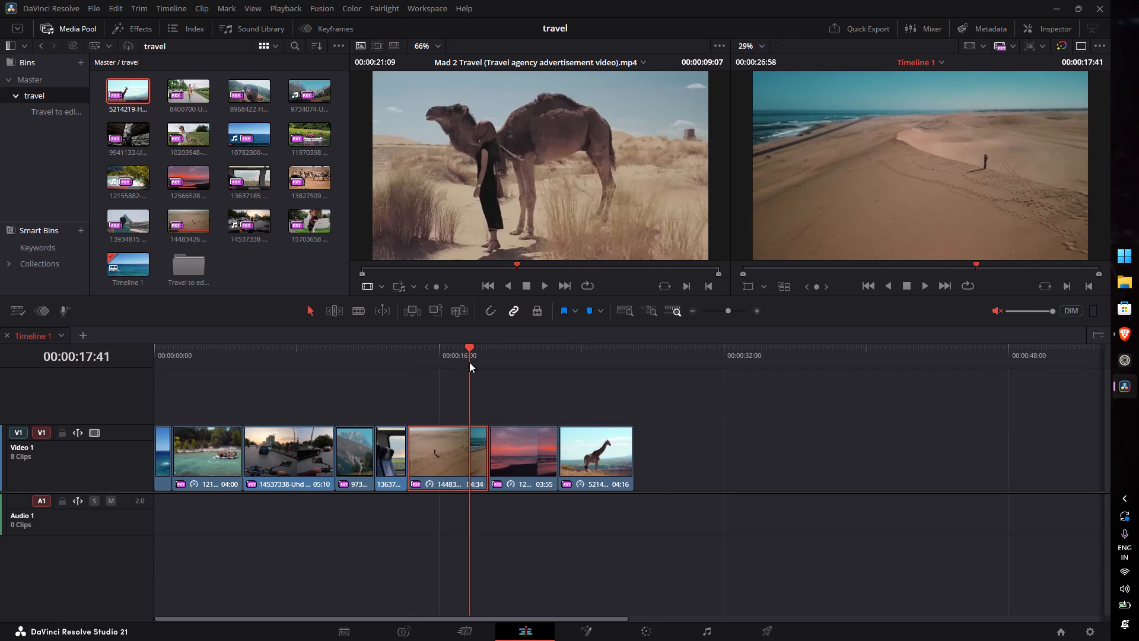
key("3")
Play the desert clip into the sunset clip, and ripple-trim the sunset's start at about 00:00:18:40 and end at 00:00:19:27.
left_click_drag(472, 348, 464, 351)
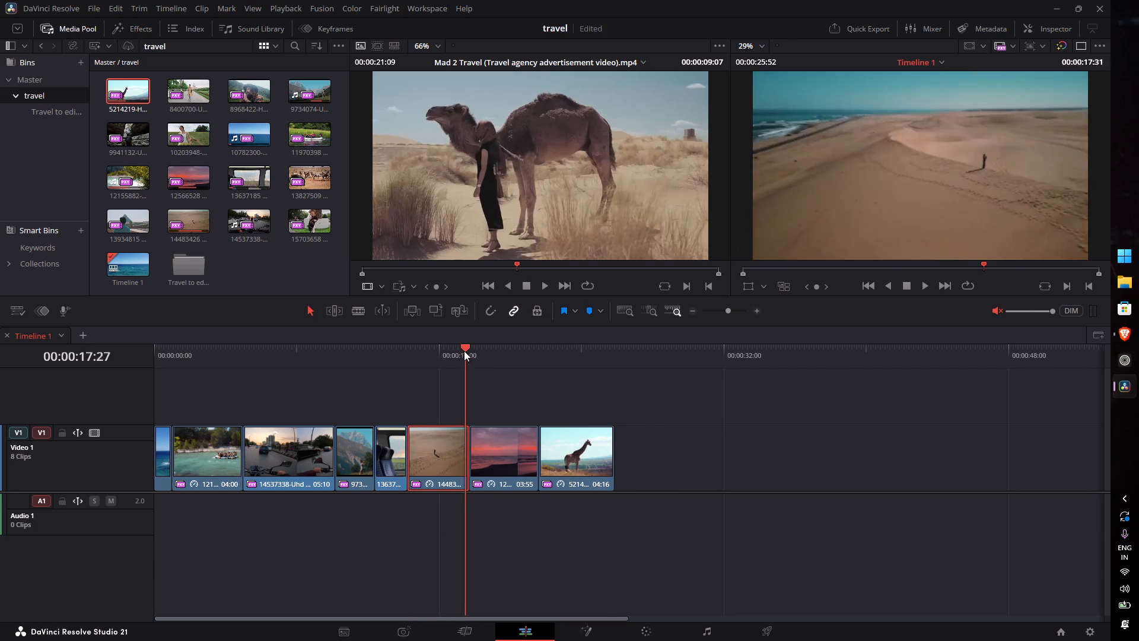
left_click_drag(464, 351, 409, 369)
key("space")
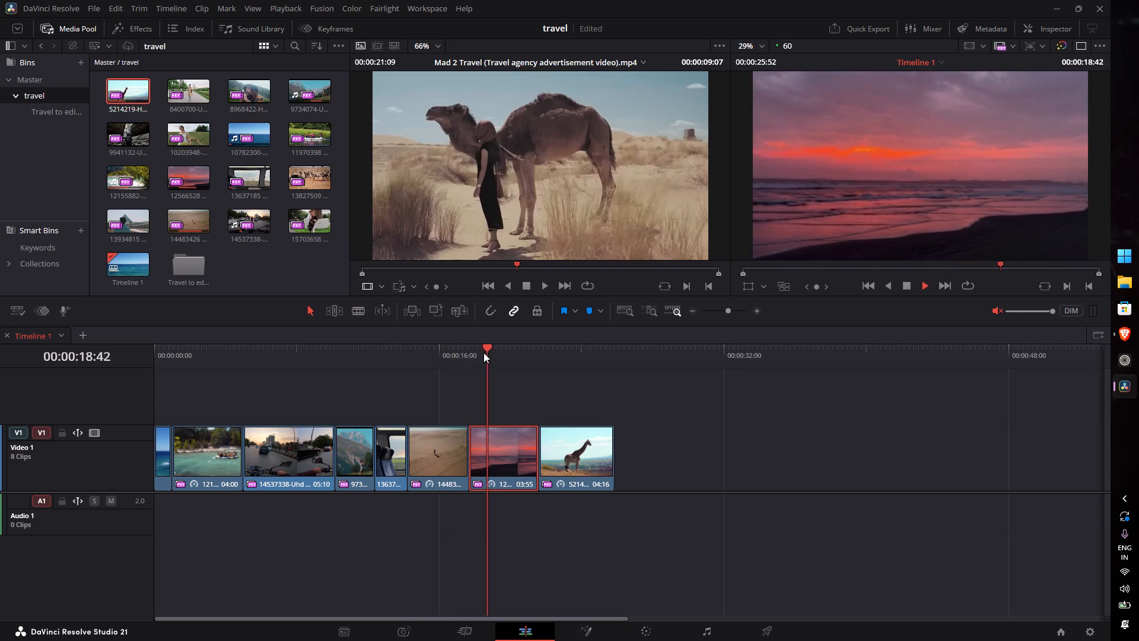
key("space")
left_click_drag(493, 350, 486, 353)
key("1")
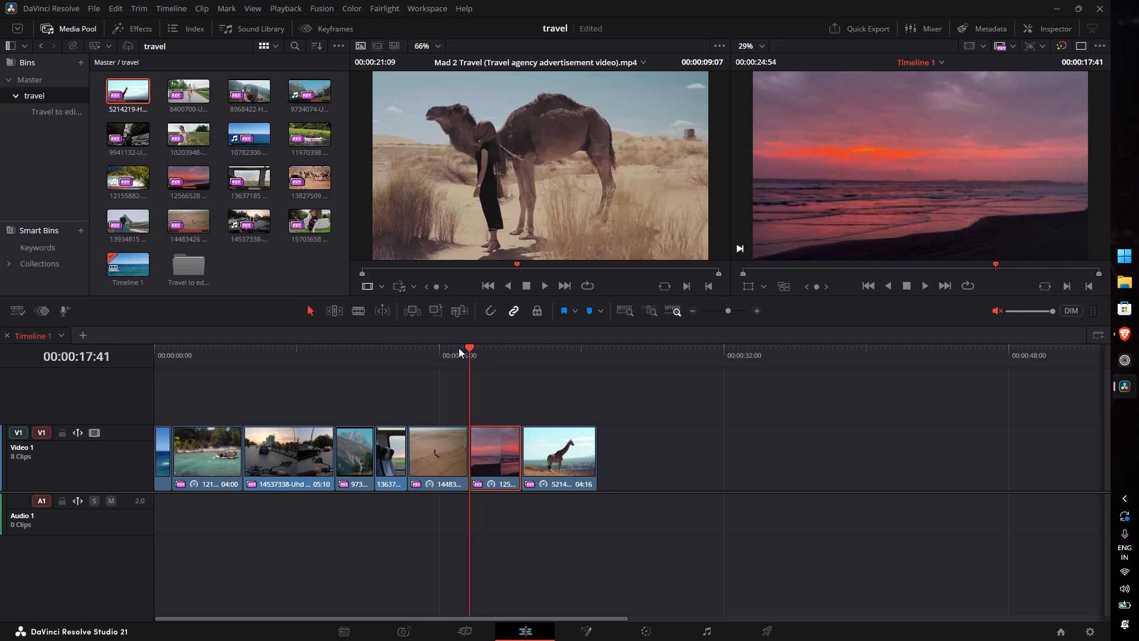
left_click_drag(470, 347, 501, 353)
key("3")
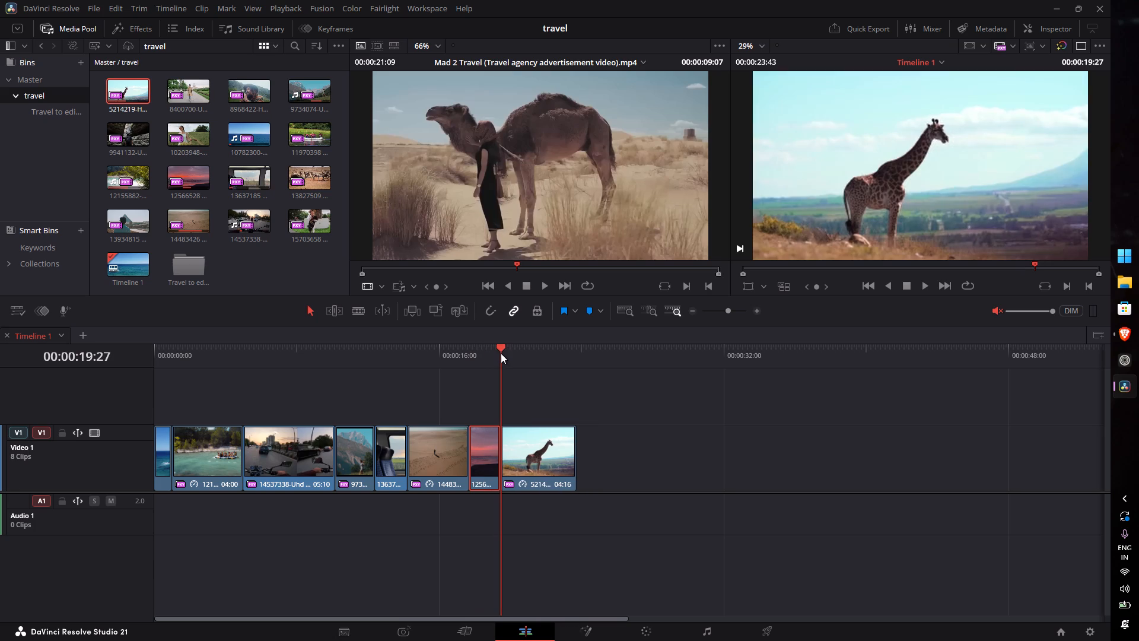
Play from the sunset into the giraffe clip 5214219, and ripple-trim the giraffe's start at about 00:00:20:33 and again at about 00:00:20:05.
left_click_drag(495, 354, 454, 360)
key("space")
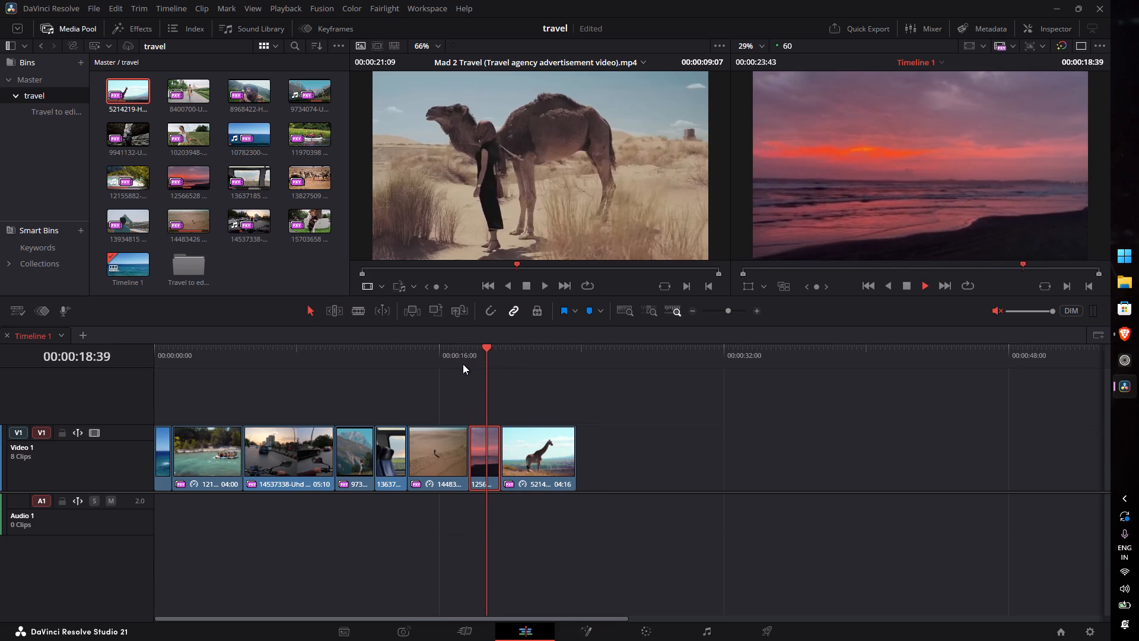
key("space")
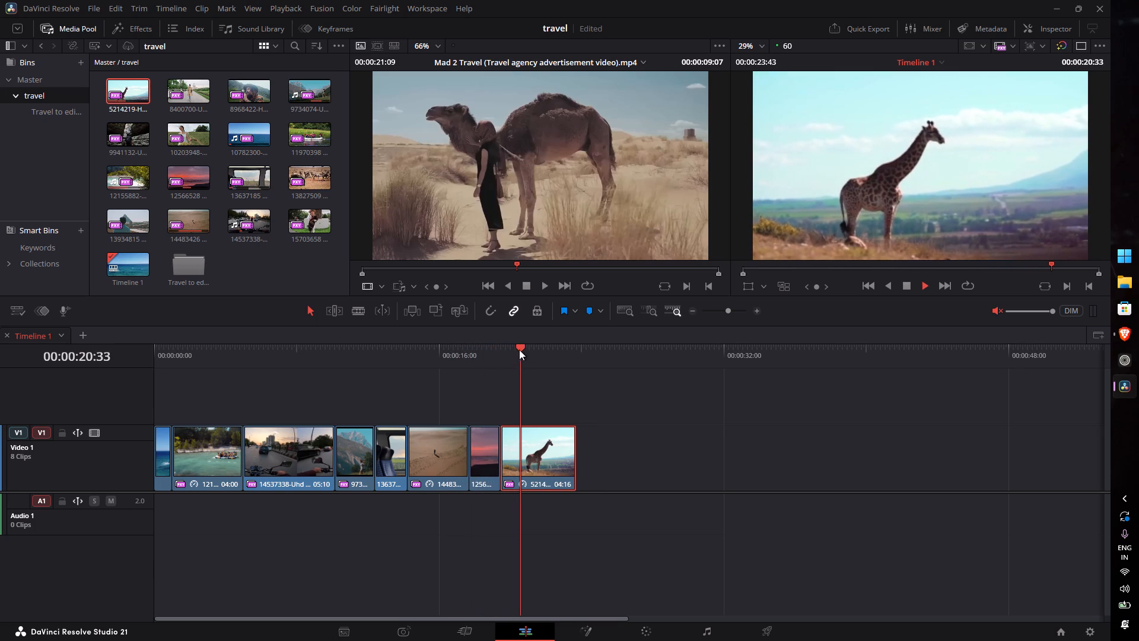
key("1")
left_click_drag(502, 346, 518, 347)
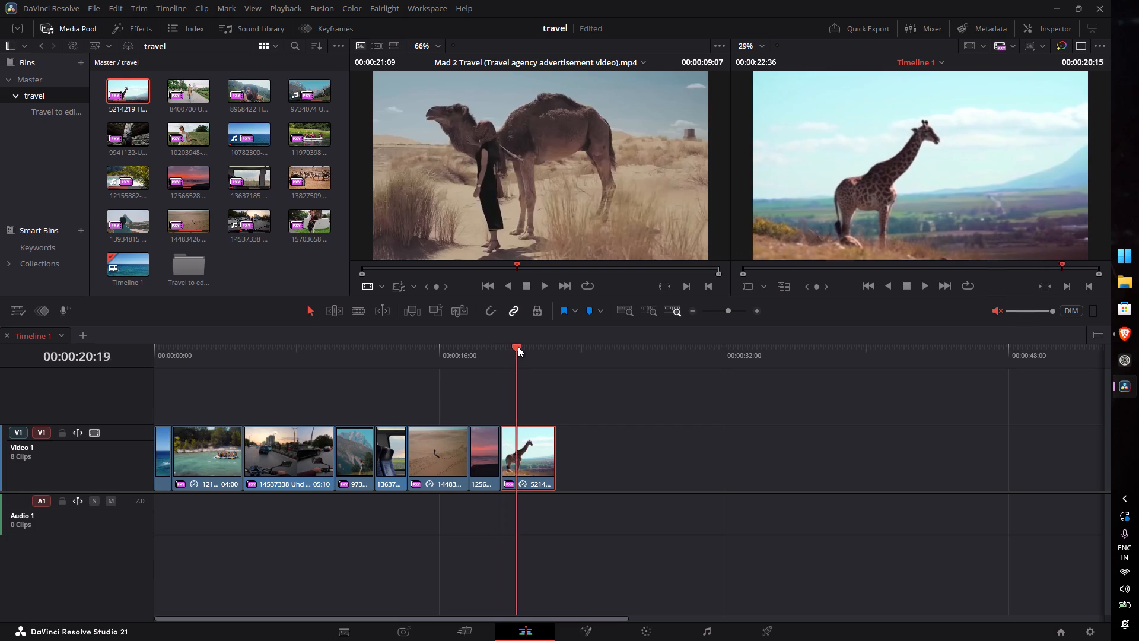
left_click_drag(518, 347, 512, 360)
key("1")
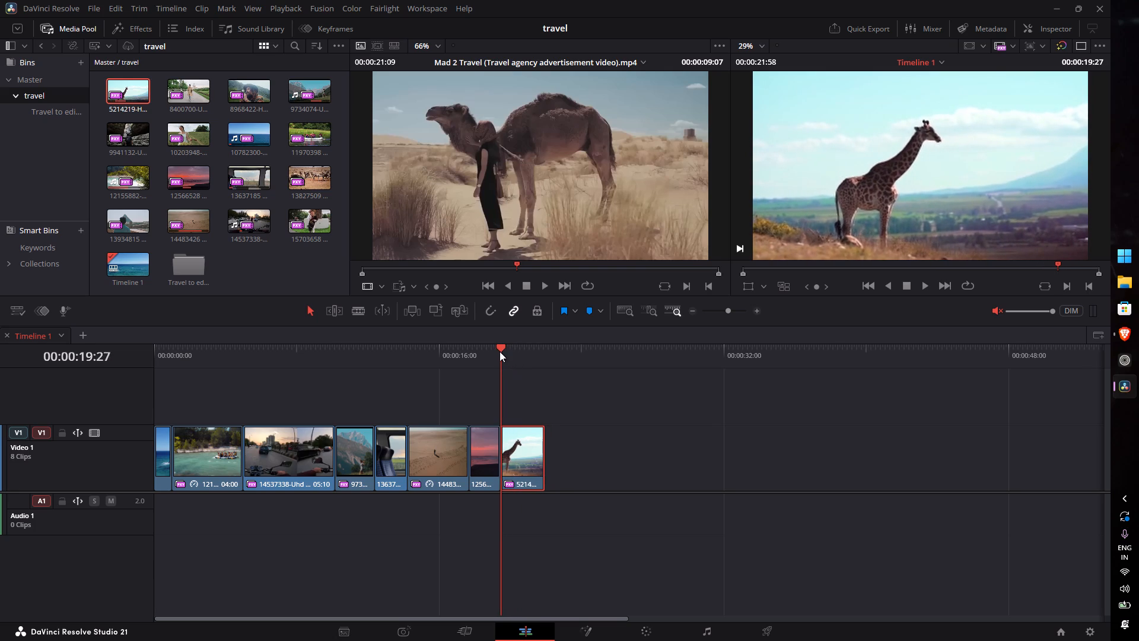
left_click_drag(499, 349, 520, 367)
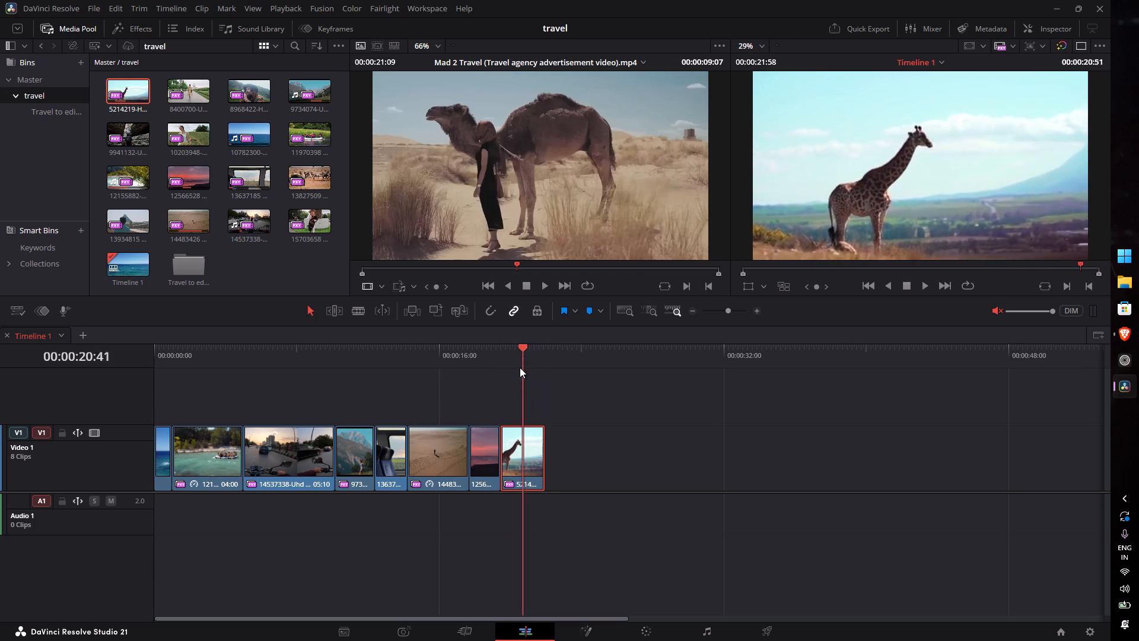
left_click_drag(520, 367, 500, 367)
key("space")
key("q")
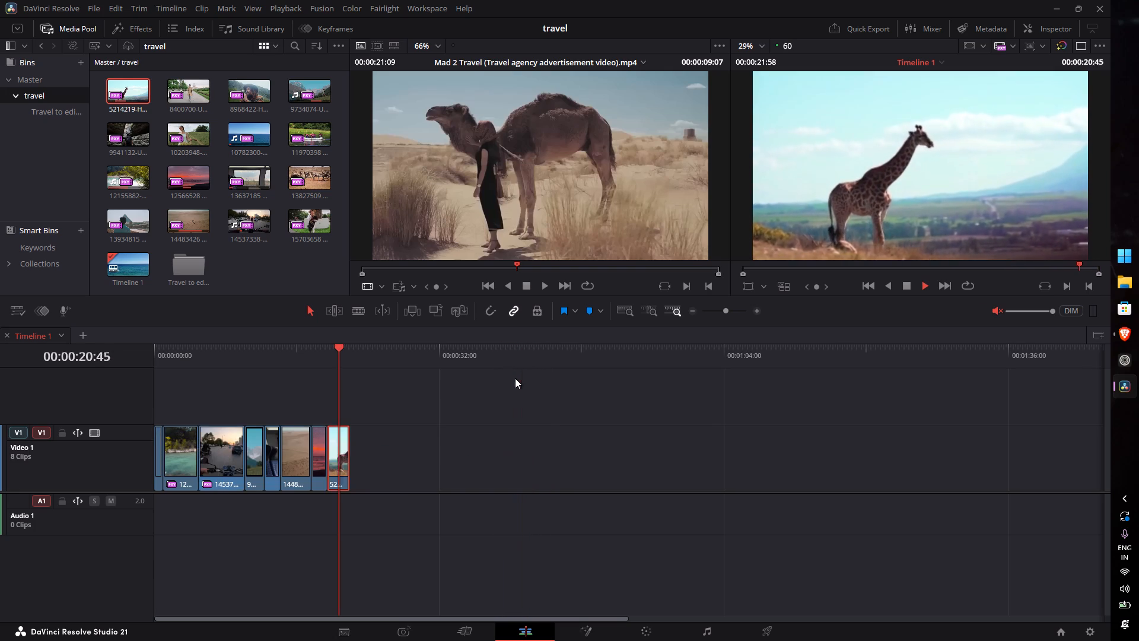
key("e")
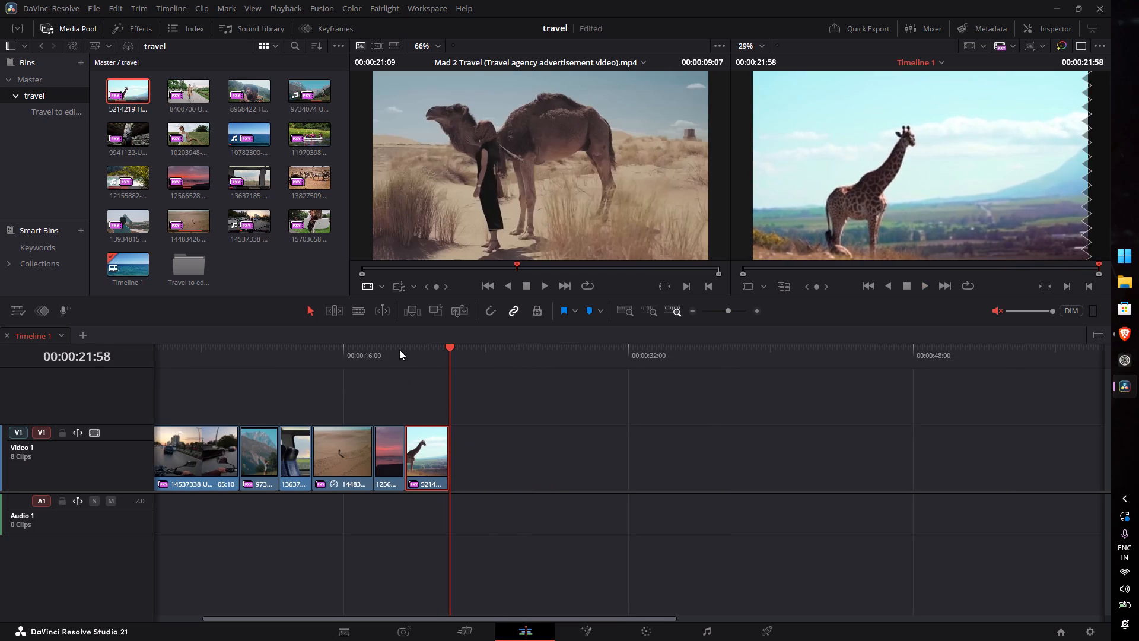
Ripple-trim the motorbike clip 14537338, cutting about a second and a half from its start and its end at 00:00:07:23.
left_click_drag(399, 349, 49, 361)
left_click_drag(204, 346, 271, 351)
key("1")
left_click_drag(247, 350, 278, 350)
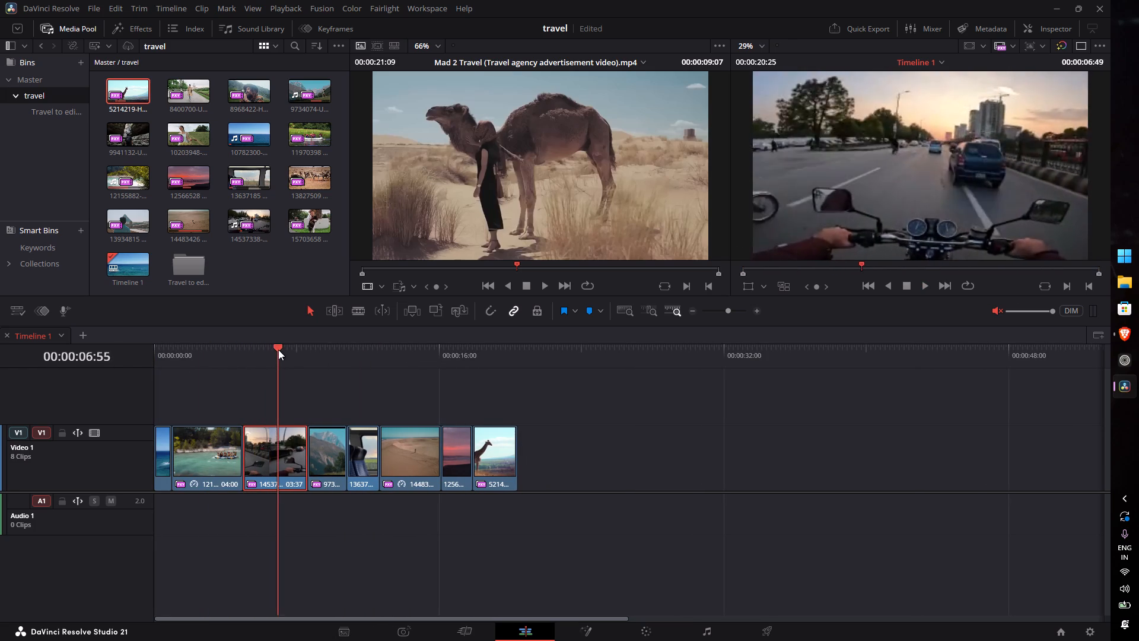
left_click_drag(278, 350, 286, 354)
key("3")
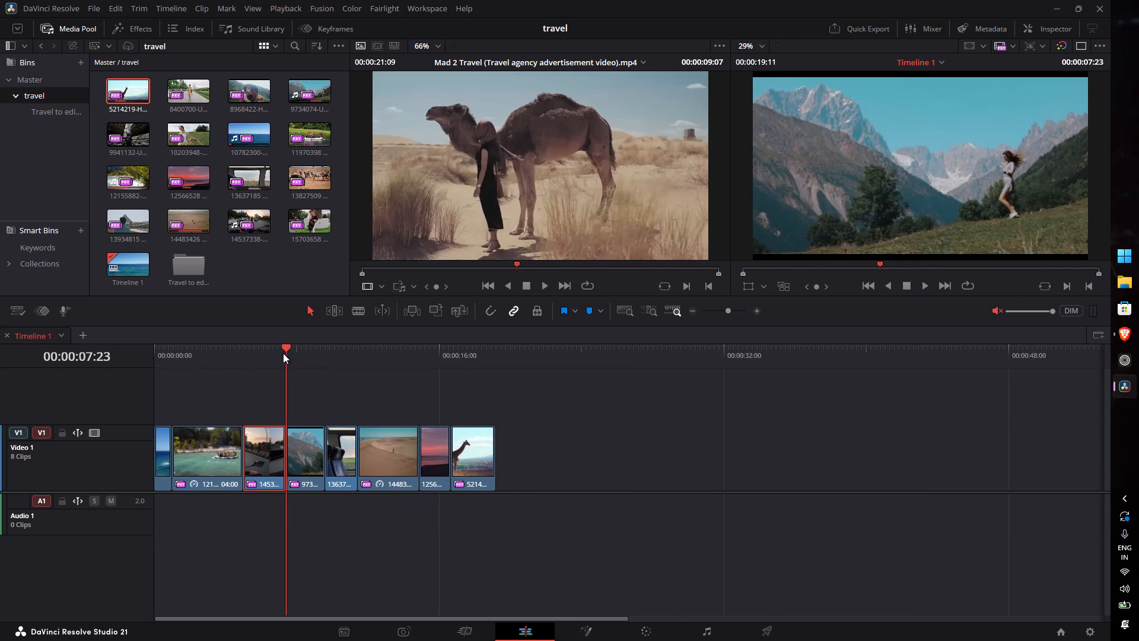
Ripple-trim the river rafting clip's start at about 00:00:01:45 and play on into the motorbike clip.
left_click_drag(275, 348, 186, 368)
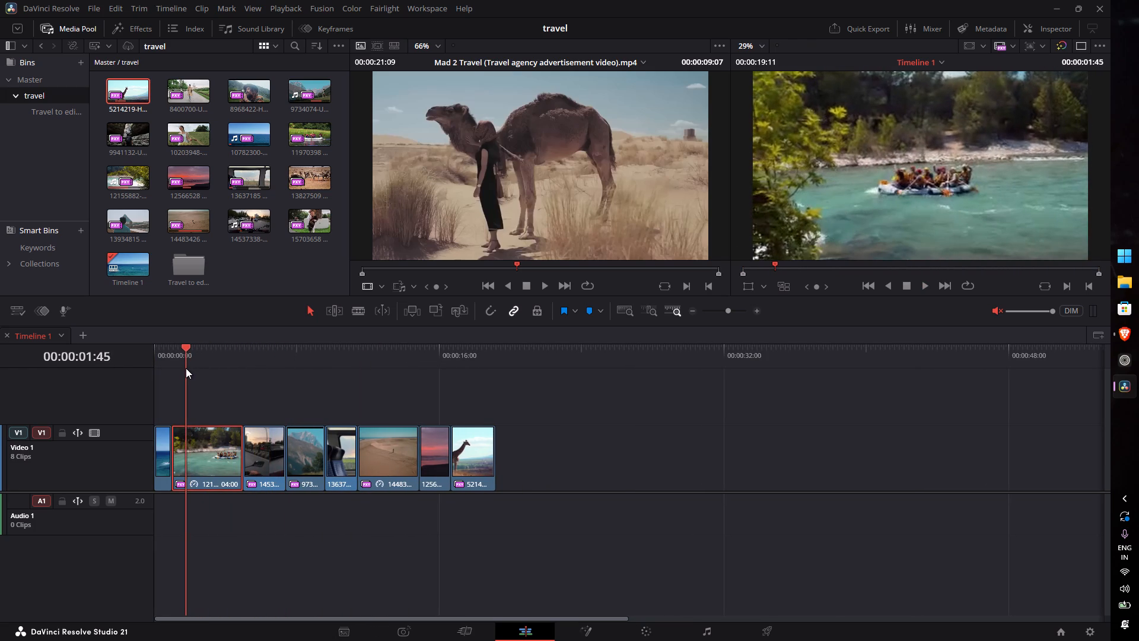
left_click_drag(186, 368, 185, 367)
type("1")
key("space")
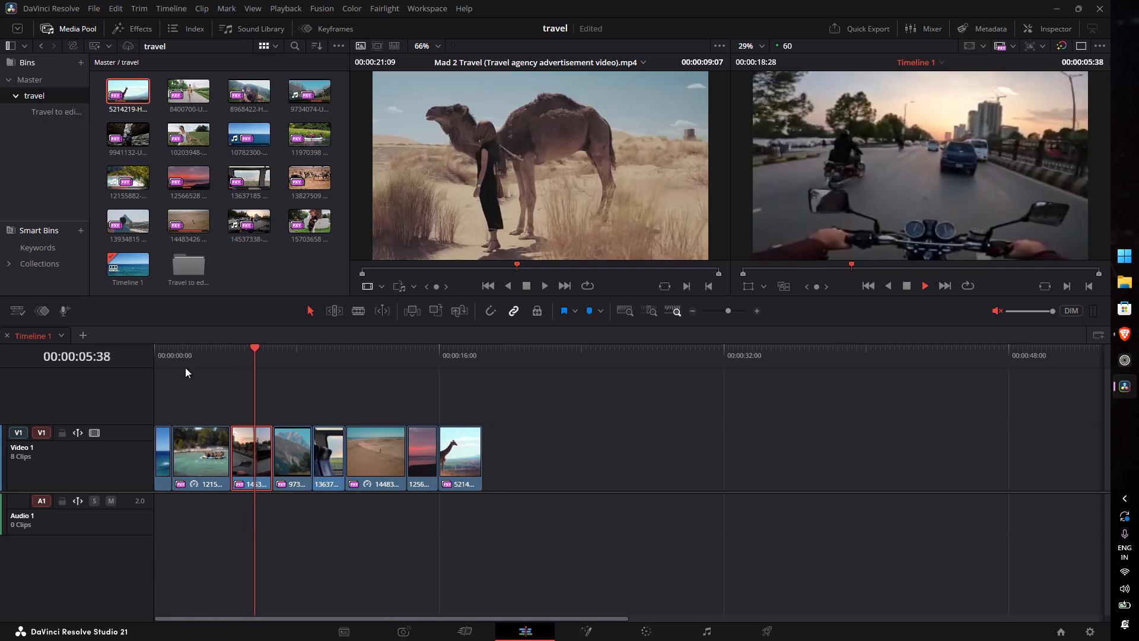
key("space")
Play the montage from the start of Timeline 1 through to the giraffe clip to review the pacing of the shots.
left_click_drag(201, 351, 62, 358)
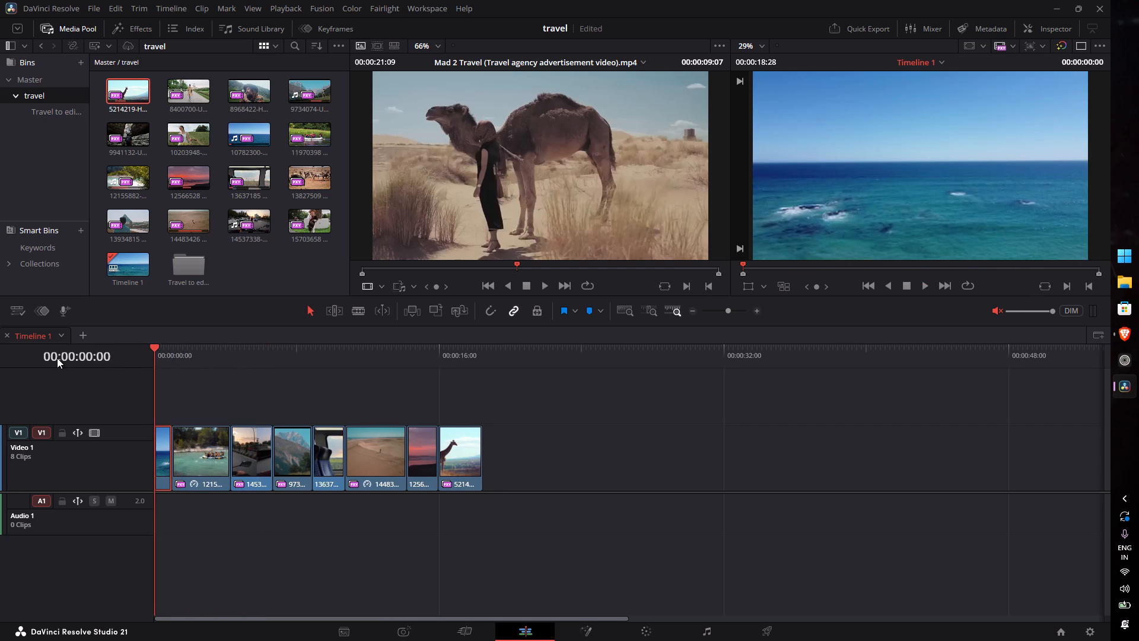
key("space")
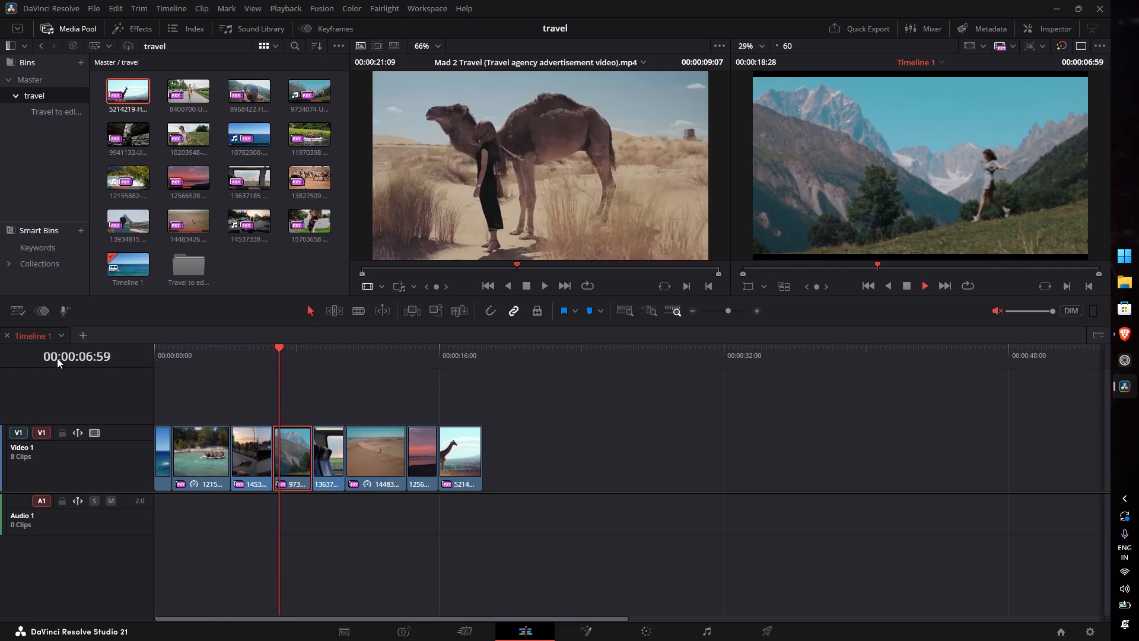
type("qqqeeqee")
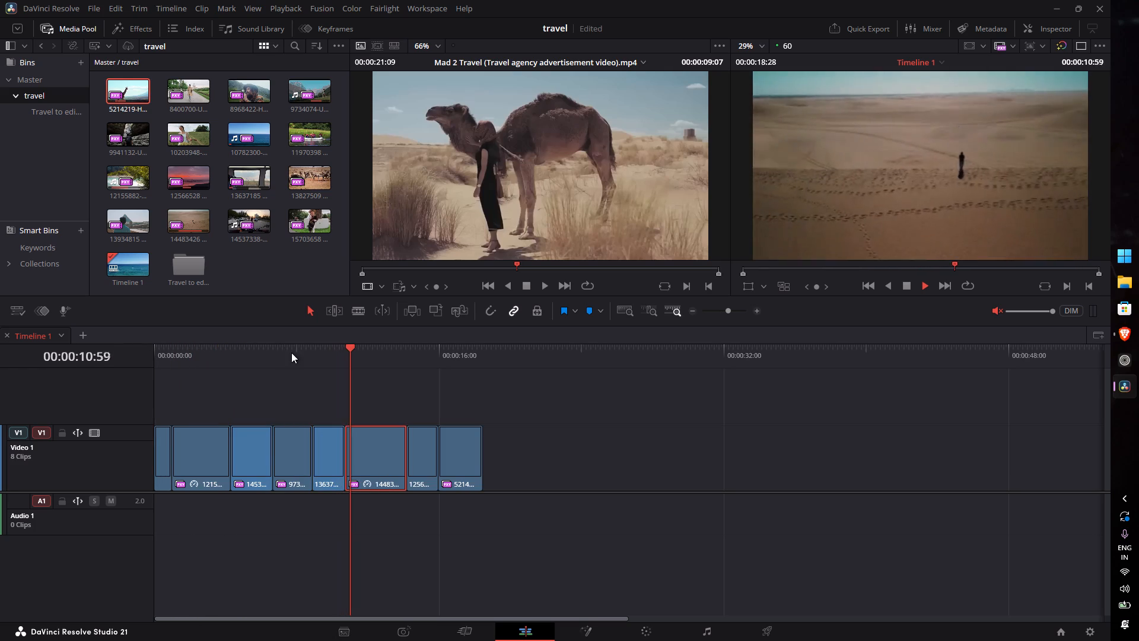
left_click_drag(291, 353, 24, 377)
key("space")
key("space")
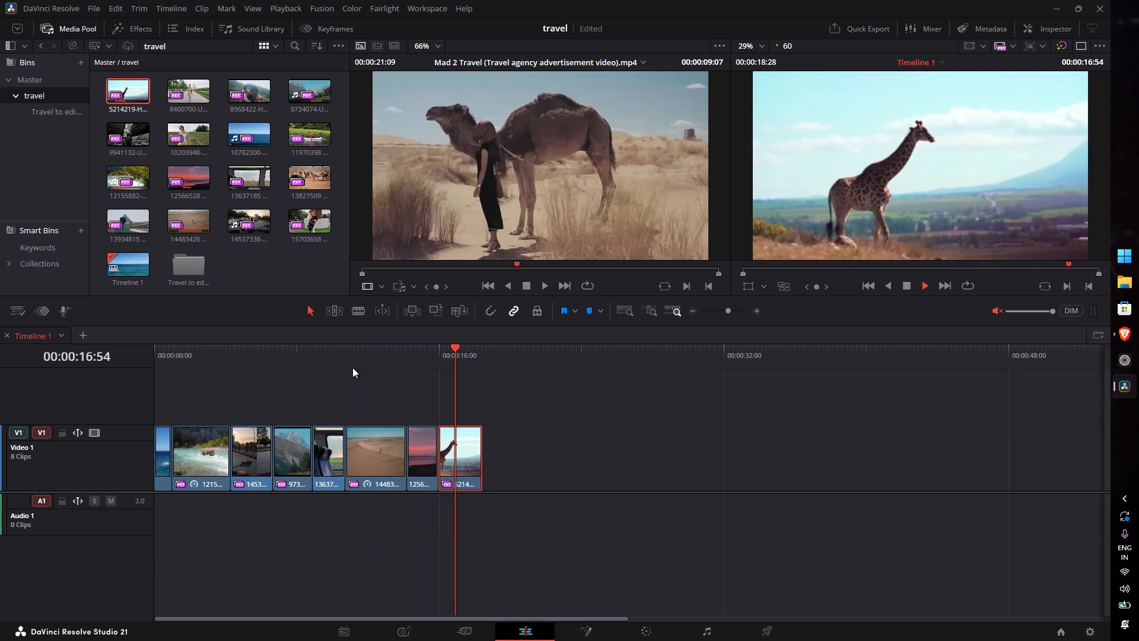
key("space")
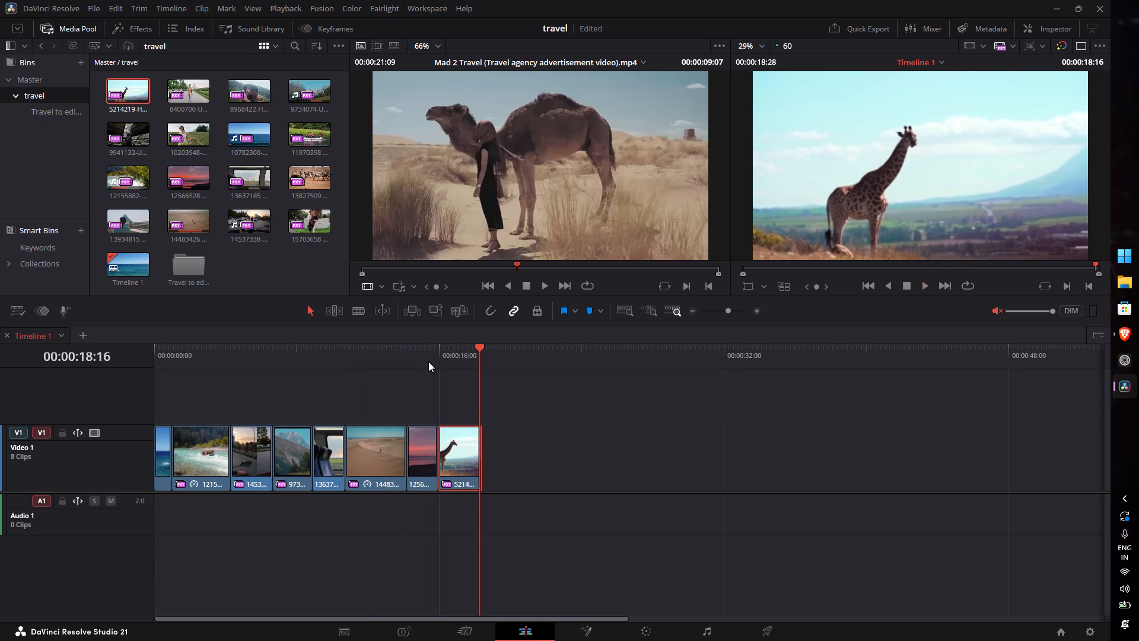
key("q")
type("qqee")
key("e")
type("eq")
Scrub through the reference travel agency video's sunset, camel, giraffe and market shots to see which shot should follow.
left_click_drag(428, 618, 424, 618)
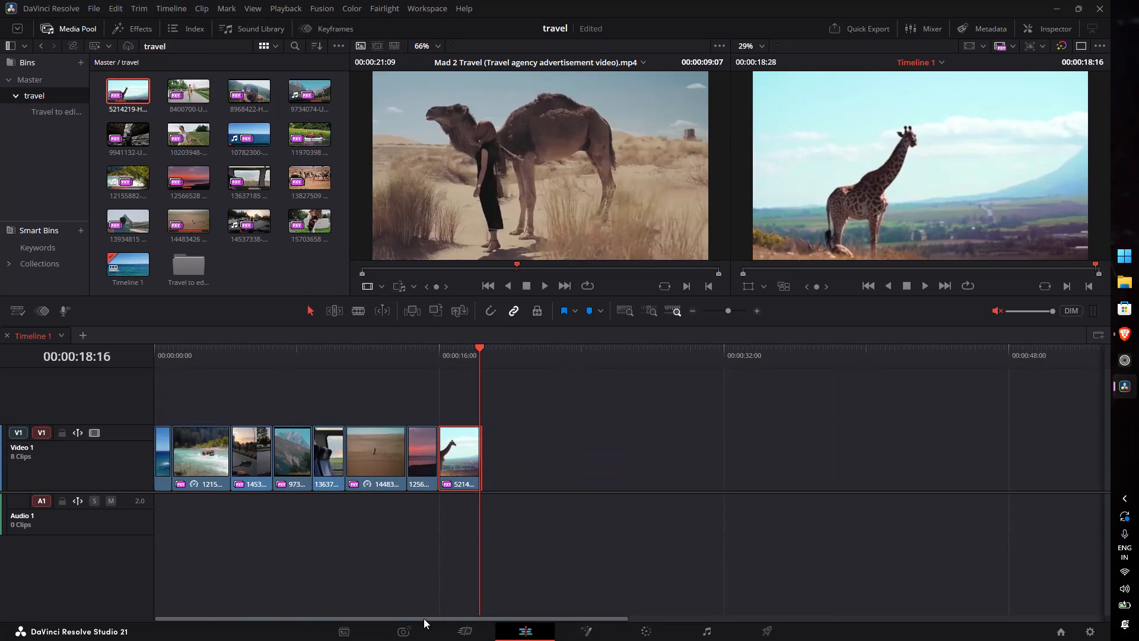
left_click_drag(424, 618, 310, 619)
left_click_drag(437, 288, 478, 290)
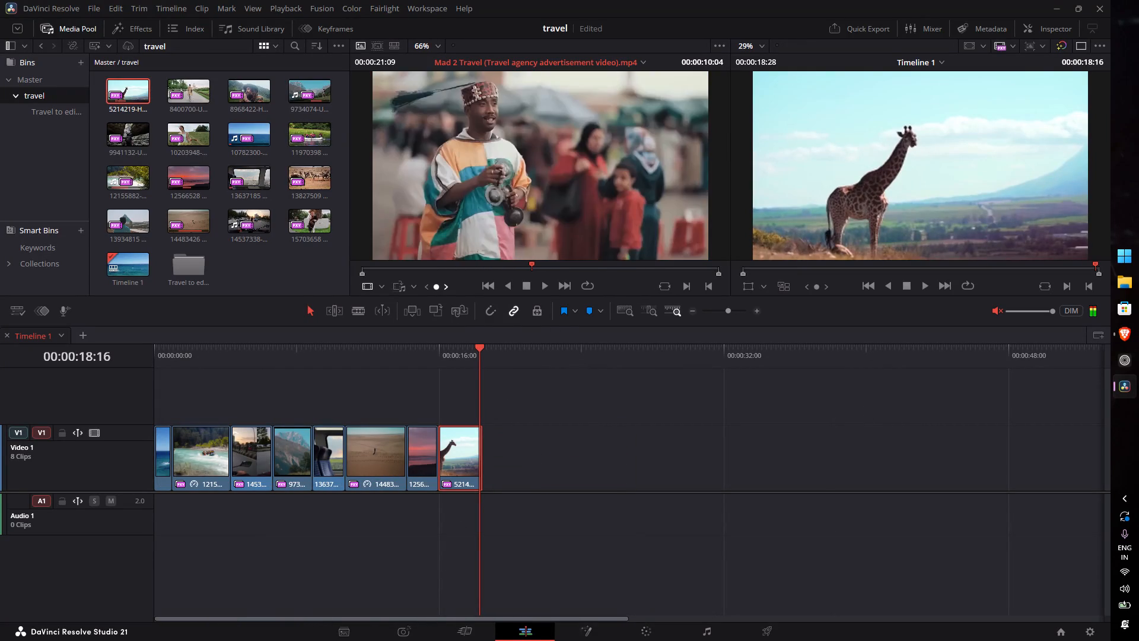
left_click_drag(478, 290, 447, 299)
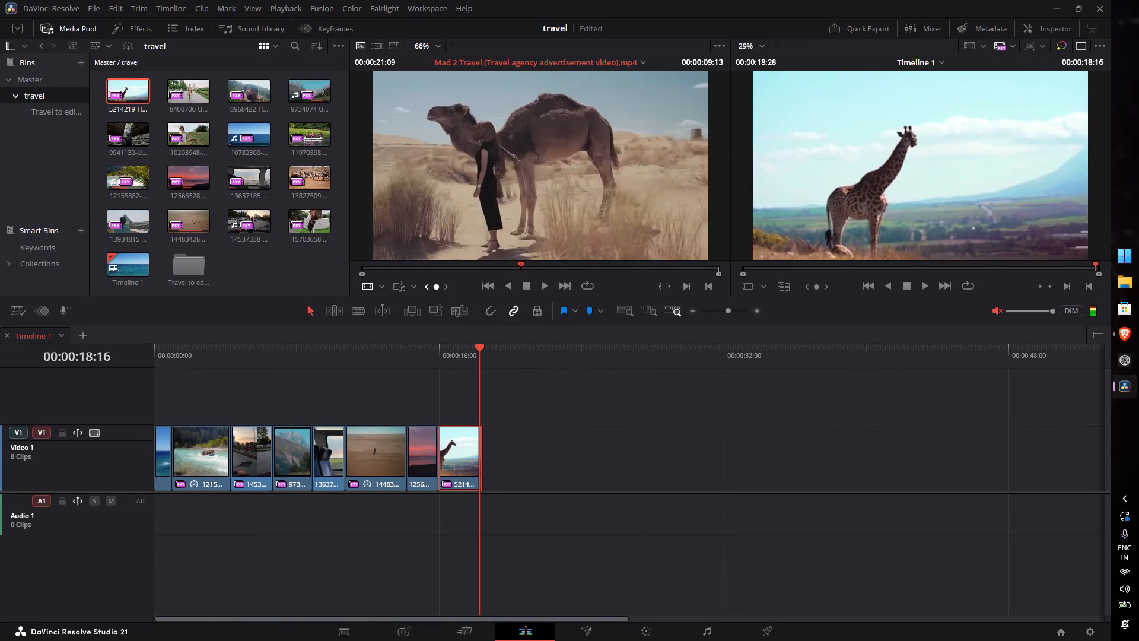
left_click_drag(447, 299, 471, 293)
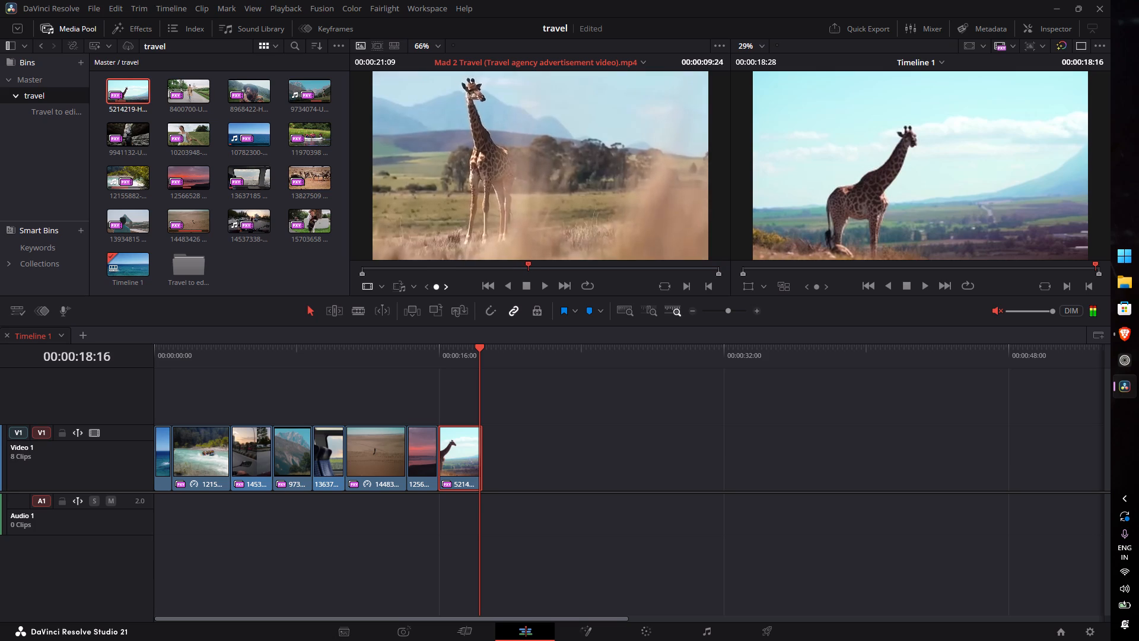
left_click_drag(471, 293, 622, 292)
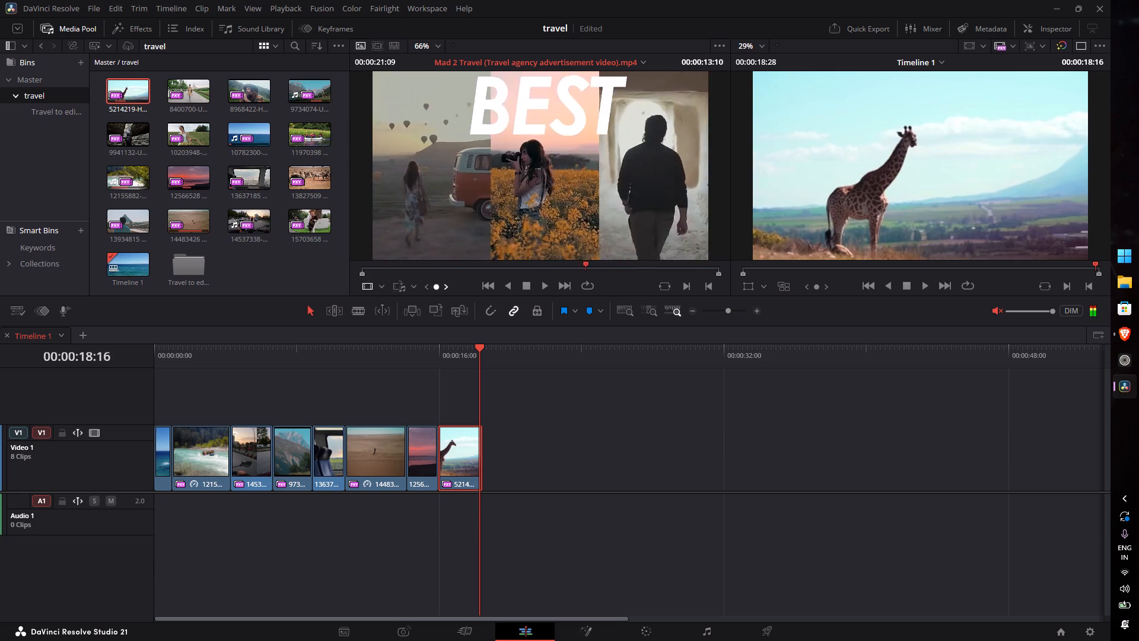
left_click_drag(622, 292, 530, 303)
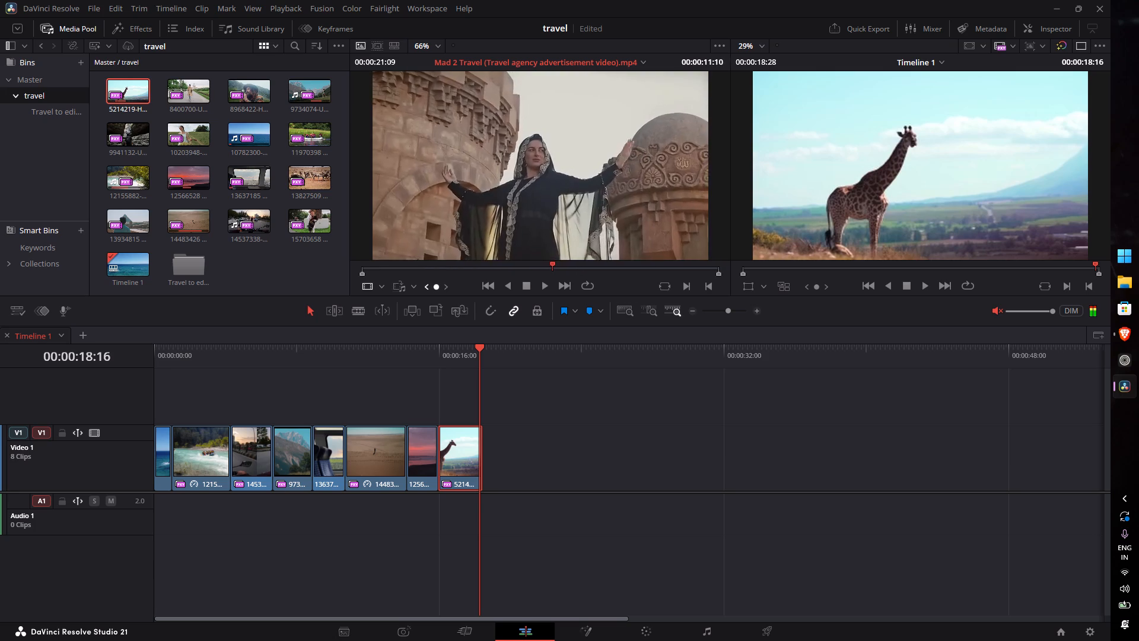
left_click_drag(530, 303, 428, 301)
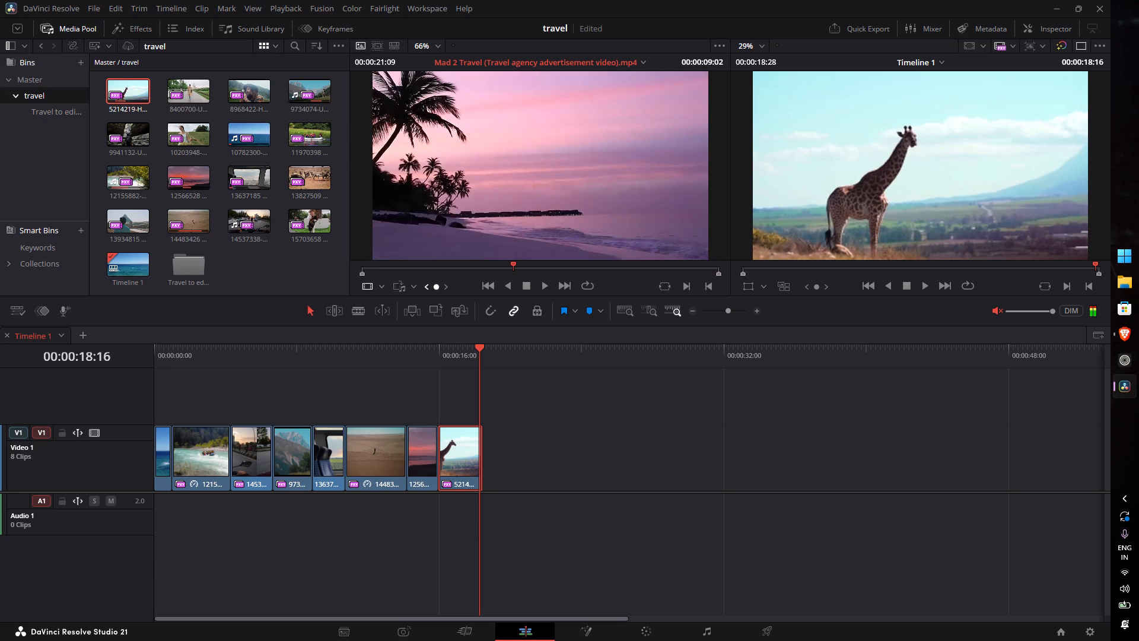
left_click_drag(428, 301, 472, 298)
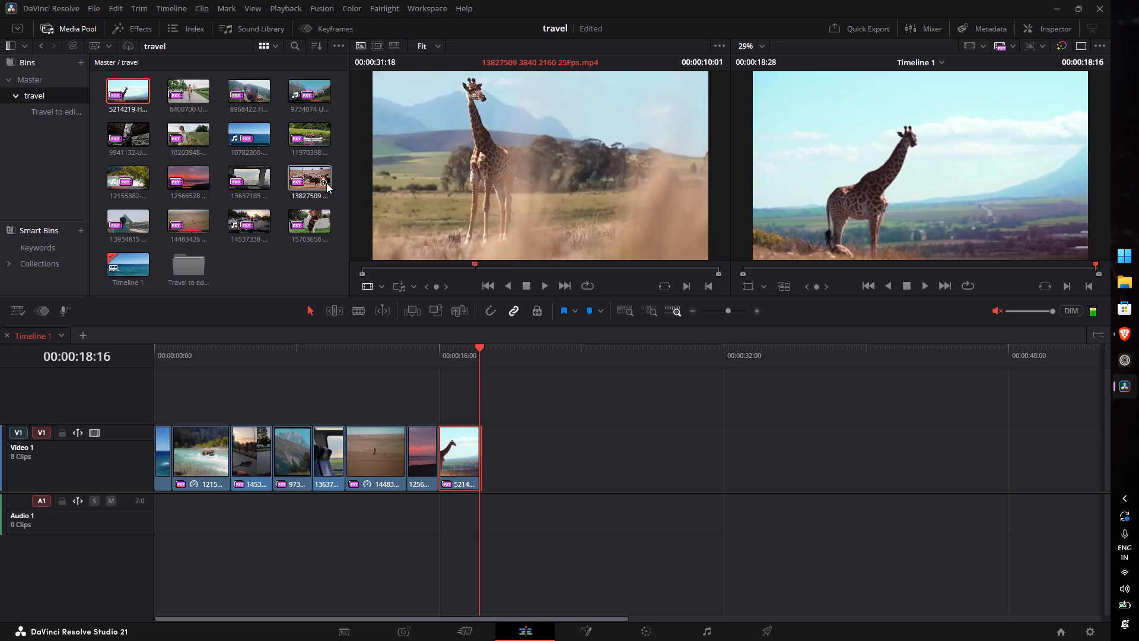
Add the wildebeest and zebra clip 13827509 to Video 1 after the giraffe clip and close the gap between them.
left_click_drag(301, 177, 504, 472)
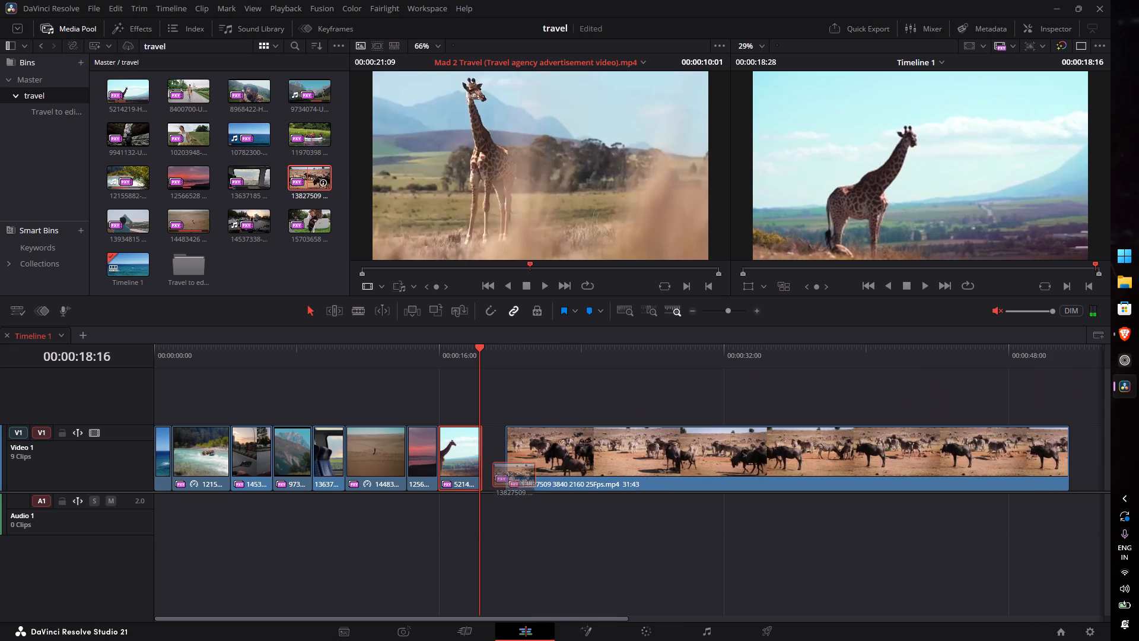
left_click_drag(504, 472, 492, 468)
left_click(486, 453)
key("2")
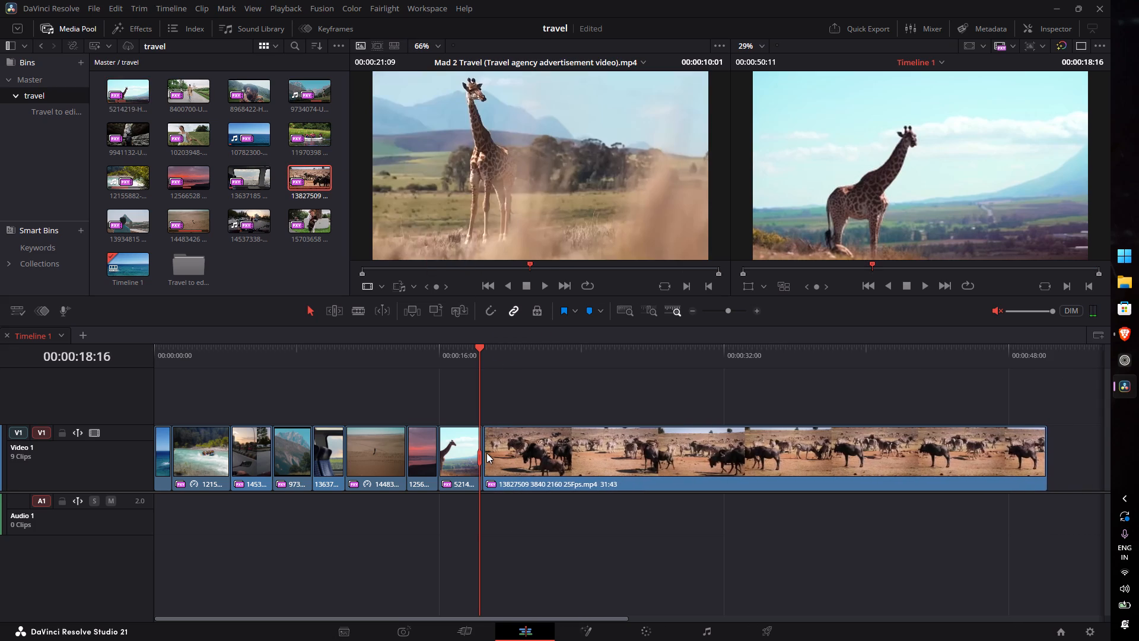
Play into the wildebeest and zebra clip and ripple-trim its start in two cuts, shortening it to 21:09.
key("space")
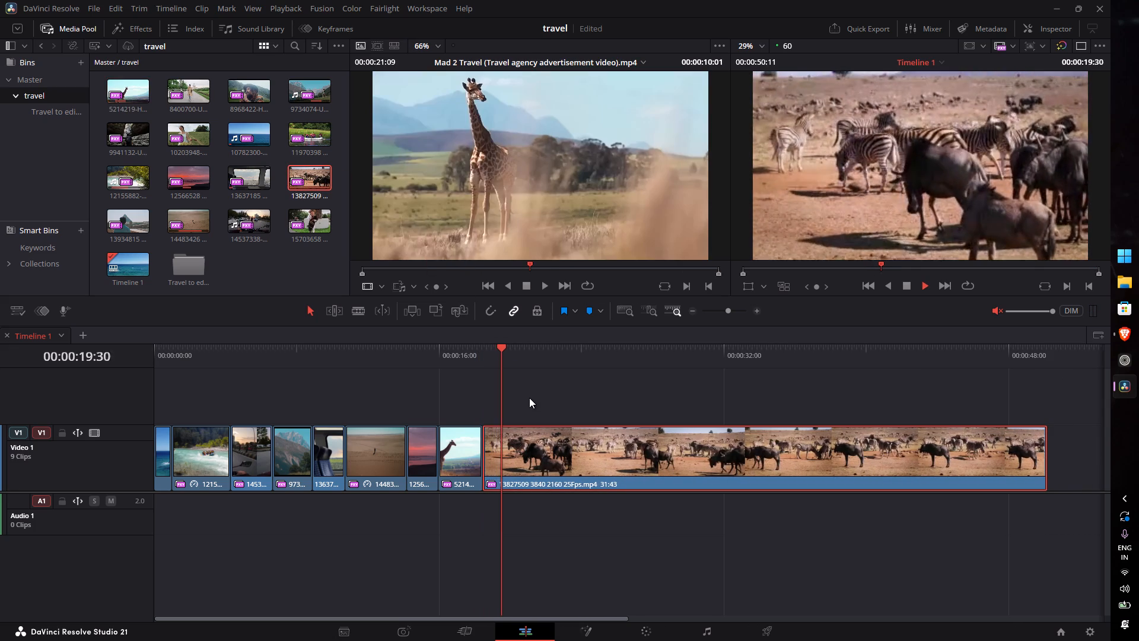
type("qe")
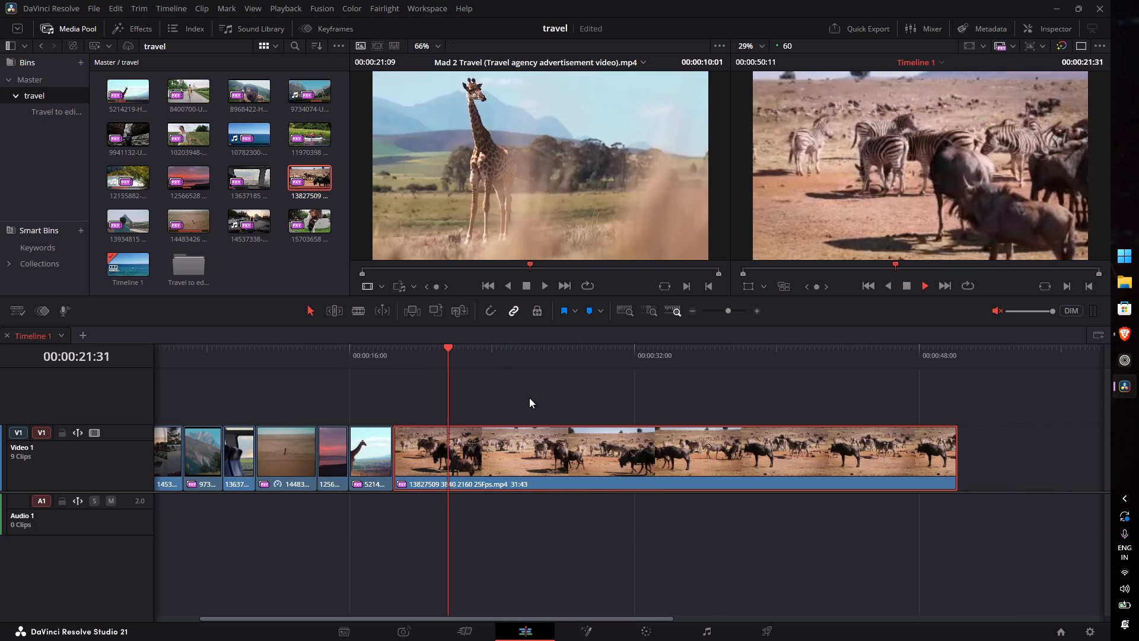
key("space")
left_click_drag(494, 618, 493, 619)
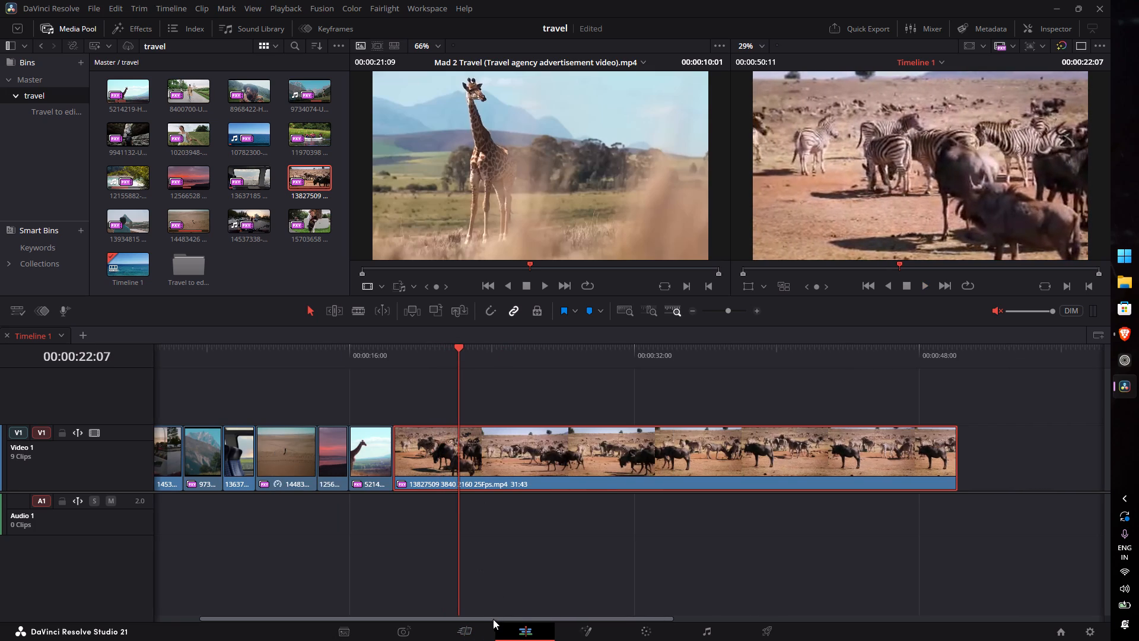
left_click_drag(493, 619, 351, 614)
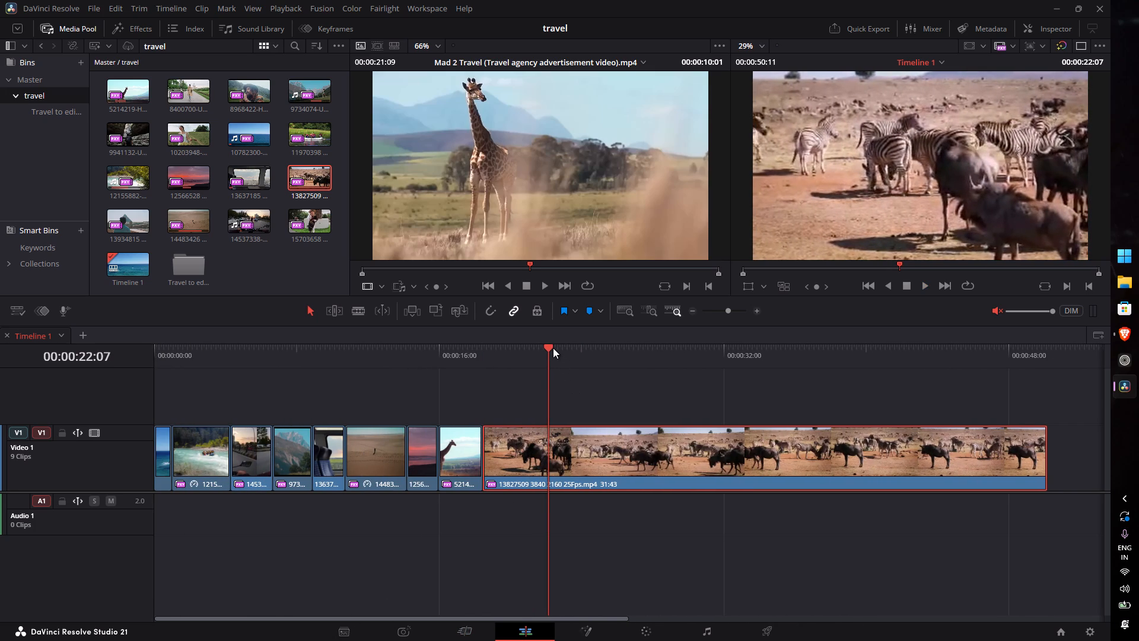
left_click_drag(553, 348, 598, 348)
key("1")
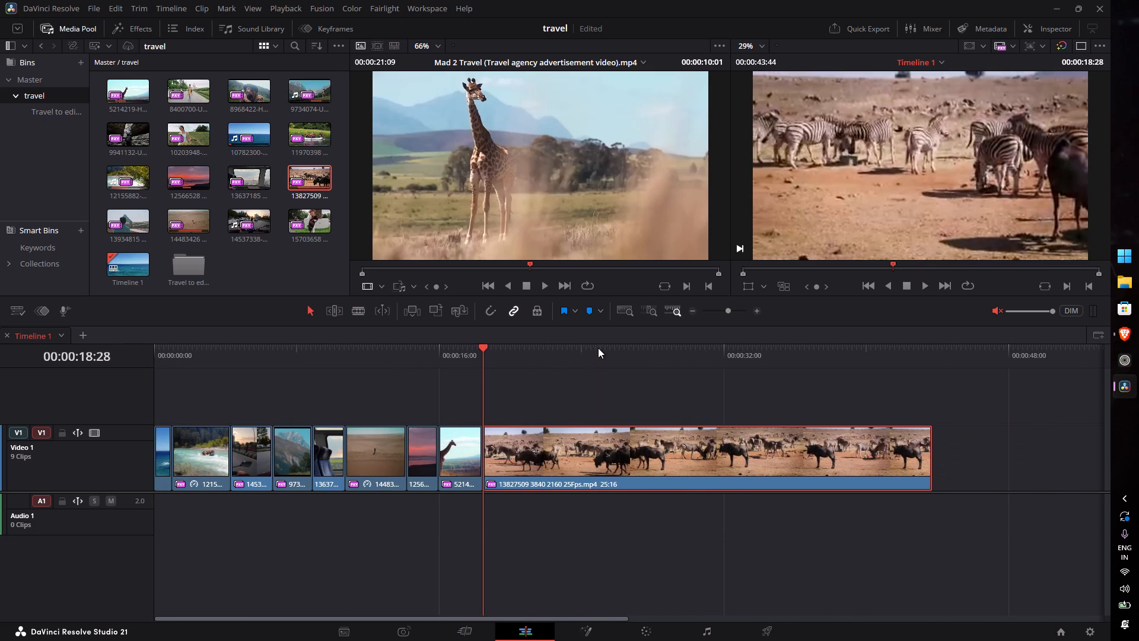
left_click_drag(484, 348, 556, 349)
key("1")
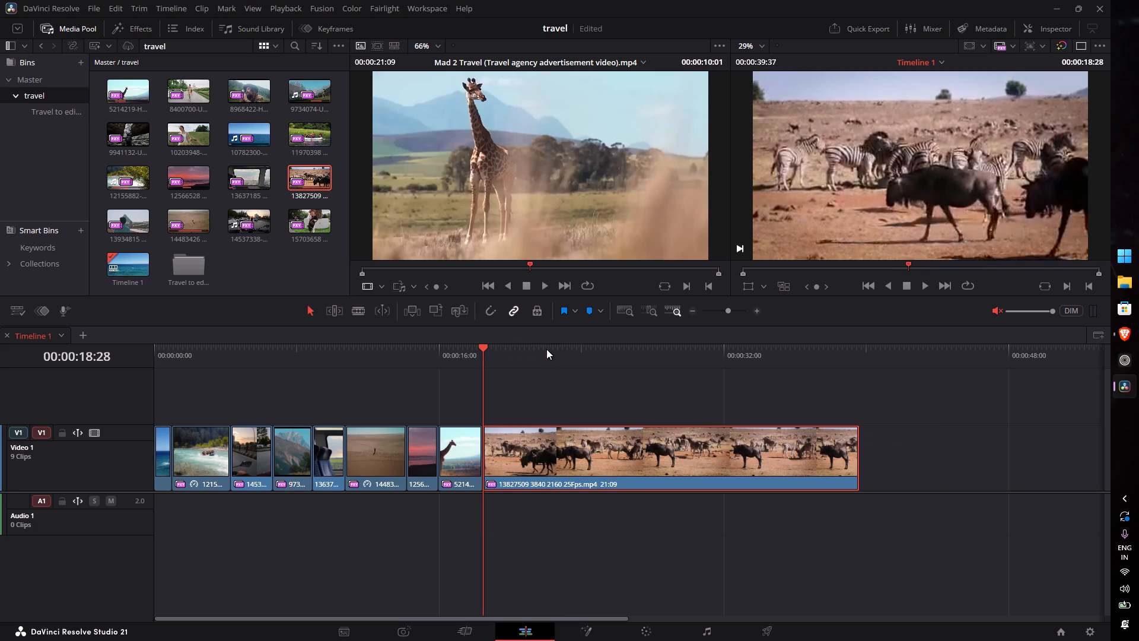
Scrub through the wildebeest clip and ripple-trim its start in three further cuts, shortening it to about 09:14.
key("space")
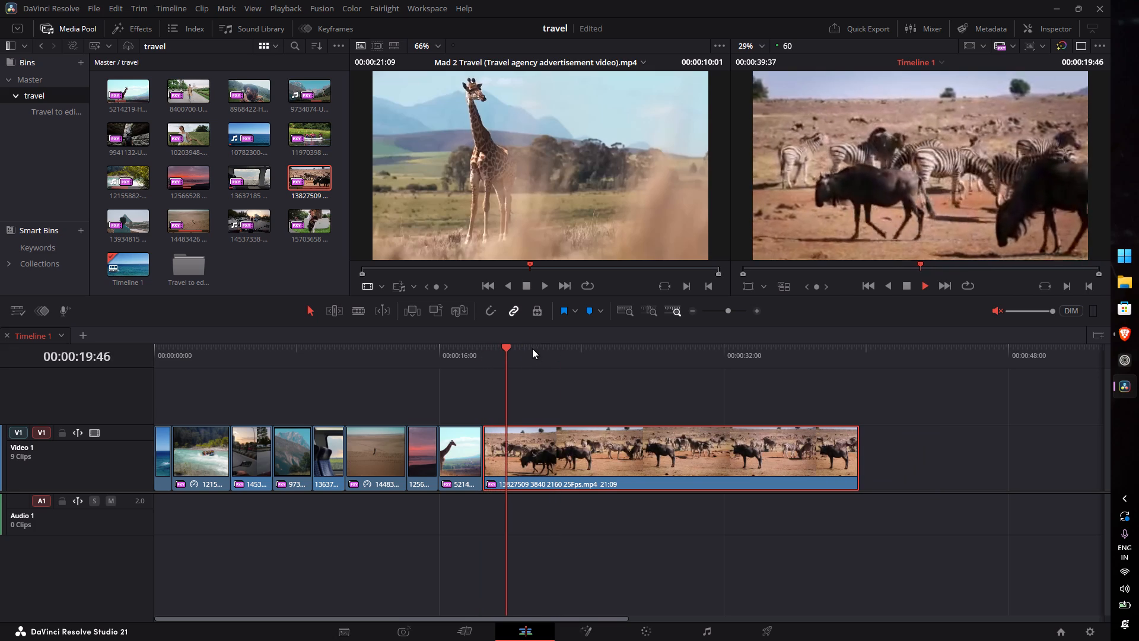
key("space")
left_click_drag(519, 351, 618, 353)
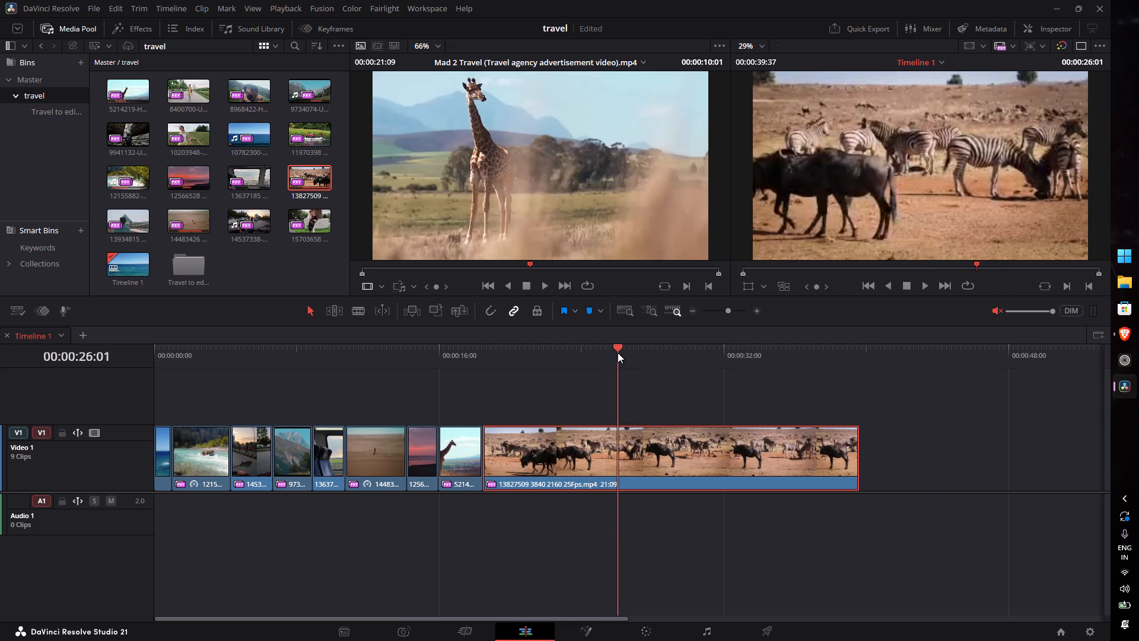
left_click_drag(618, 353, 769, 366)
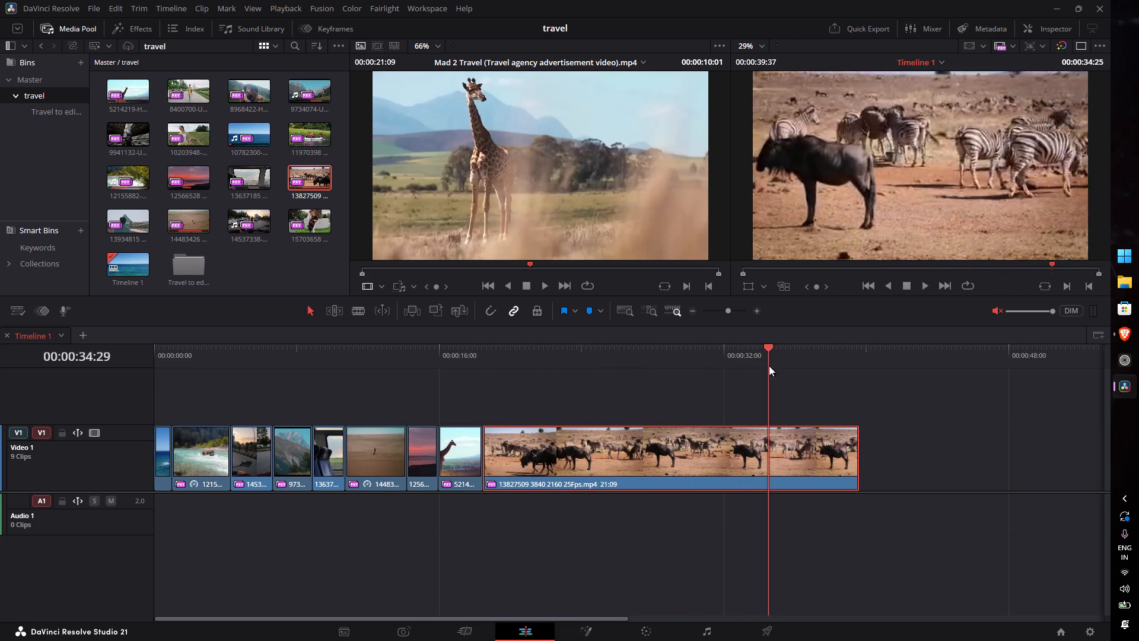
left_click_drag(769, 366, 670, 390)
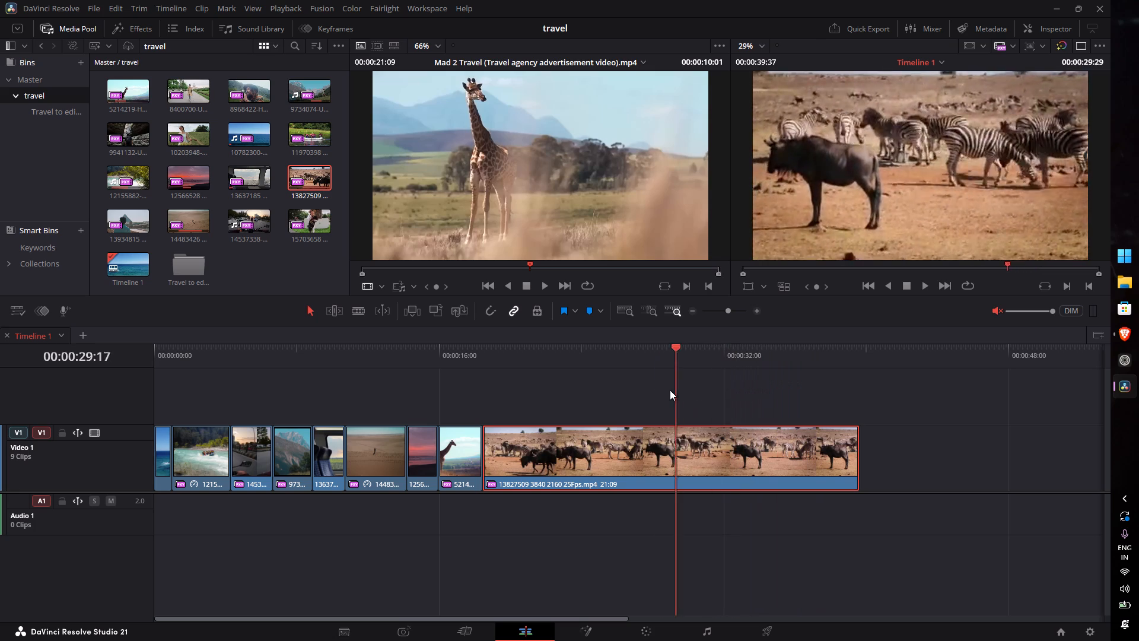
left_click_drag(670, 390, 543, 390)
key("1")
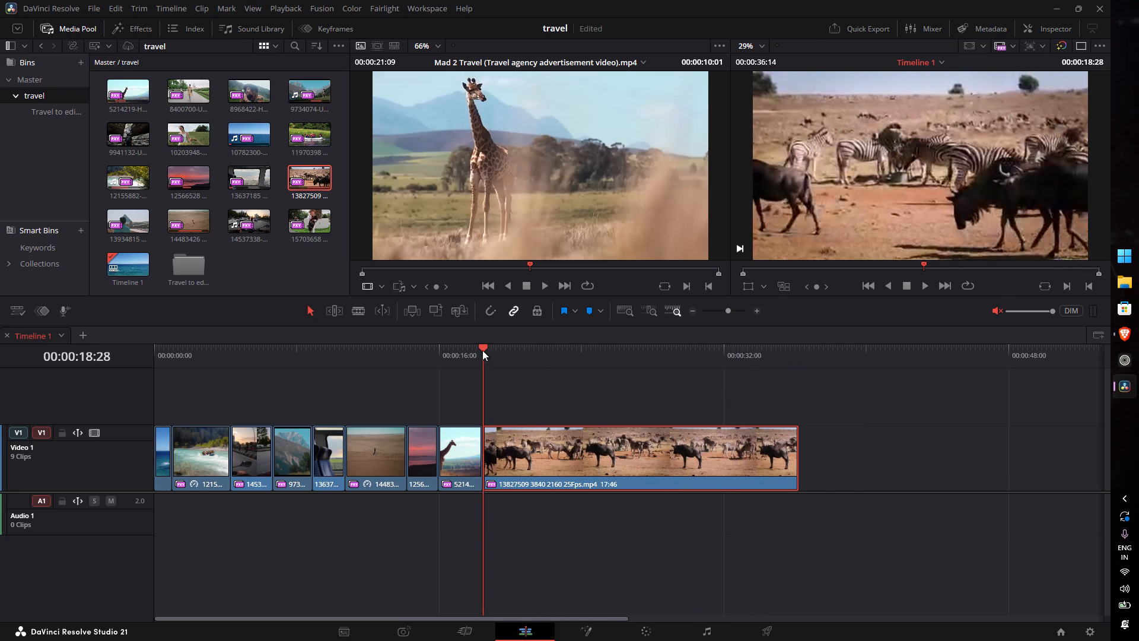
left_click_drag(482, 347, 586, 370)
key("1")
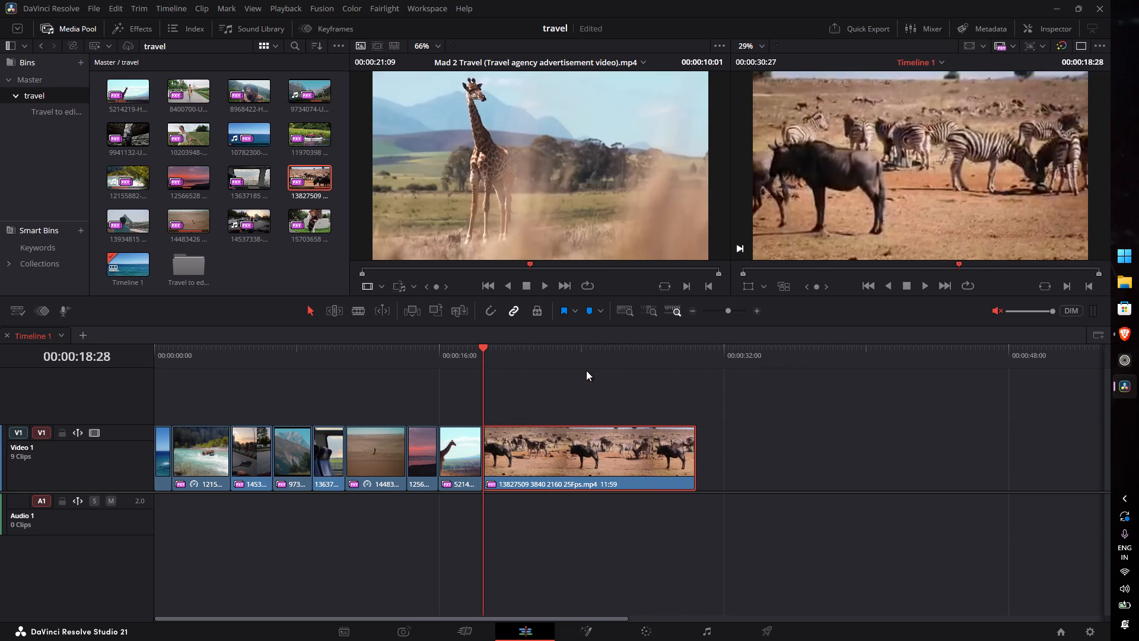
left_click_drag(485, 345, 572, 356)
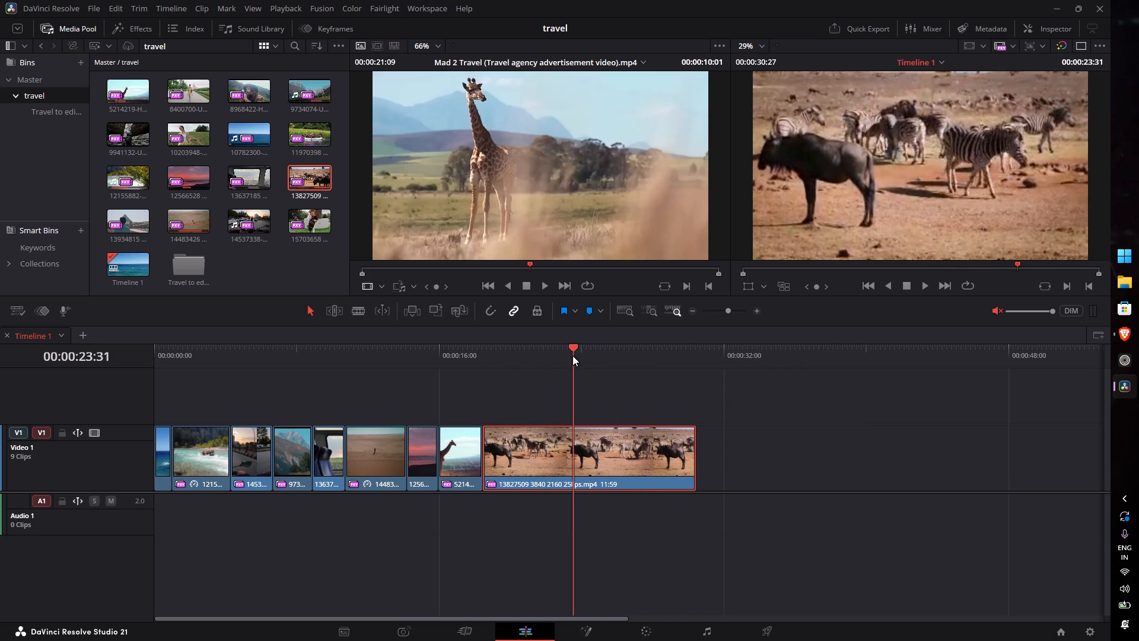
left_click_drag(572, 356, 532, 379)
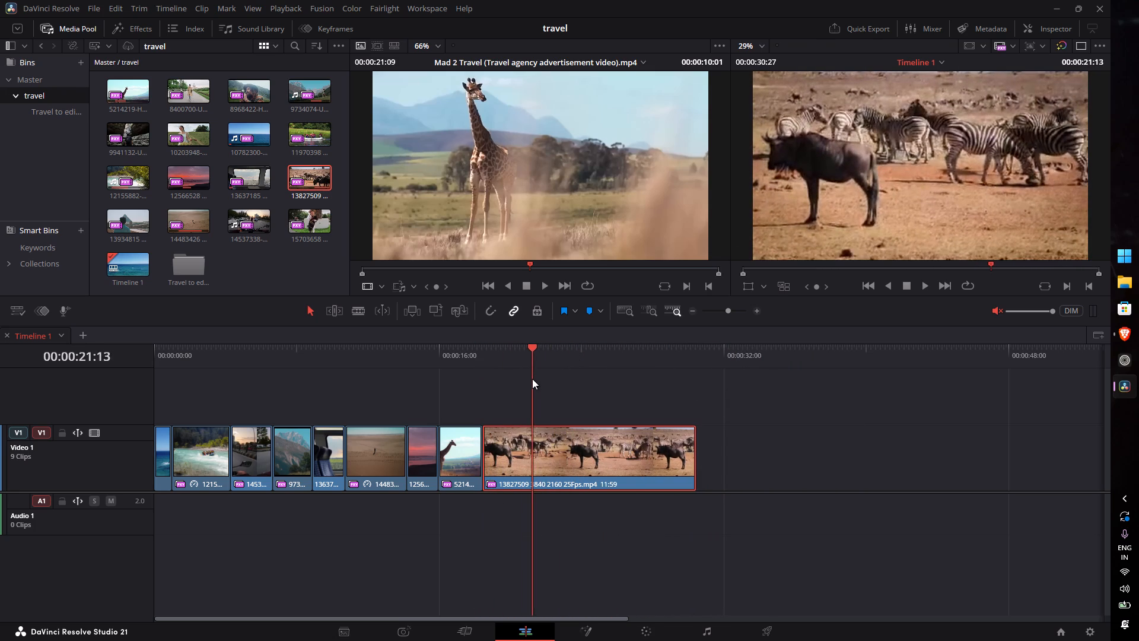
key("1")
Find the end of the wildebeest shot and ripple-trim the clip's end at 00:00:22:23.
left_click_drag(482, 351, 583, 361)
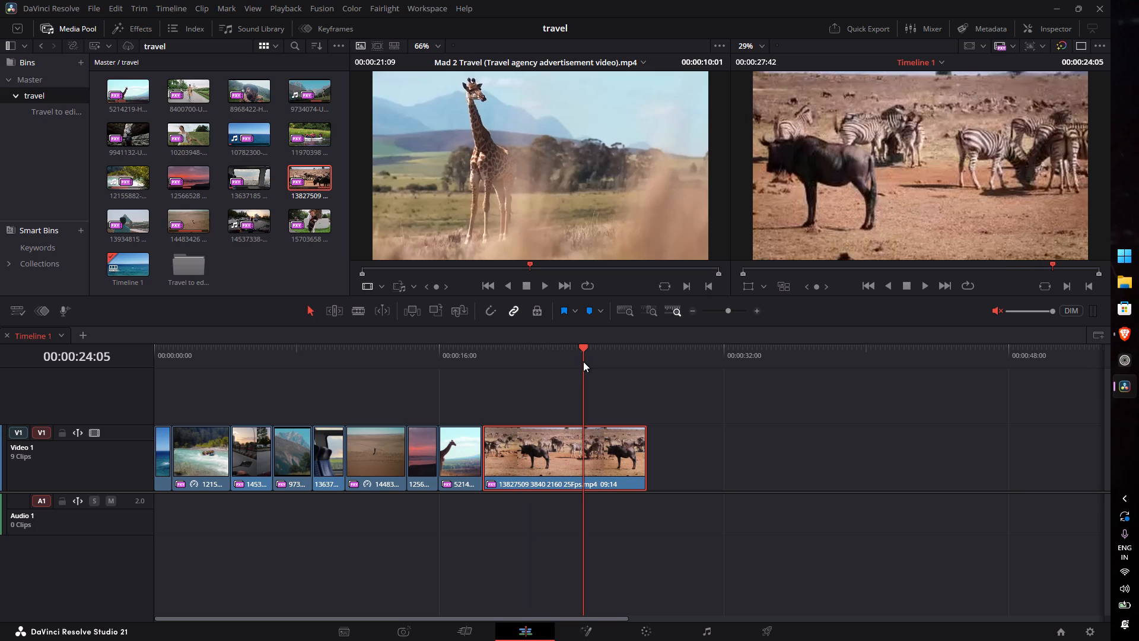
left_click_drag(583, 351, 533, 357)
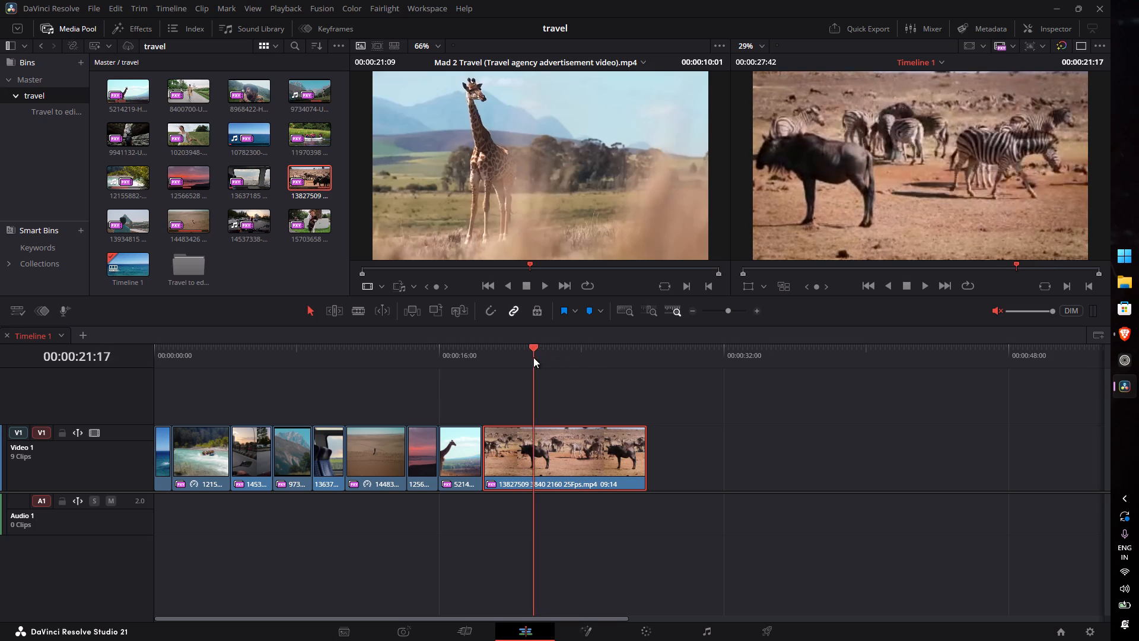
left_click_drag(533, 357, 553, 356)
key("3")
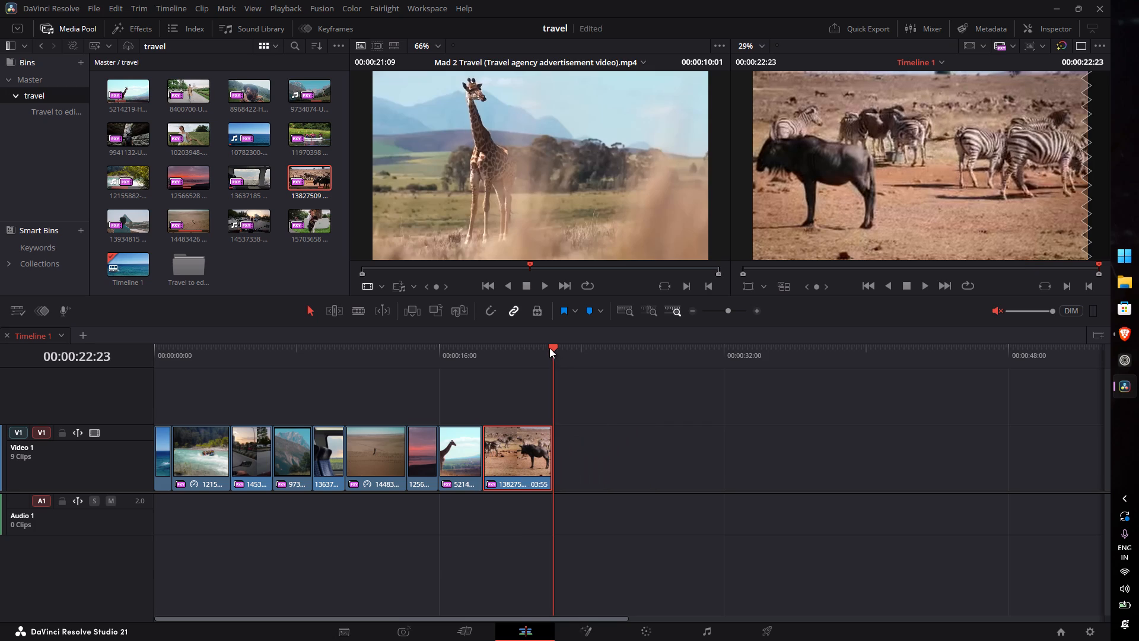
Play the wildebeest clip from its start and ripple-trim its opening, leaving a shot of 02:11.
left_click_drag(549, 348, 482, 360)
key("space")
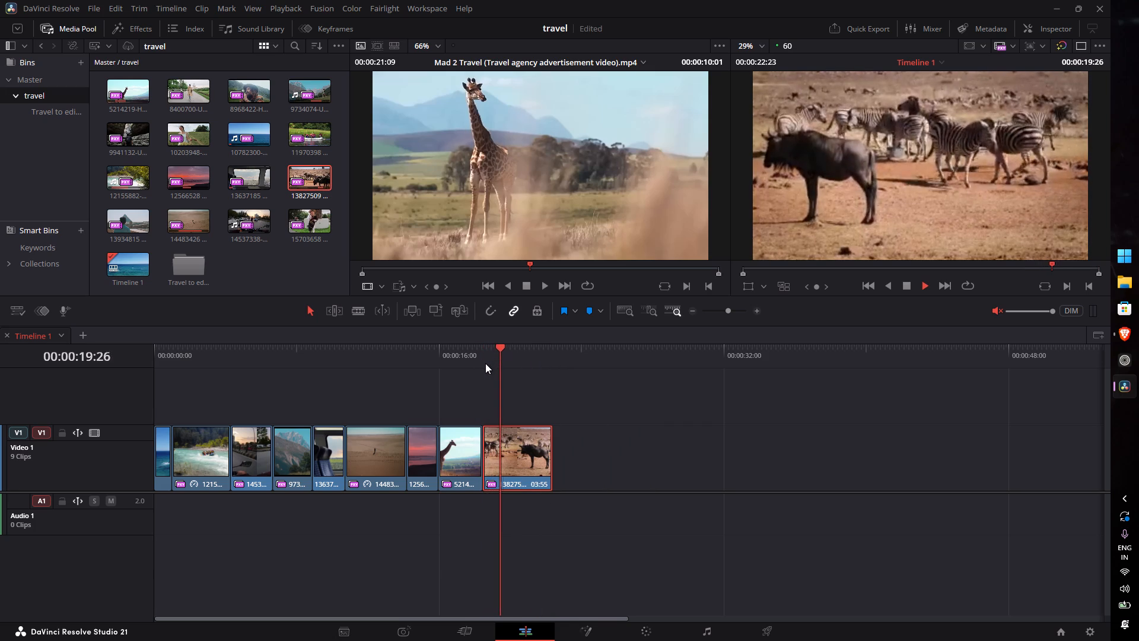
key("space")
type("1")
key("space")
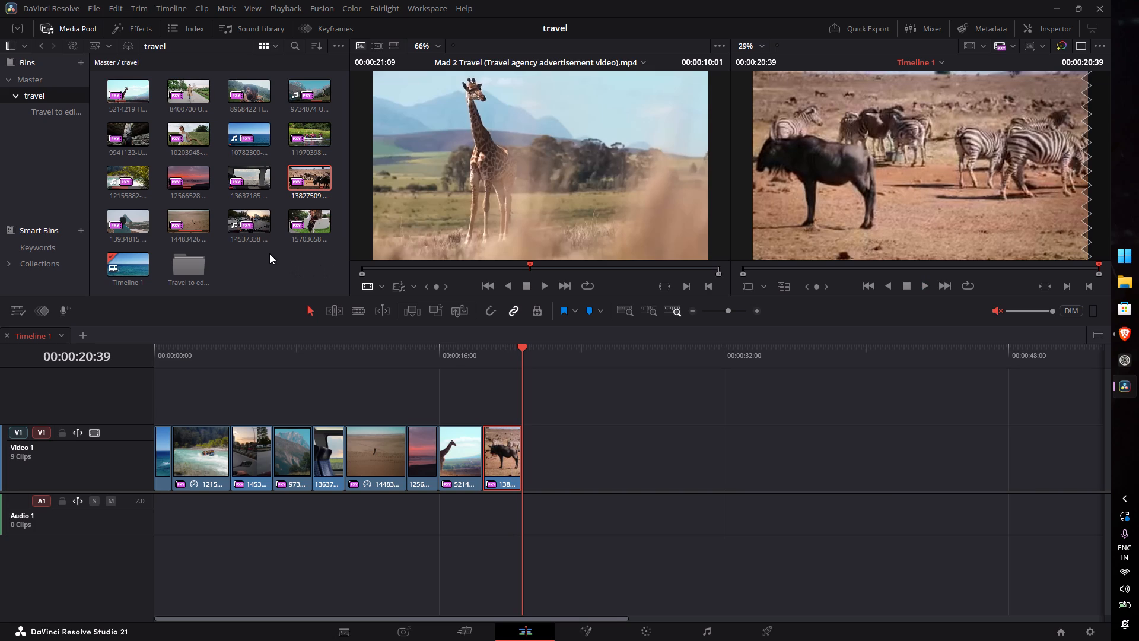
Play the montage from the start of Timeline 1 through the wildebeest clip twice to review the pacing.
left_click_drag(518, 349, 450, 361)
left_click_drag(450, 361, 95, 357)
key("space")
left_click_drag(266, 356, 74, 350)
key("space")
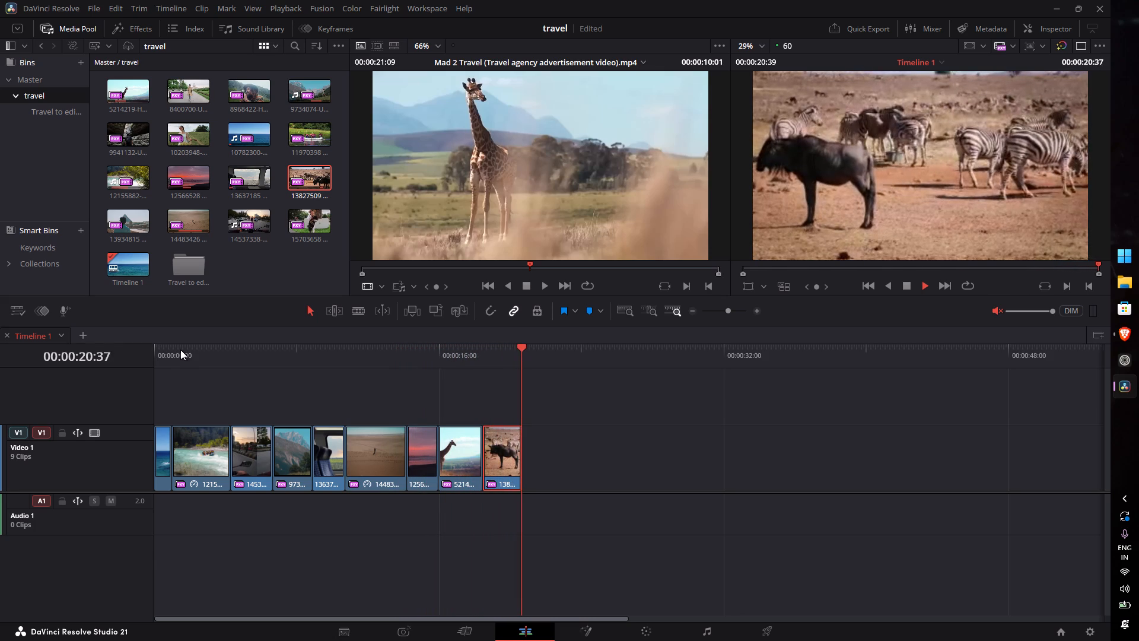
key("space")
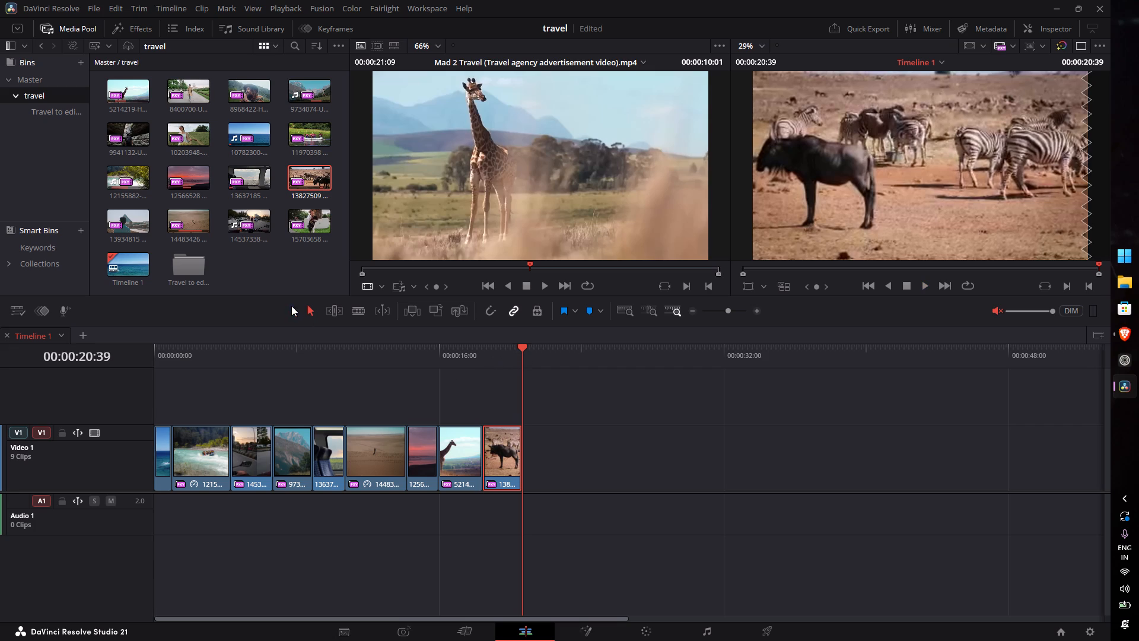
Following the reference's market shot, add the costumed performer clip 15703658 to Video 1 after the wildebeest clip and close the gap between them.
left_click_drag(436, 289, 446, 290)
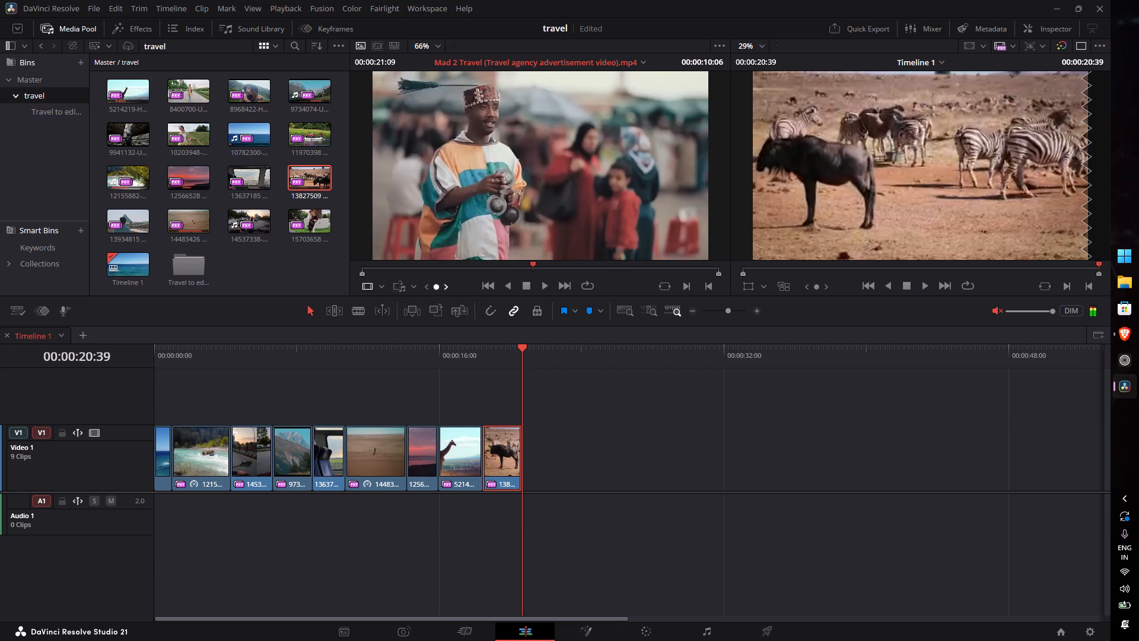
left_click_drag(446, 290, 447, 290)
left_click_drag(311, 220, 521, 382)
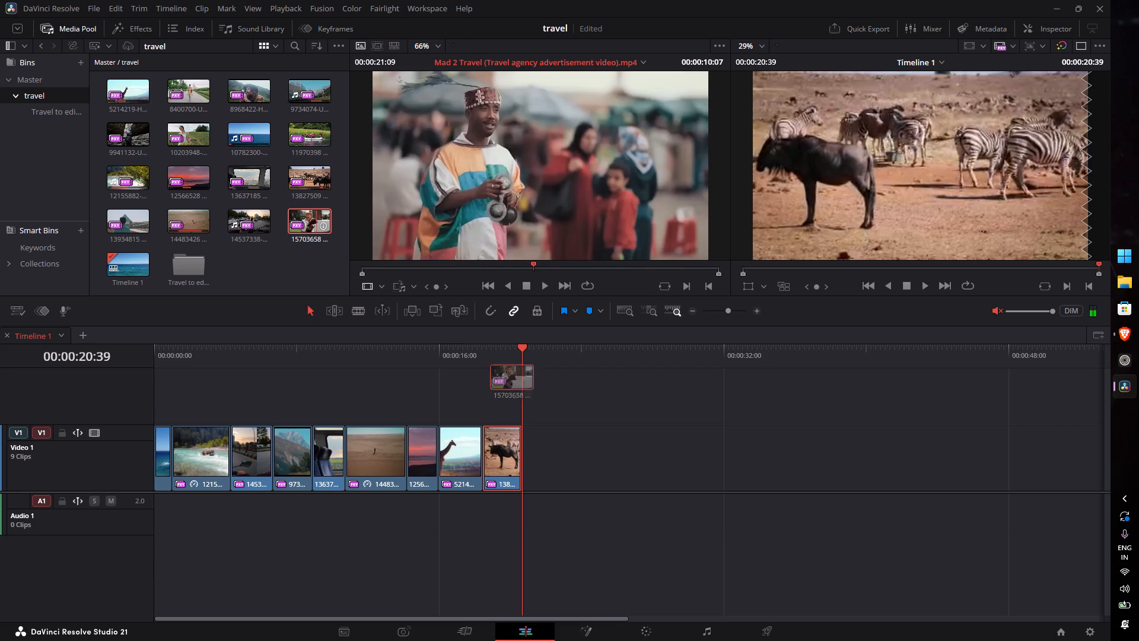
left_click_drag(521, 382, 526, 462)
key("e")
key("e")
key("e")
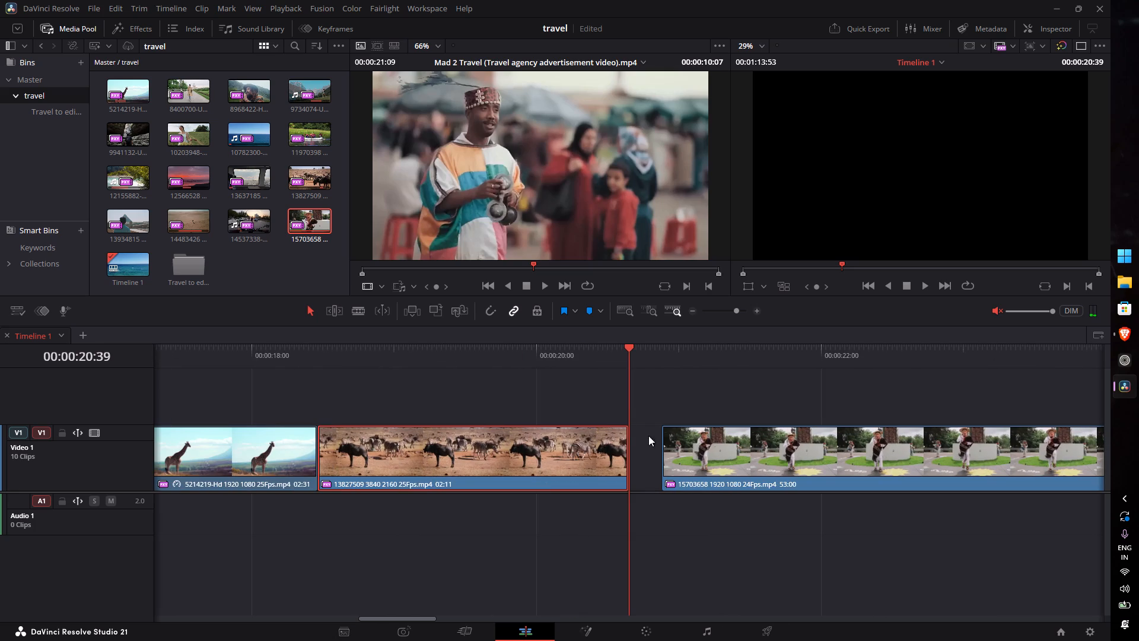
left_click(641, 449)
type("2qq")
type("qq")
Preview the performer clip 15703658 and set its clip speed to 150%.
key("space")
key("space")
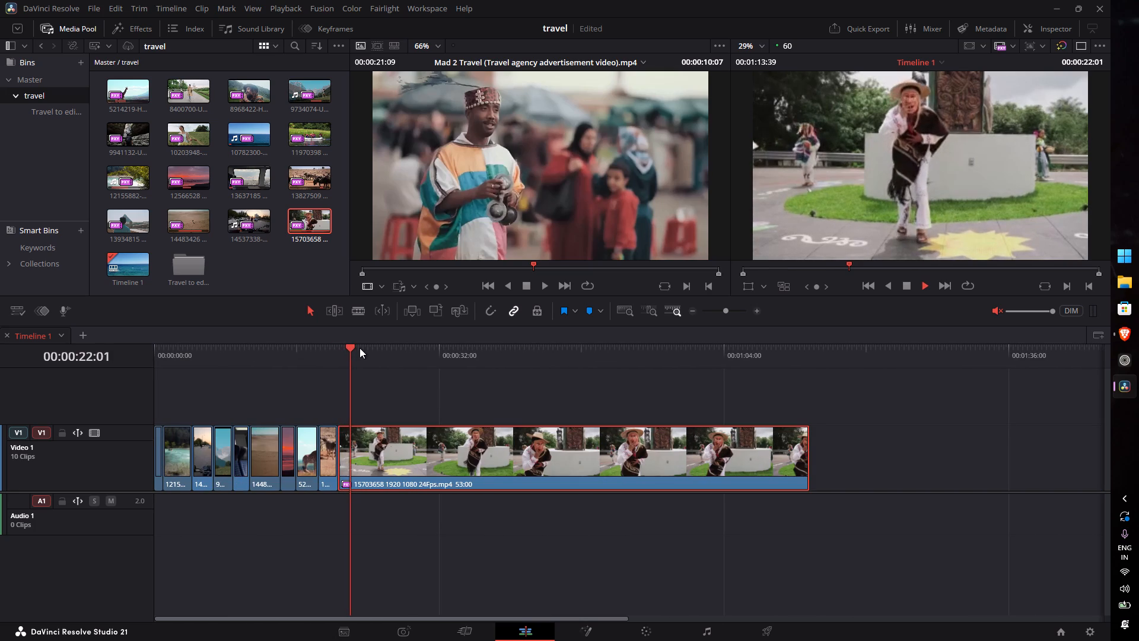
left_click(501, 448)
key("r")
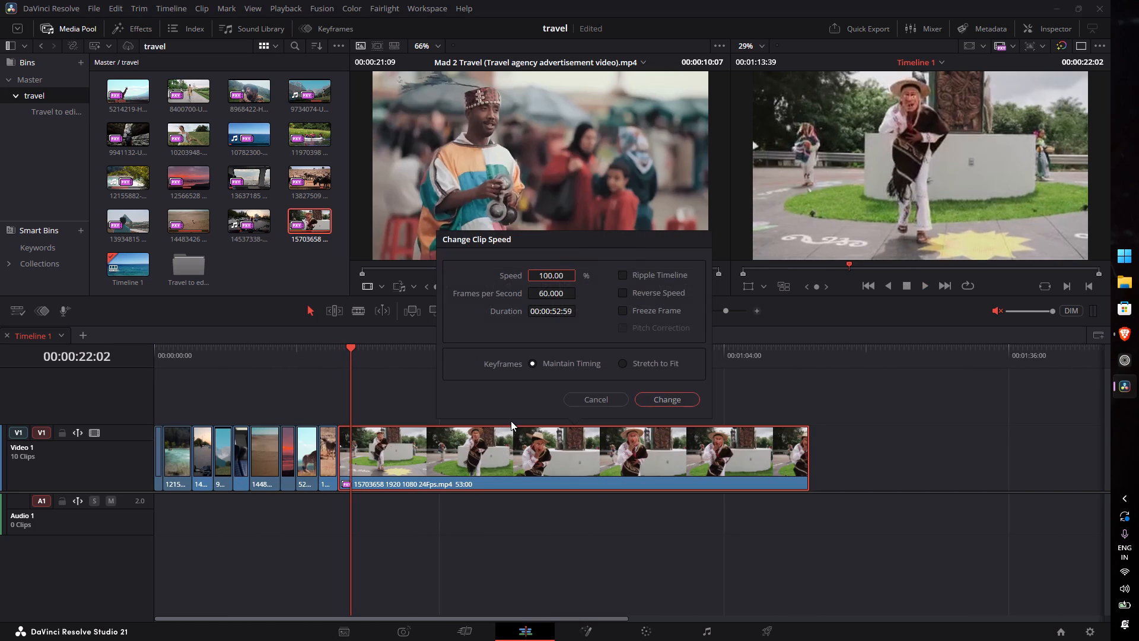
double_click(554, 277)
type("150")
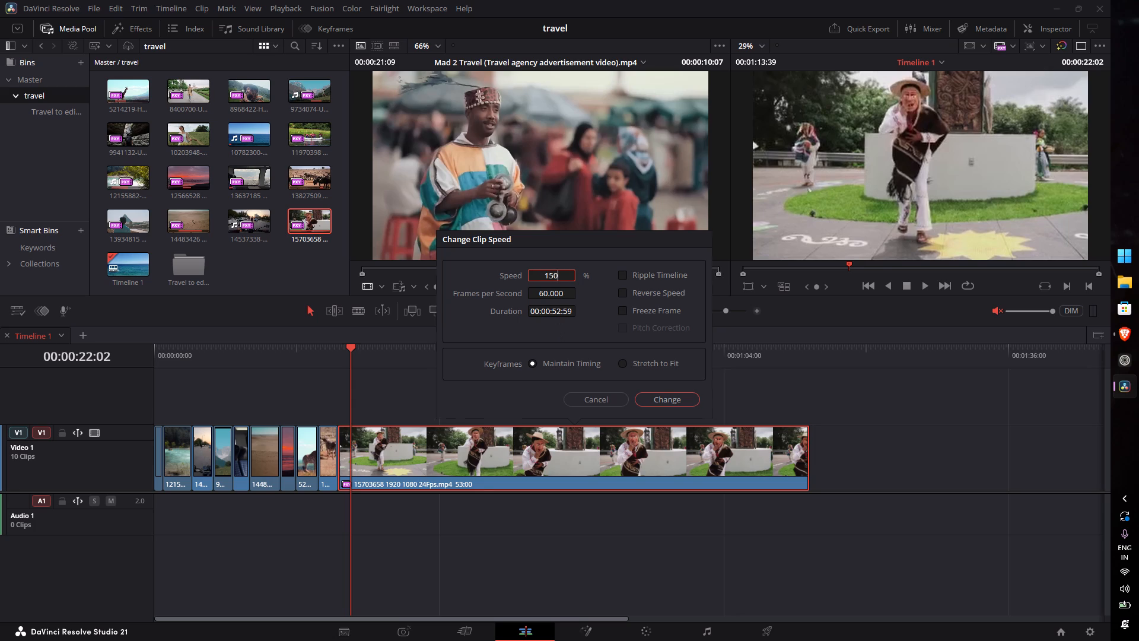
key("Return")
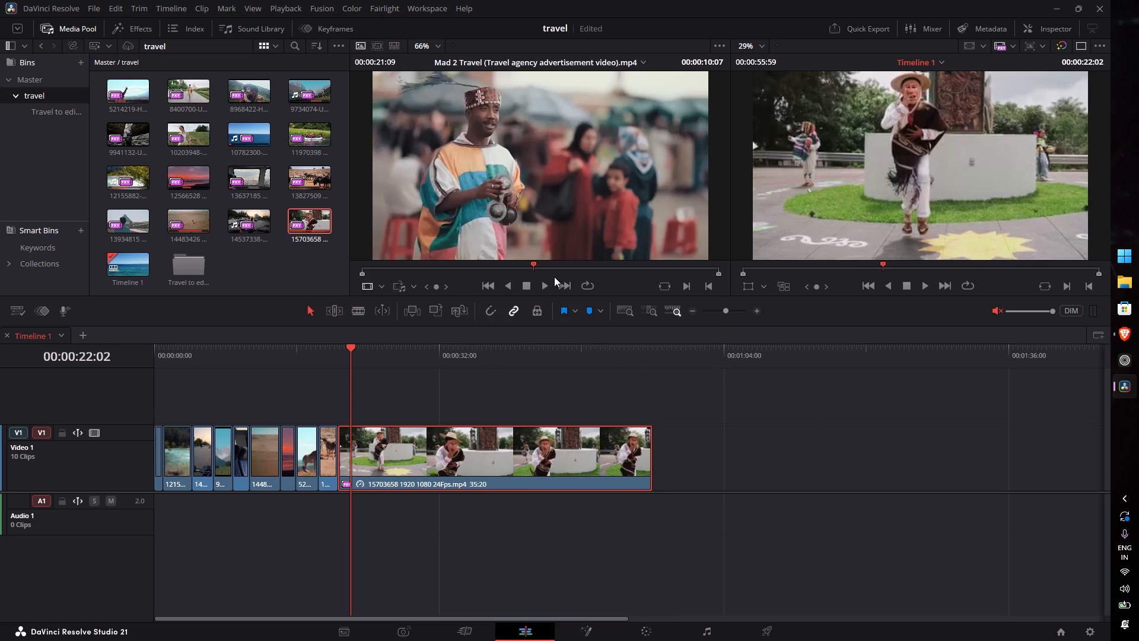
Play the sped-up performer clip and place the playhead at 00:00:23:39.
key("space")
key("space")
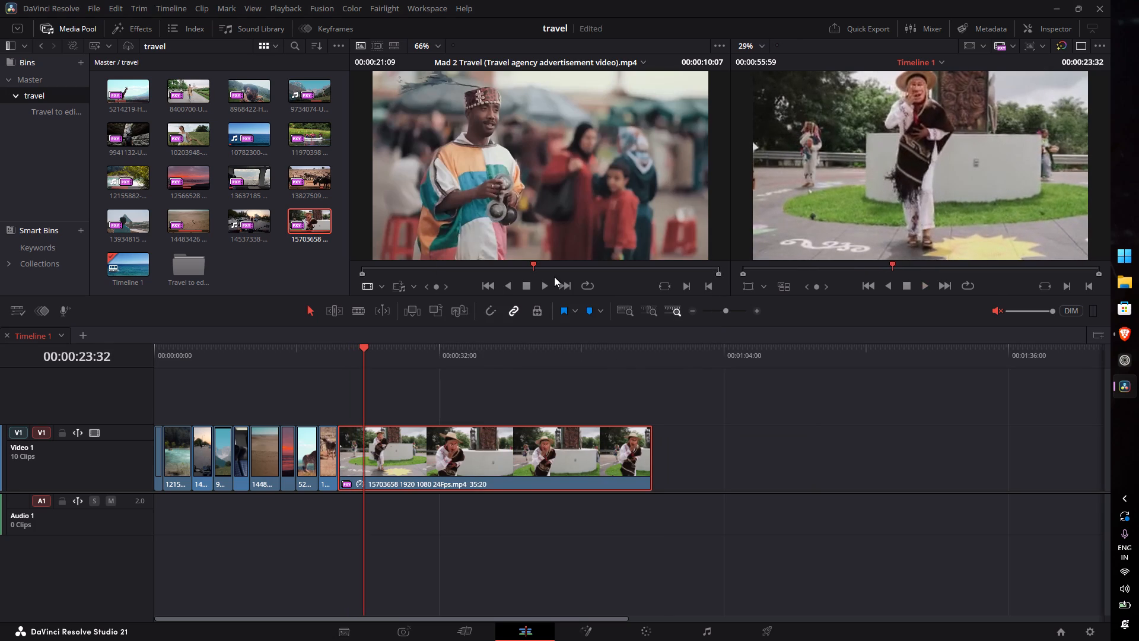
left_click(365, 347)
Scrub back and play the reference travel agency video from the market performer through the shot of the woman with outstretched arms.
left_click_drag(442, 292, 438, 294)
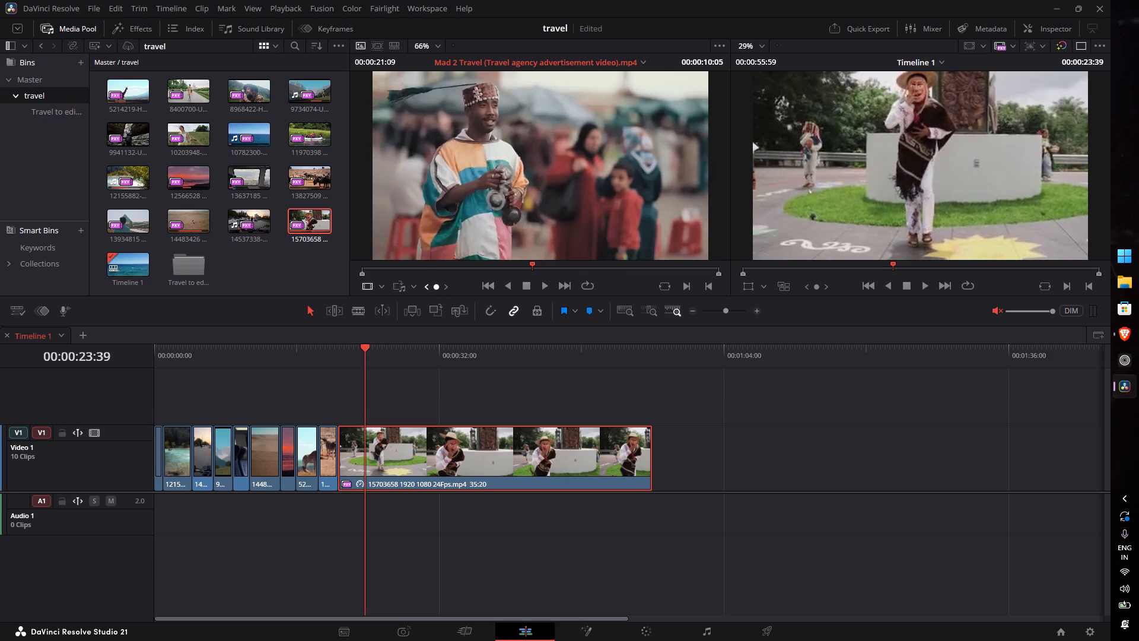
left_click_drag(438, 294, 424, 295)
key("space")
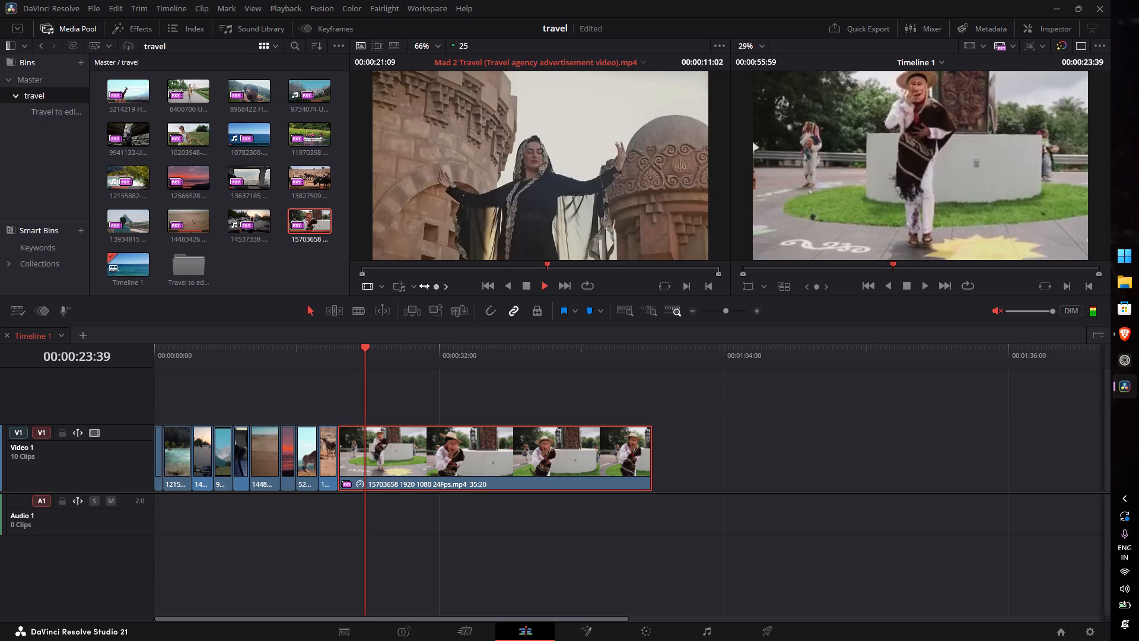
key("space")
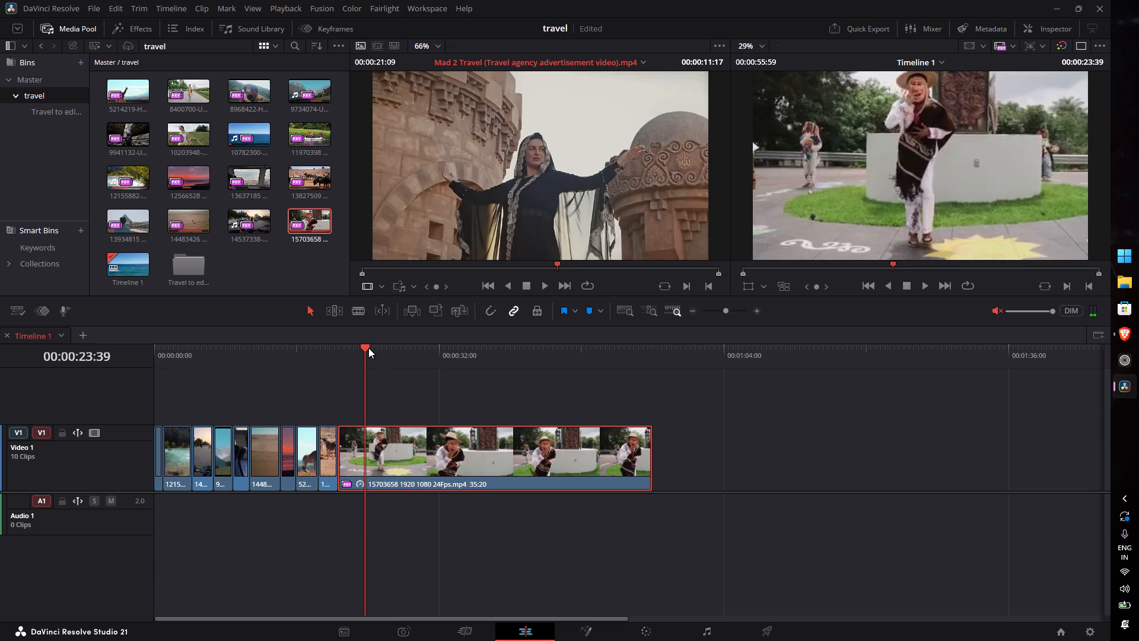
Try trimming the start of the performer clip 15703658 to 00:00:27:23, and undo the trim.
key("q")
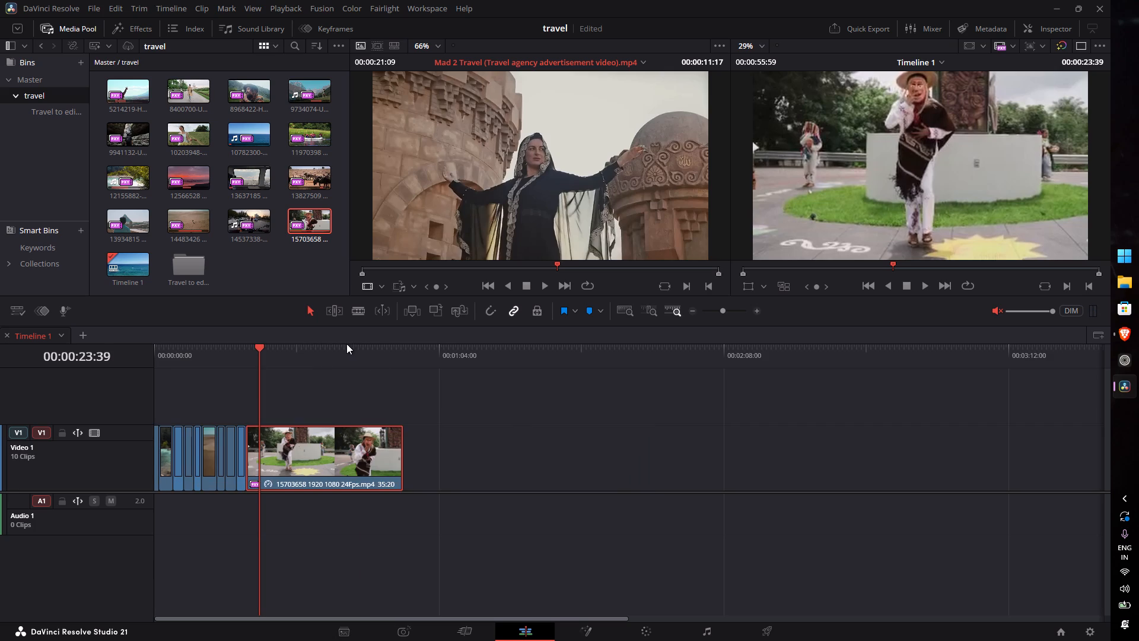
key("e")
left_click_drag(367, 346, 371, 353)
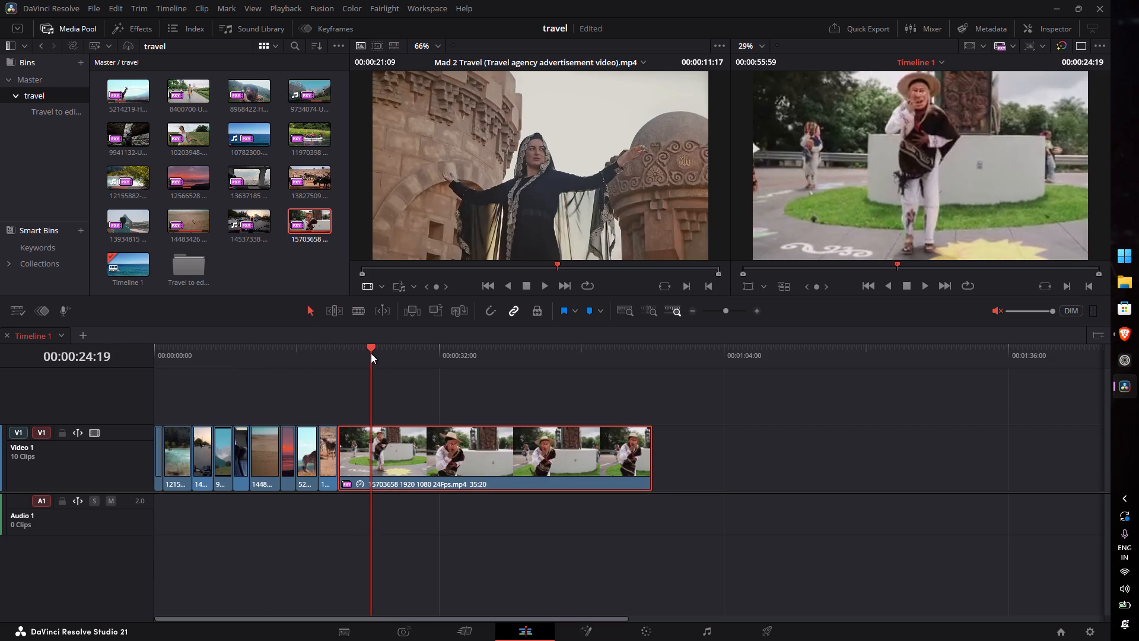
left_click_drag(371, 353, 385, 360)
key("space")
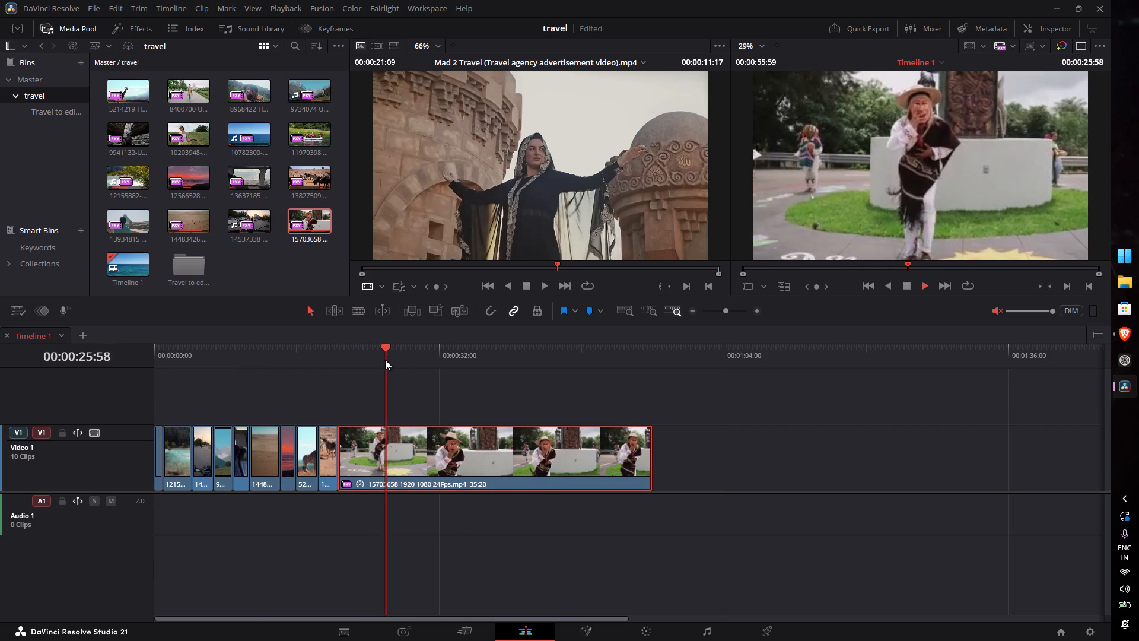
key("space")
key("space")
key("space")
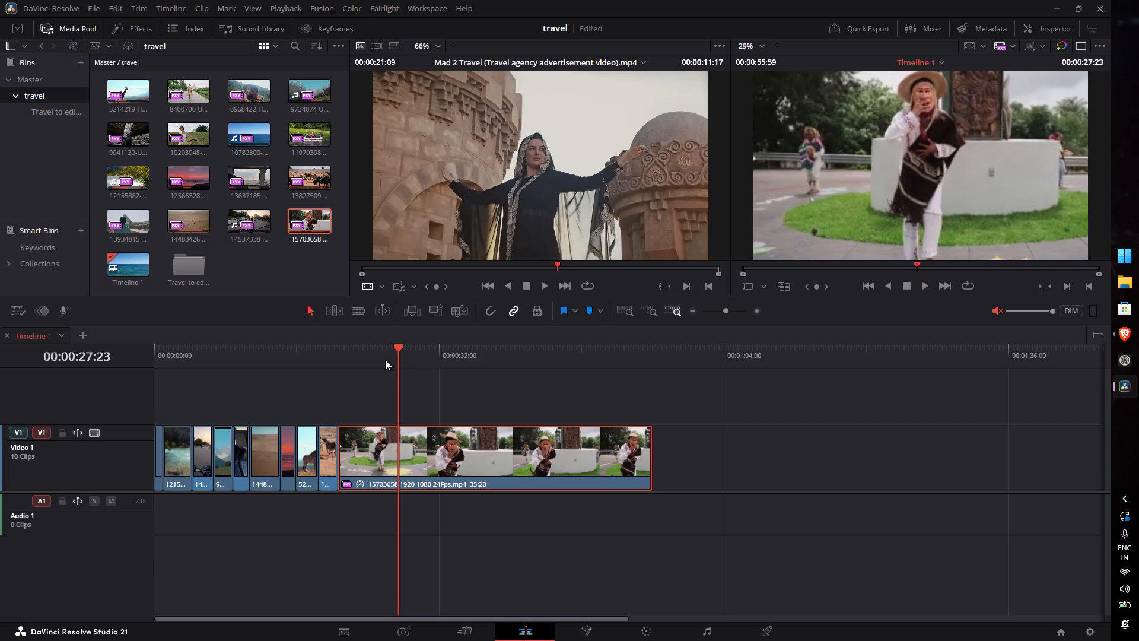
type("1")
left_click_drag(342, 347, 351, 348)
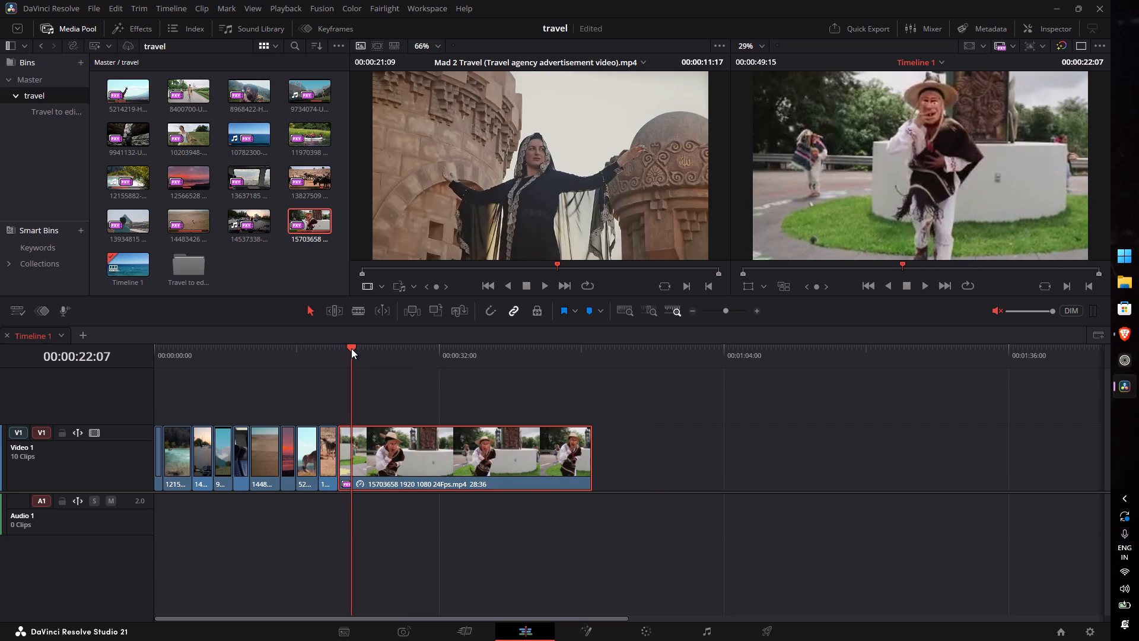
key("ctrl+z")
Find a closer start point in the performer clip 15703658 and ripple trim its start to 00:00:24:59.
left_click_drag(394, 347, 392, 347)
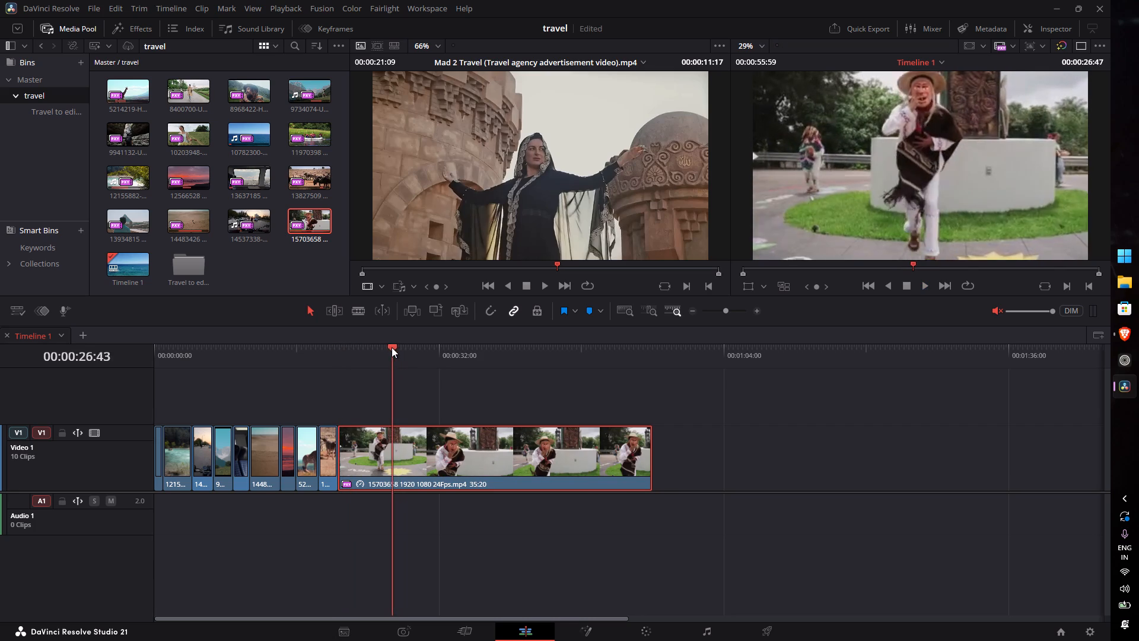
left_click_drag(392, 347, 389, 355)
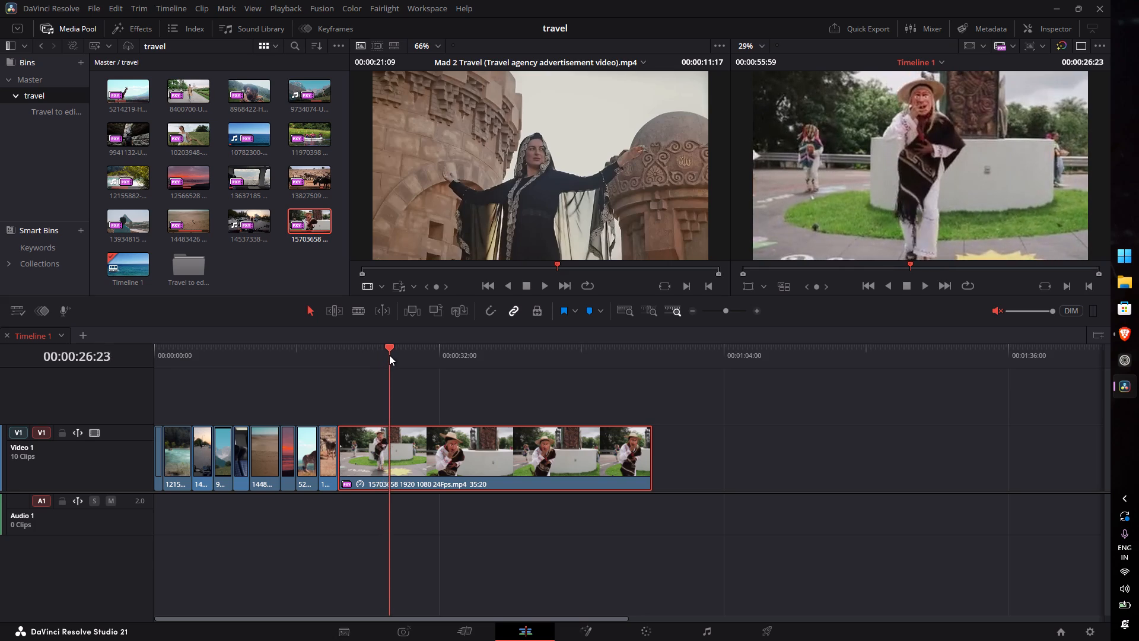
left_click_drag(389, 355, 378, 356)
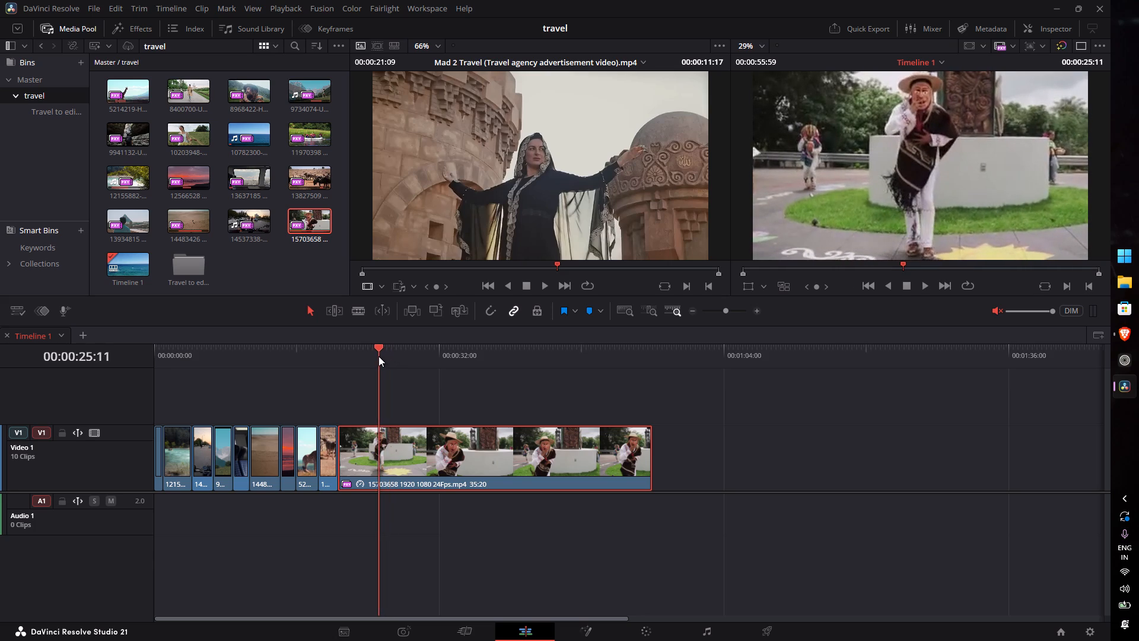
left_click_drag(378, 356, 381, 357)
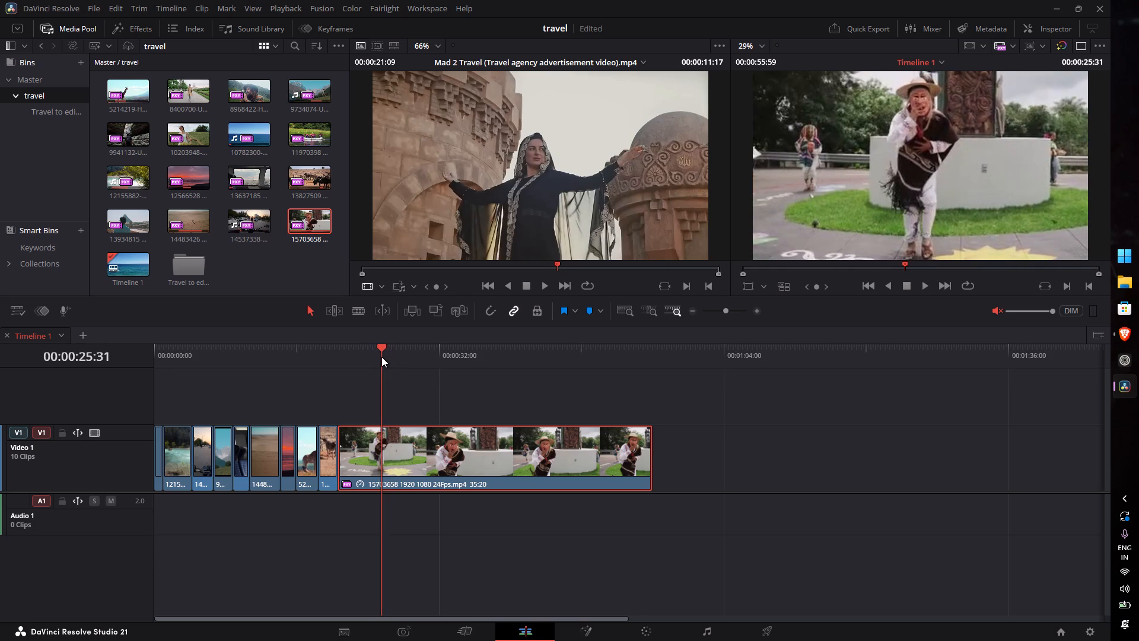
left_click(380, 349)
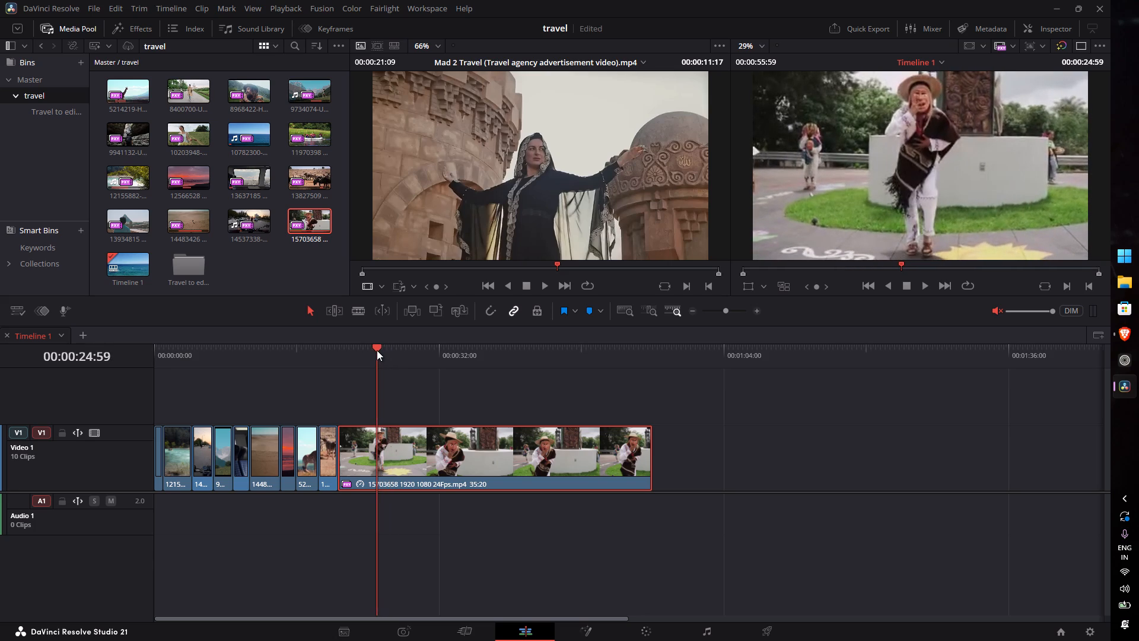
key("1")
Trim the end of the performer clip 15703658 to 00:00:23:03.
left_click_drag(340, 345, 345, 346)
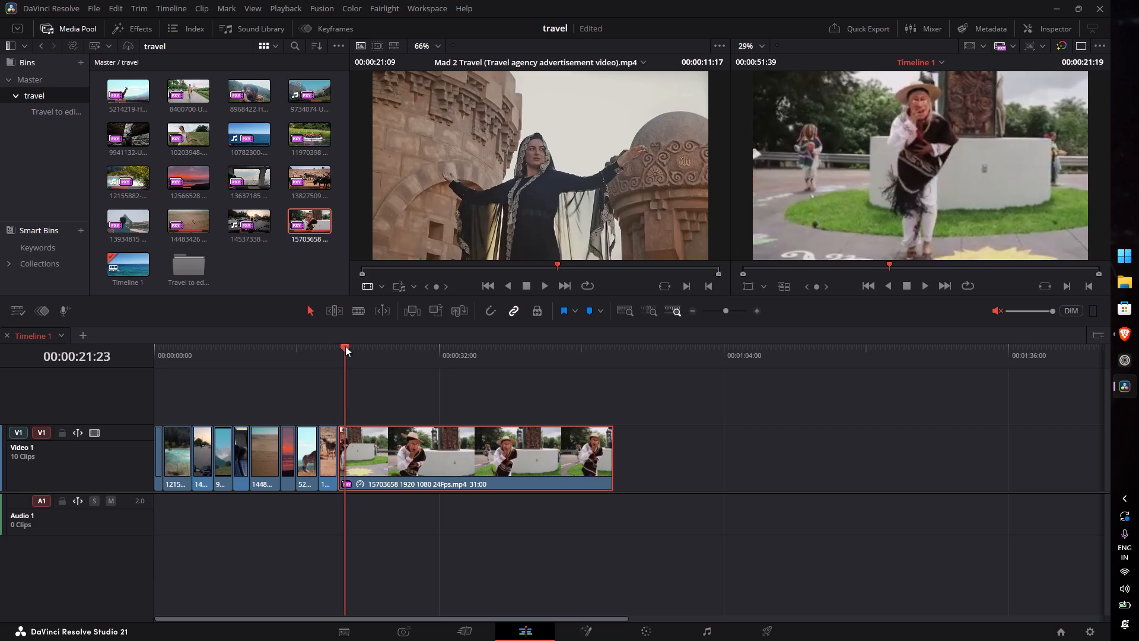
left_click_drag(345, 346, 359, 350)
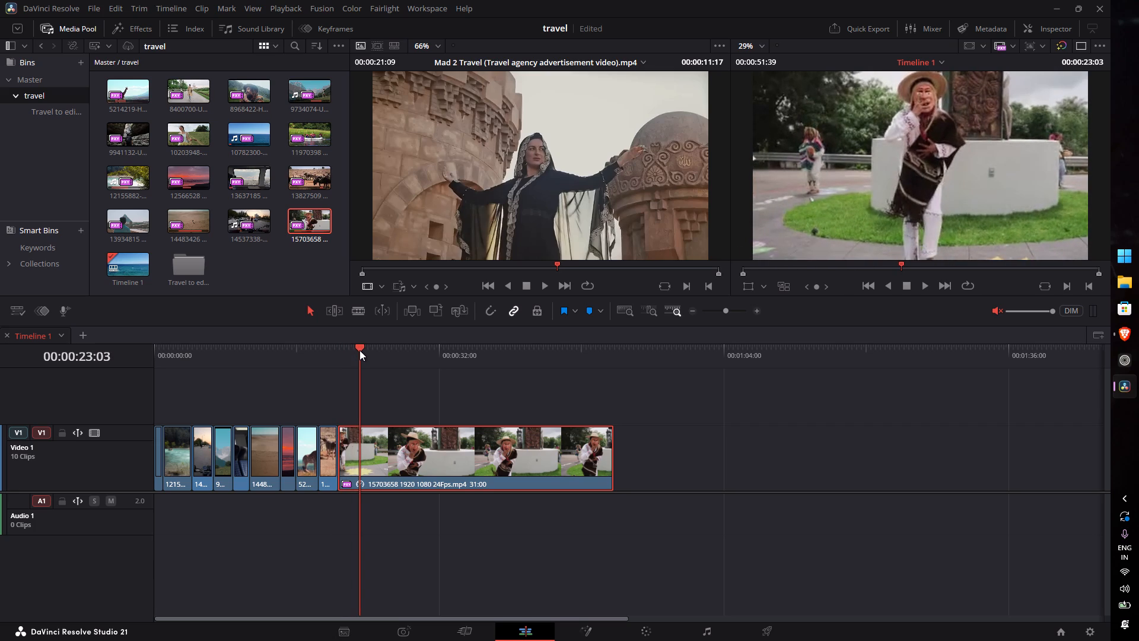
key("3")
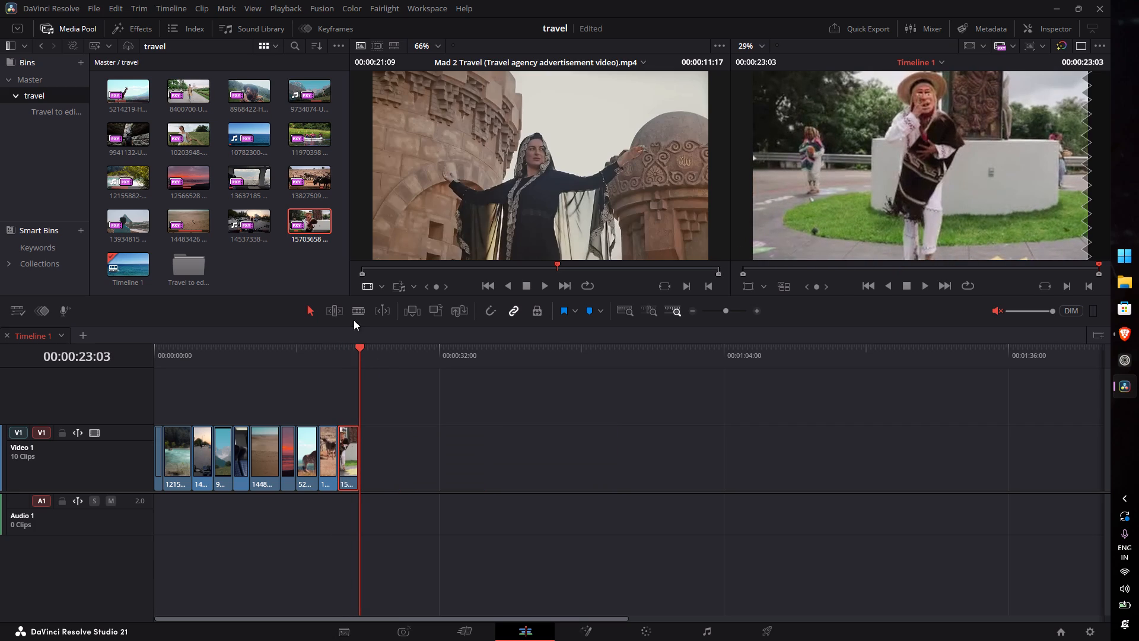
After rechecking the reference's market shot, add the meadow bicycle clip 10203948 to Video 1 after the performer clip and close the gap between them.
left_click_drag(442, 288, 436, 290)
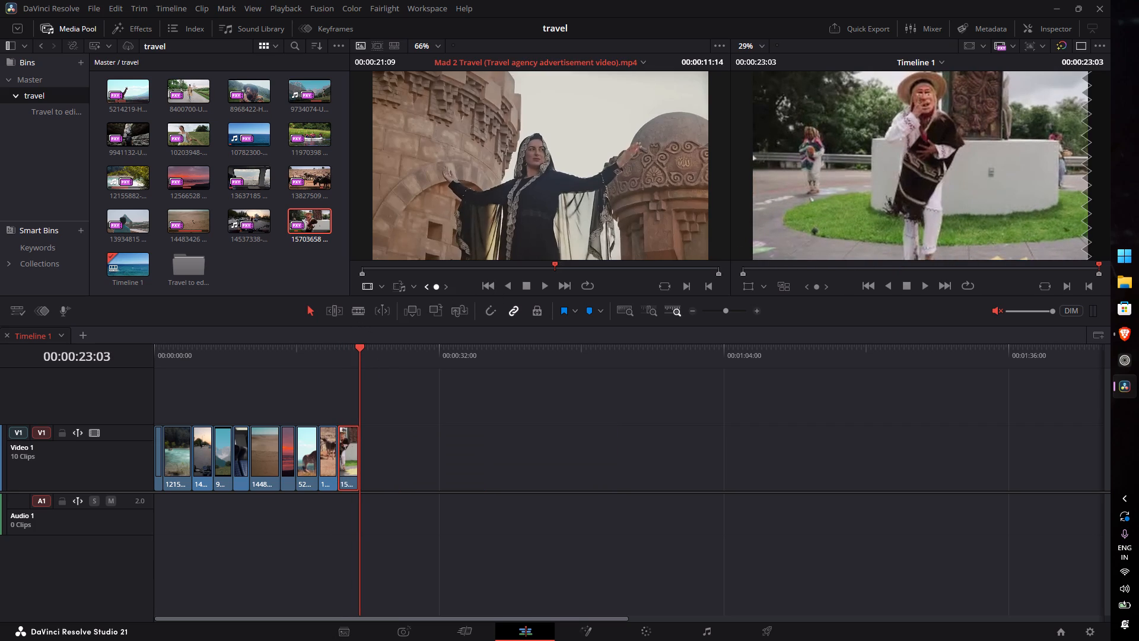
left_click_drag(436, 290, 399, 294)
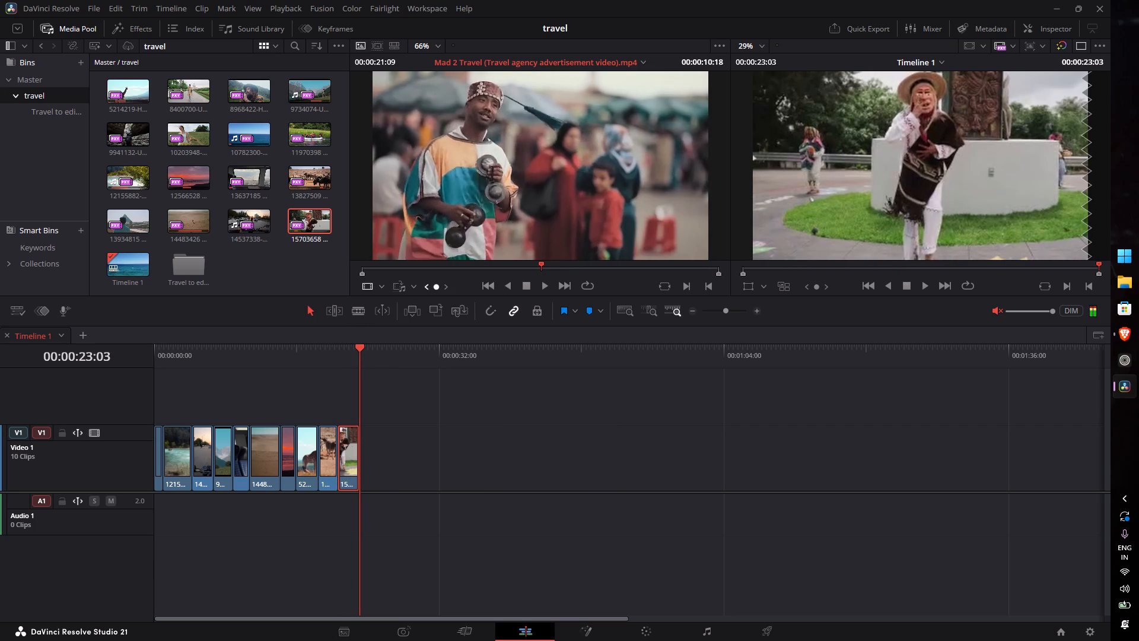
left_click_drag(399, 294, 402, 296)
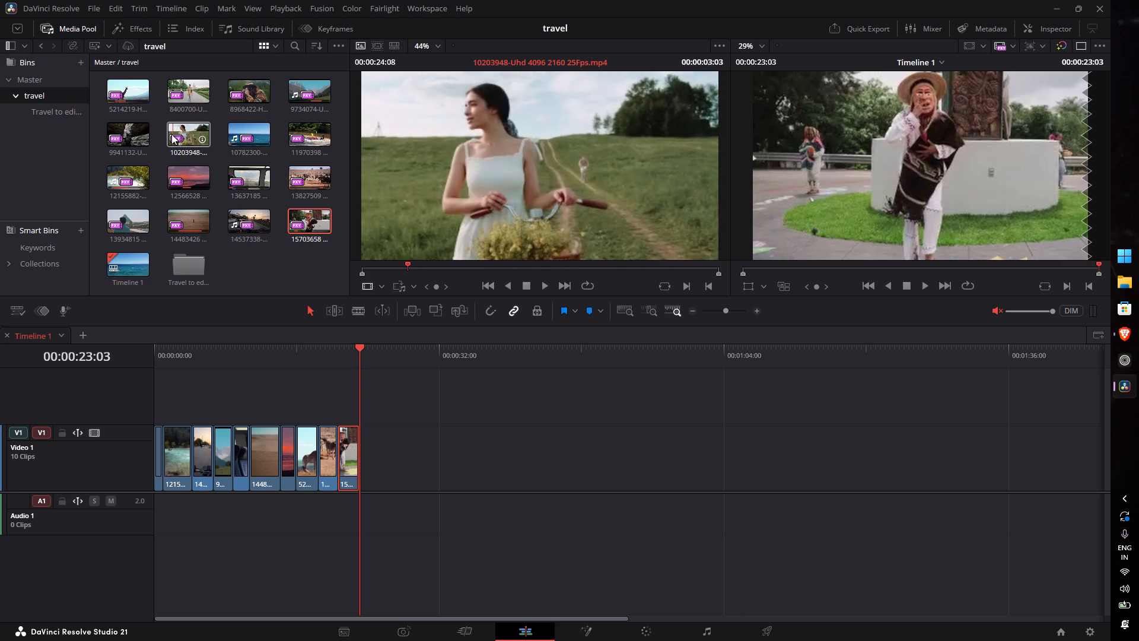
left_click_drag(182, 136, 404, 459)
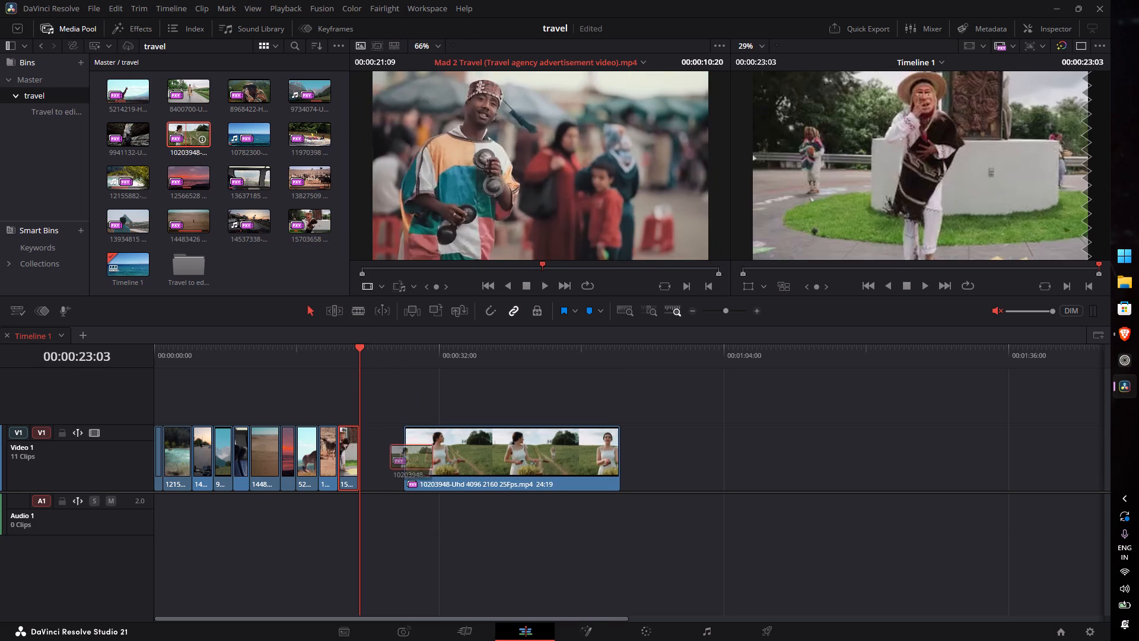
left_click_drag(404, 459, 397, 468)
left_click(383, 458)
key("2")
Preview the meadow bicycle clip 10203948 and set its clip speed to 200%.
key("space")
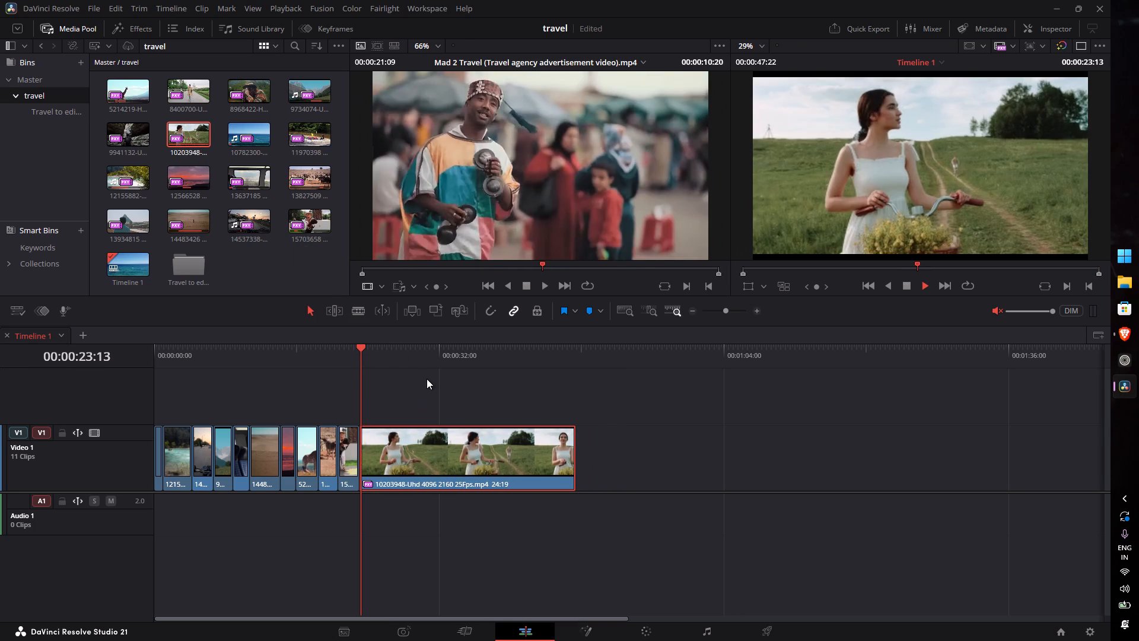
key("space")
left_click(436, 463)
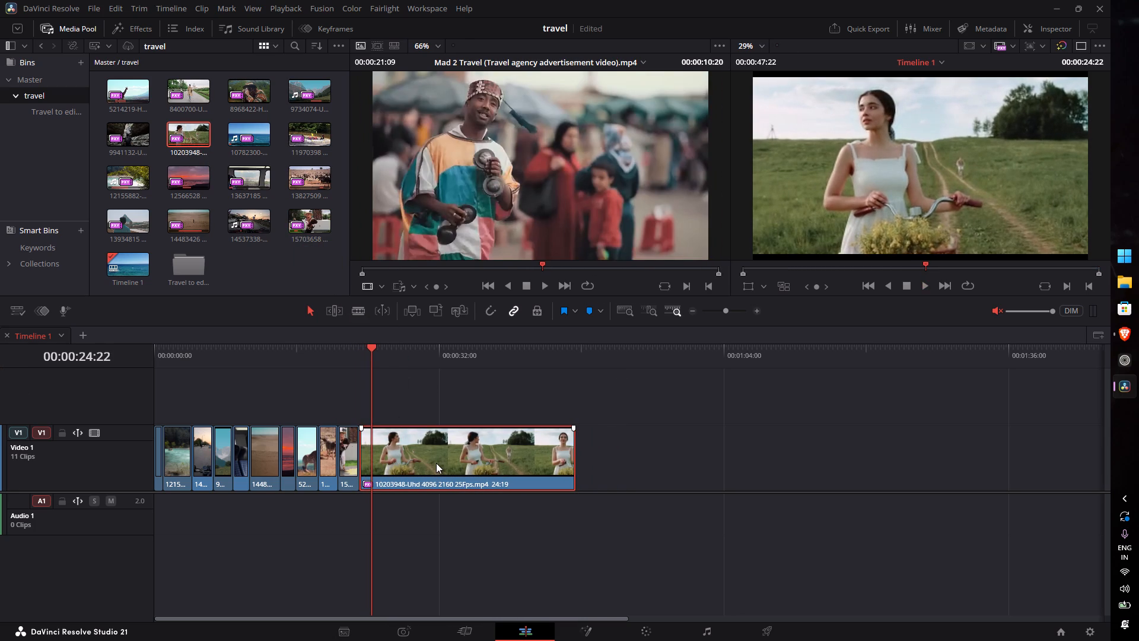
key("r")
double_click(447, 274)
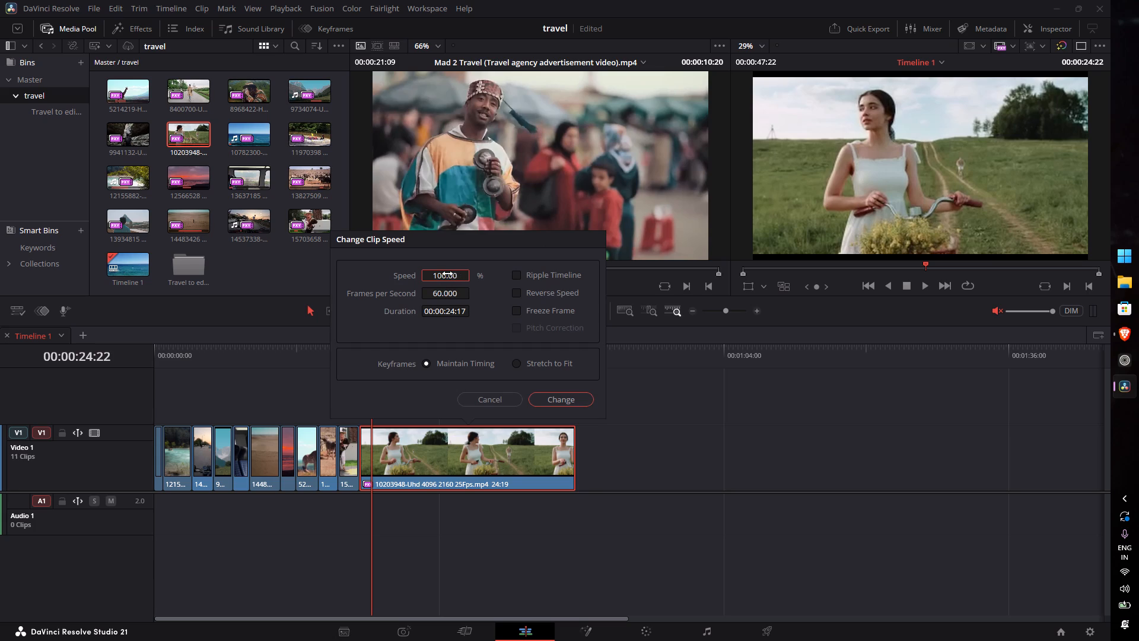
type("200")
key("Return")
Play the sped-up bicycle clip 10203948 and ripple trim its start, leaving a duration of 09:53.
key("space")
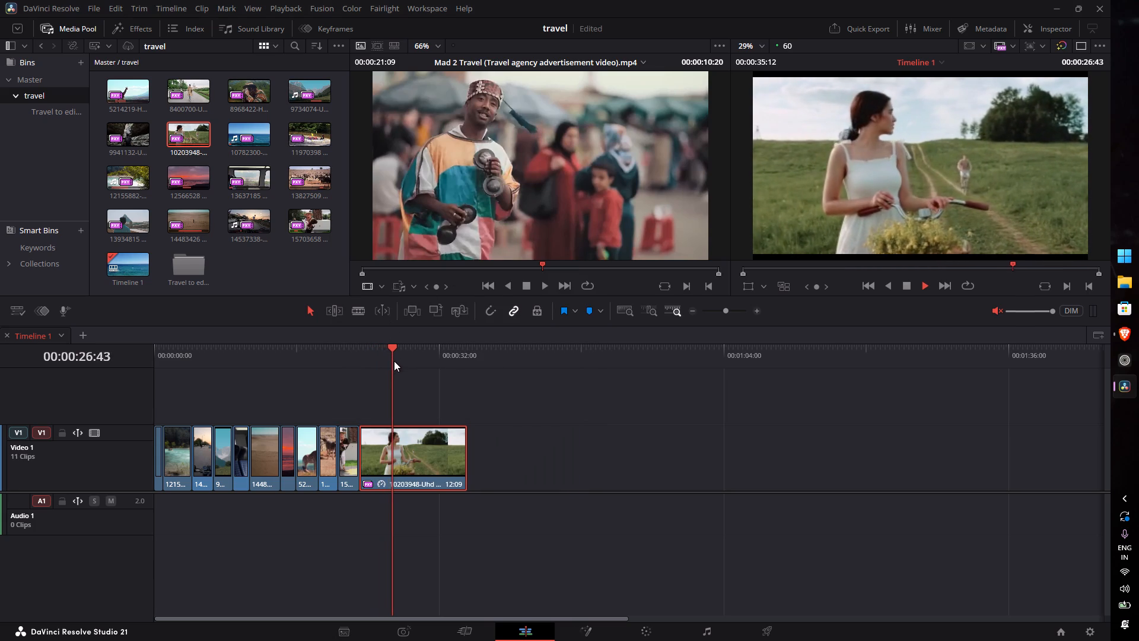
key("space")
left_click_drag(393, 348, 390, 351)
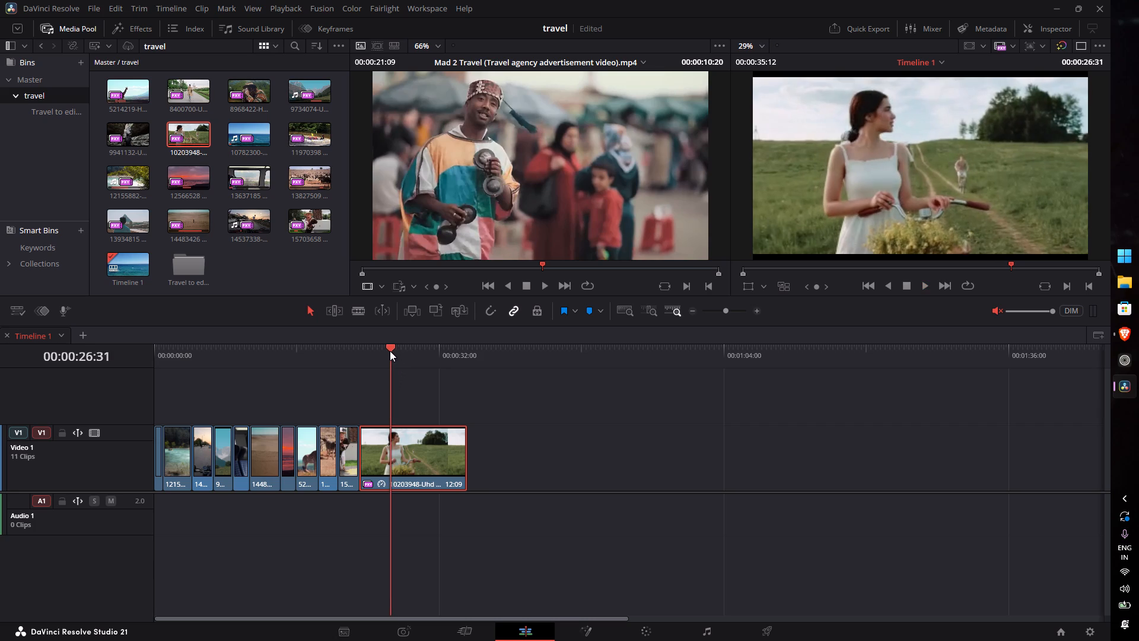
left_click_drag(390, 351, 380, 357)
key("1")
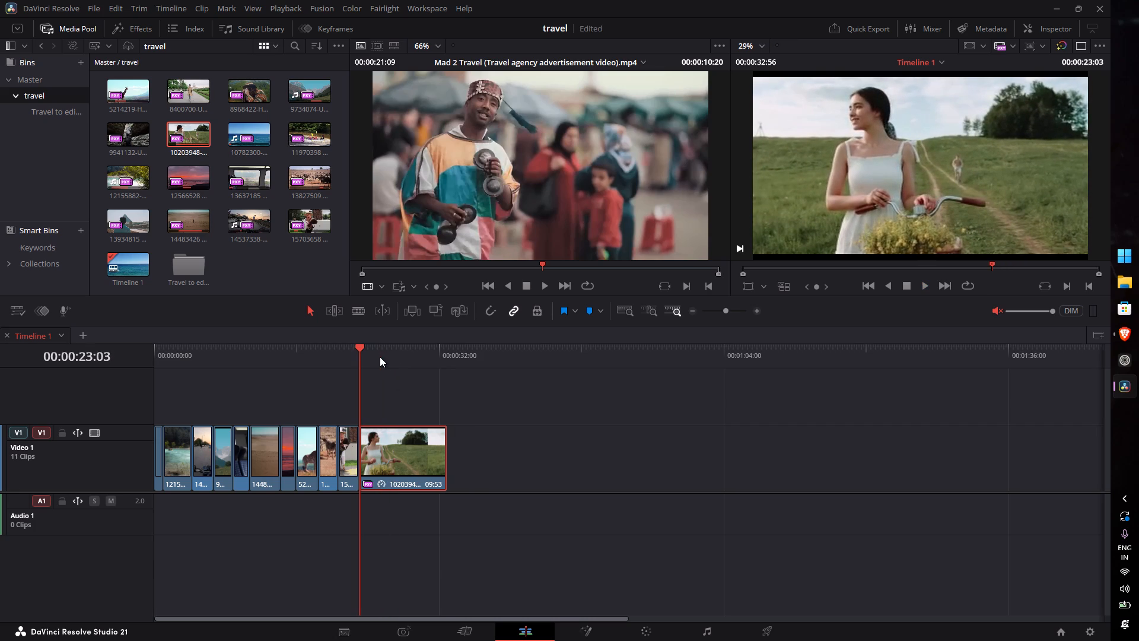
Review the bicycle clip 10203948 for an end point and trim its end to 00:00:25:56.
left_click_drag(365, 351, 380, 351)
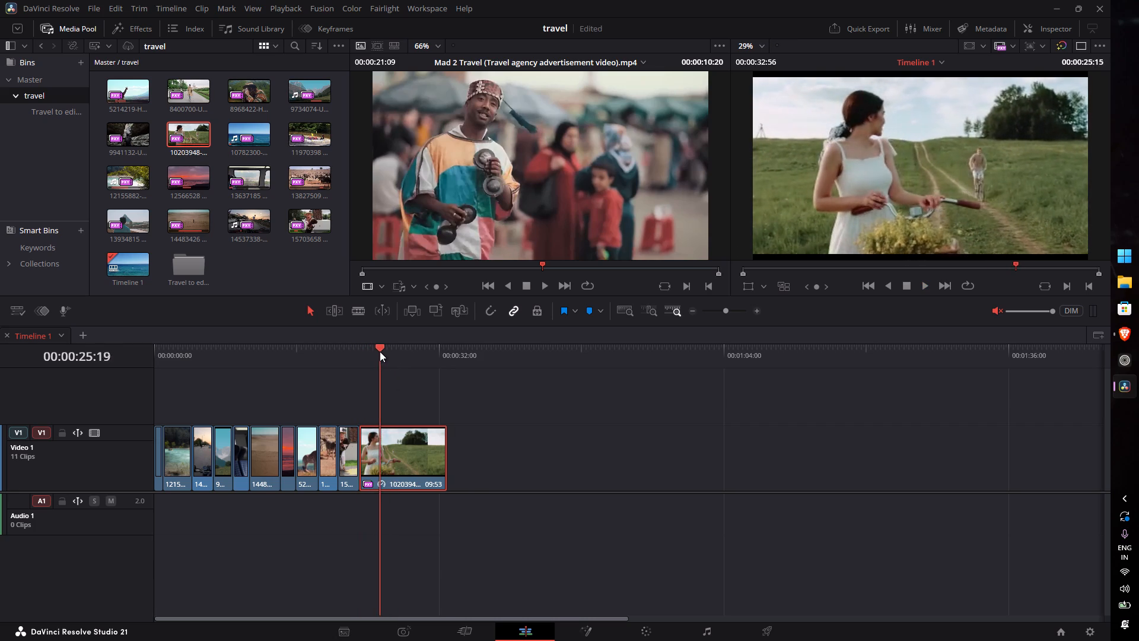
left_click_drag(380, 351, 392, 356)
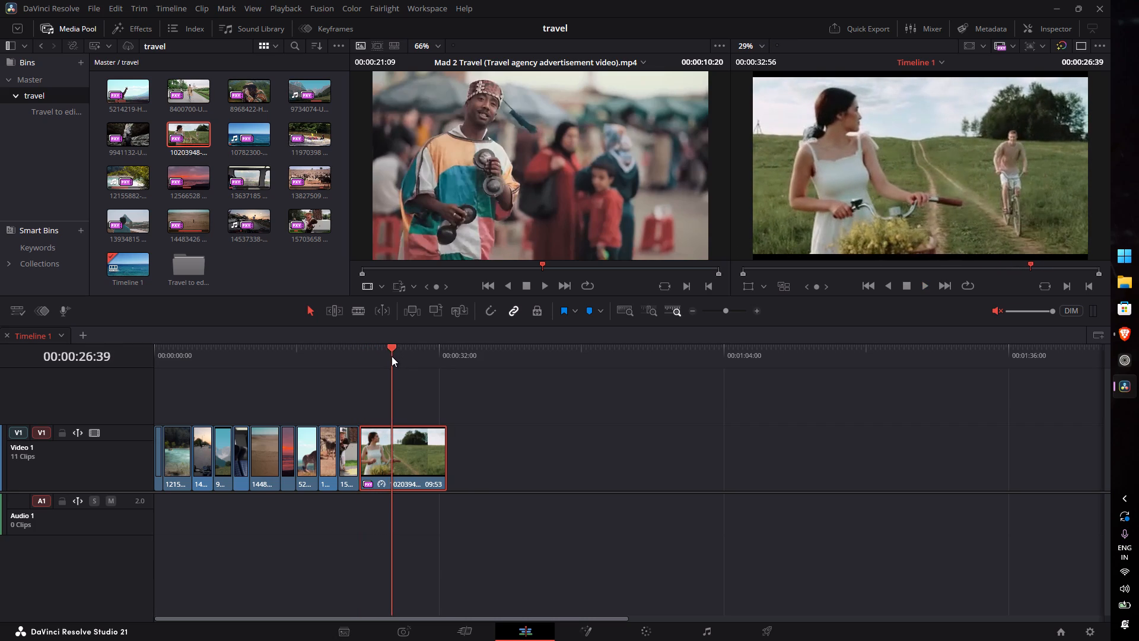
left_click_drag(392, 356, 384, 360)
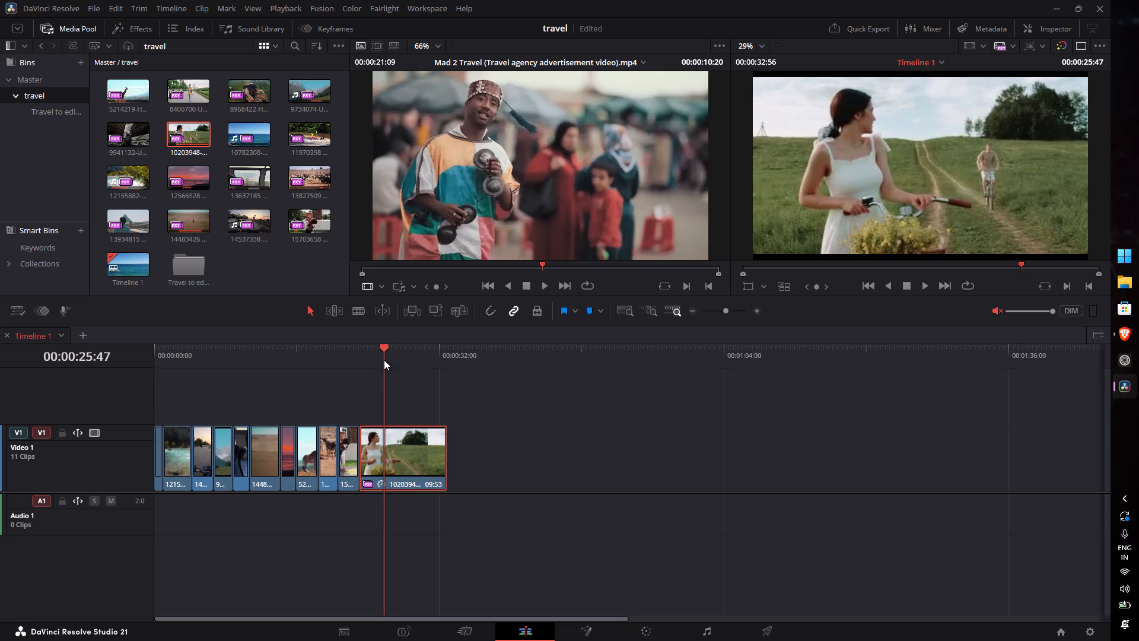
left_click_drag(383, 348, 371, 352)
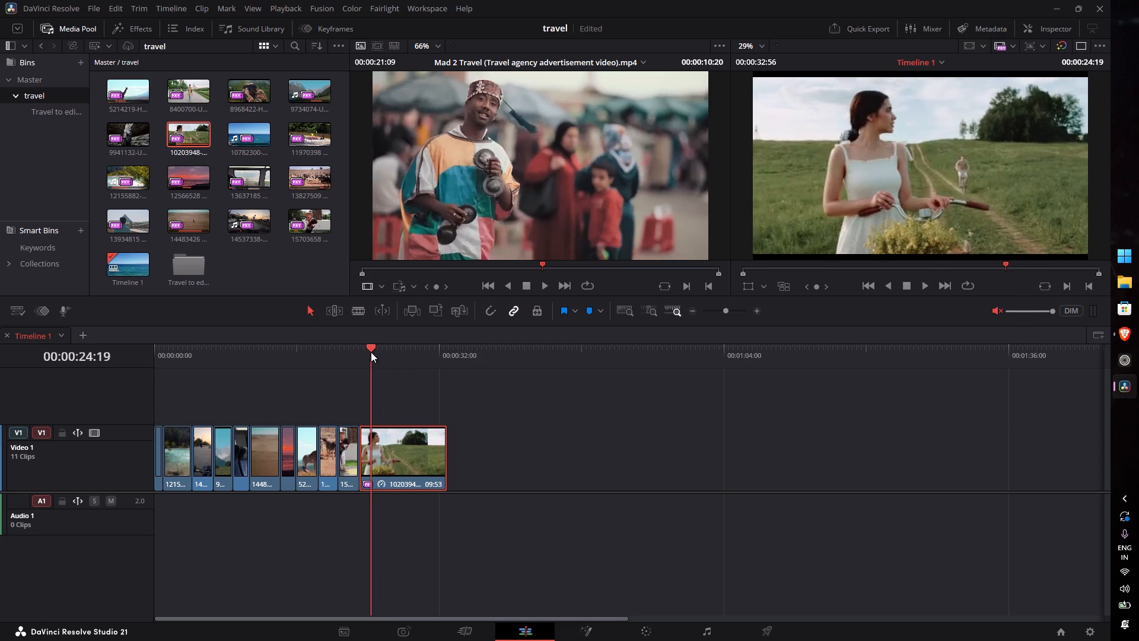
left_click_drag(371, 352, 365, 354)
key("e")
key("e")
key("e")
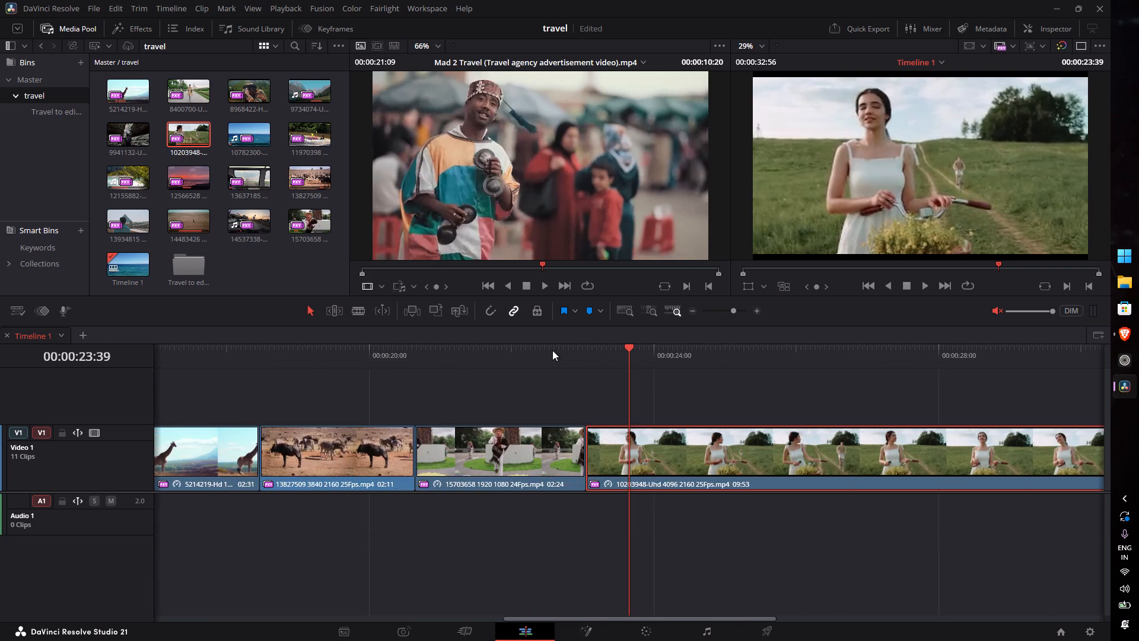
key("e")
left_click_drag(623, 352, 558, 375)
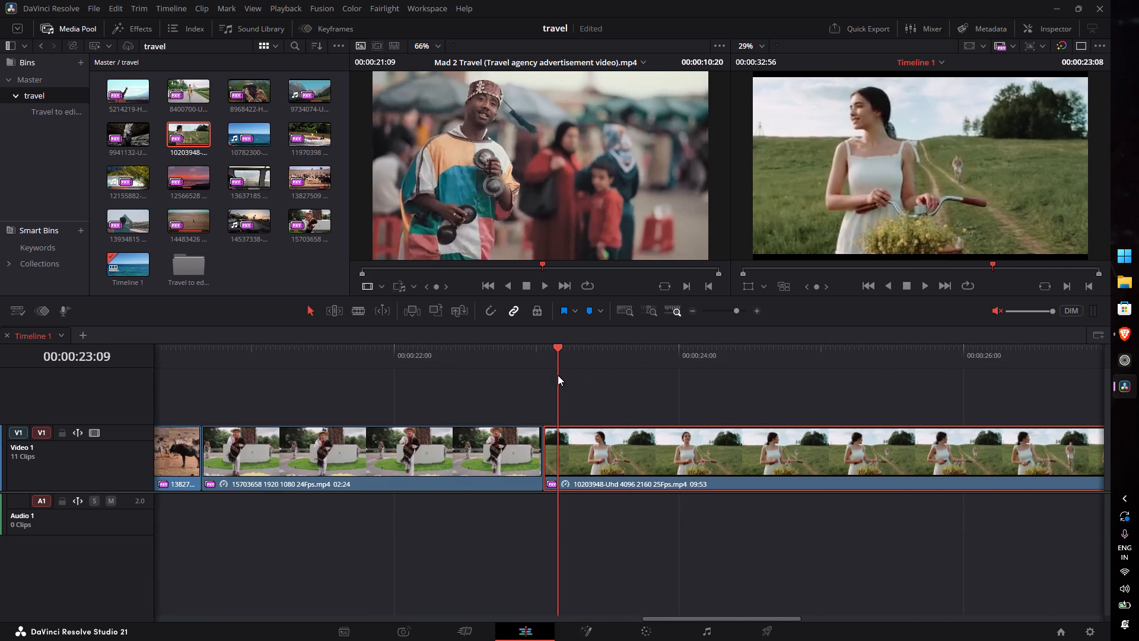
left_click_drag(558, 375, 755, 387)
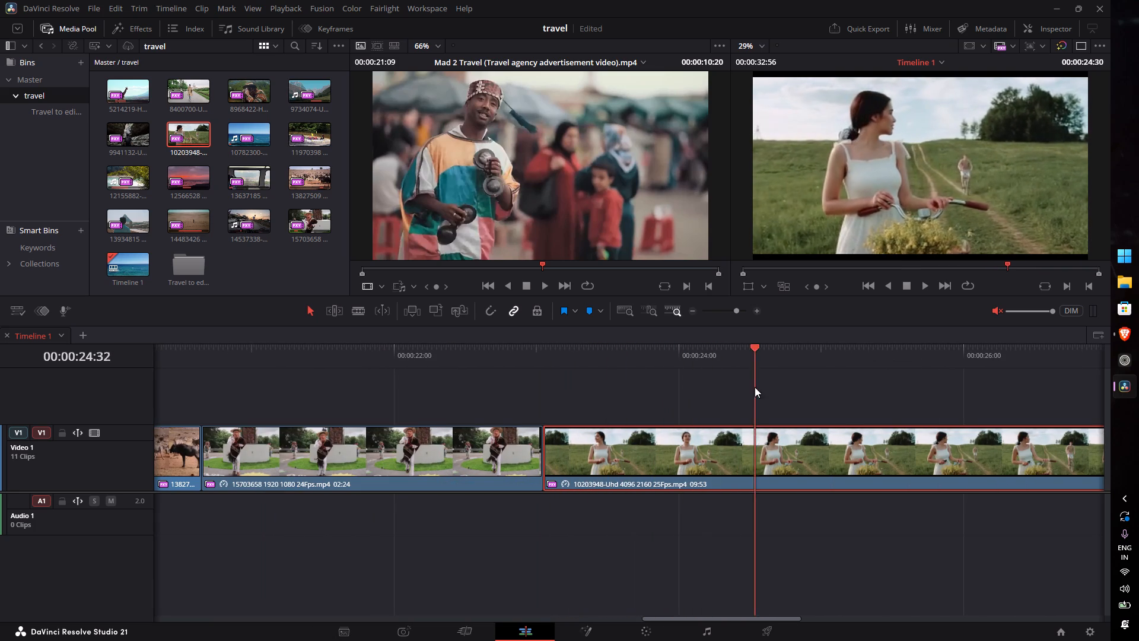
left_click_drag(755, 387, 931, 417)
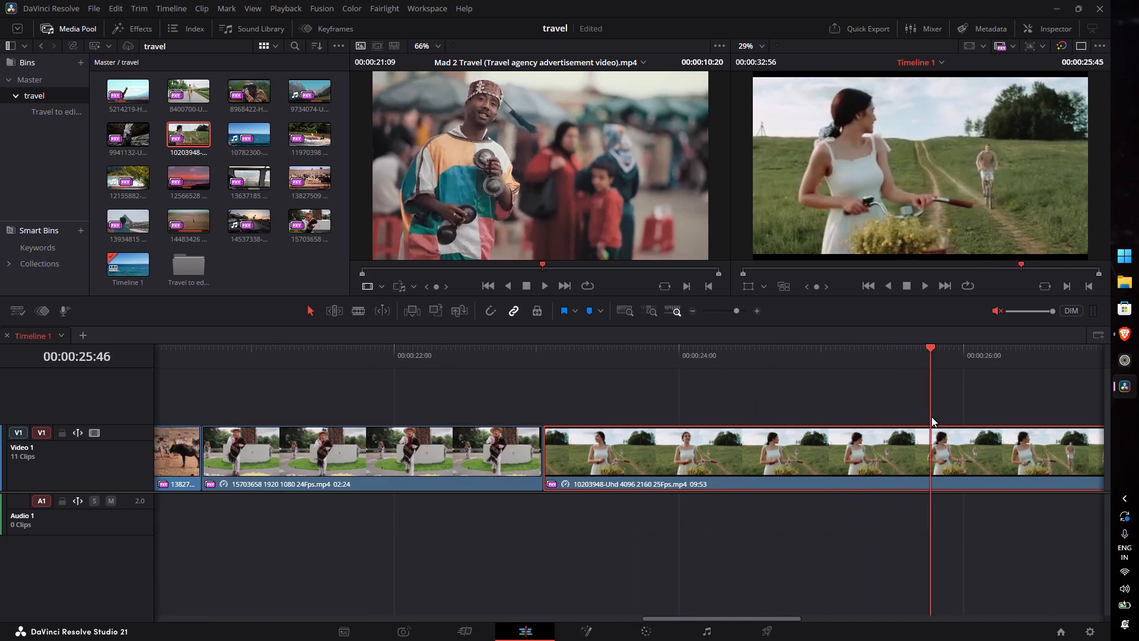
left_click_drag(931, 417, 955, 421)
type("3qq")
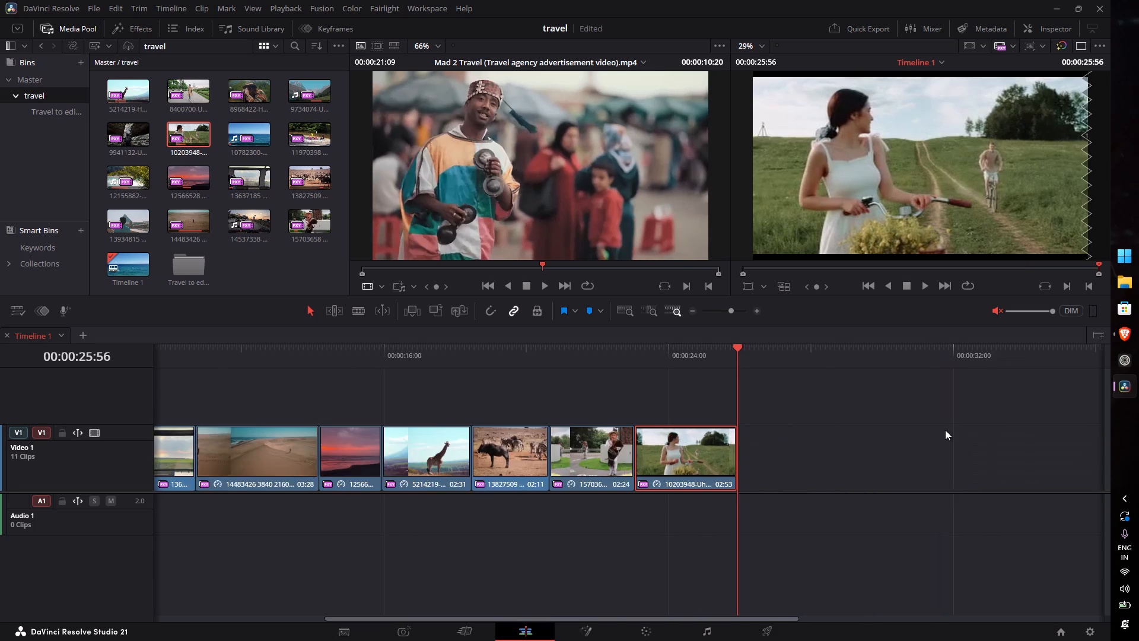
After checking the reference's three-panel BEST shot, add the park walk clip 8400700 to Video 1 after the bicycle clip and close the gap.
key("q")
key("q")
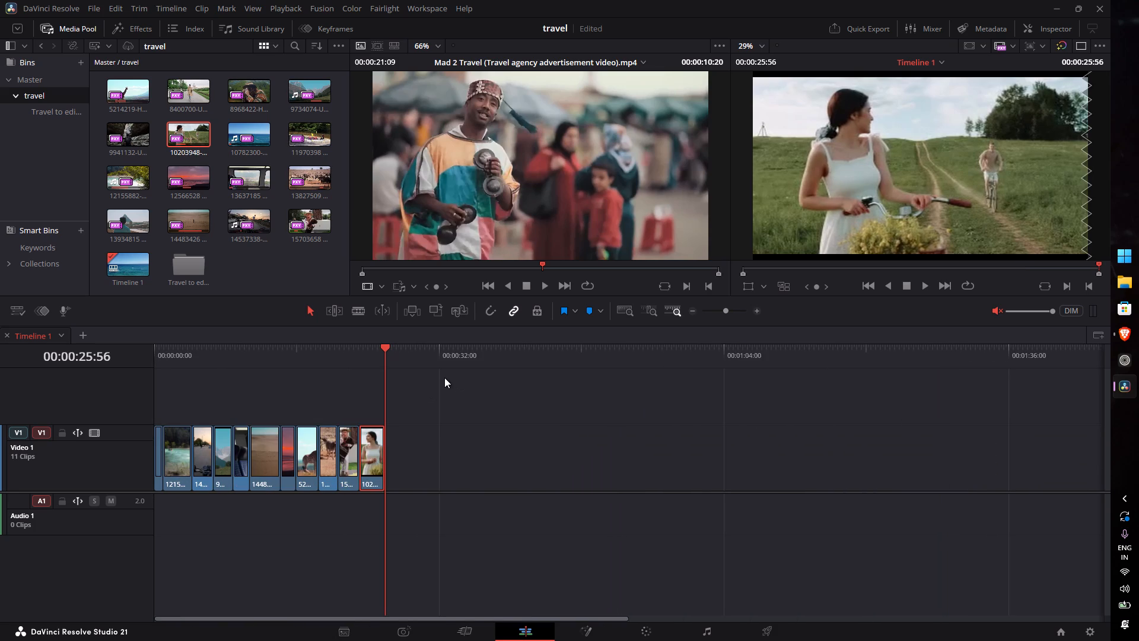
key("q")
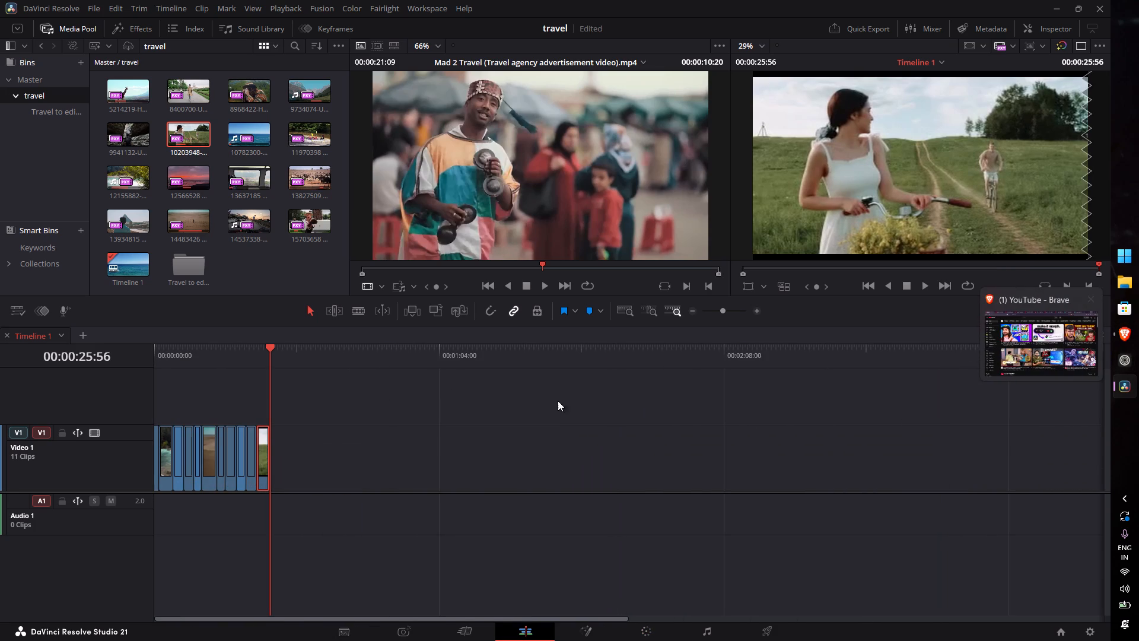
left_click_drag(439, 292, 505, 303)
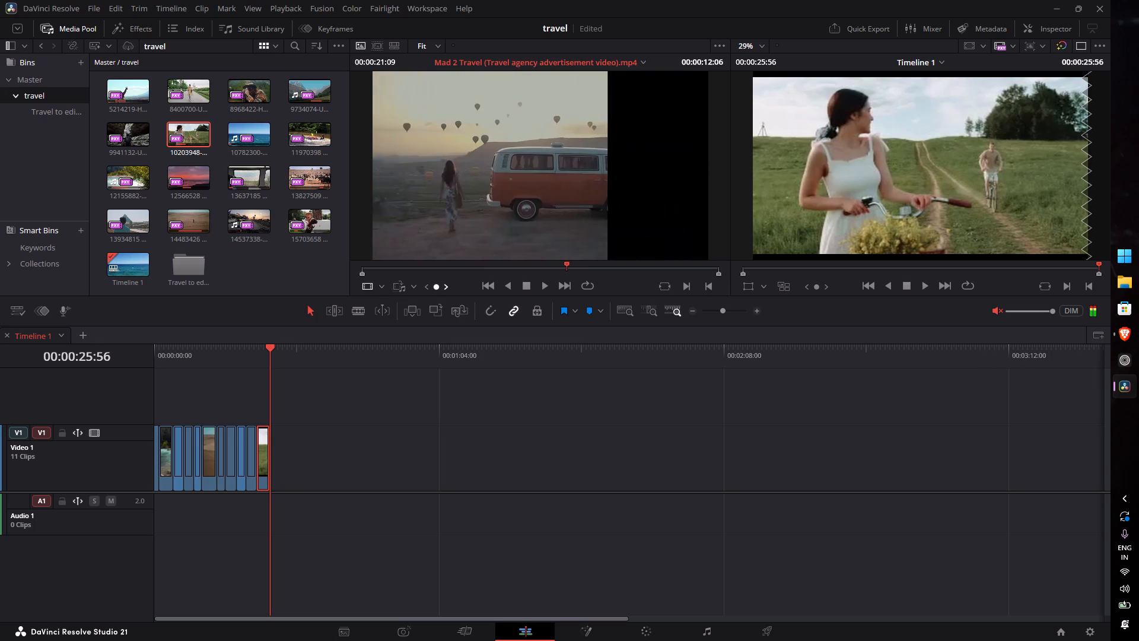
left_click_drag(505, 303, 501, 307)
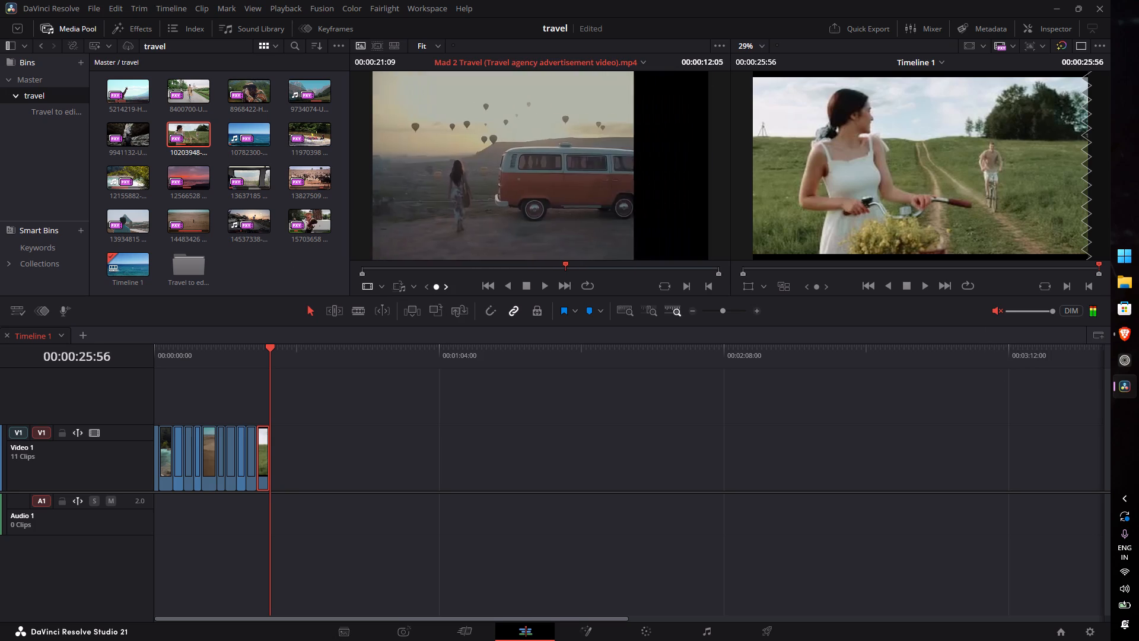
left_click_drag(501, 307, 555, 304)
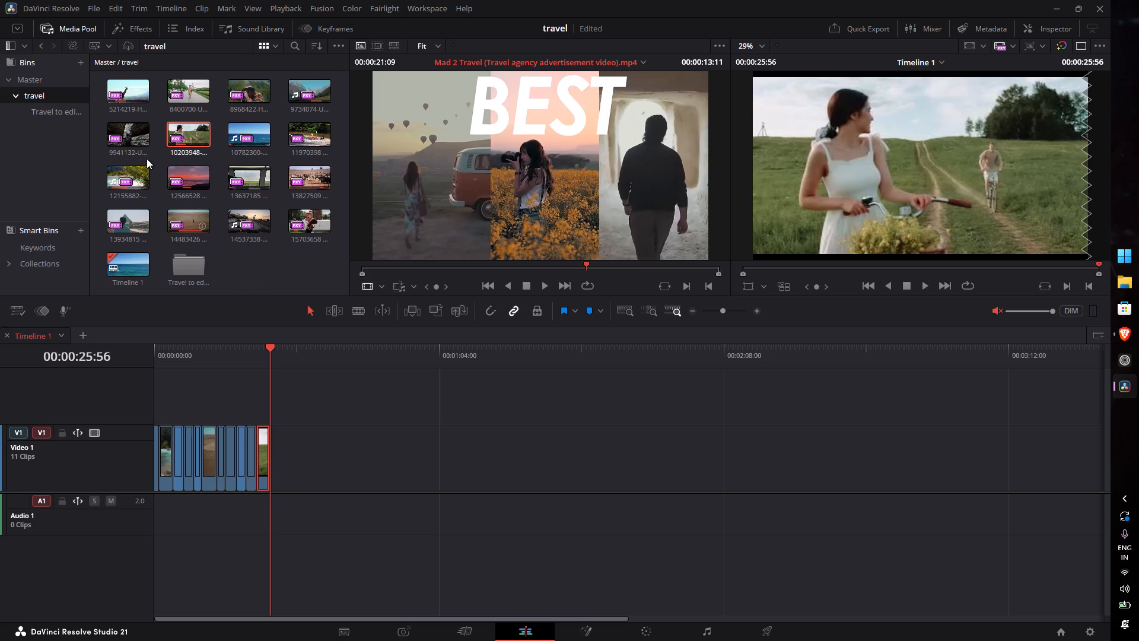
left_click_drag(189, 92, 299, 453)
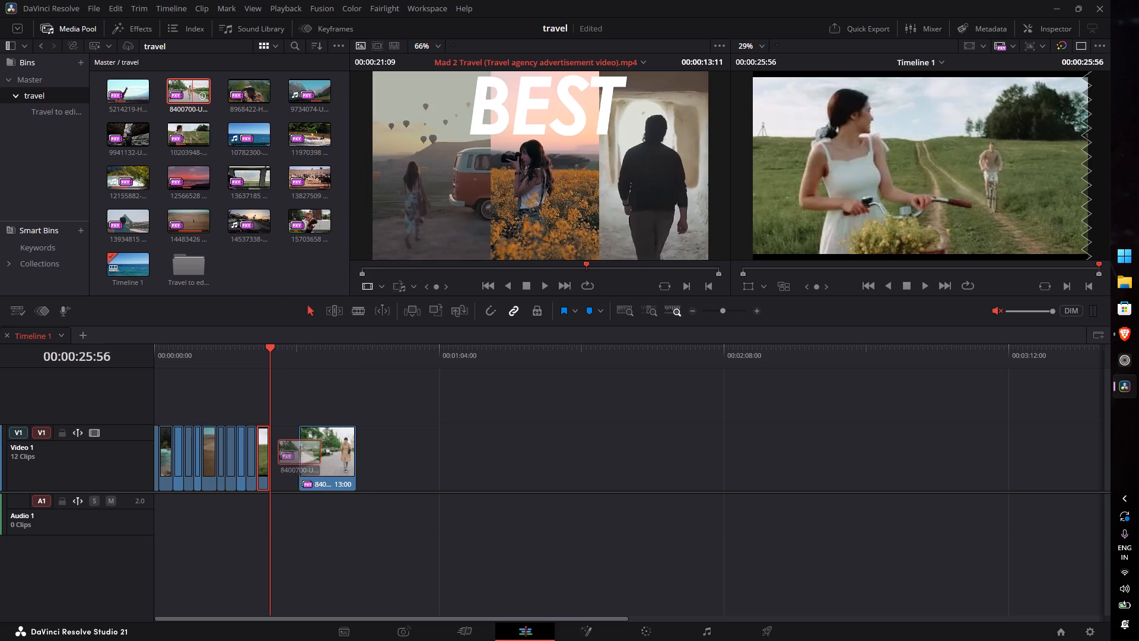
left_click_drag(299, 453, 286, 470)
left_click(279, 449)
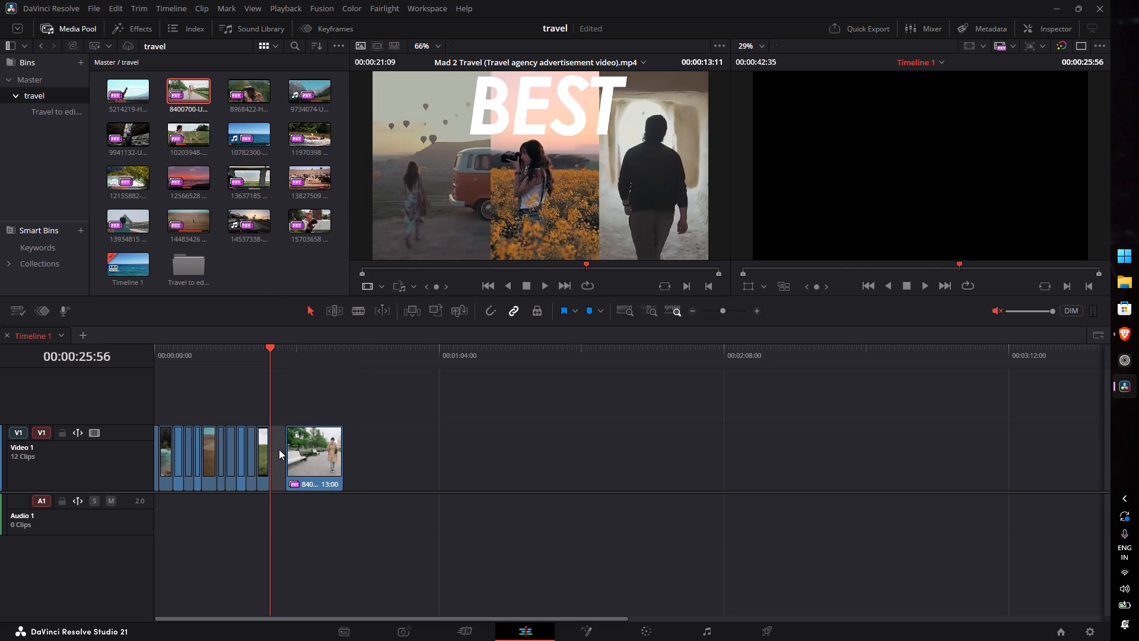
key("2")
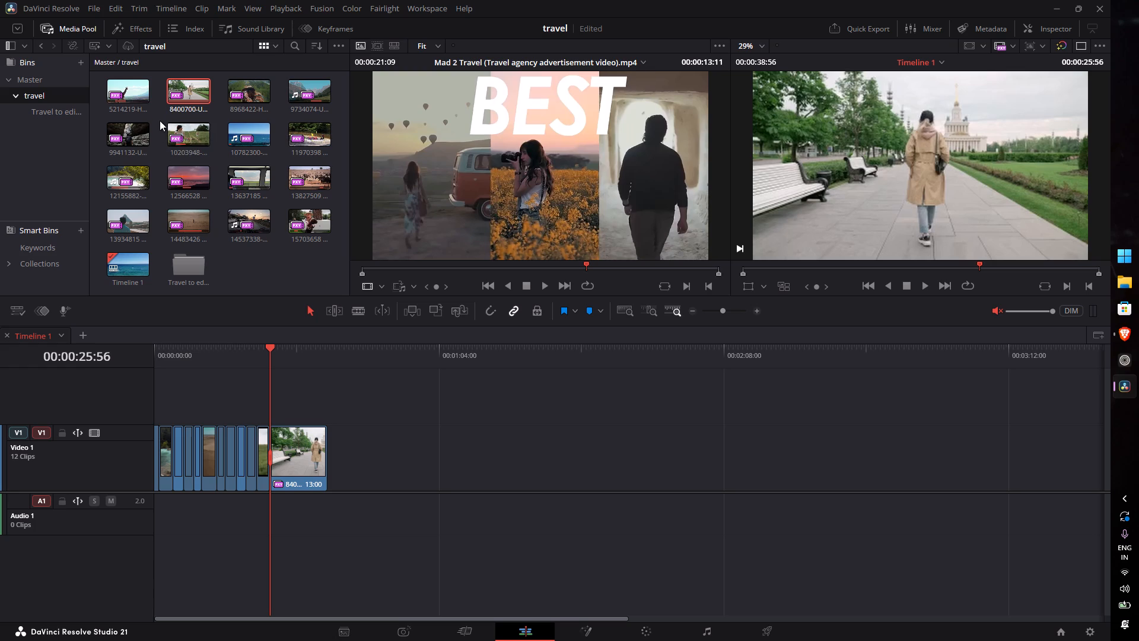
Add the photographer clip 8968422 and the rock clip 9941132 to Video 1 after the park walk clip, closing the gap before each.
left_click_drag(249, 88, 358, 481)
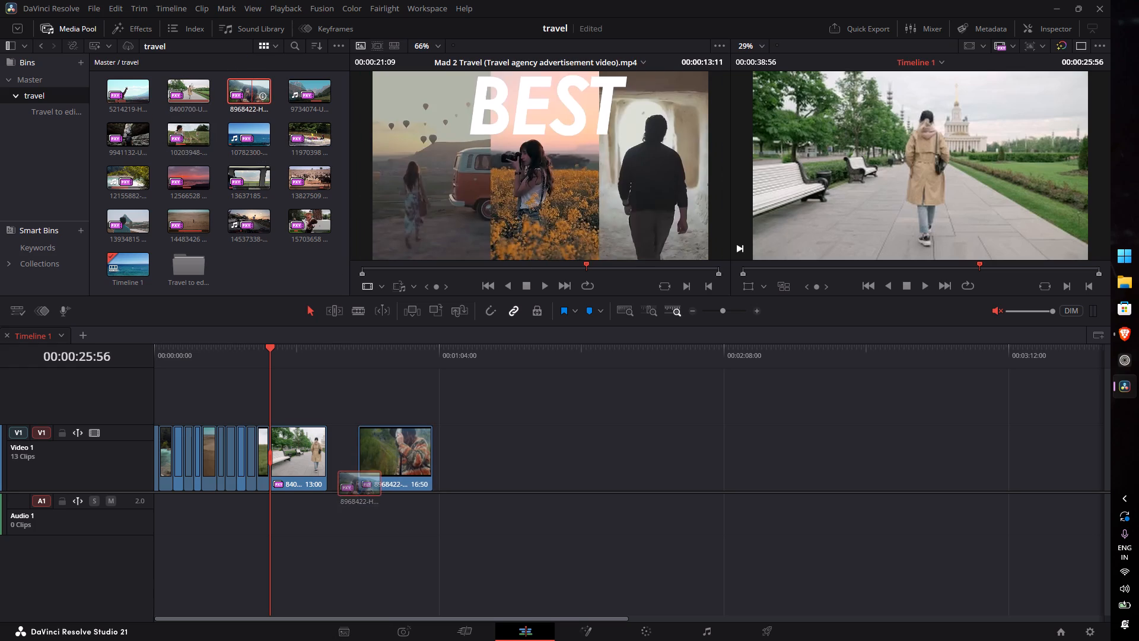
left_click_drag(358, 481, 355, 486)
left_click(341, 446)
key("2")
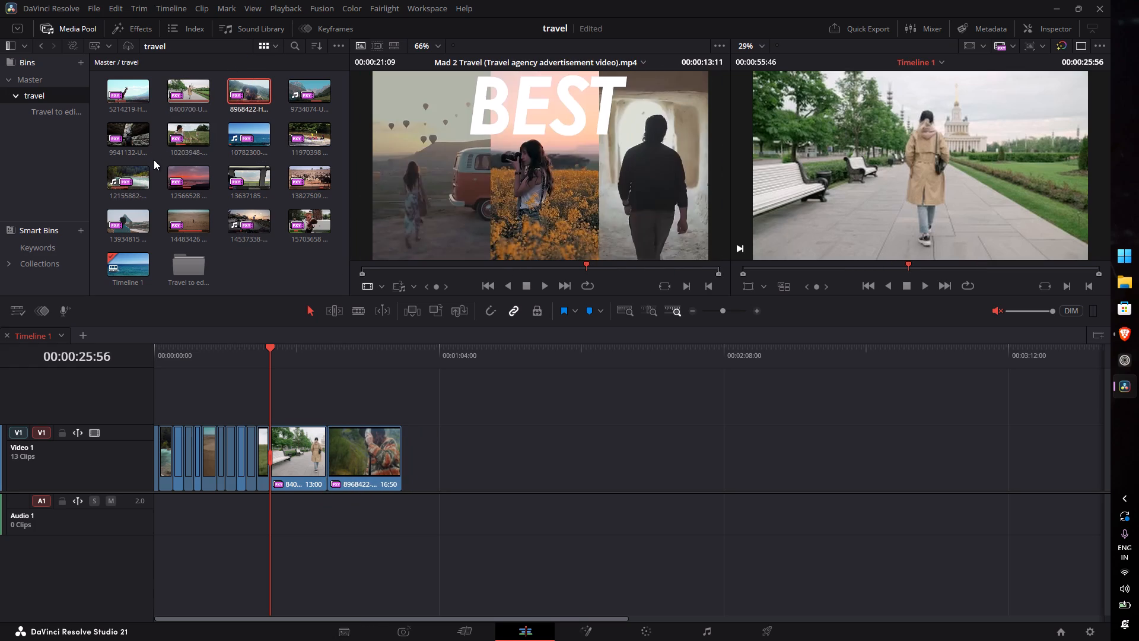
left_click_drag(128, 131, 428, 478)
left_click(415, 445)
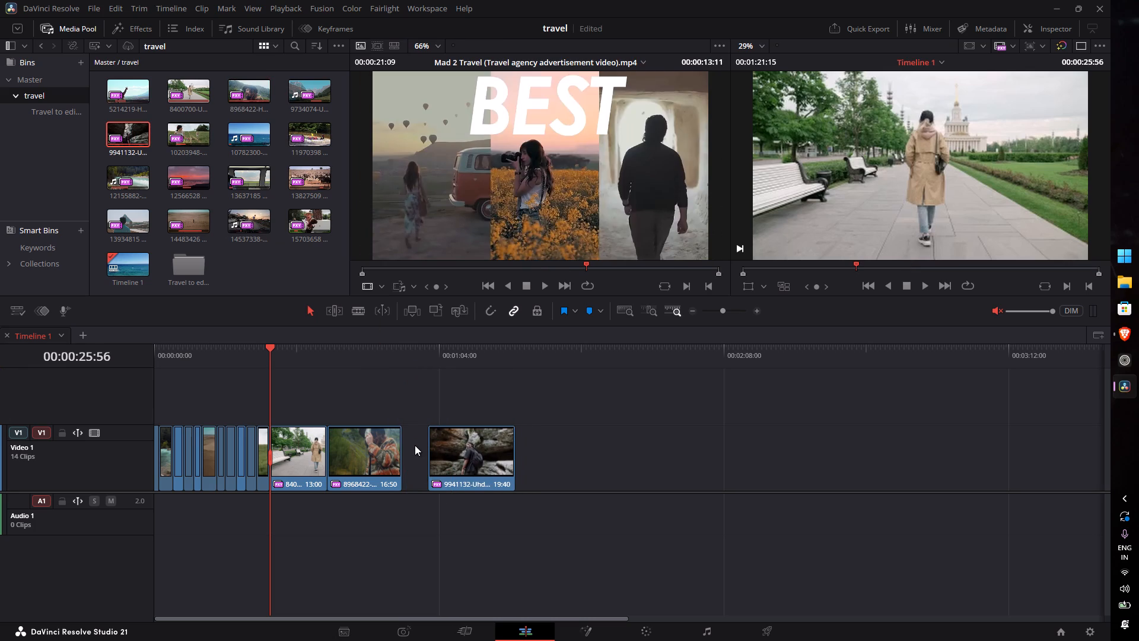
key("2")
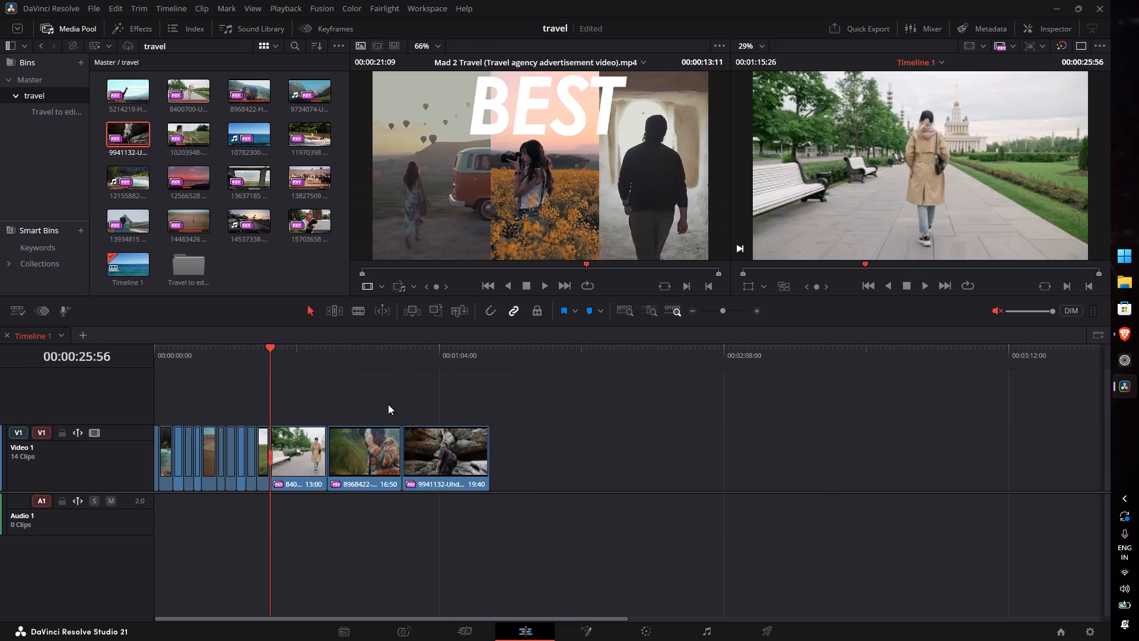
Play the park walk clip 8400700 and ripple trim its start in two passes, leaving a duration of 06:59.
key("e")
key("e")
key("q")
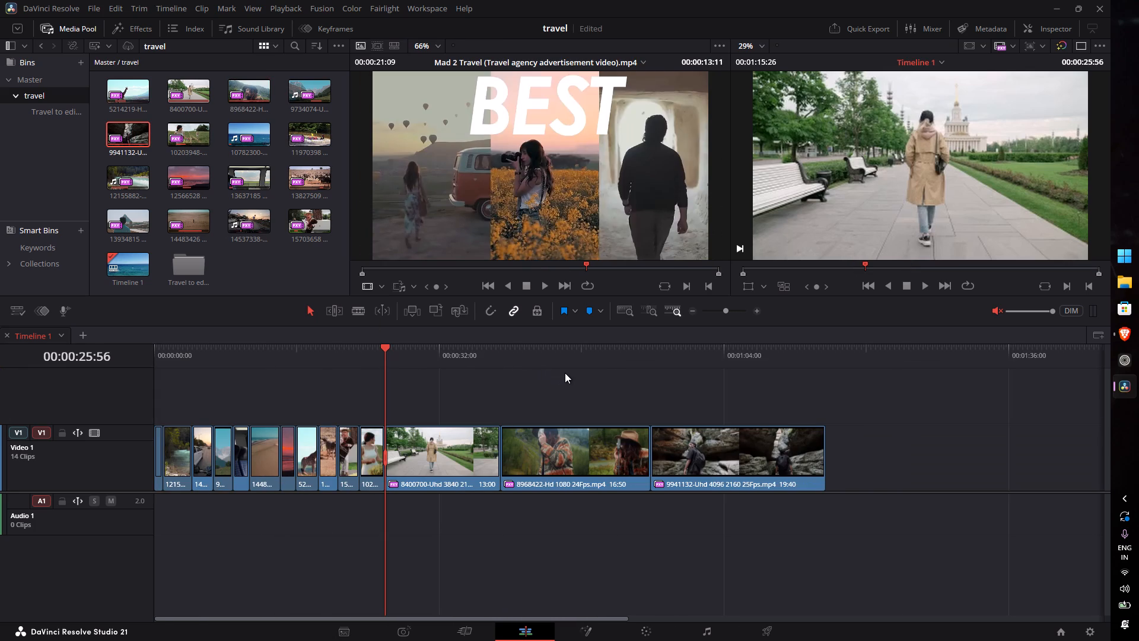
key("space")
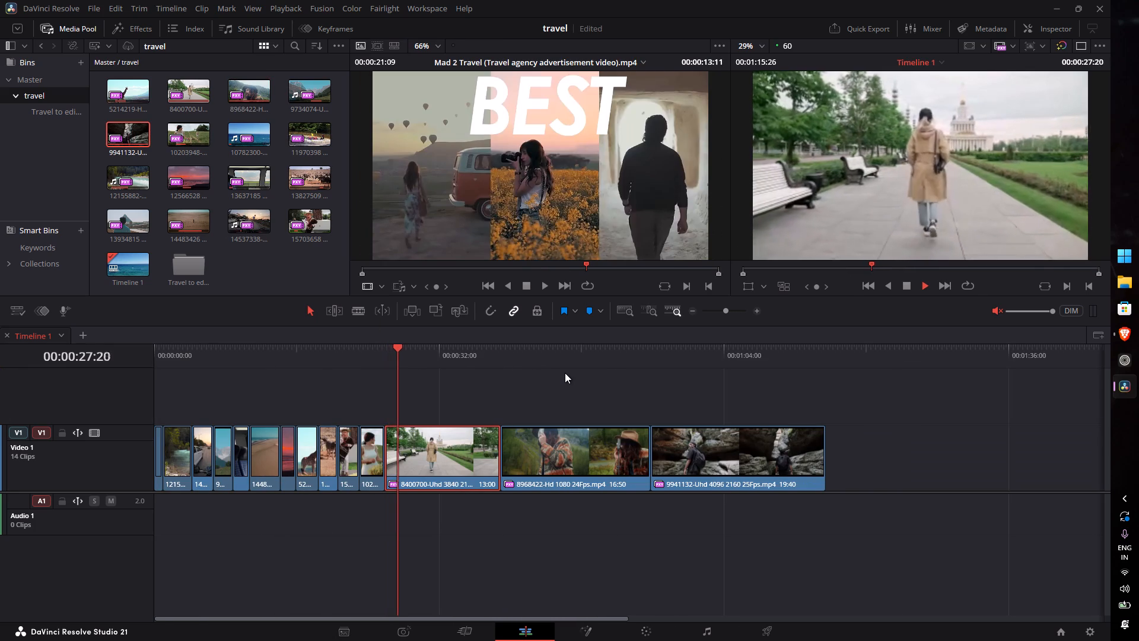
key("space")
type("1")
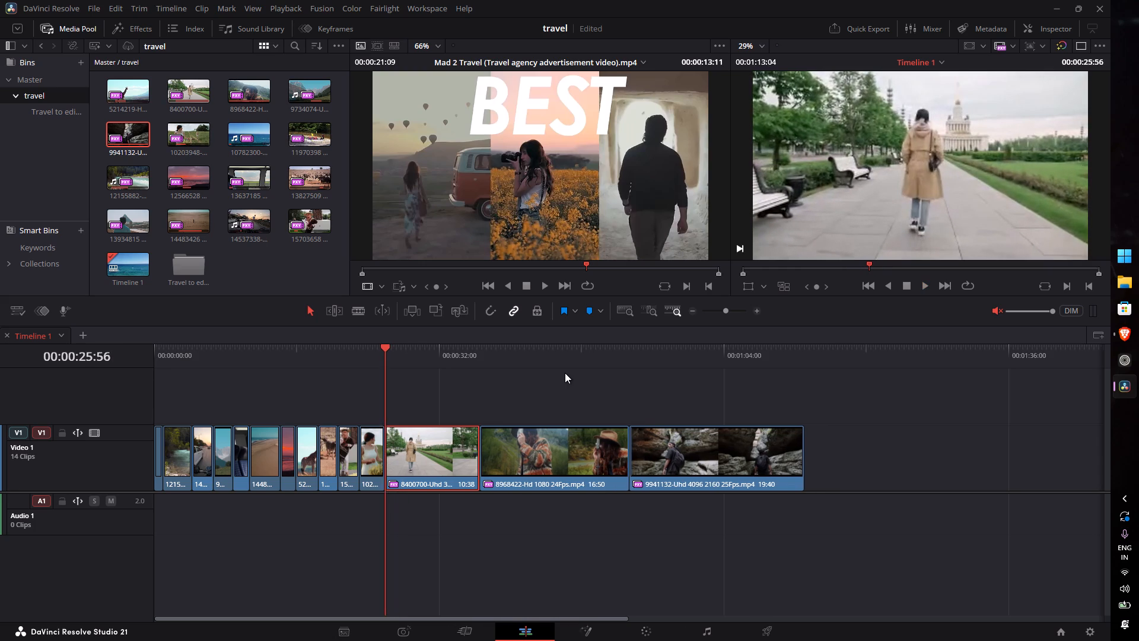
key("space")
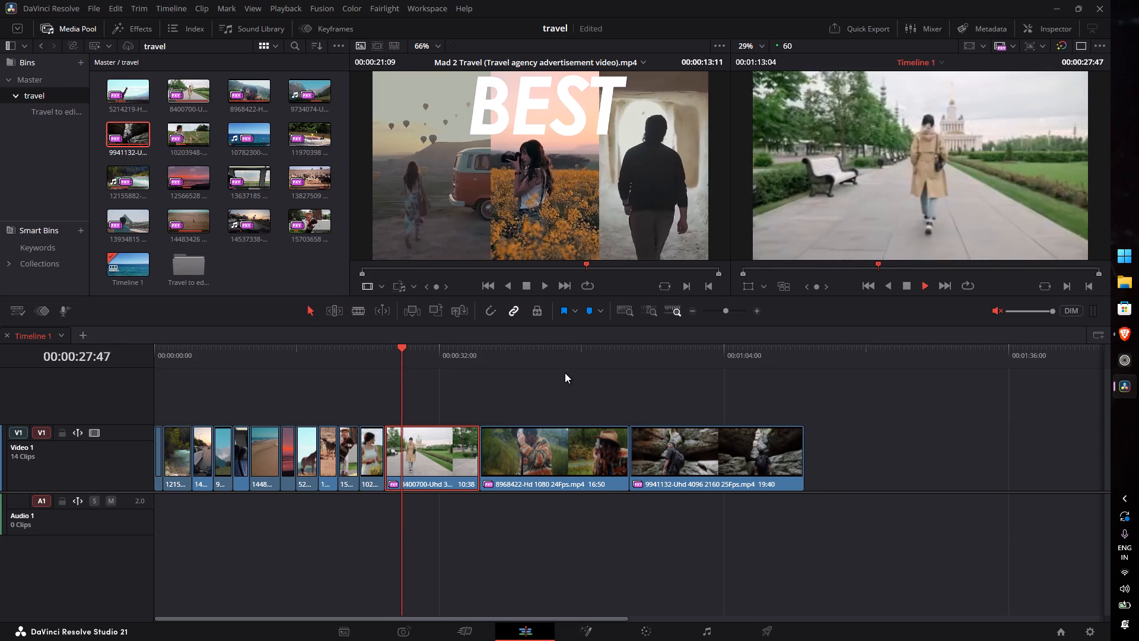
key("space")
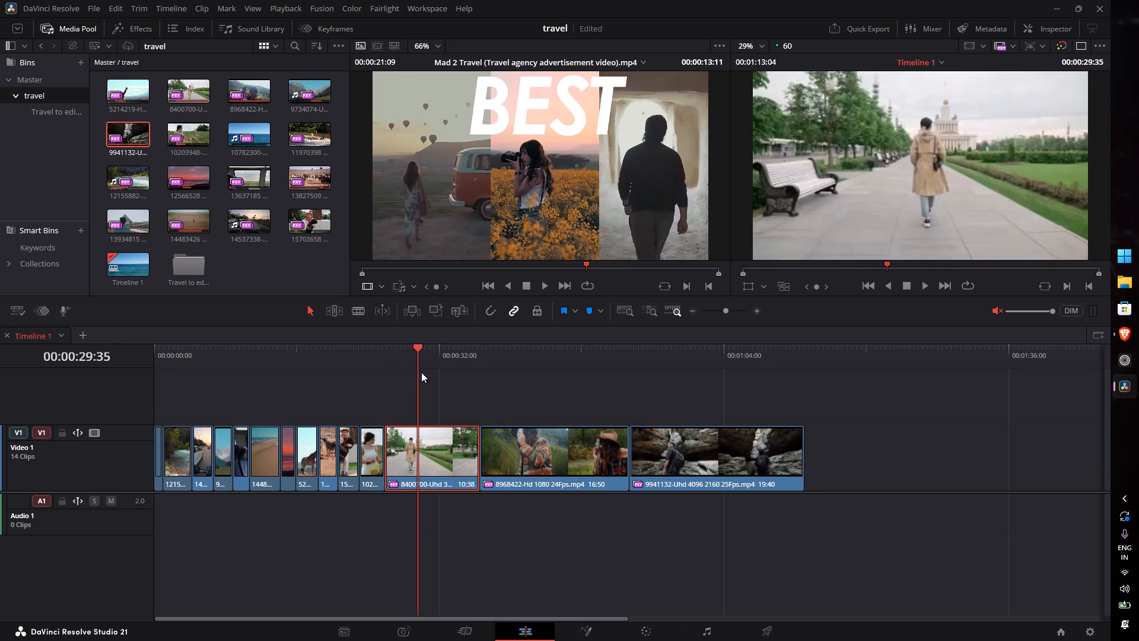
type("1")
Replay the park walk clip 8400700 and ripple trim its start further, leaving a duration of 06:11.
key("space")
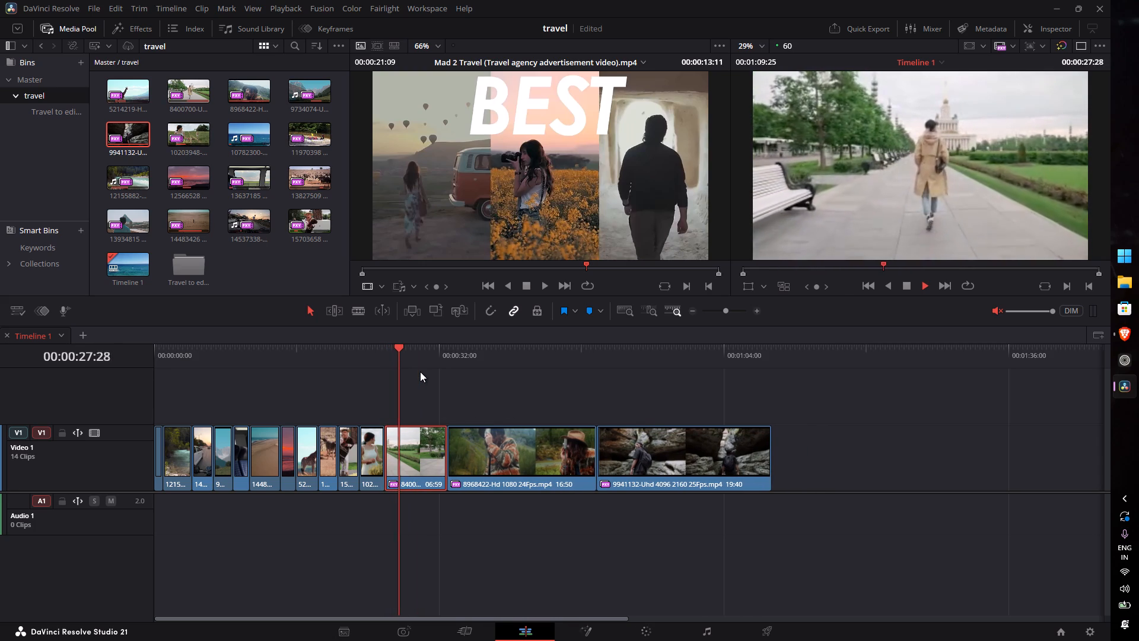
key("space")
type("ee")
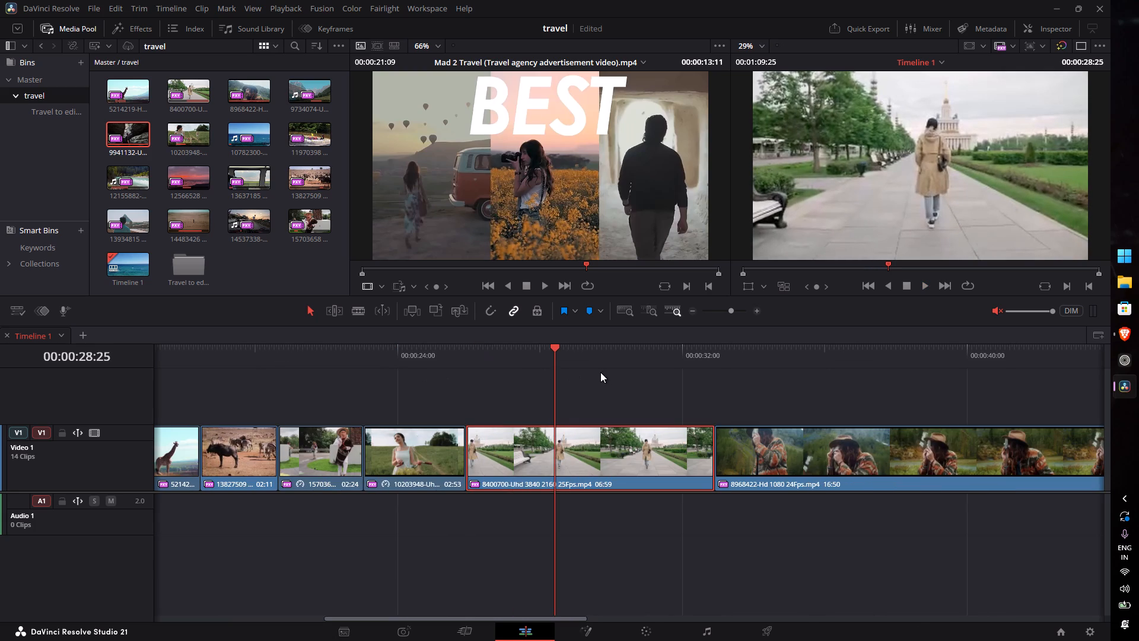
key("space")
key("space")
left_click_drag(572, 346, 495, 379)
key("1")
Review the park walk clip 8400700 for an end point and ripple trim its end, leaving a duration of 02:58.
left_click_drag(467, 350, 470, 350)
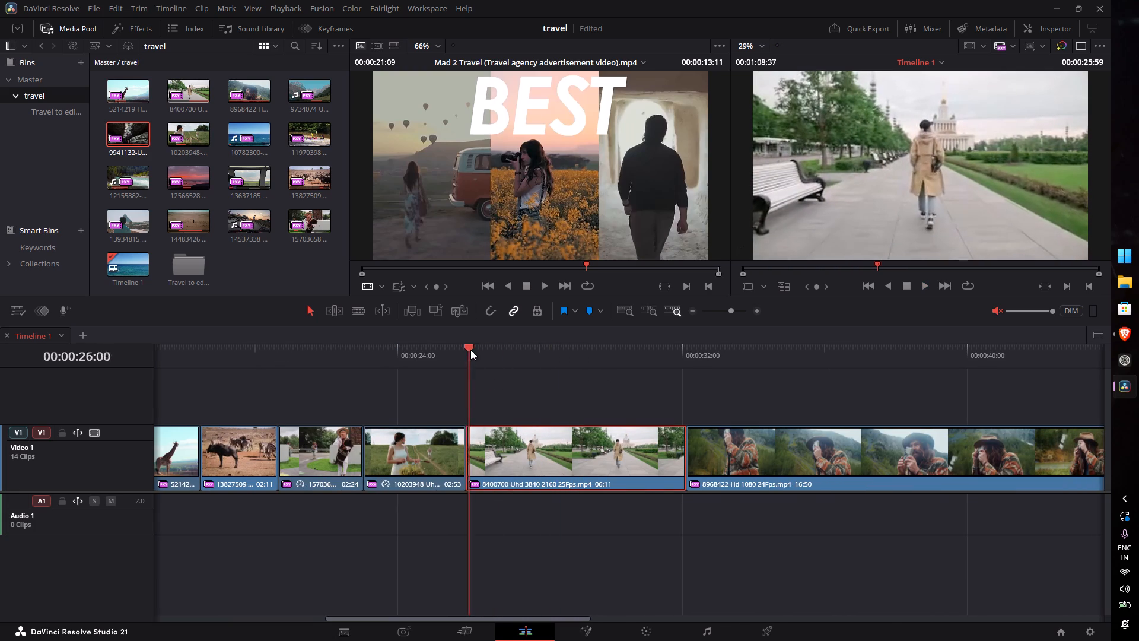
left_click_drag(470, 350, 575, 367)
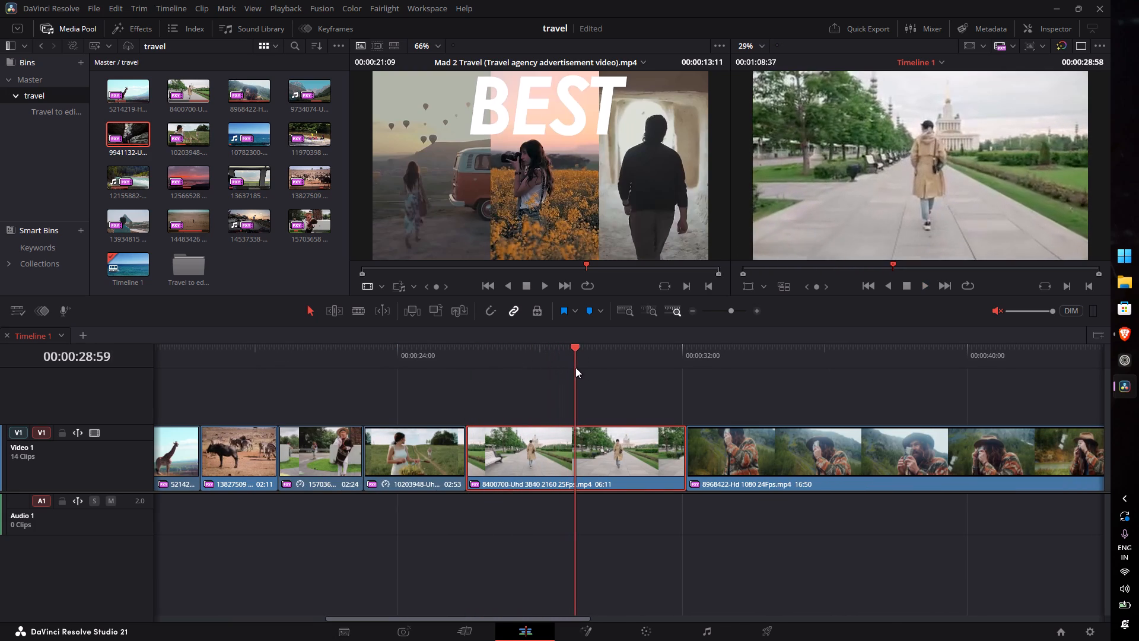
left_click_drag(575, 367, 577, 368)
left_click(576, 350)
key("3")
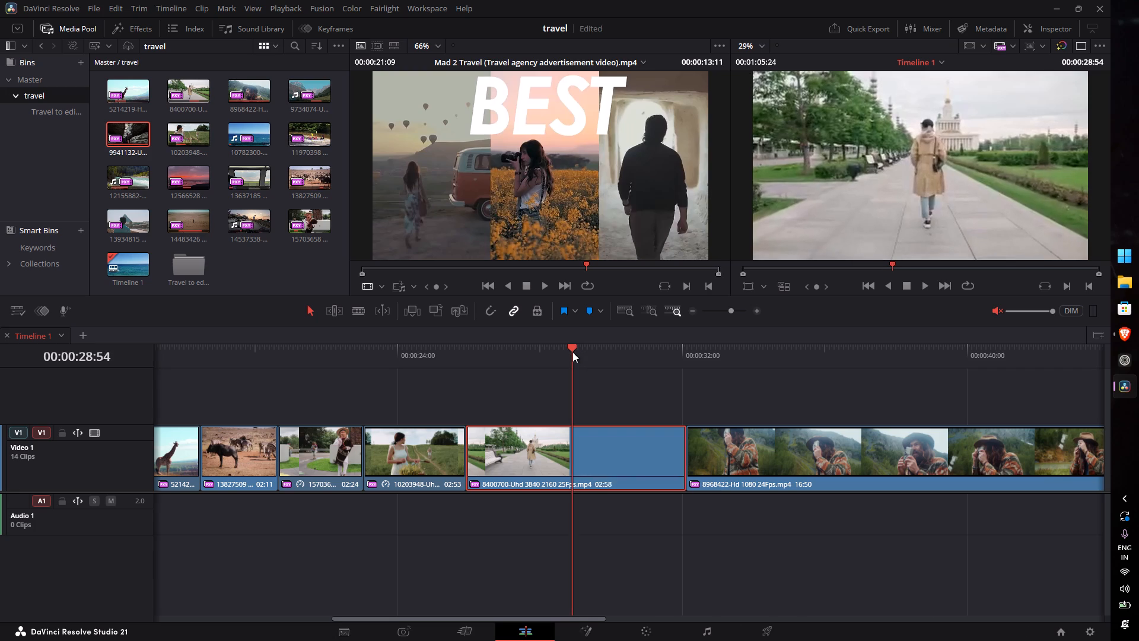
Tighten the park walk clip 8400700 by ripple trimming its start to 02:22 and its end to a duration of 01:44.
left_click_drag(568, 351, 479, 379)
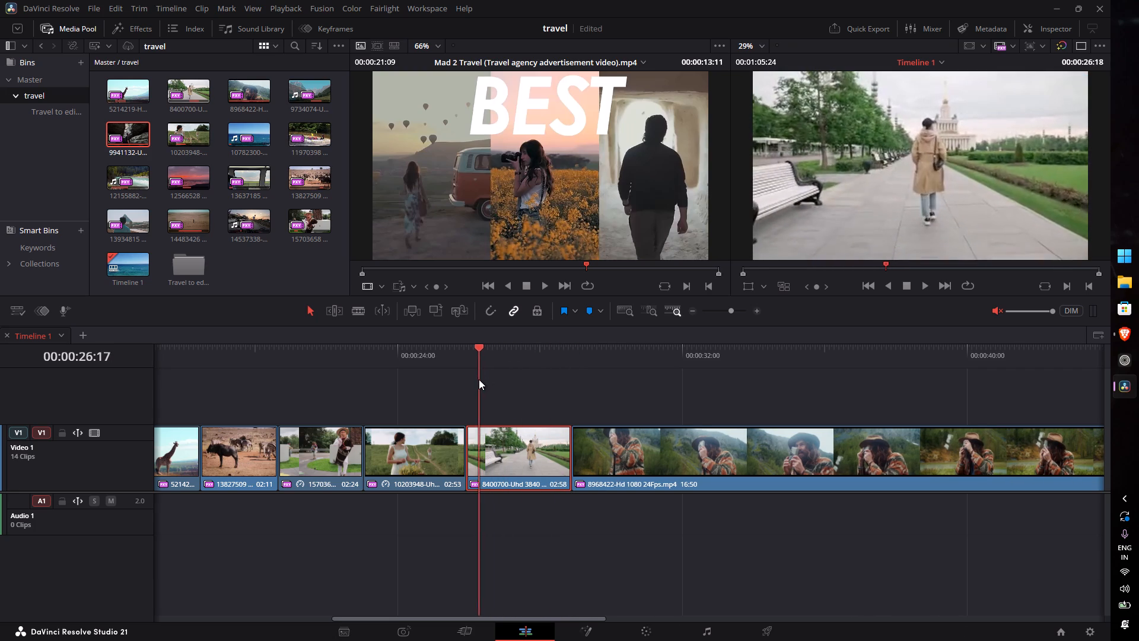
left_click_drag(479, 379, 488, 381)
key("1")
left_click_drag(471, 348, 473, 348)
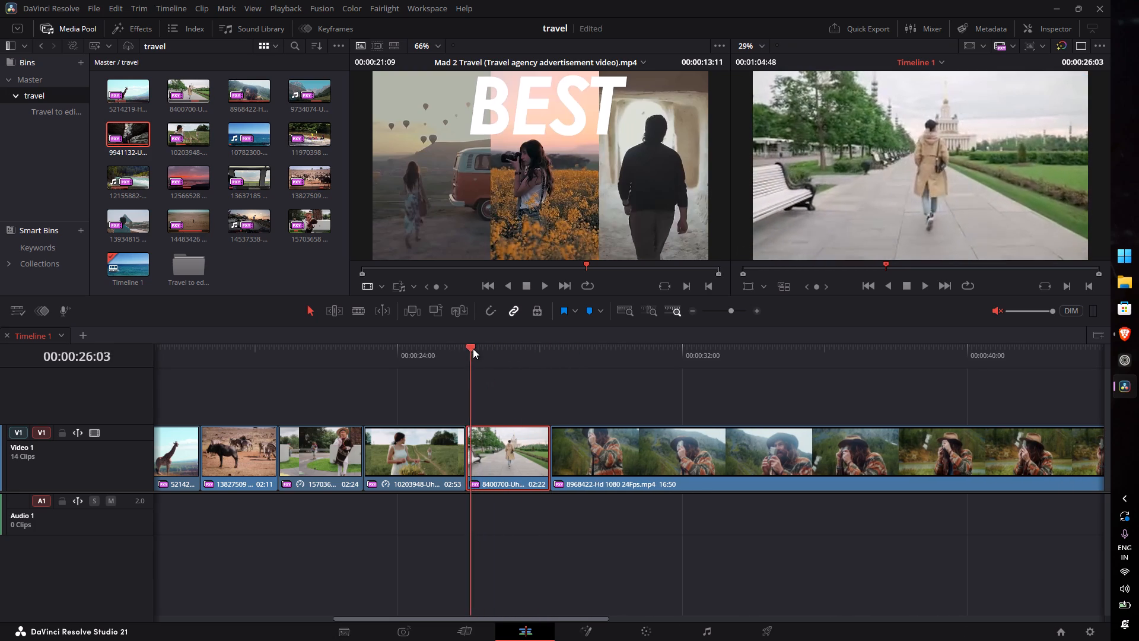
left_click_drag(473, 348, 529, 368)
key("3")
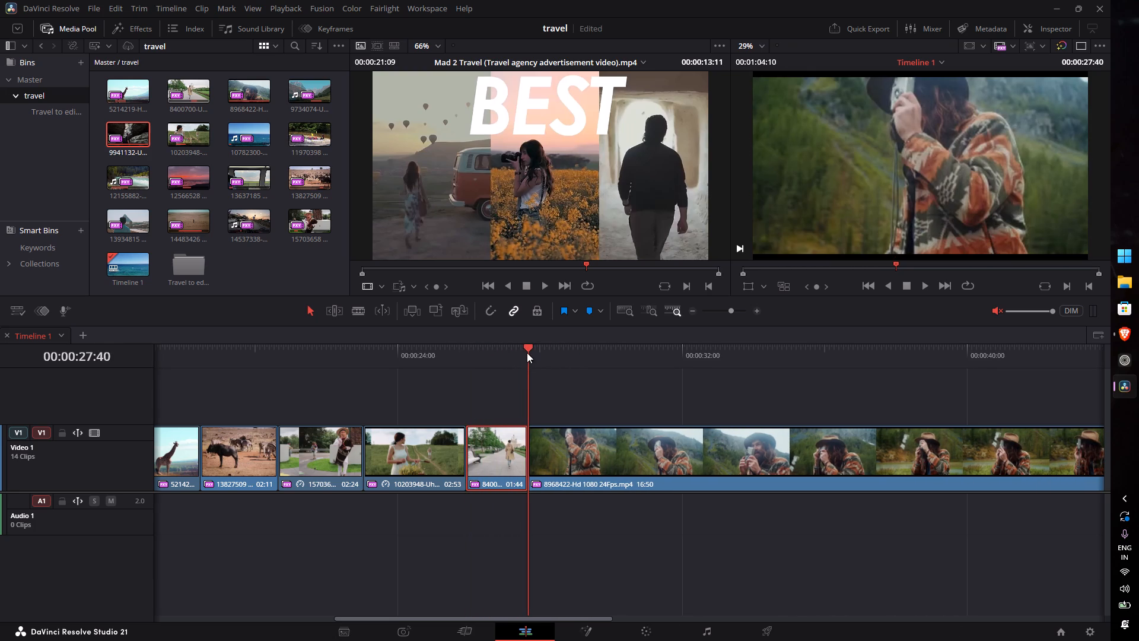
Review the photographer clip 8968422 and ripple trim its start in successive passes, leaving a duration of 07:31.
left_click_drag(526, 348, 625, 389)
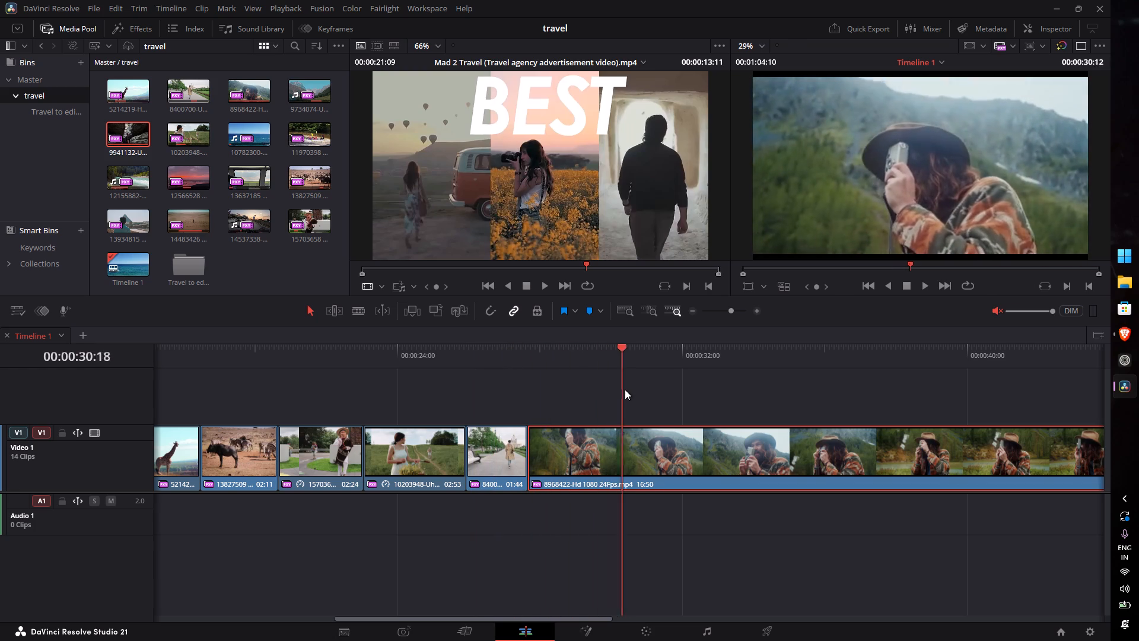
left_click_drag(625, 389, 651, 391)
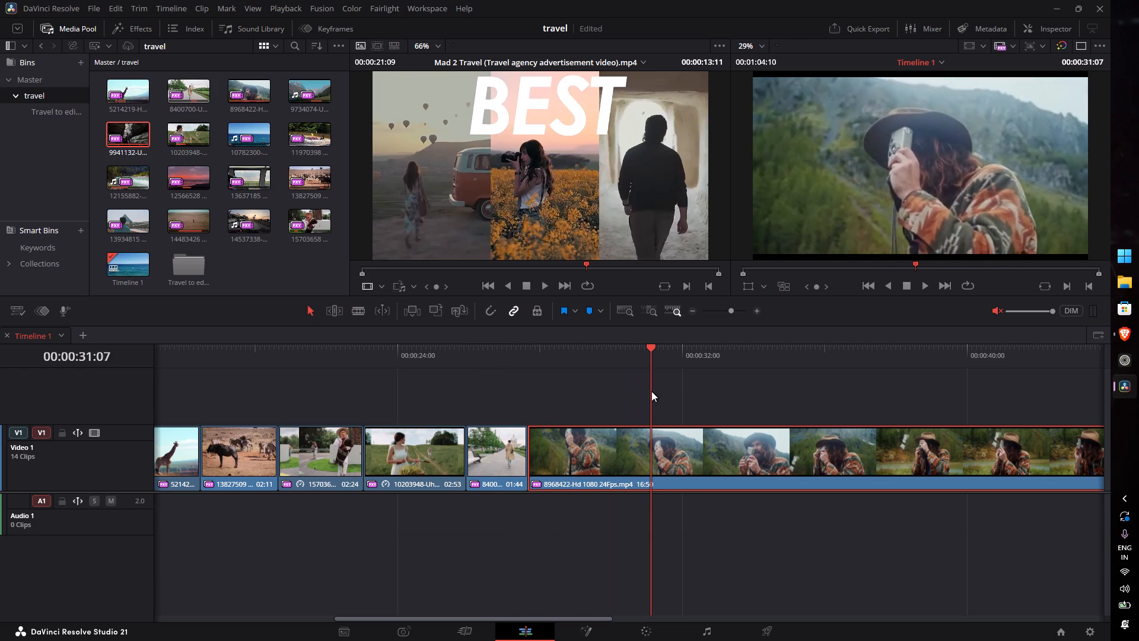
key("q")
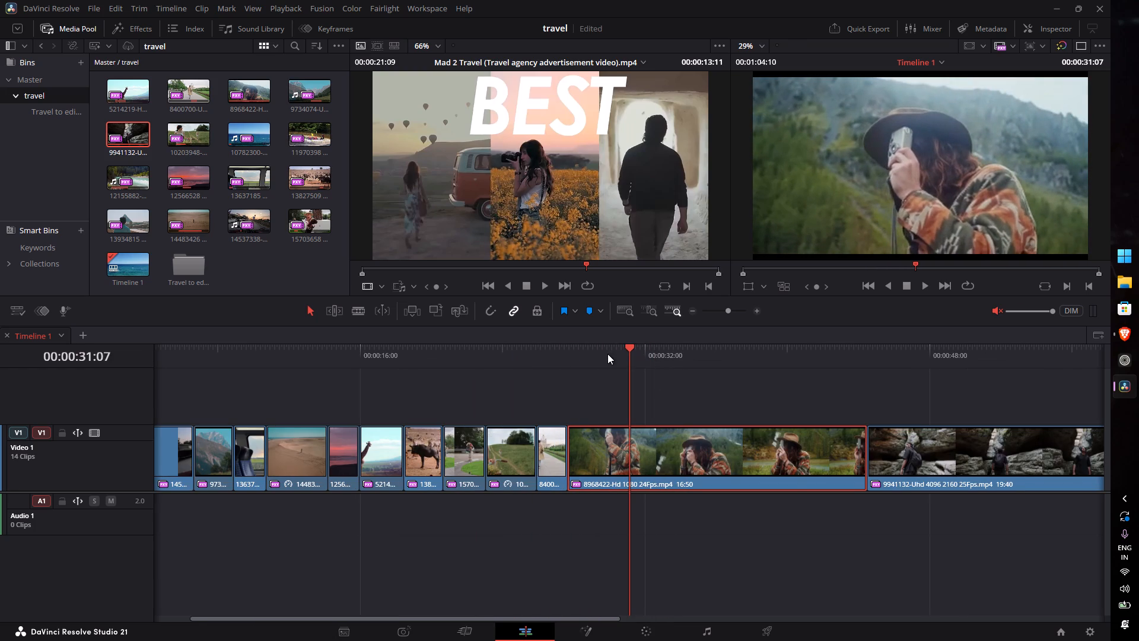
key("1")
left_click_drag(567, 347, 614, 356)
key("1")
left_click_drag(568, 346, 626, 357)
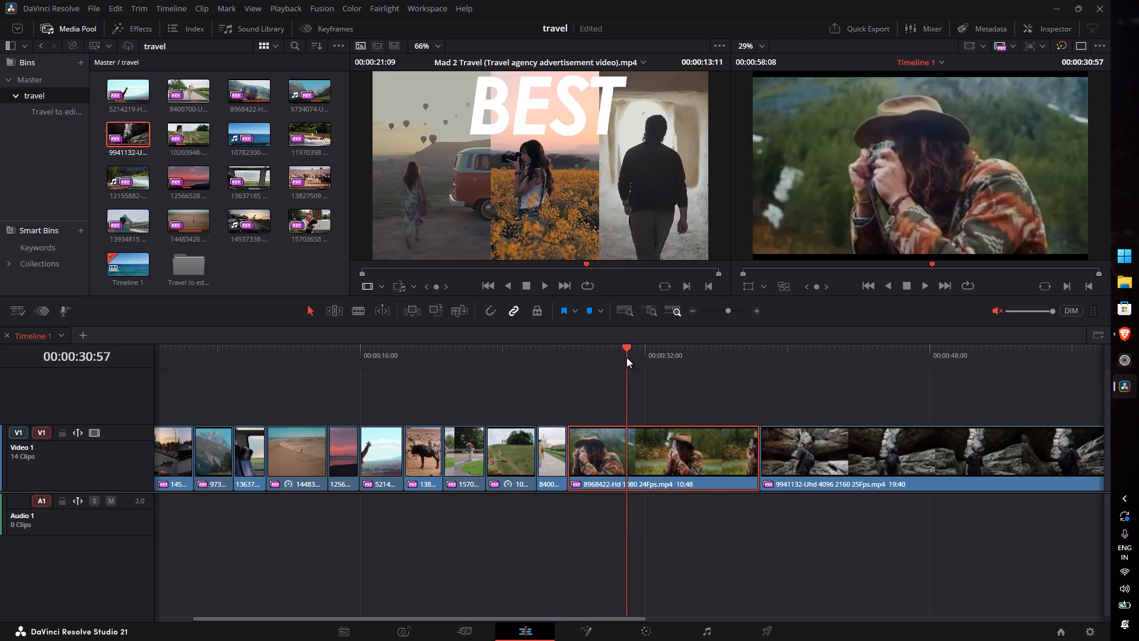
key("1")
Review the photographer clip 8968422 for an end point and ripple trim its end, leaving a duration of 02:59.
left_click_drag(567, 349, 613, 354)
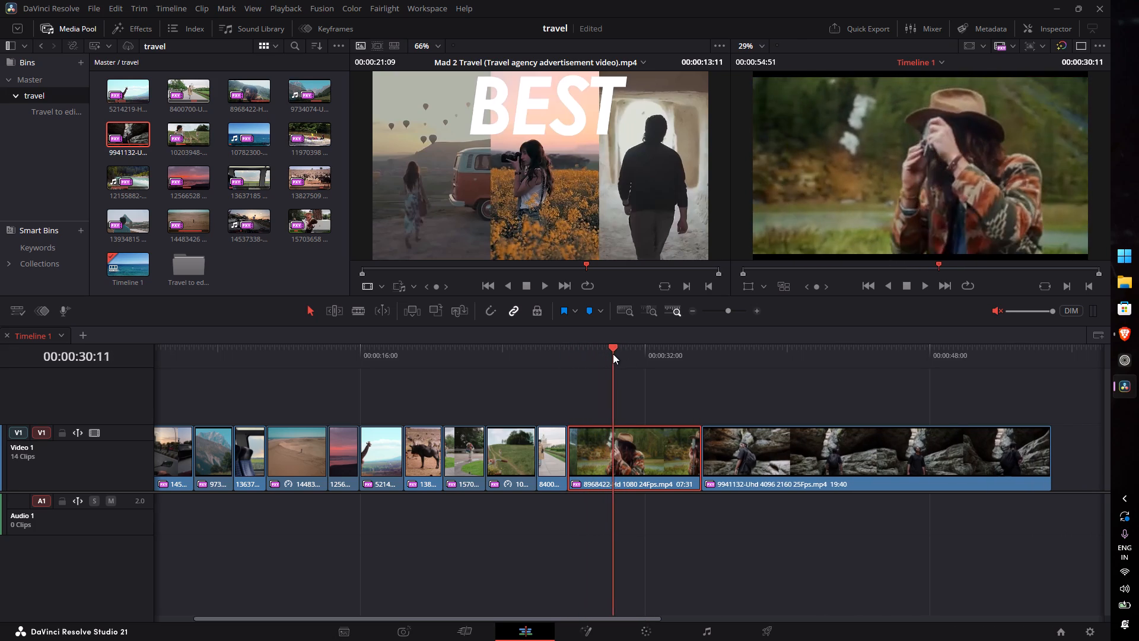
left_click_drag(613, 354, 619, 357)
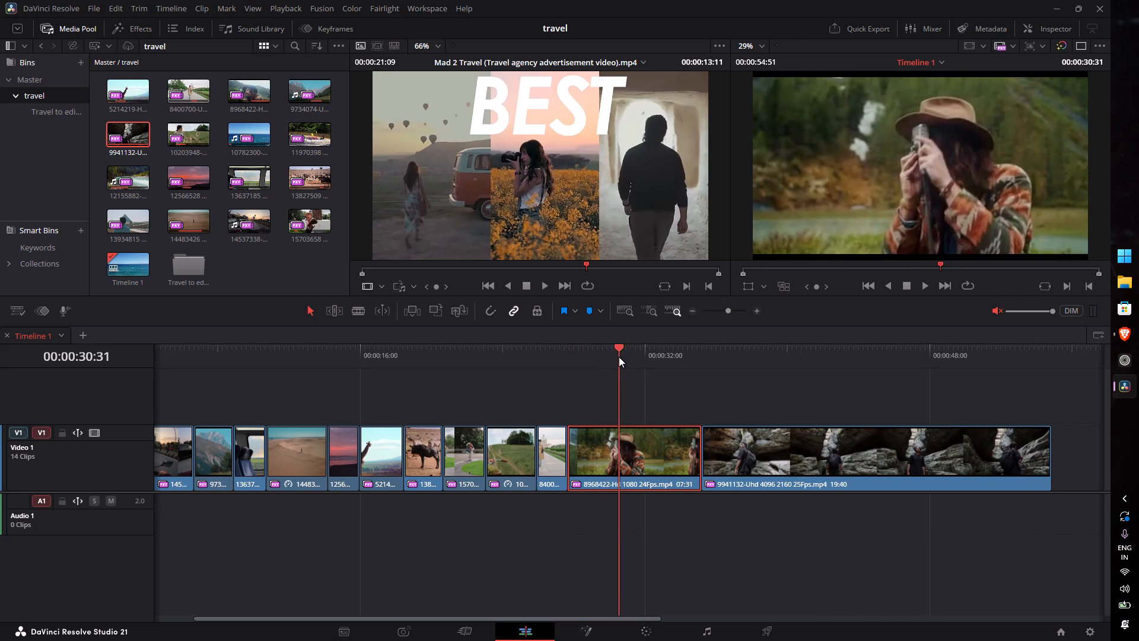
left_click_drag(619, 357, 629, 356)
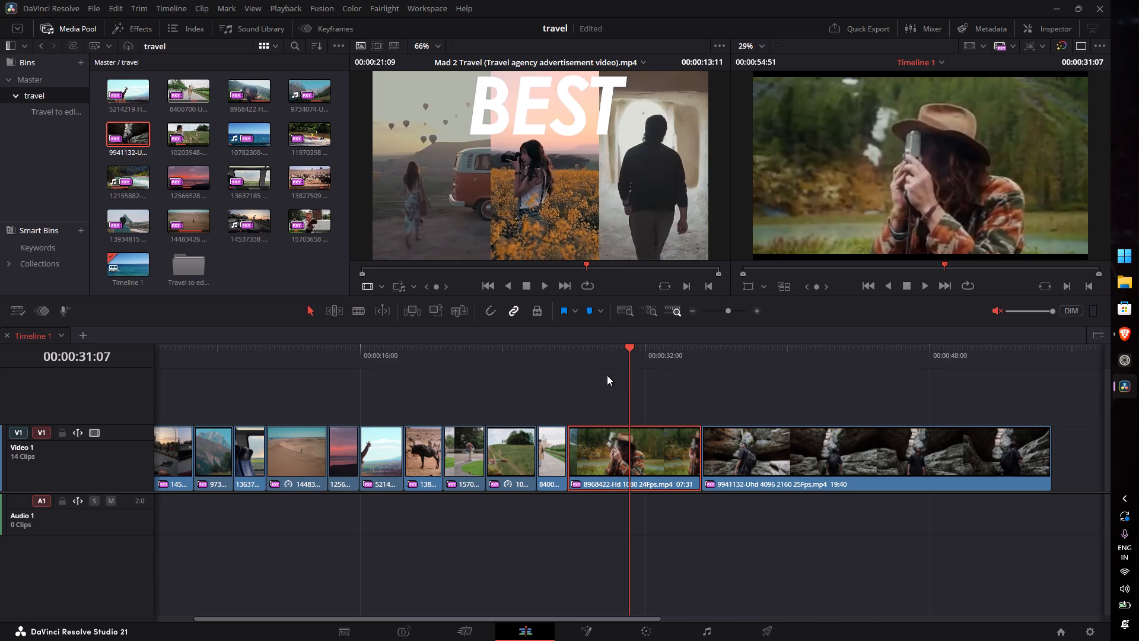
key("space")
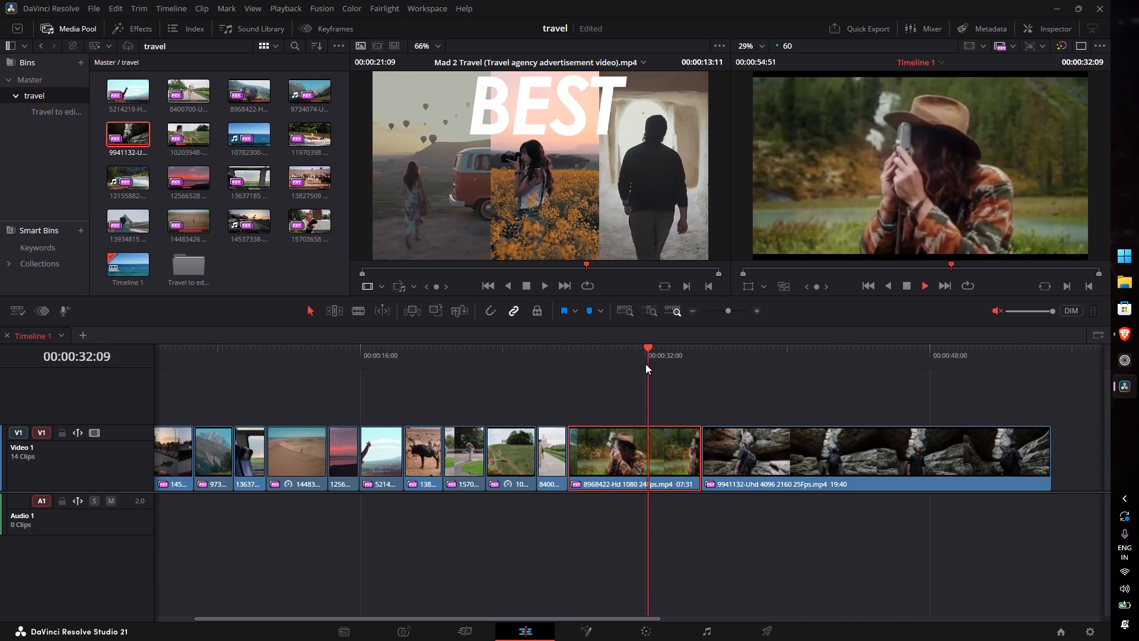
key("space")
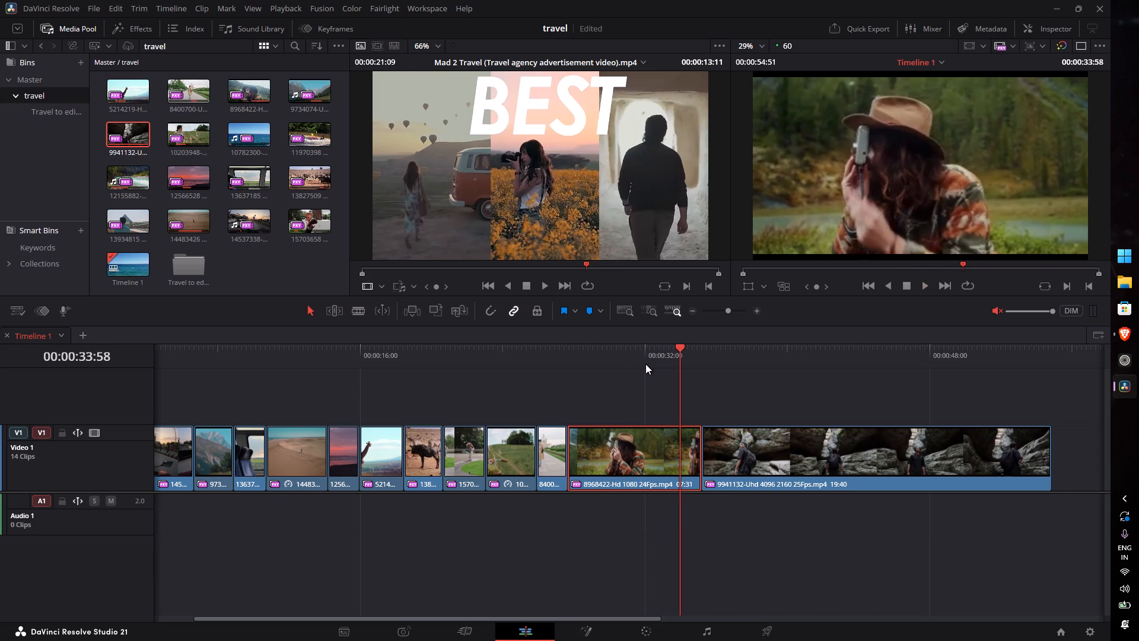
left_click_drag(668, 348, 593, 376)
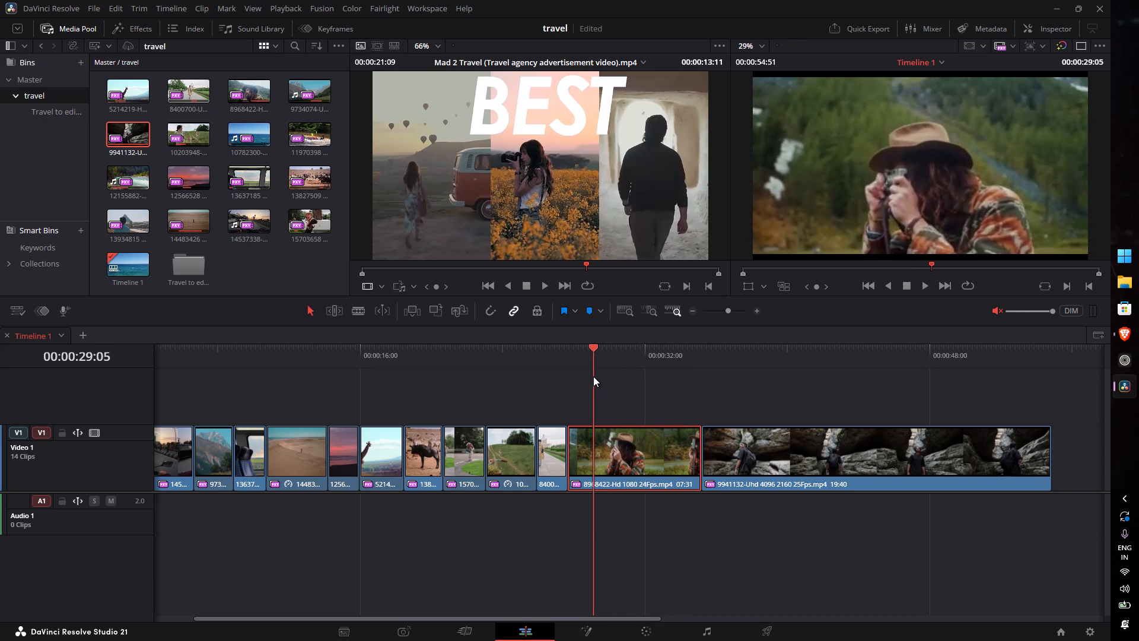
left_click_drag(593, 376, 599, 378)
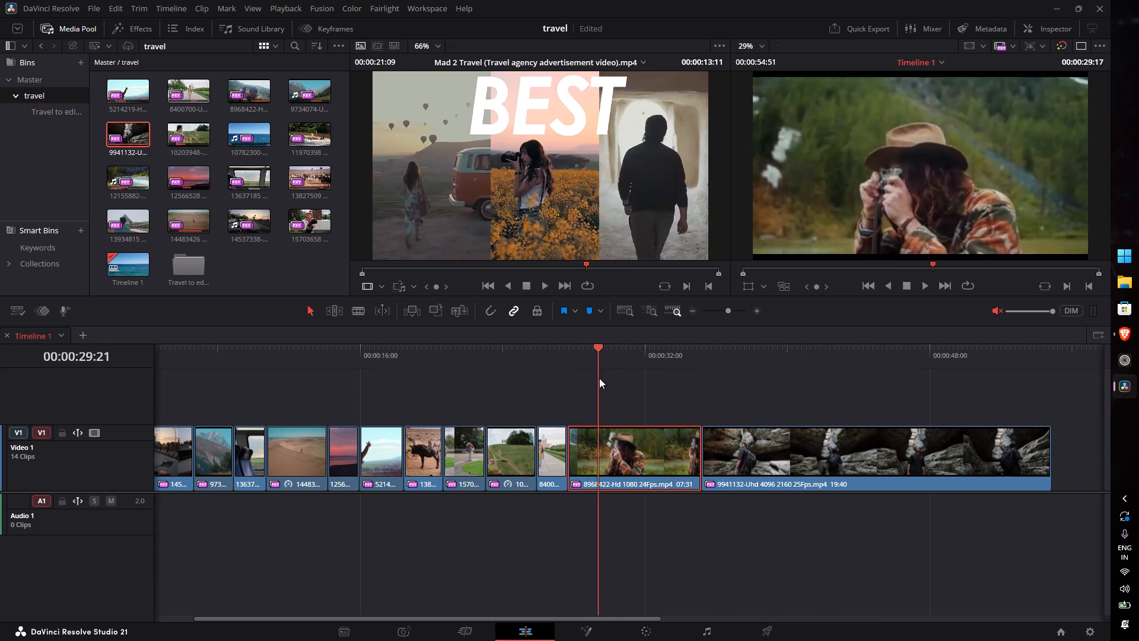
left_click_drag(599, 378, 588, 387)
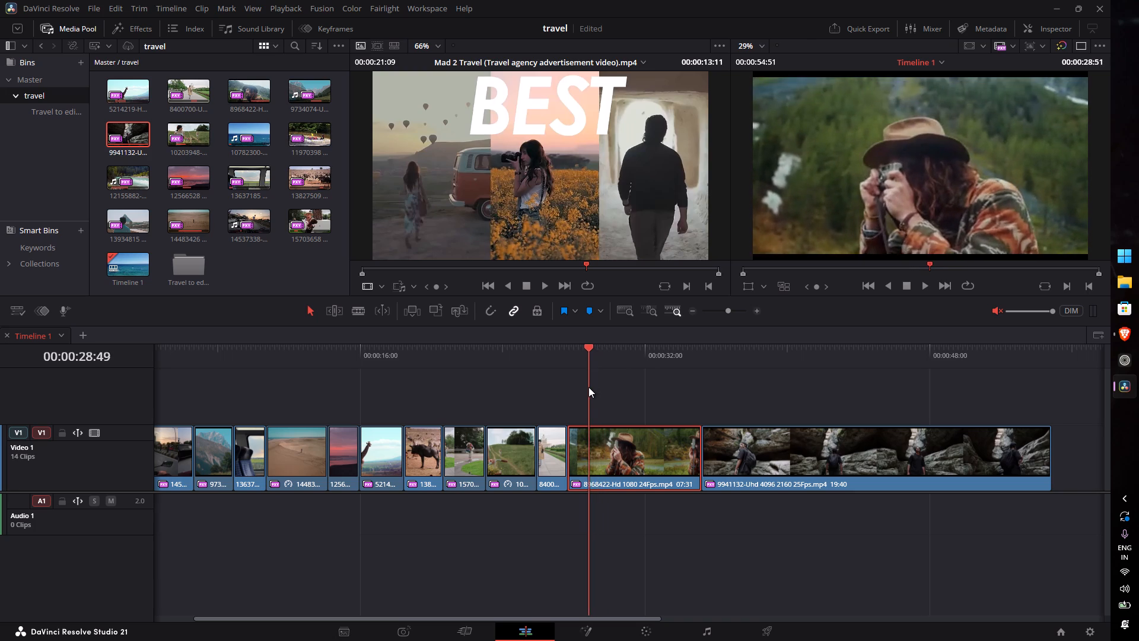
left_click_drag(588, 387, 598, 390)
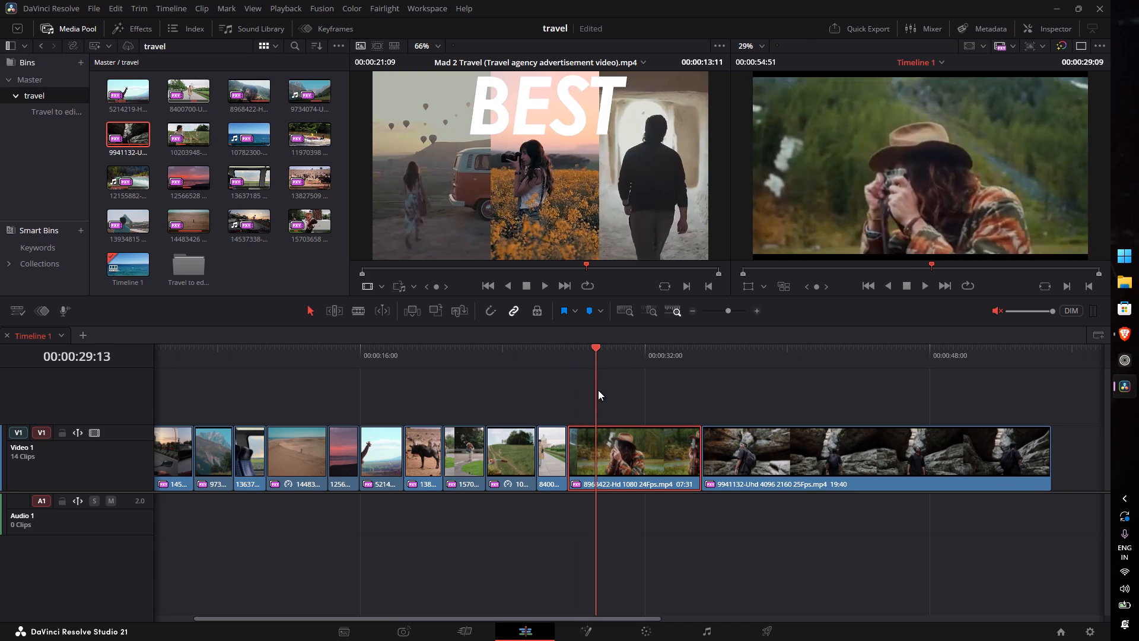
left_click_drag(598, 390, 621, 392)
key("3")
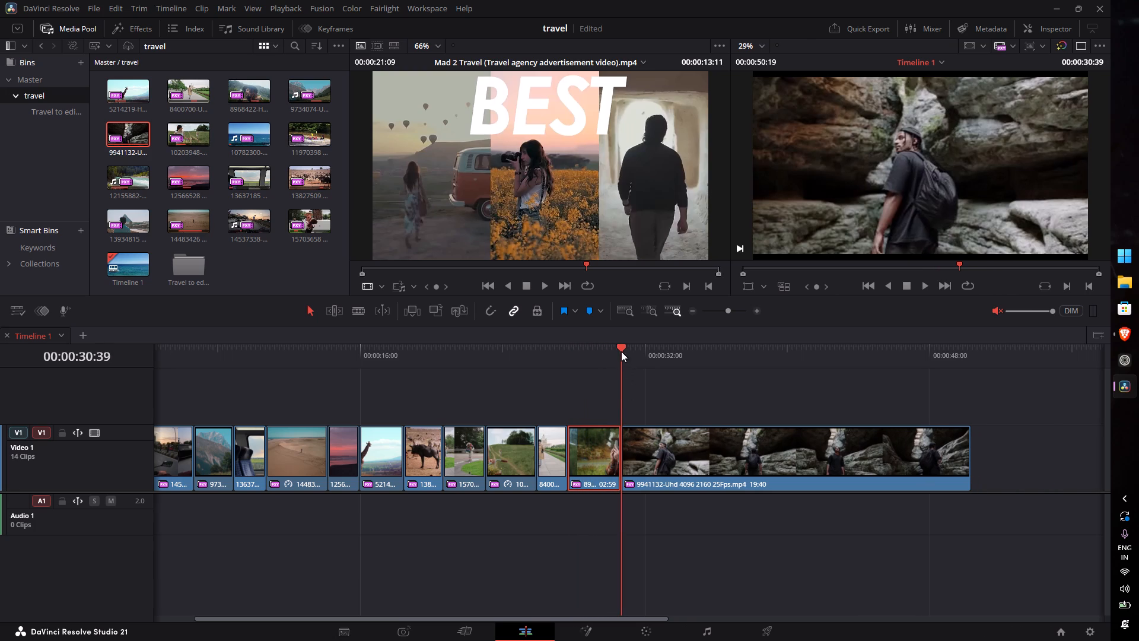
Ripple trim the start of the cave hiker clip 9941132 to a duration of 17:02 and its end to 05:34.
left_click_drag(621, 348, 705, 367)
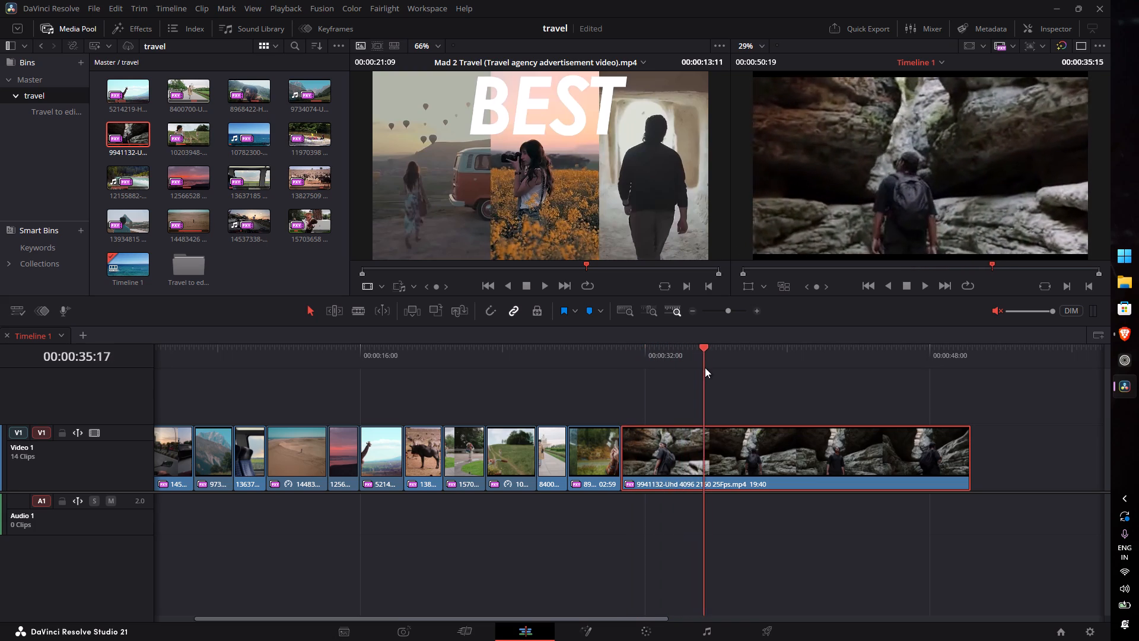
left_click_drag(705, 367, 772, 386)
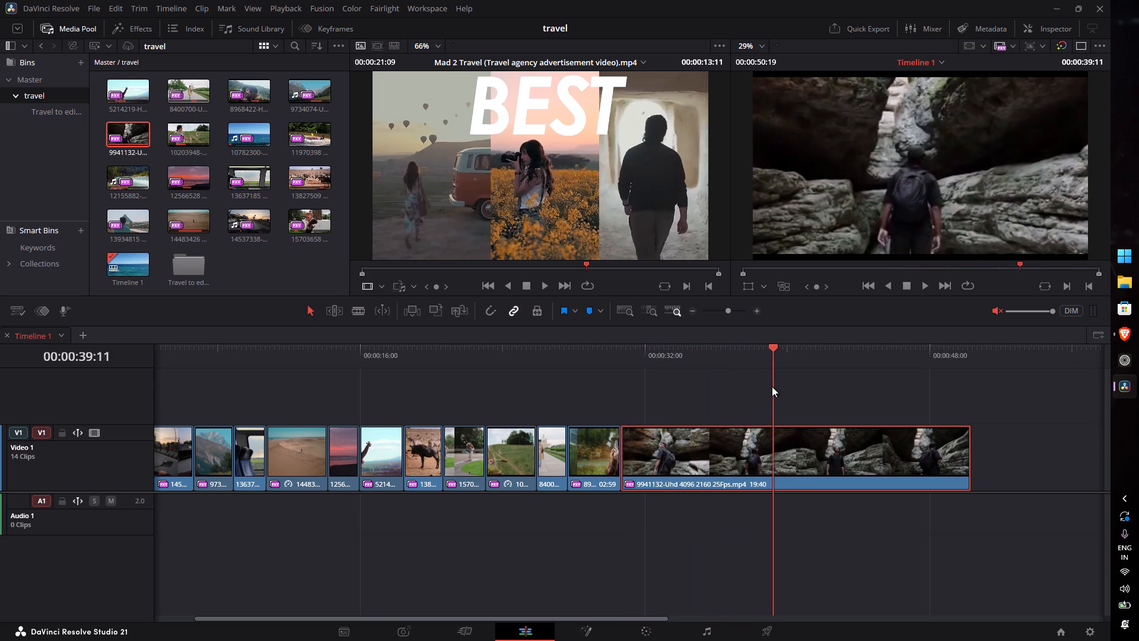
left_click_drag(772, 386, 668, 412)
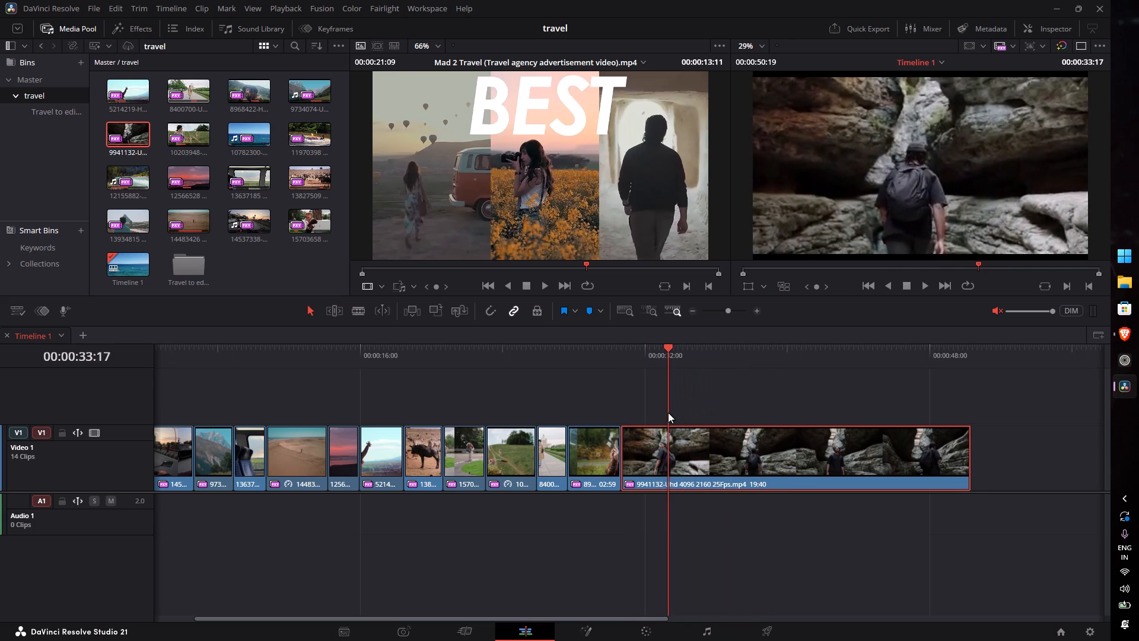
key("1")
left_click_drag(622, 347, 686, 361)
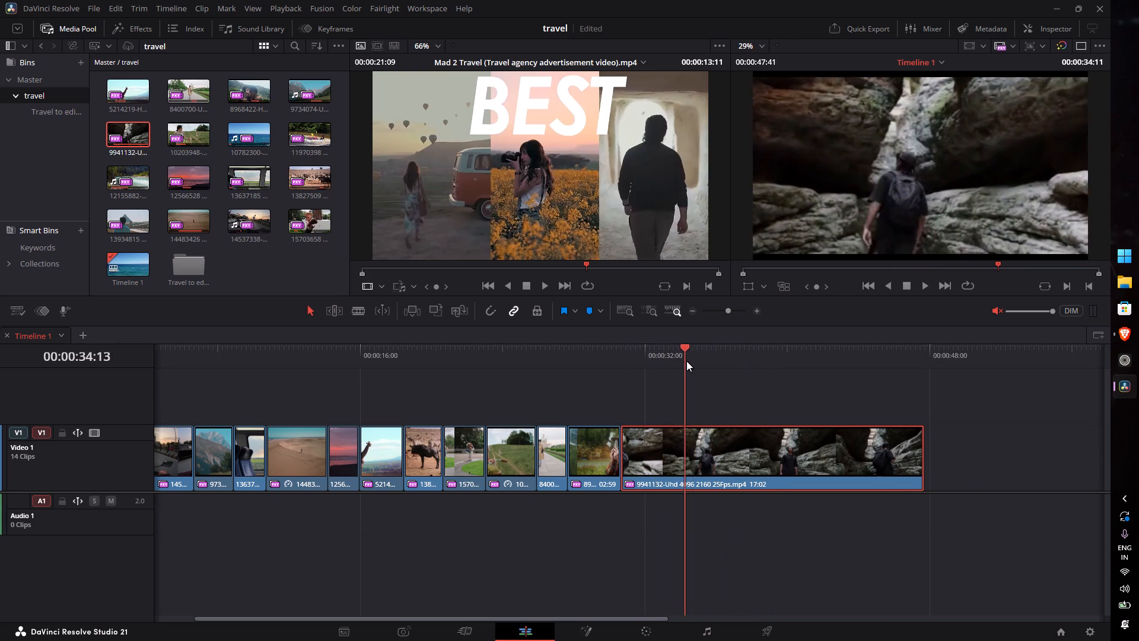
left_click_drag(686, 361, 720, 367)
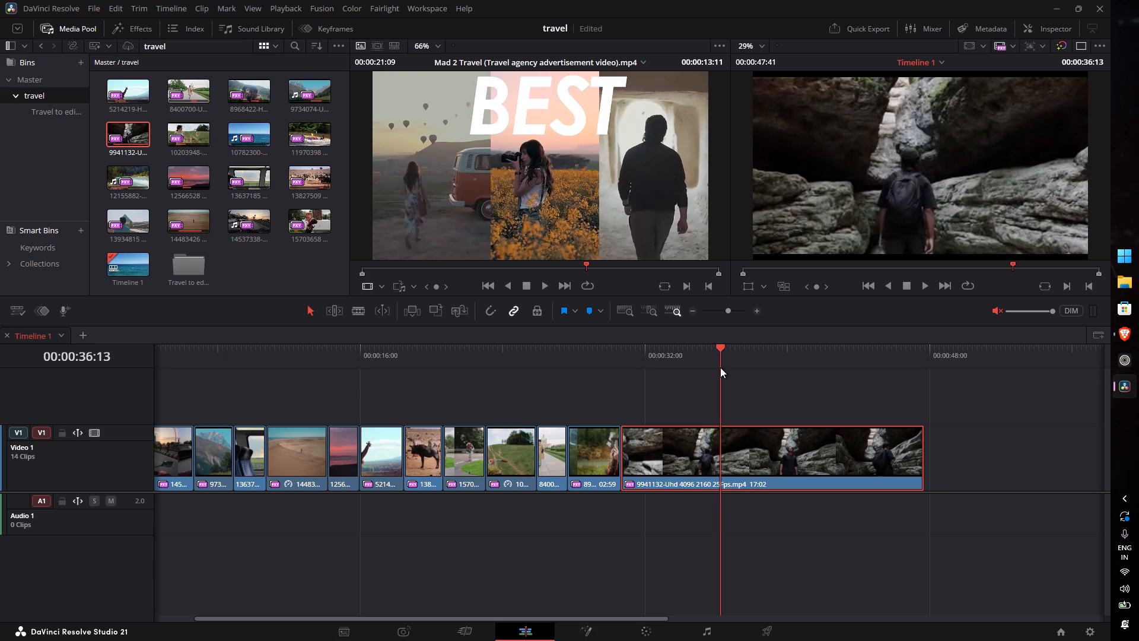
key("3")
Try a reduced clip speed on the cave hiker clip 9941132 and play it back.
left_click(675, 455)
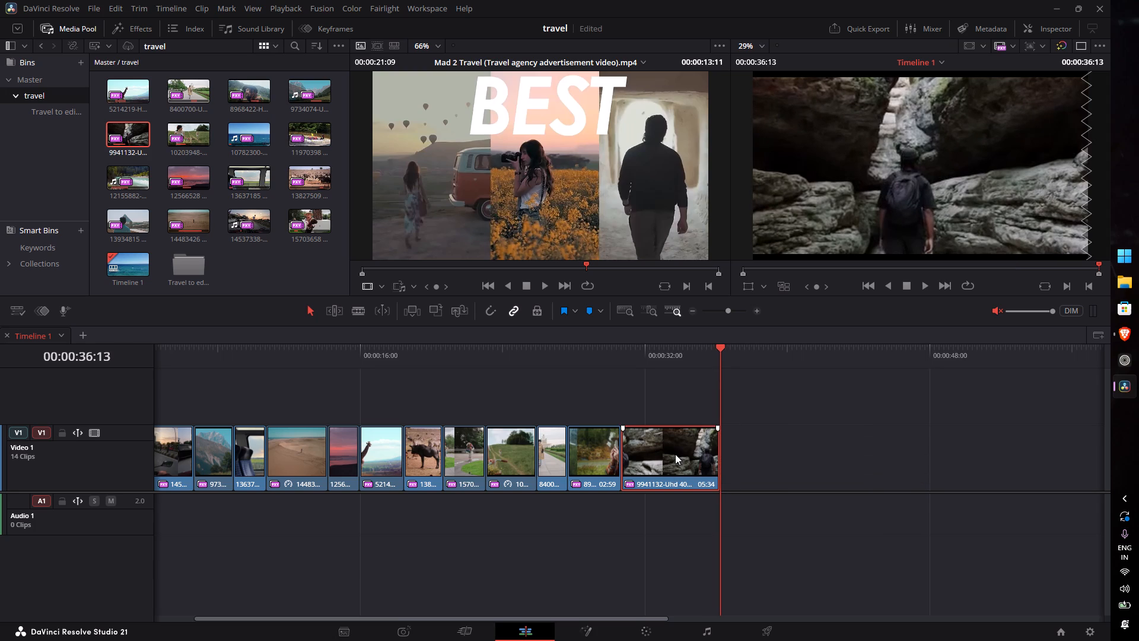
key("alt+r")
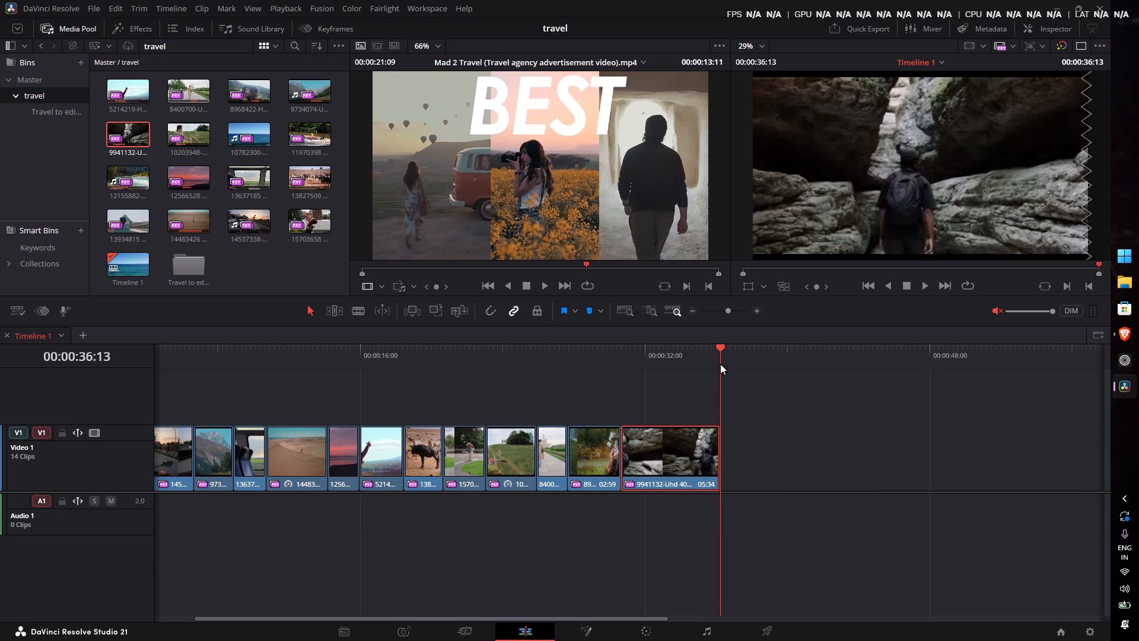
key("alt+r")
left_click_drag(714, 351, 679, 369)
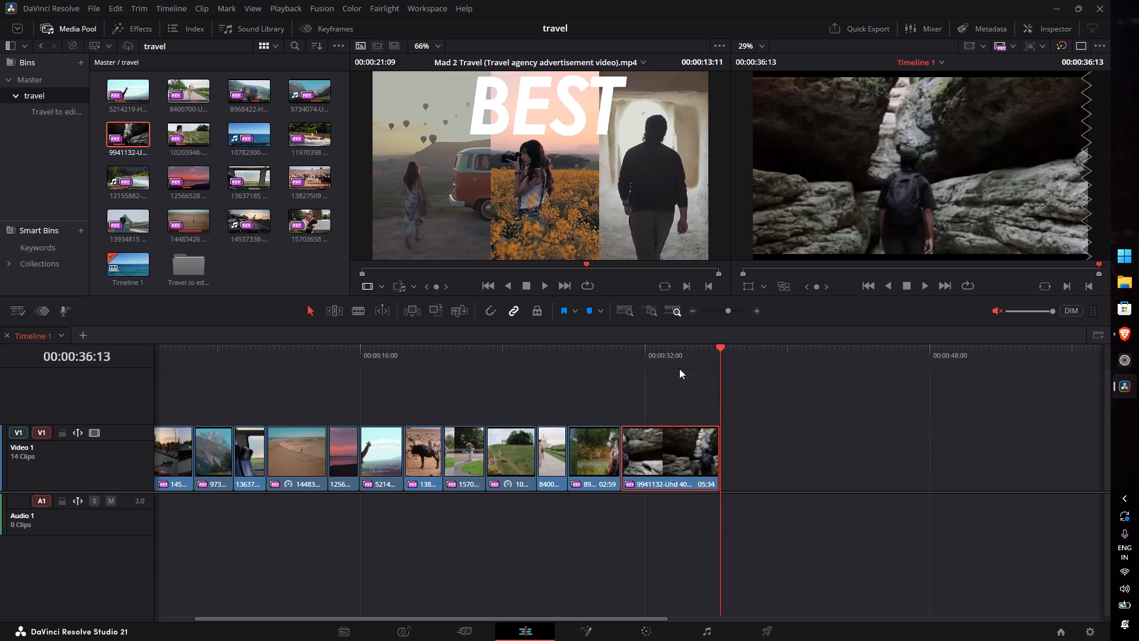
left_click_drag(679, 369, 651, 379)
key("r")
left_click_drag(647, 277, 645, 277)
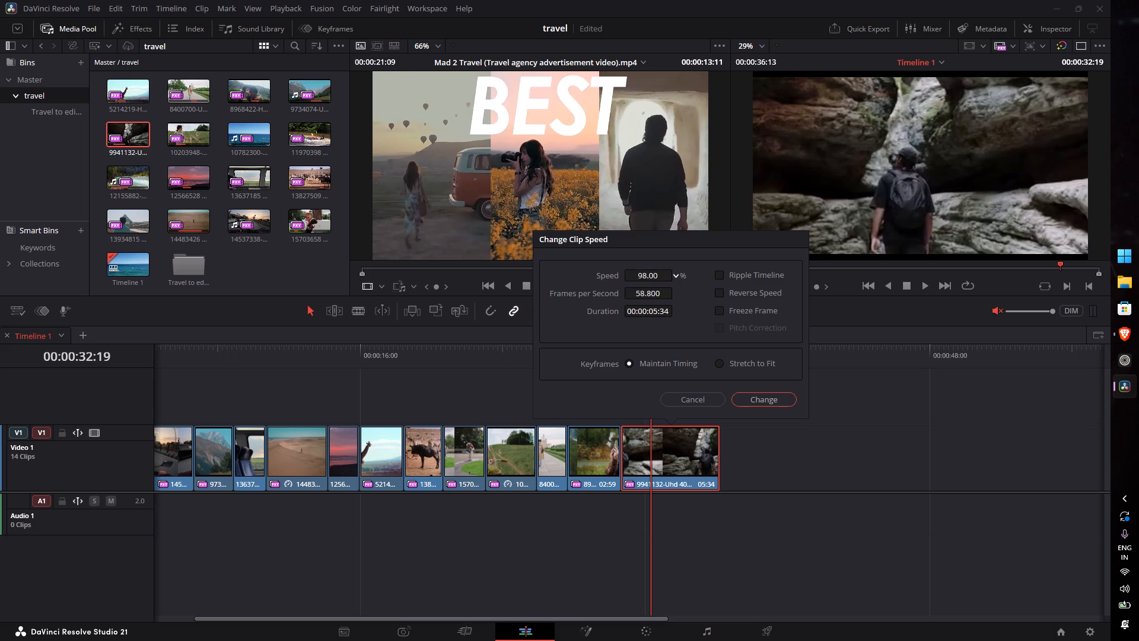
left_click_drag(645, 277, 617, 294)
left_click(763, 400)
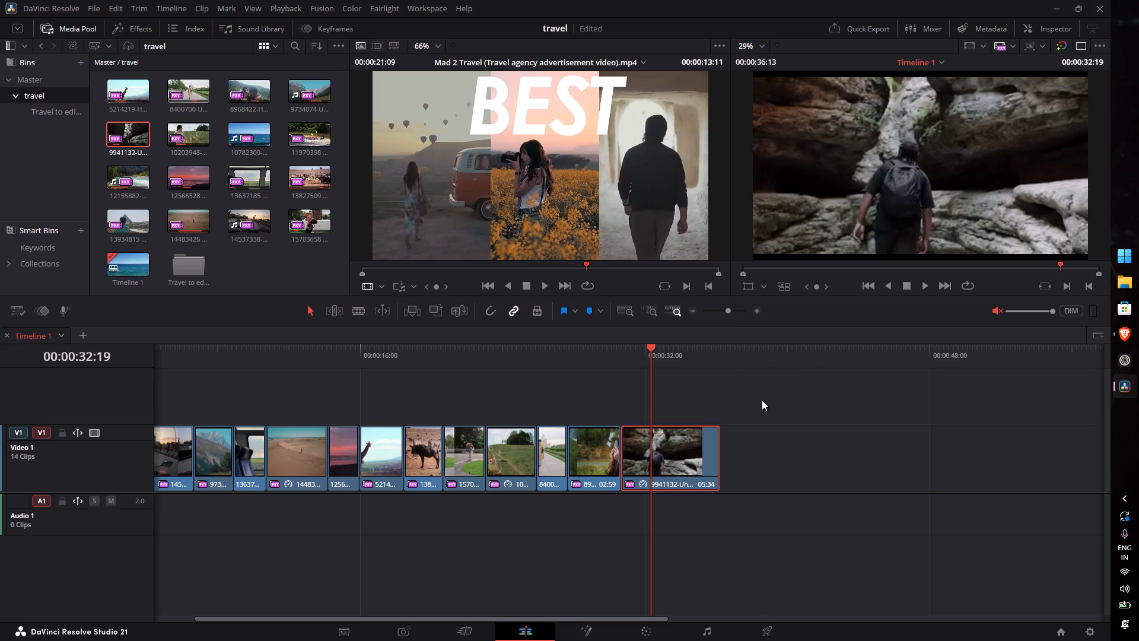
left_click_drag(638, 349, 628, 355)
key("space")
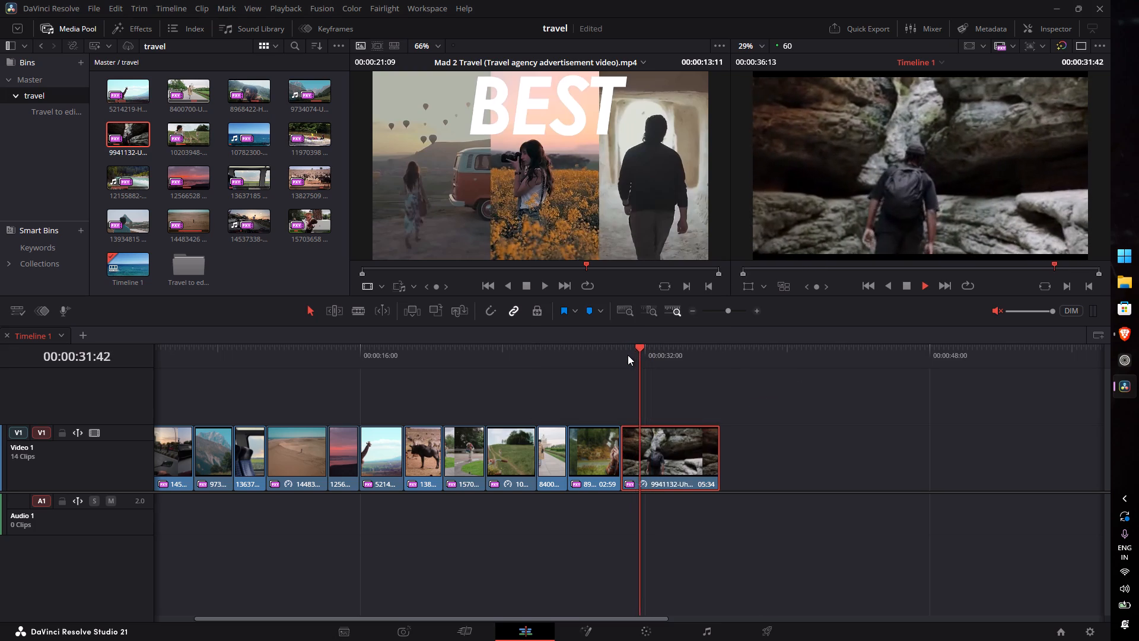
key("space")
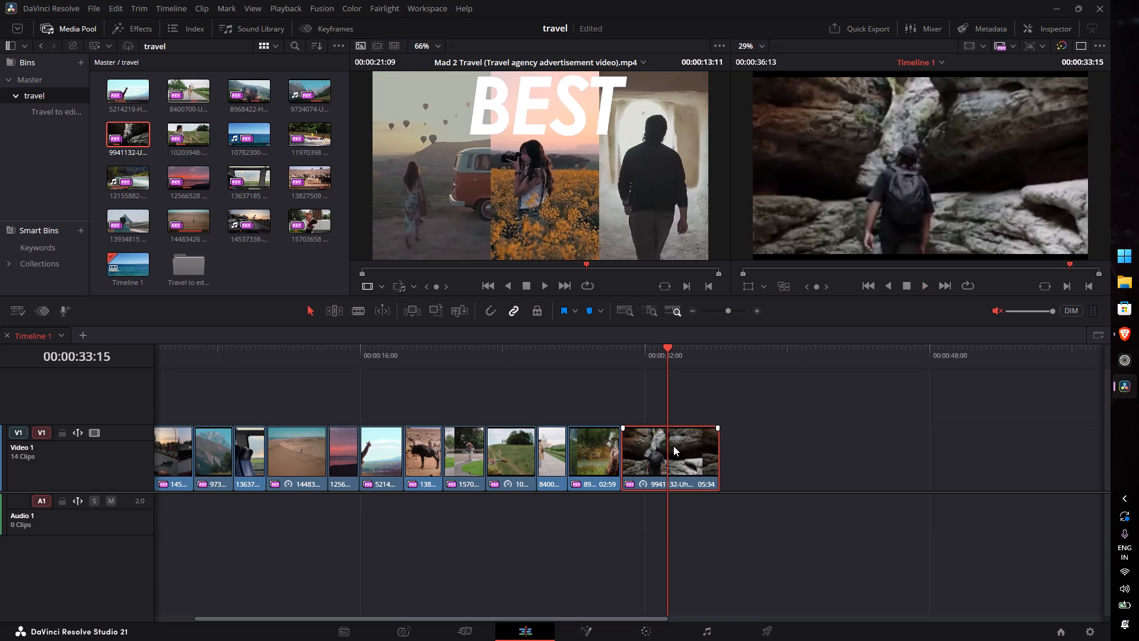
Set the cave hiker clip 9941132's speed to about 92% and play it back.
key("r")
left_click_drag(642, 280, 665, 287)
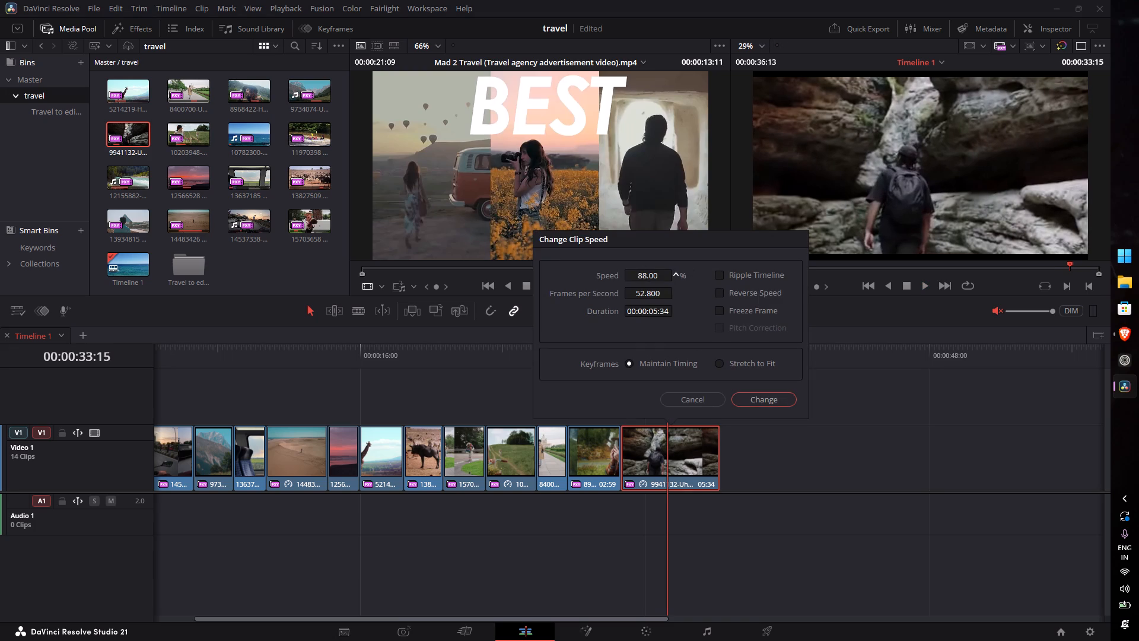
left_click_drag(665, 287, 667, 290)
left_click_drag(667, 290, 666, 291)
left_click(761, 396)
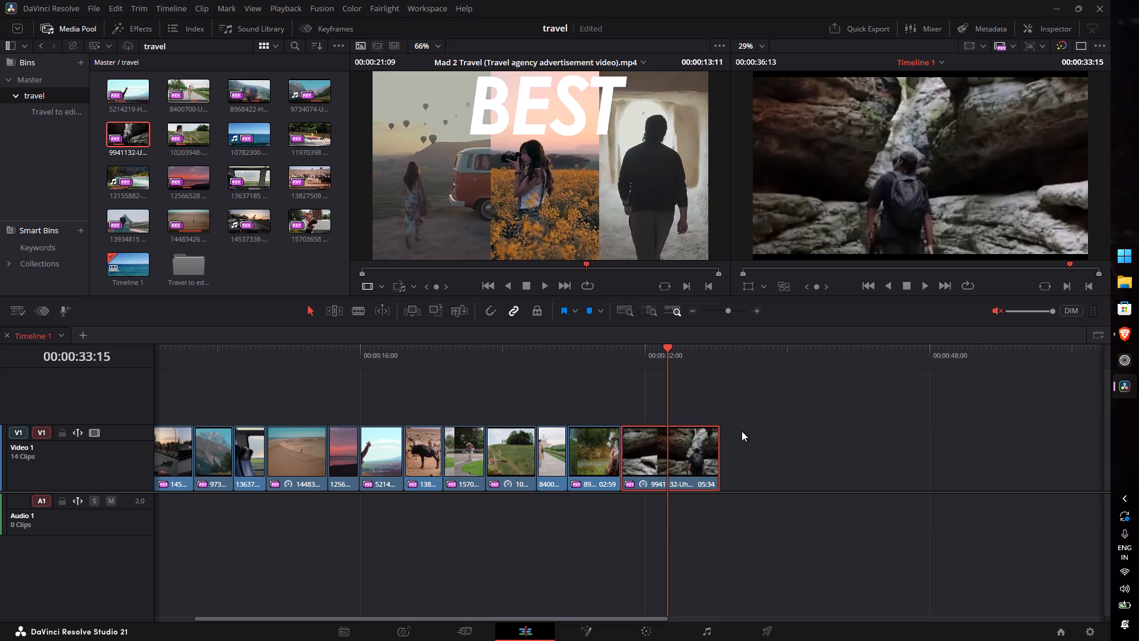
key("space")
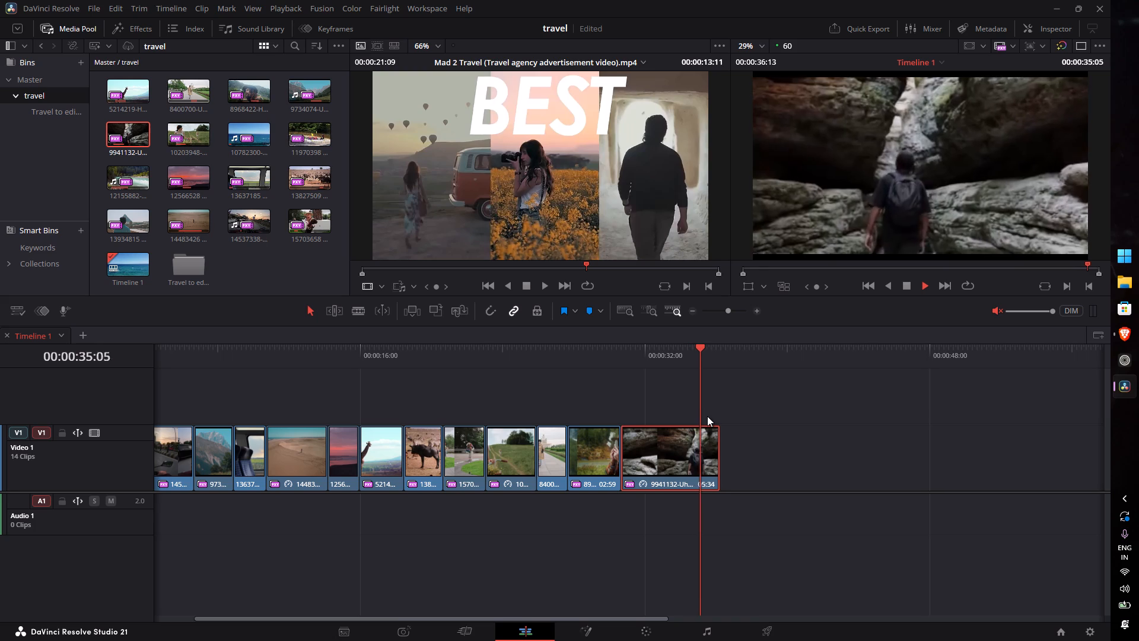
key("space")
Ripple trim the cave hiker clip 9941132's start to a duration of 04:02 and its end at 00:00:33:11, then replay it.
left_click_drag(664, 353, 650, 361)
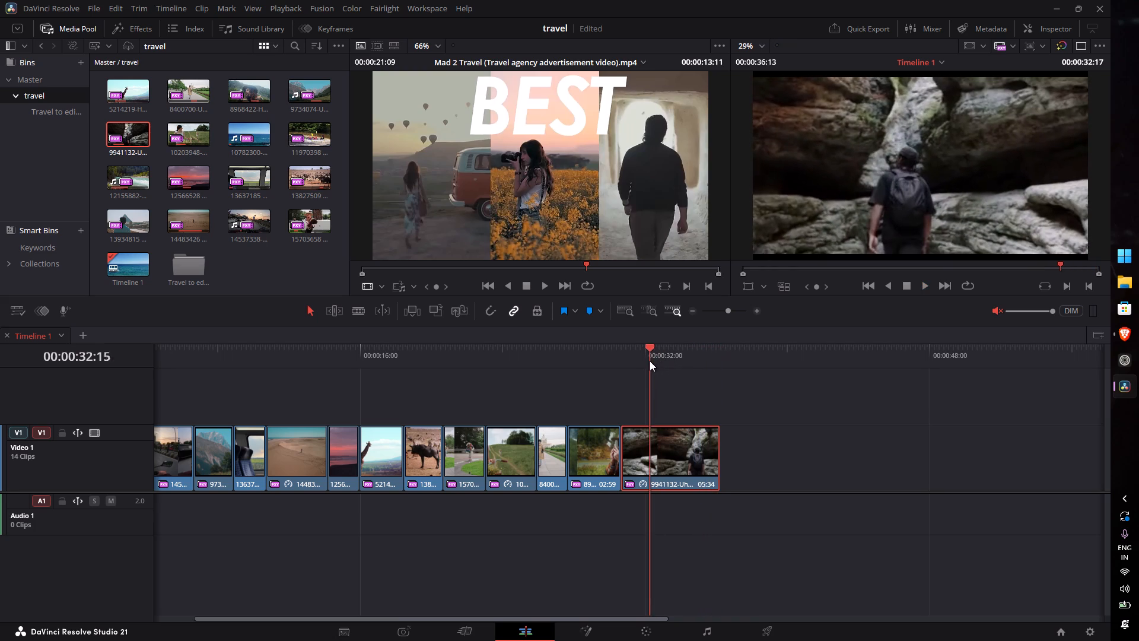
left_click_drag(650, 361, 648, 361)
type("1")
key("space")
left_click_drag(628, 343, 644, 347)
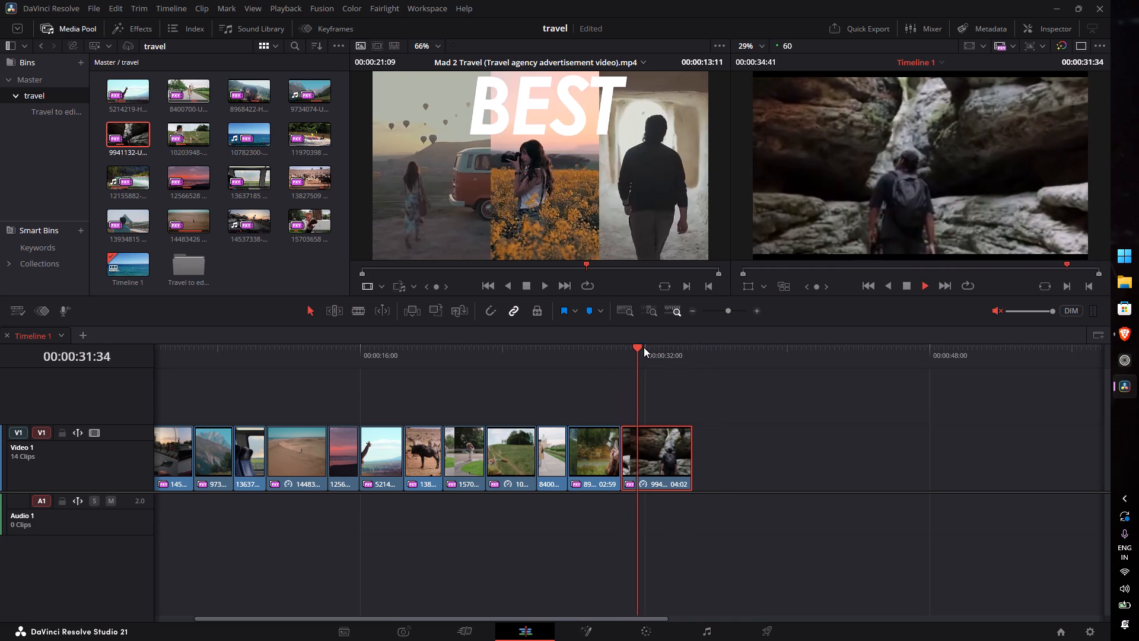
left_click_drag(644, 347, 647, 349)
key("space")
key("space")
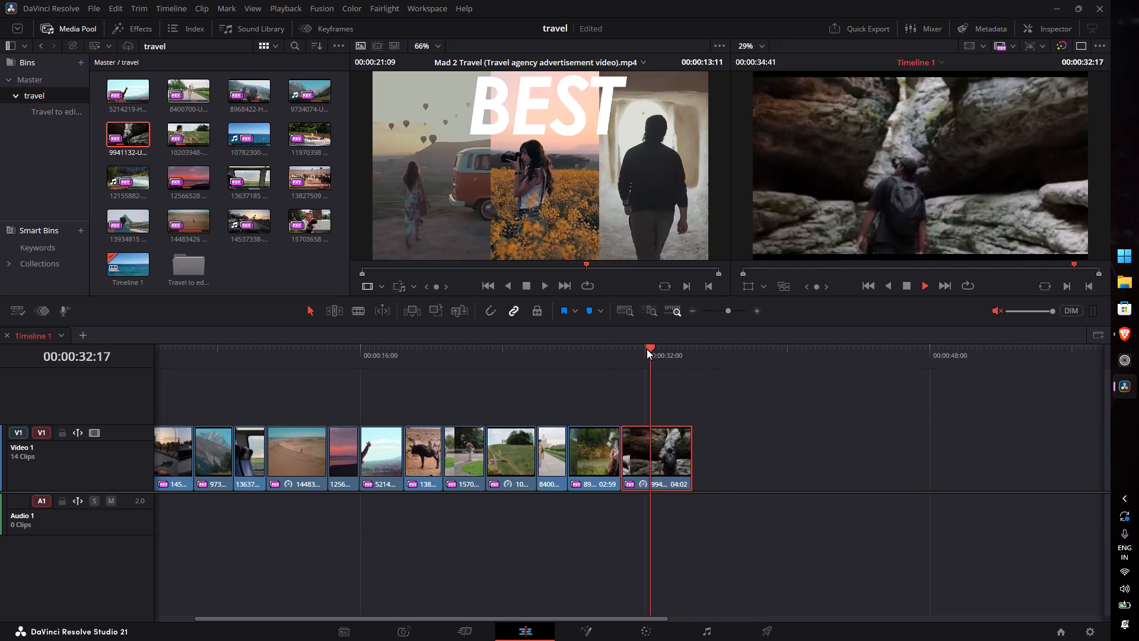
key("space")
key("3")
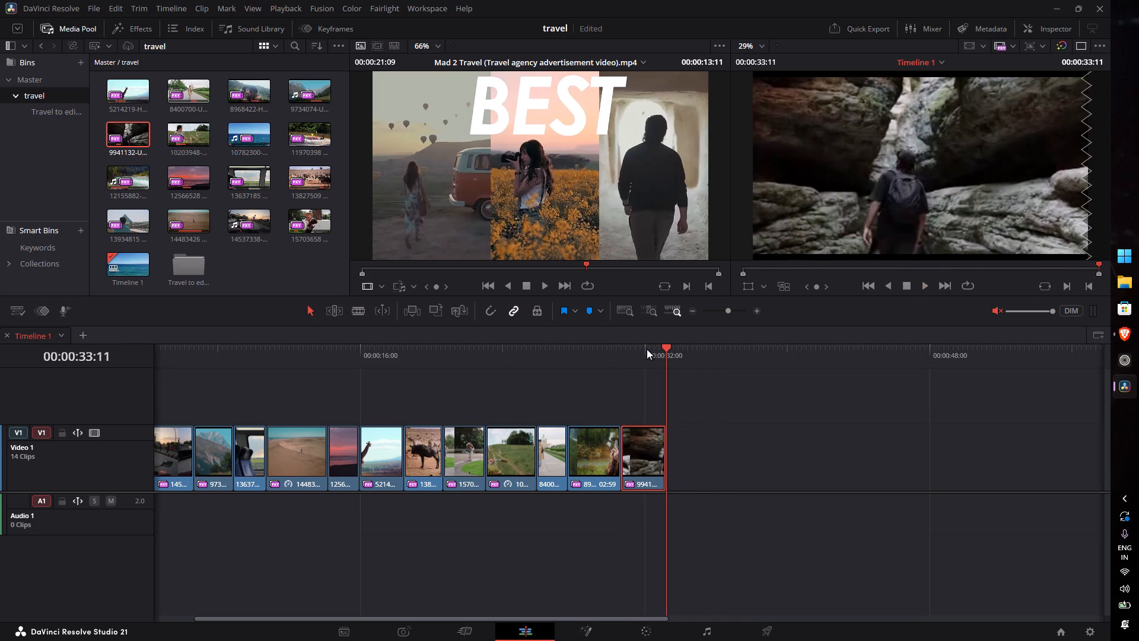
left_click_drag(660, 347, 622, 367)
key("space")
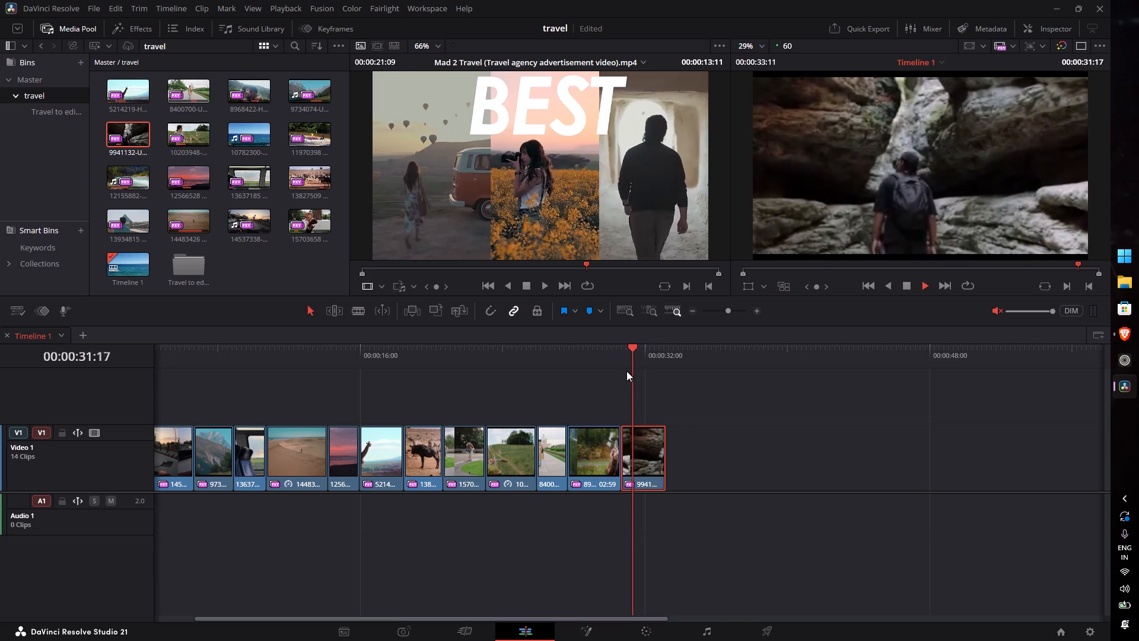
key("space")
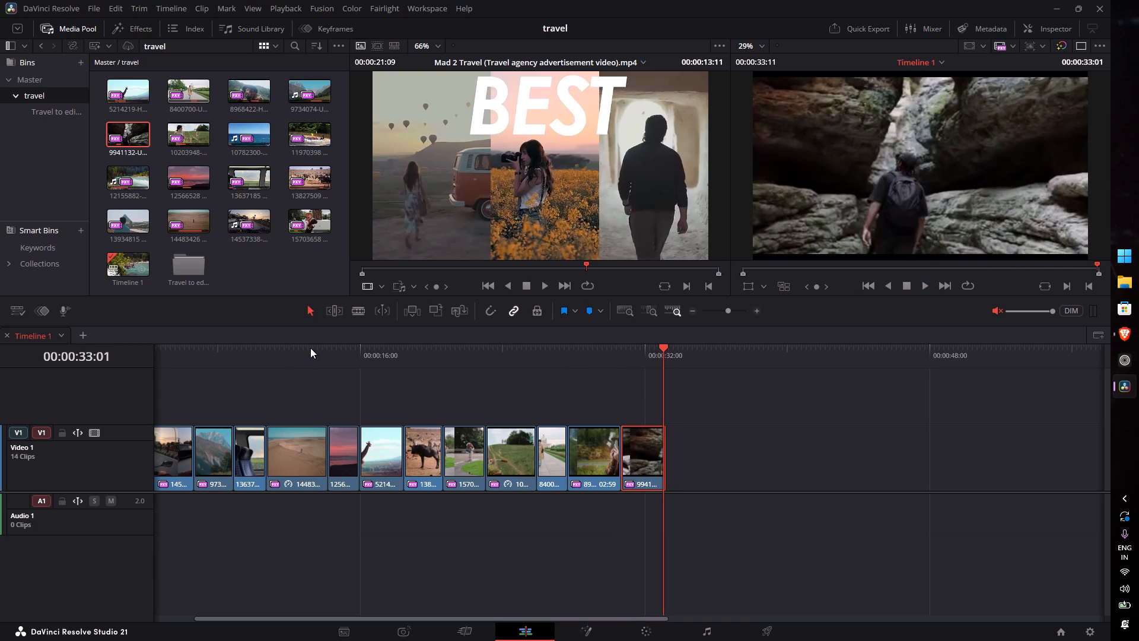
Advance the reference travel agency video to the river rafting shot titled SERVICES, at 00:00:13:24.
left_click_drag(432, 287, 453, 289)
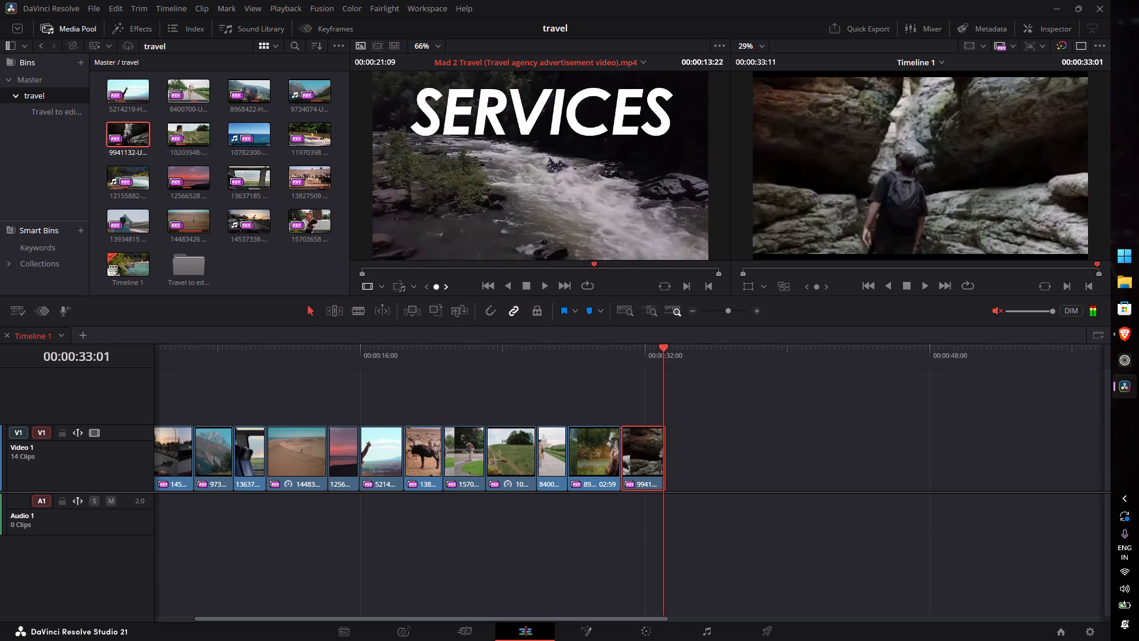
left_click_drag(453, 289, 456, 298)
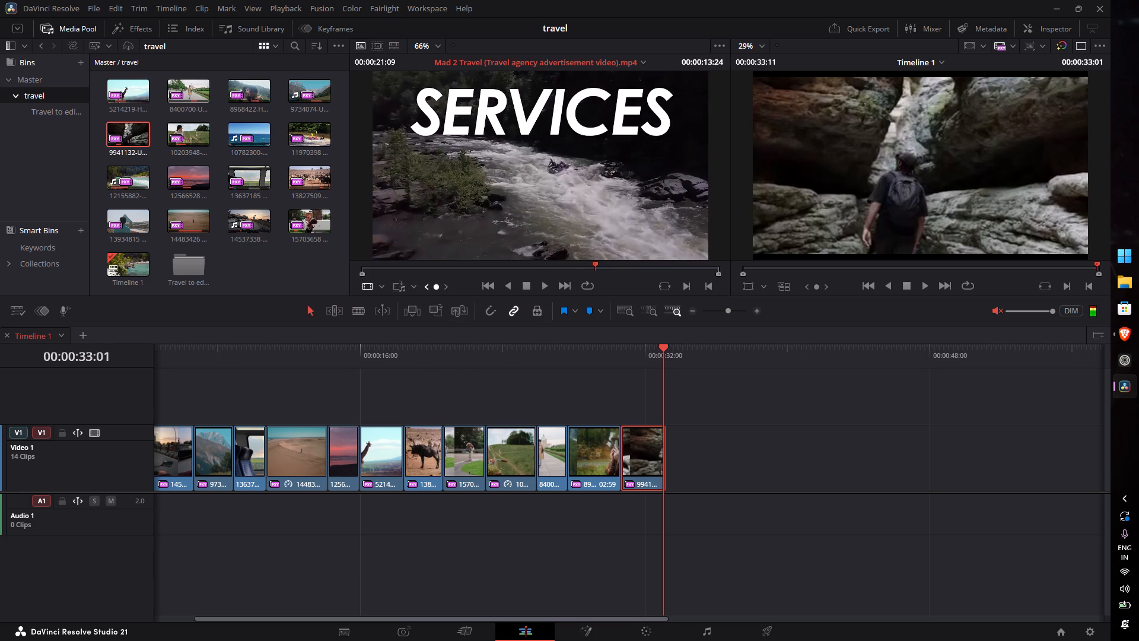
left_click_drag(456, 298, 455, 302)
Add the rafting clip 11970398 after the cave hiker clip on Video 1 and close the gap between them.
left_click_drag(455, 302, 453, 302)
left_click_drag(297, 129, 306, 132)
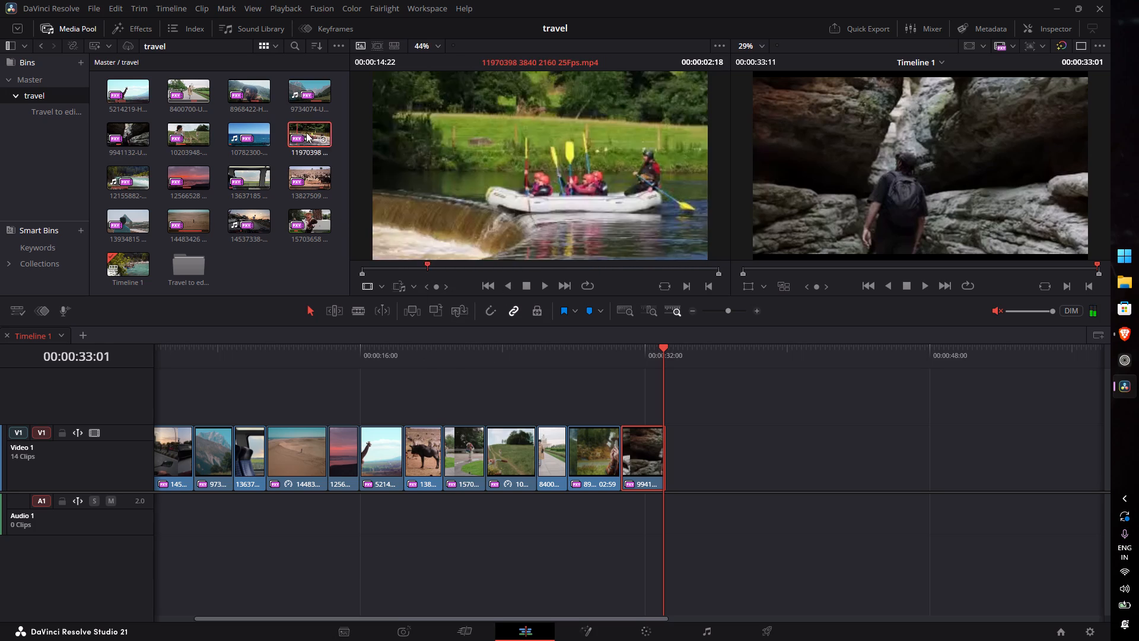
left_click_drag(306, 132, 689, 443)
left_click(680, 450)
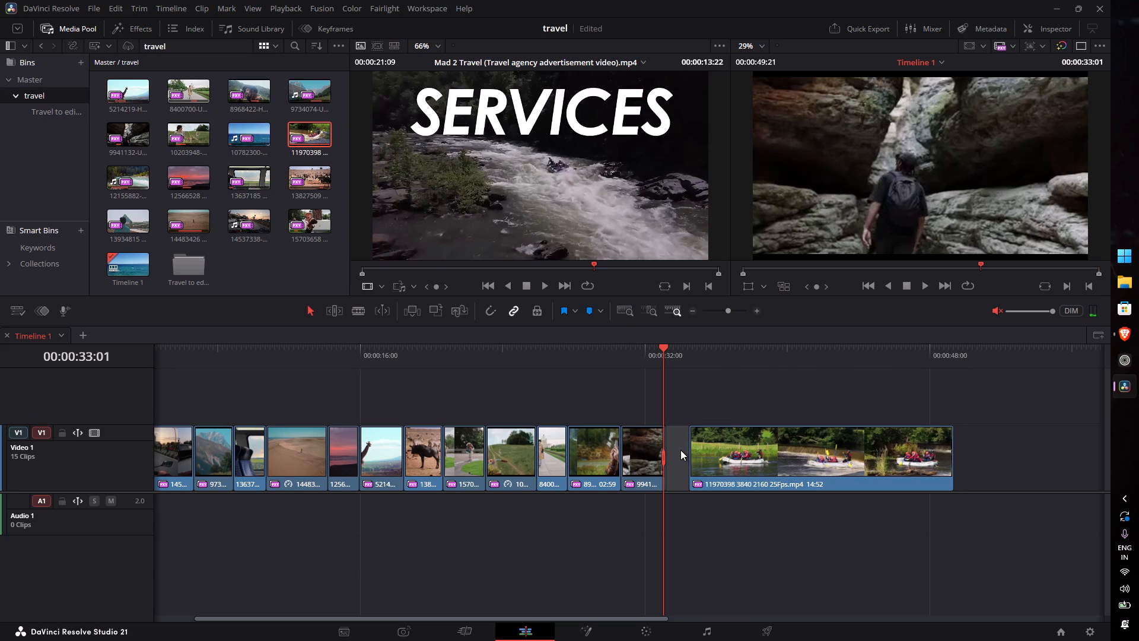
key("2")
Play through the rafting clip 11970398 and ripple trim its start to a duration of 13:42.
key("space")
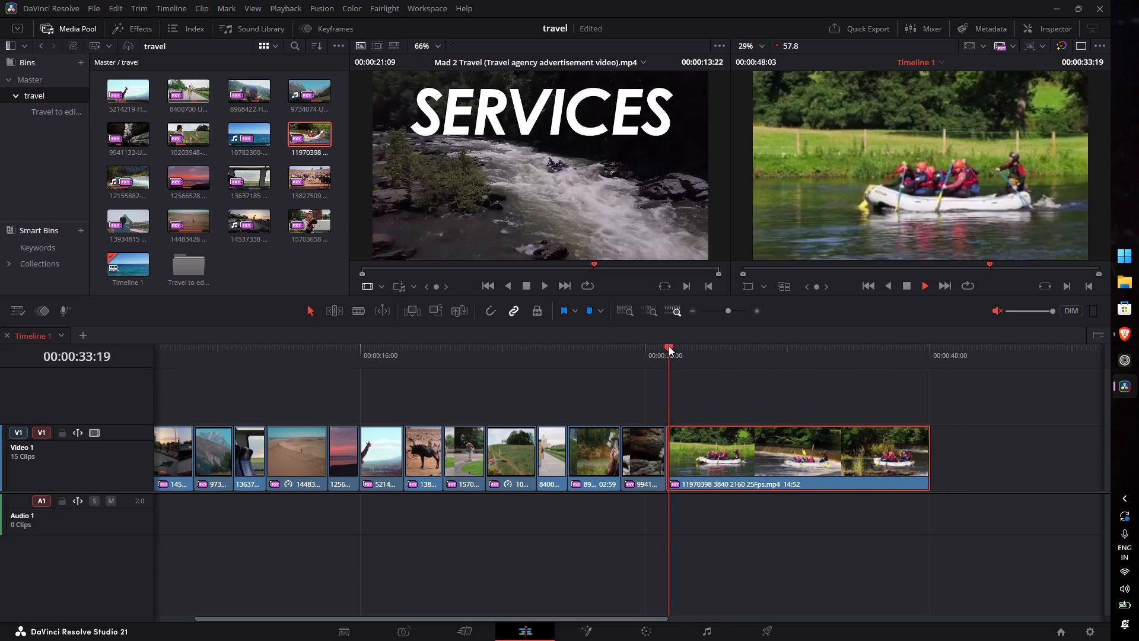
key("space")
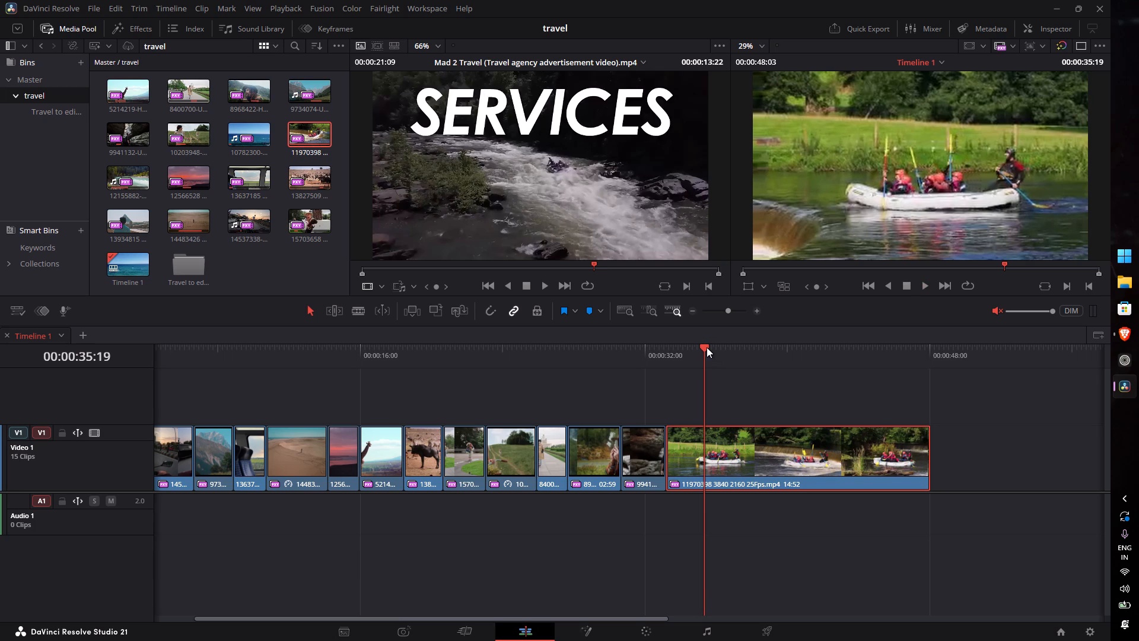
left_click_drag(707, 347, 742, 369)
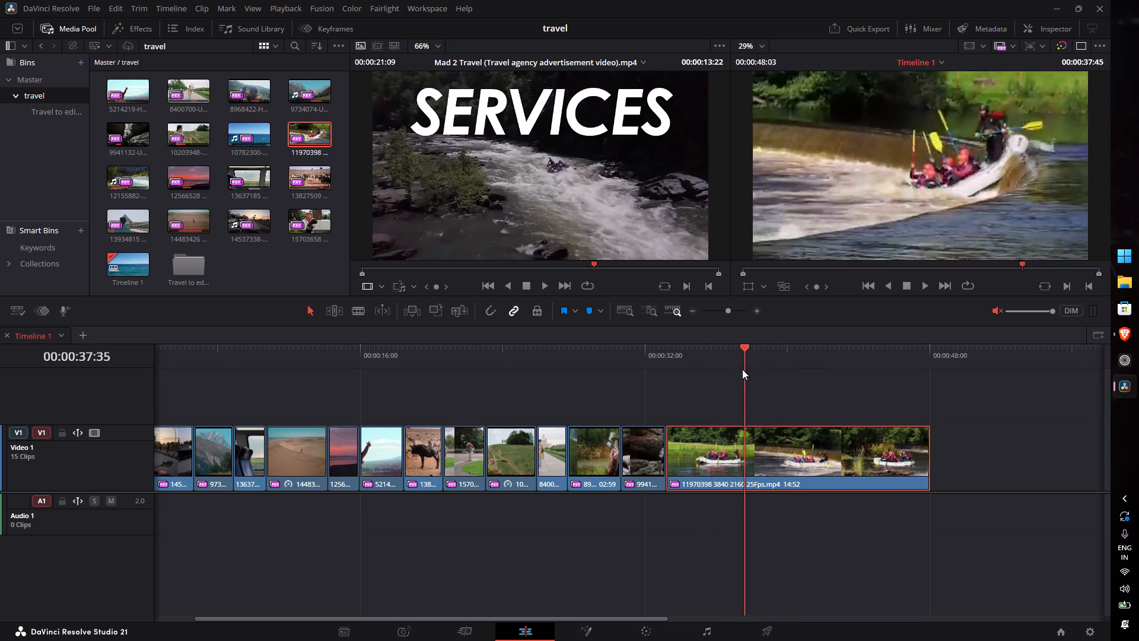
left_click_drag(742, 369, 708, 369)
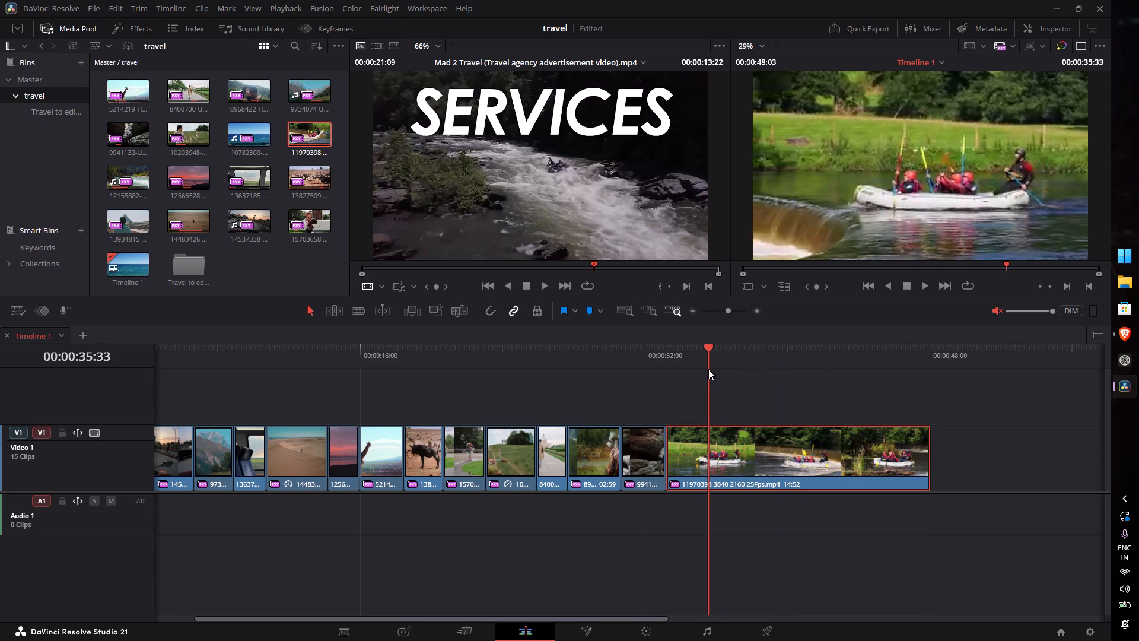
left_click_drag(708, 348, 695, 353)
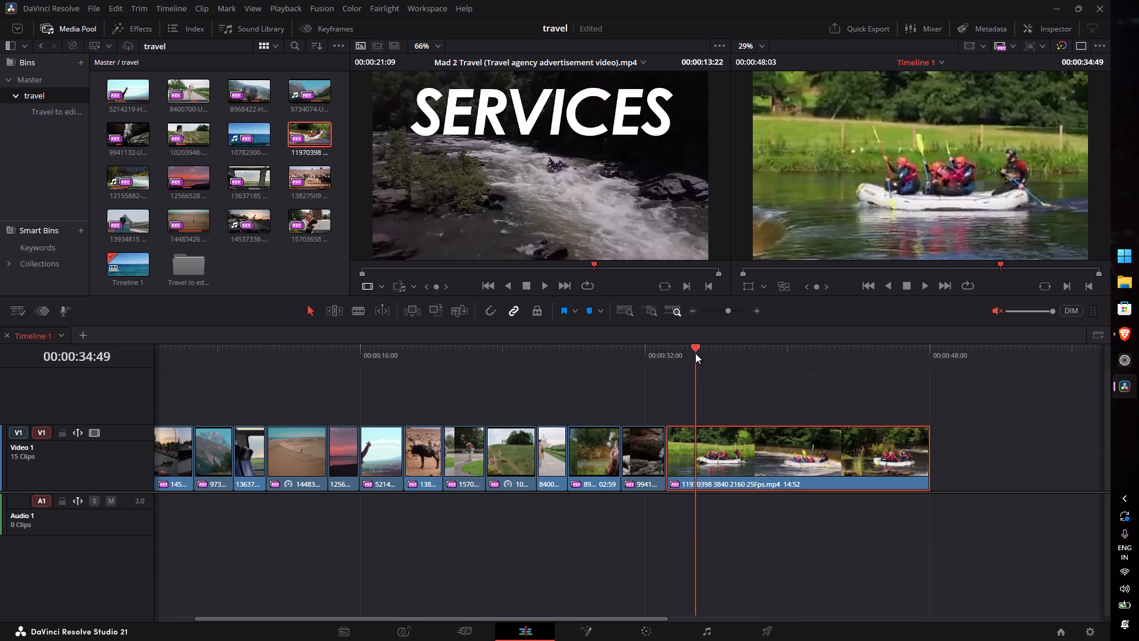
left_click_drag(695, 353, 687, 356)
key("1")
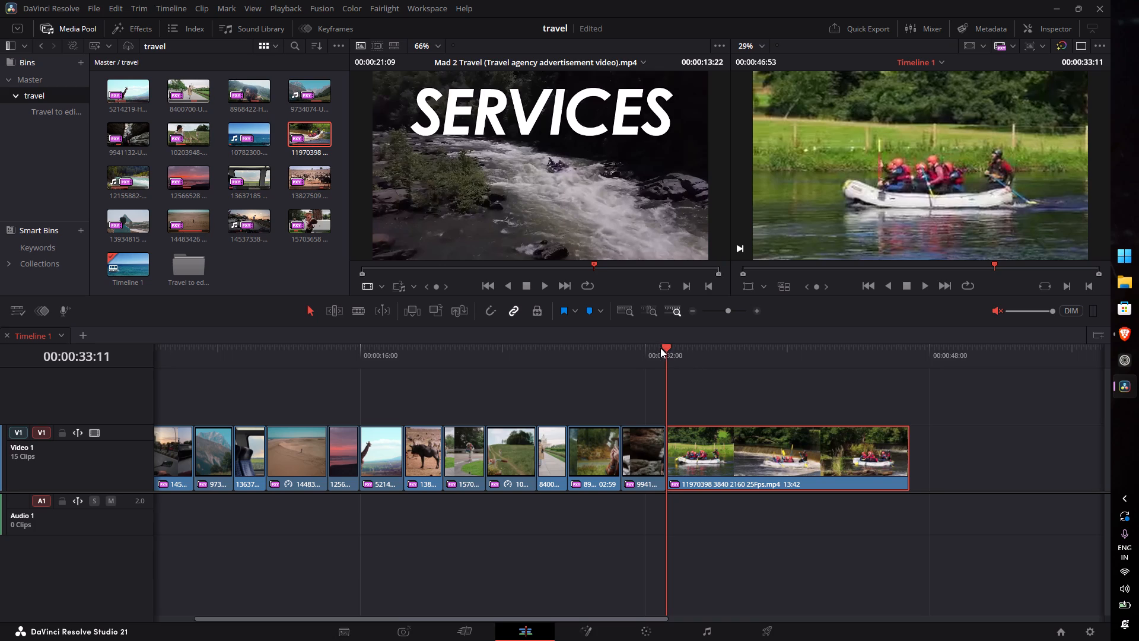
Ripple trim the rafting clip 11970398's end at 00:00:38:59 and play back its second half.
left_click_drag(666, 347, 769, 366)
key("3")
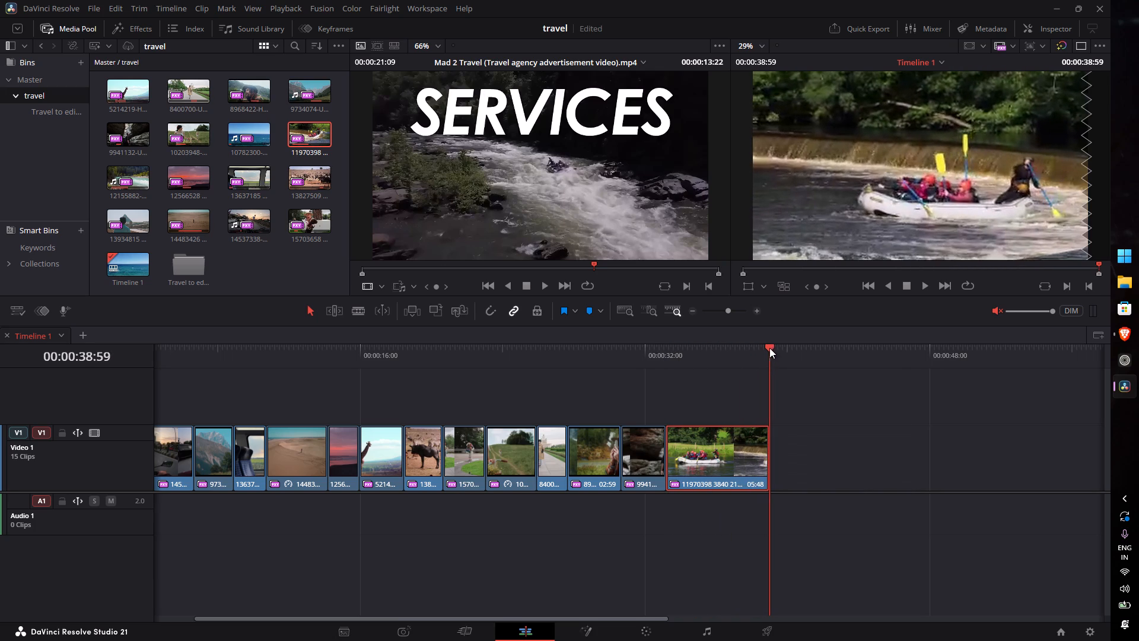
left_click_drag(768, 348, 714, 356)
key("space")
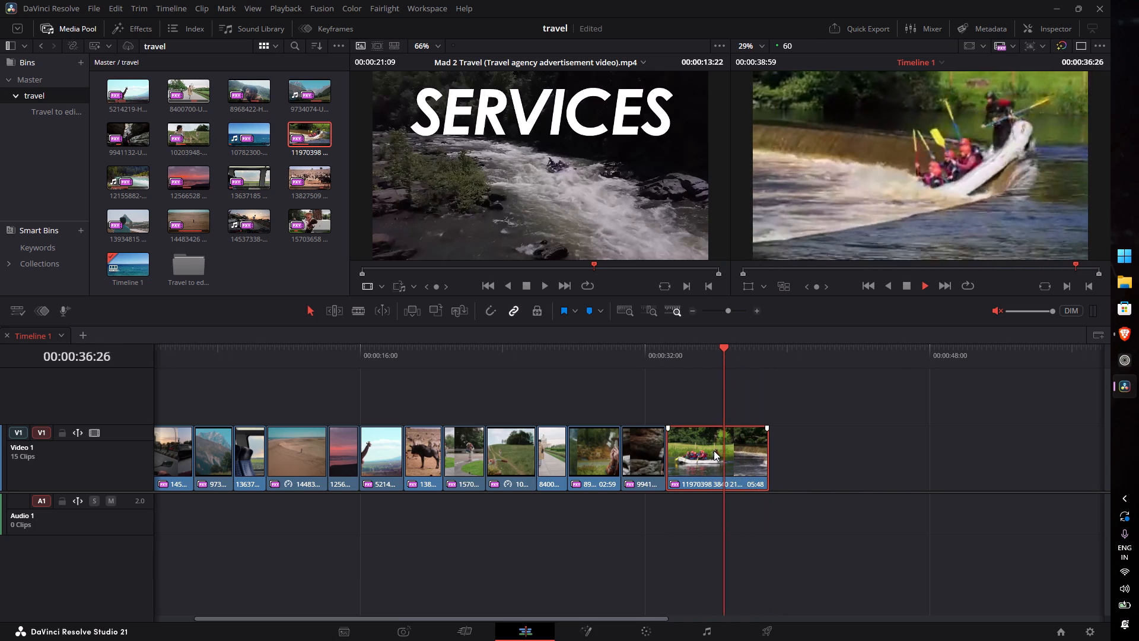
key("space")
Set the rafting clip 11970398's speed to 110% and play it back from its start.
left_click(689, 472)
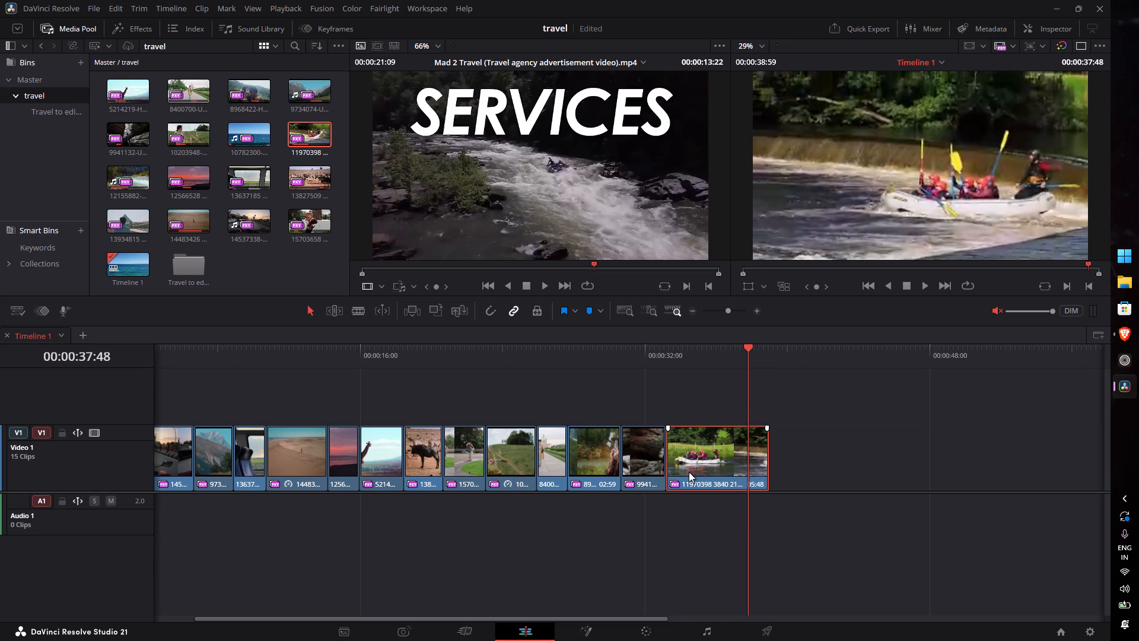
key("r")
left_click_drag(699, 275, 699, 275)
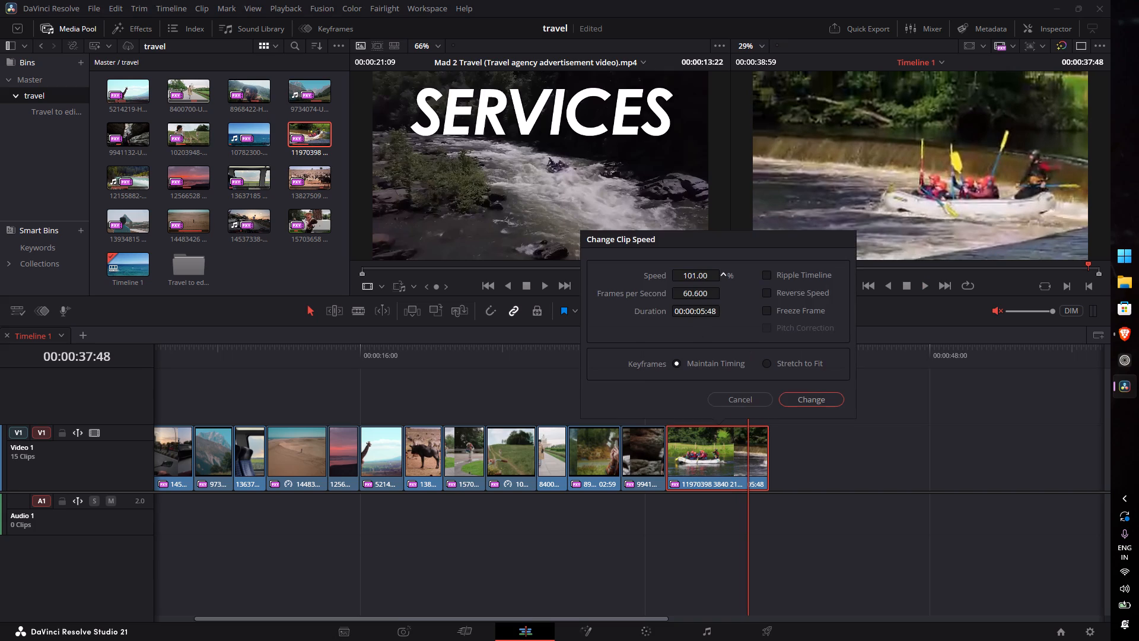
left_click_drag(699, 275, 705, 275)
double_click(699, 275)
type("11")
key("0")
key("Return")
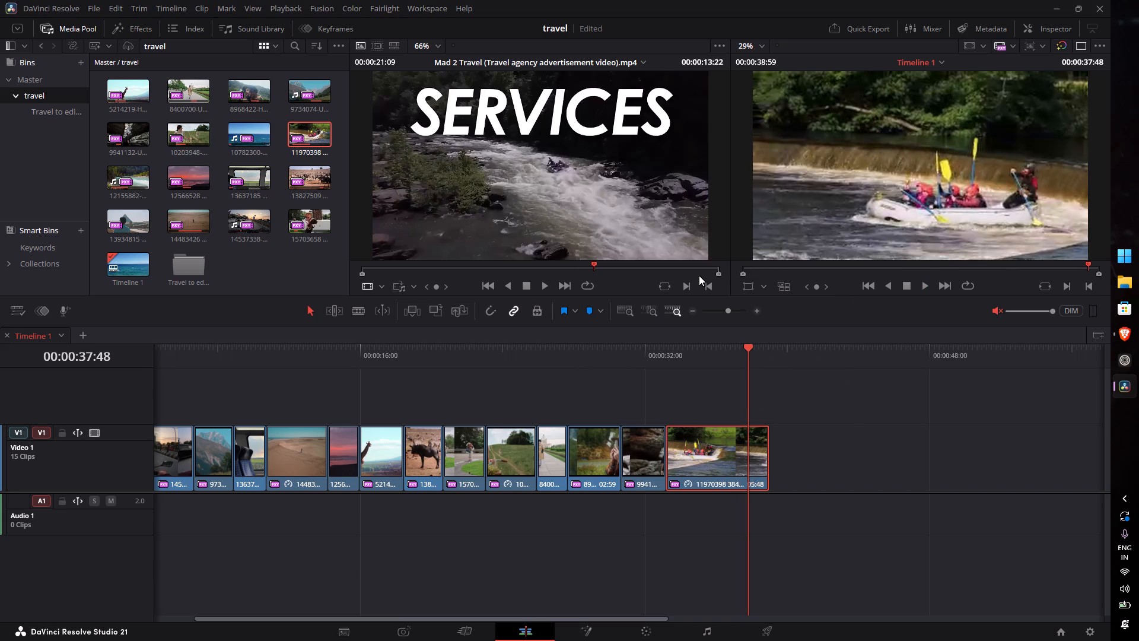
left_click_drag(676, 348, 667, 351)
key("space")
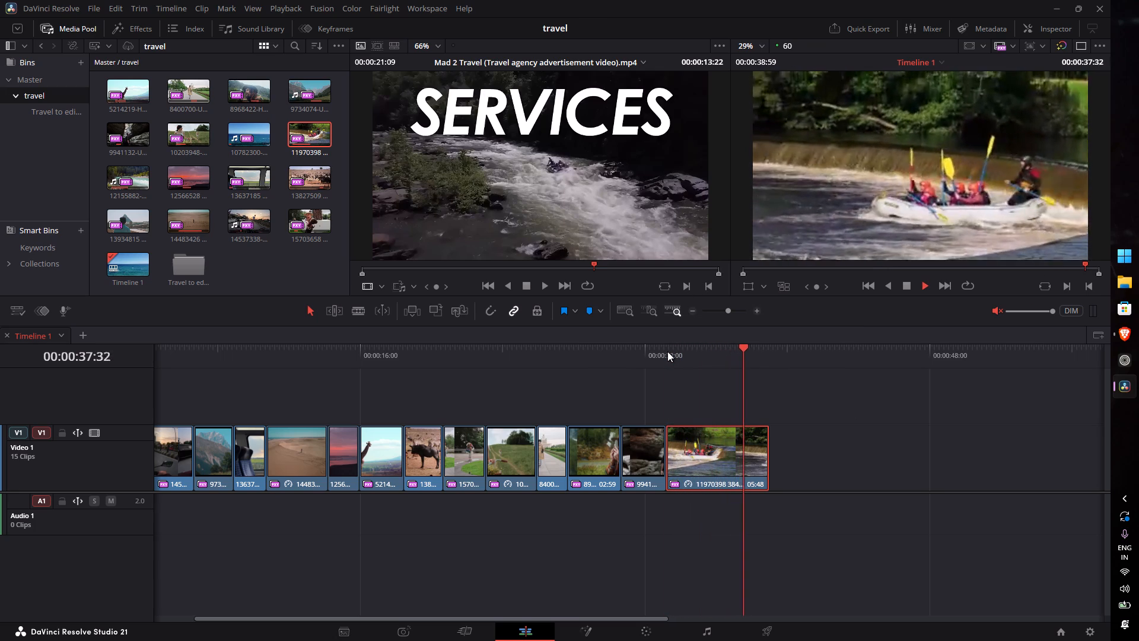
key("space")
key("space")
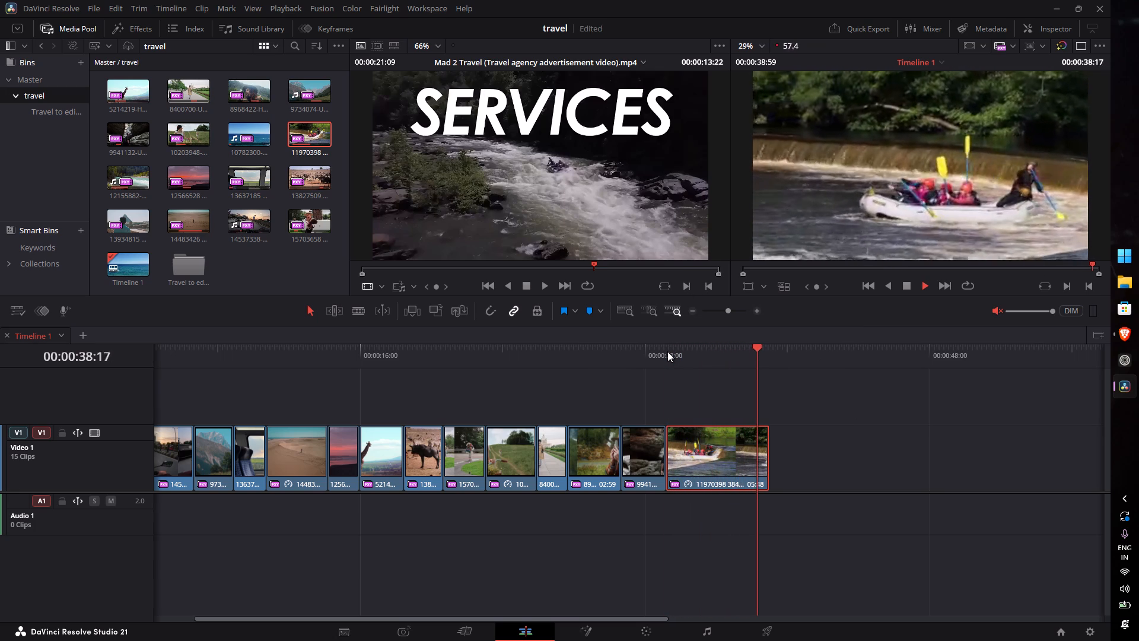
key("space")
key("space")
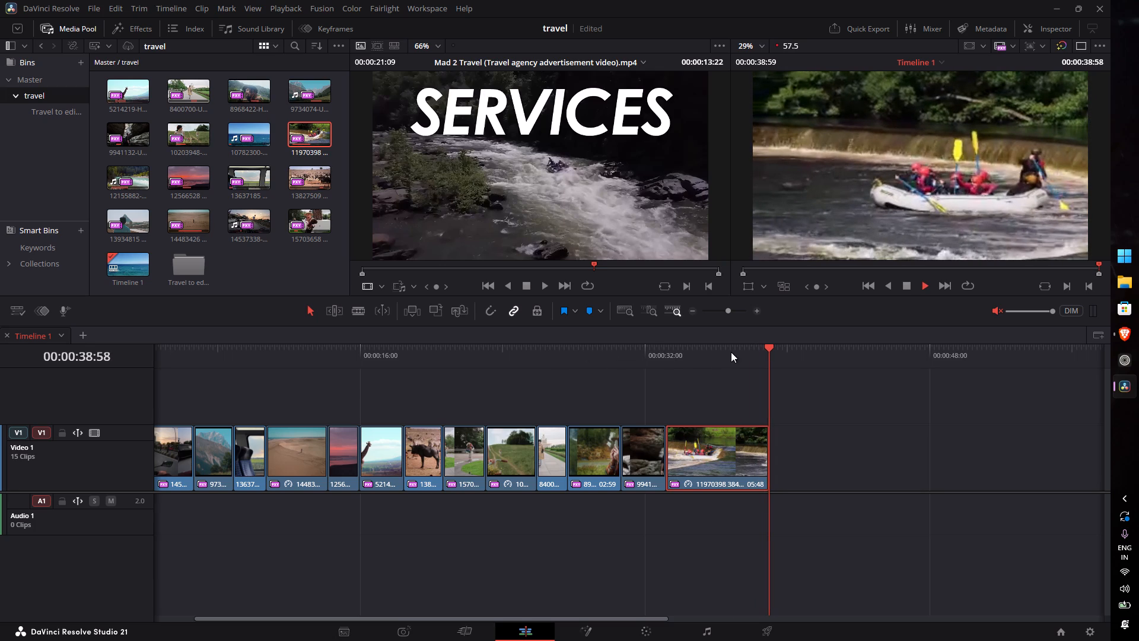
left_click_drag(731, 352, 777, 359)
left_click_drag(703, 358, 677, 365)
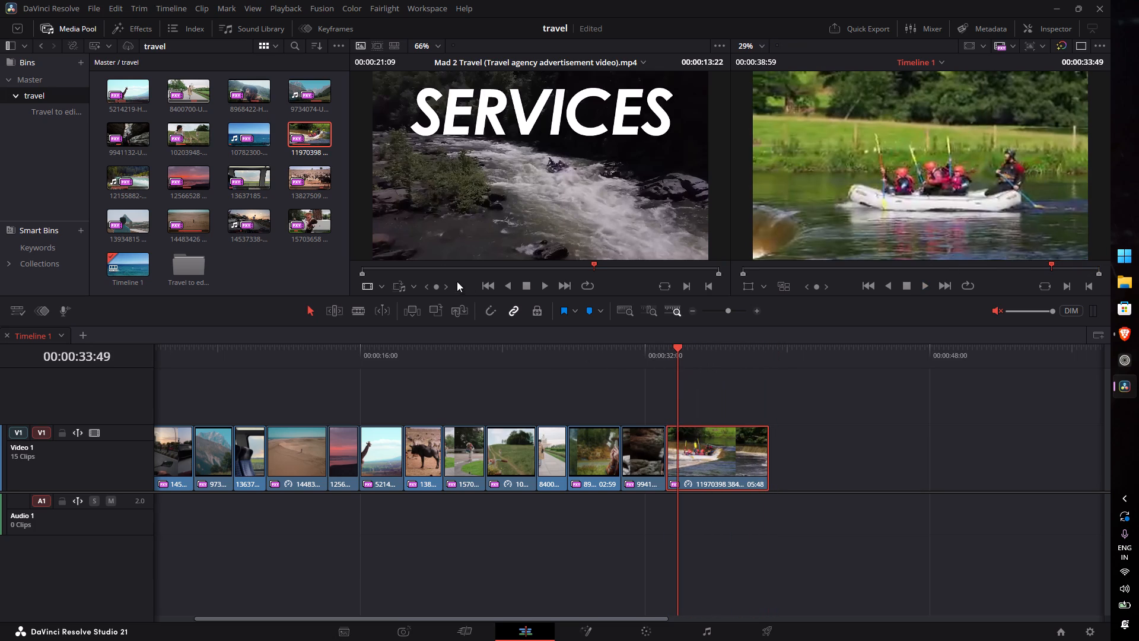
Scrub the reference travel agency video through its rafting shot to the MAD 2 TRAVEL logo at 00:00:20:13.
left_click_drag(434, 288, 479, 296)
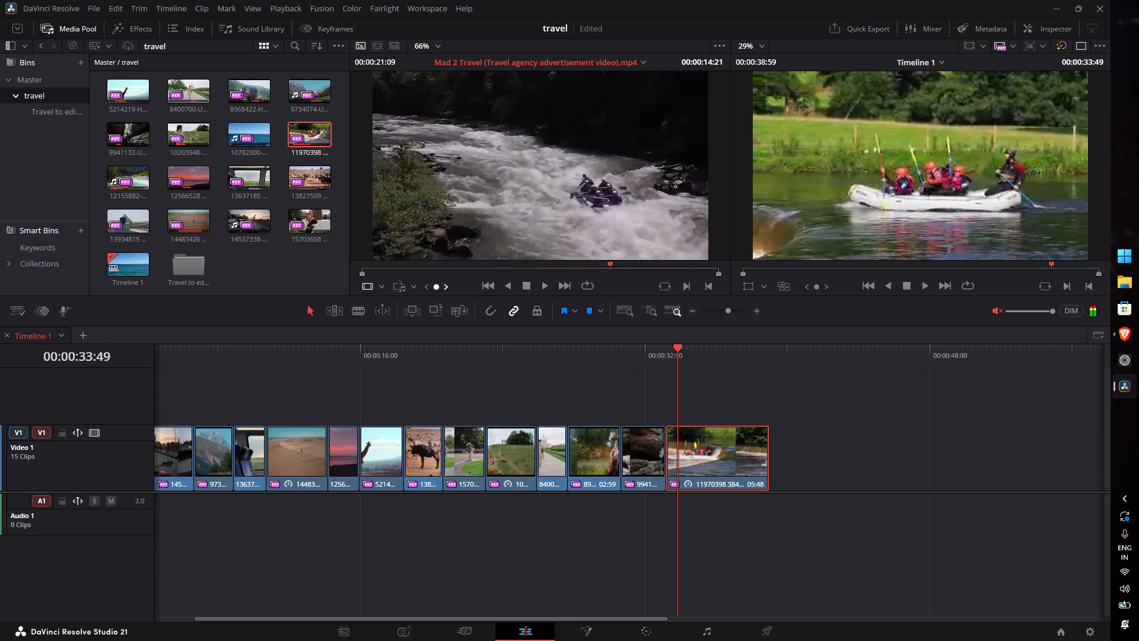
left_click_drag(479, 296, 523, 303)
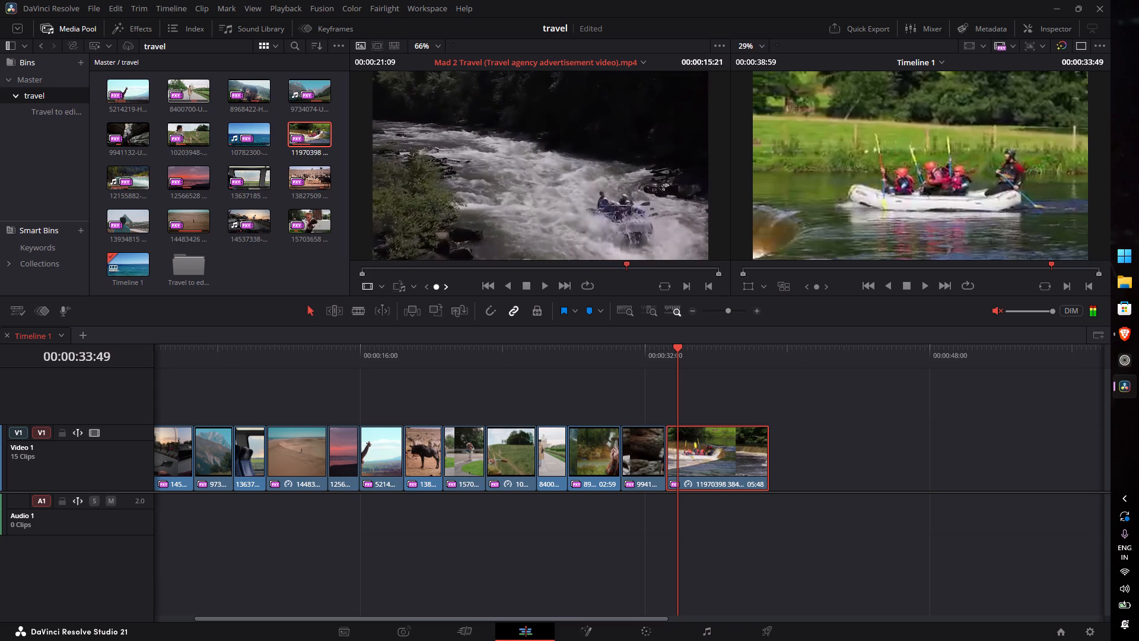
left_click_drag(523, 303, 560, 306)
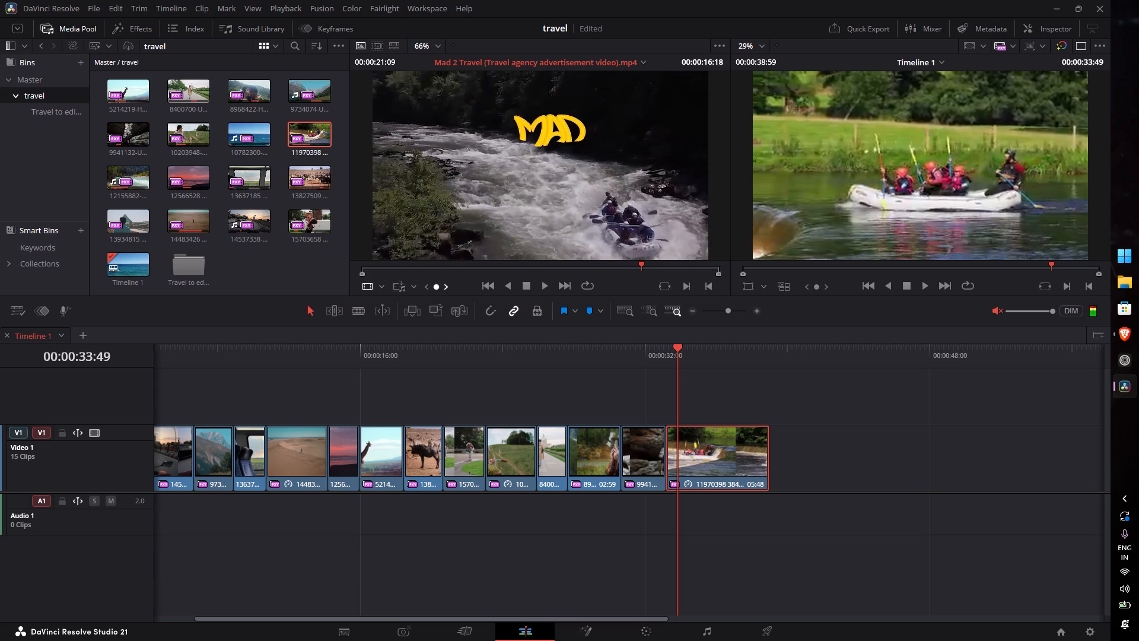
left_click_drag(560, 306, 634, 316)
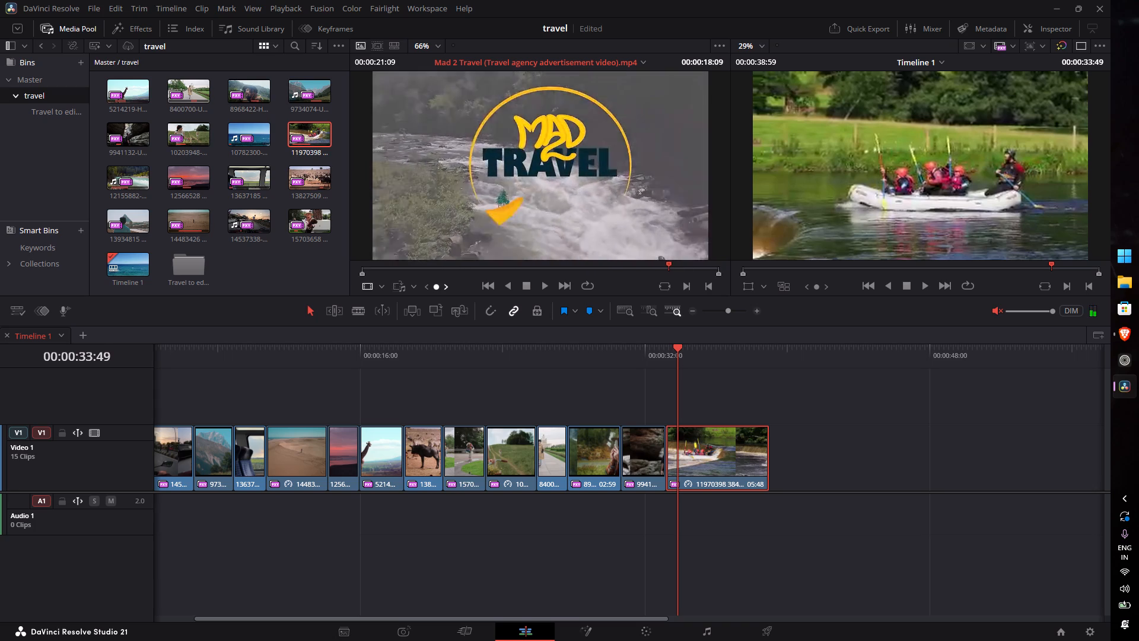
left_click_drag(634, 316, 728, 333)
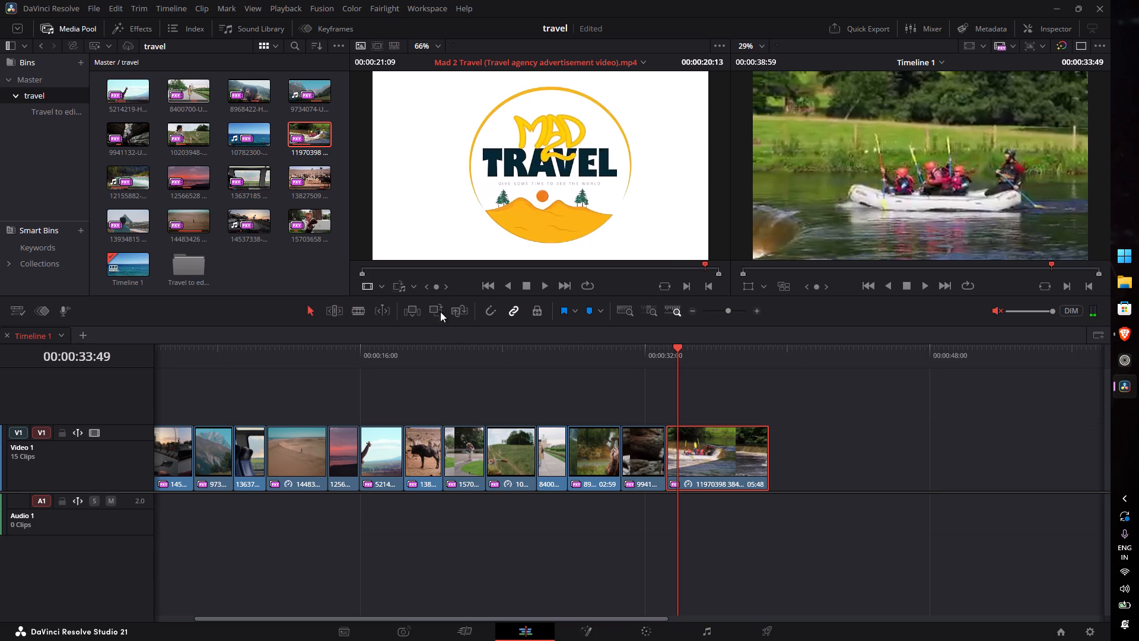
Extend the rafting clip 11970398's end to a duration of 09:25 and play it through.
left_click_drag(774, 451, 806, 450)
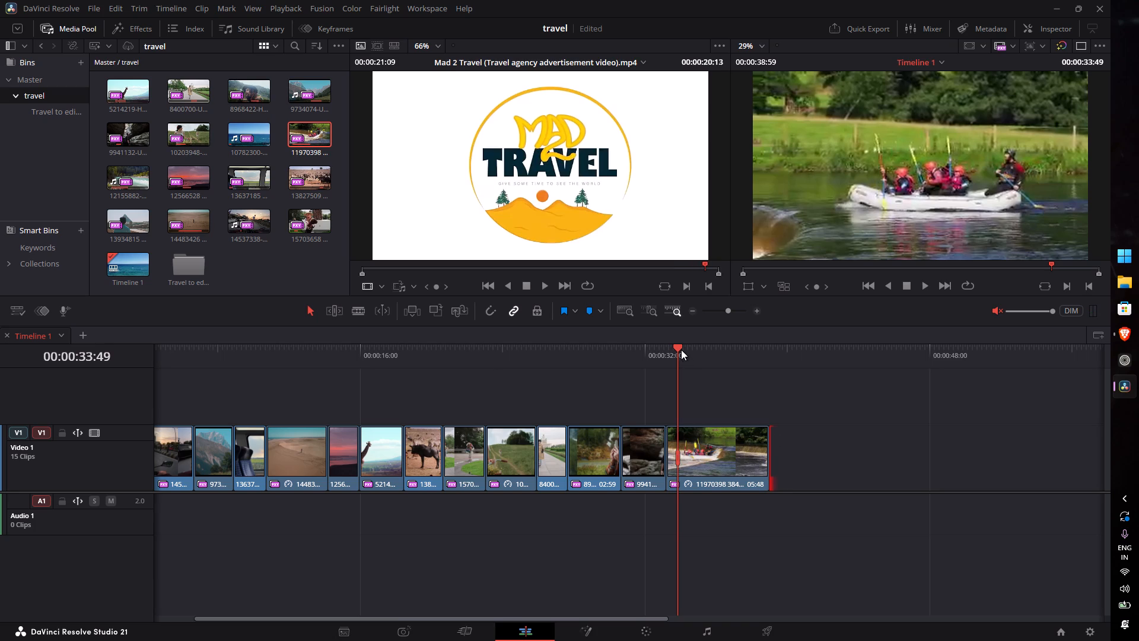
left_click_drag(681, 350, 718, 356)
left_click_drag(768, 448, 784, 451)
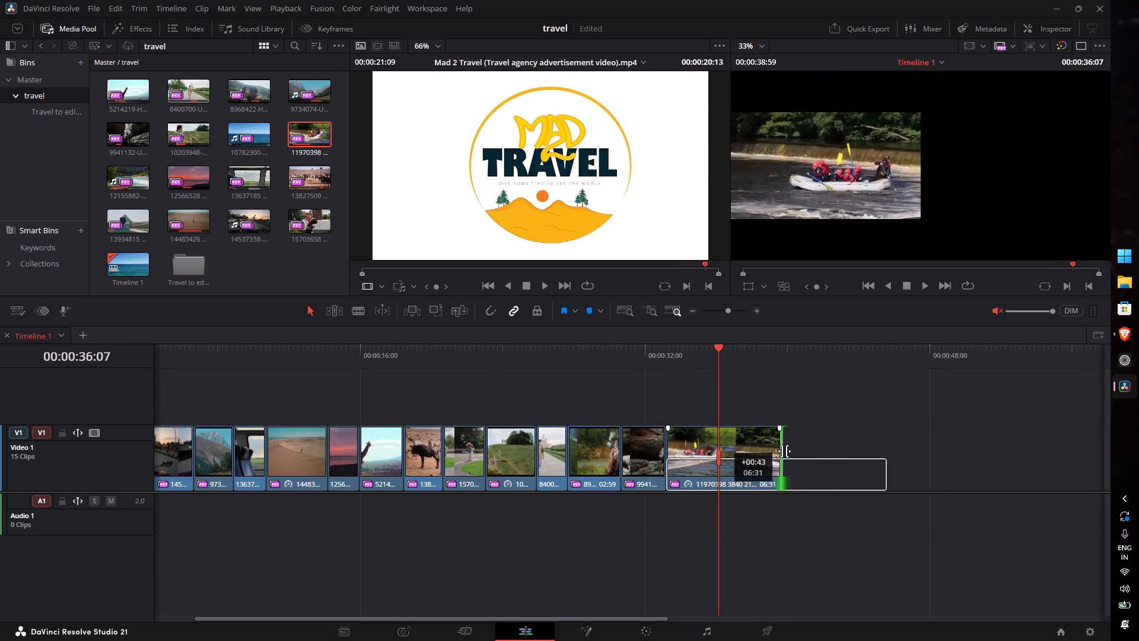
left_click_drag(784, 451, 833, 456)
key("space")
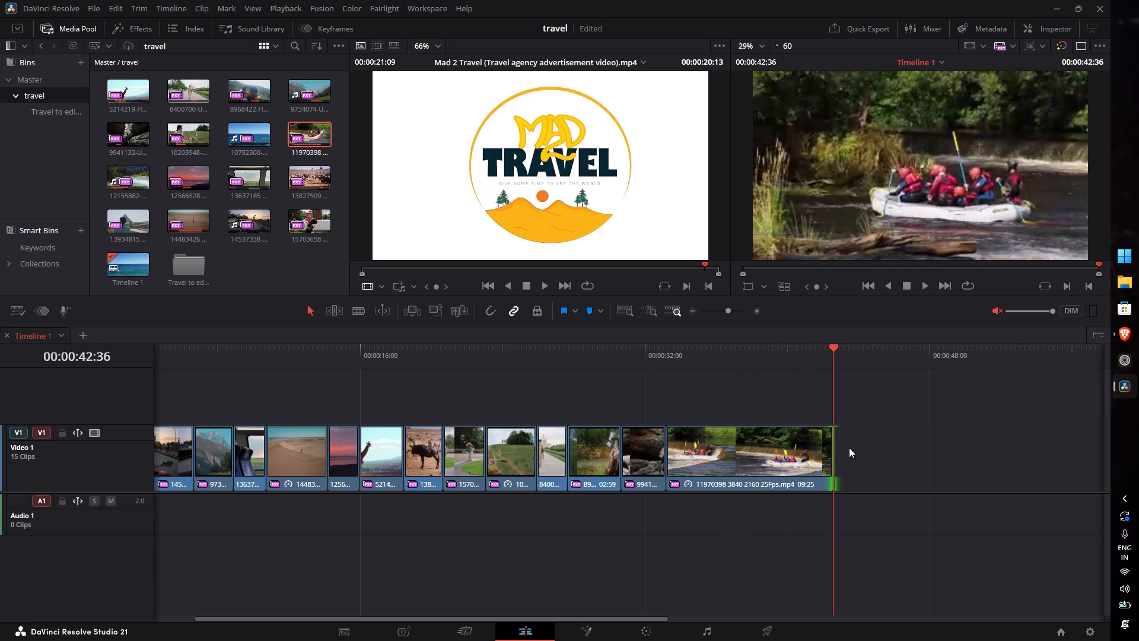
Return Timeline 1 to its start and replay the reference video's opening "Planning for a VACATION?" title and its transition.
left_click_drag(258, 352, 68, 344)
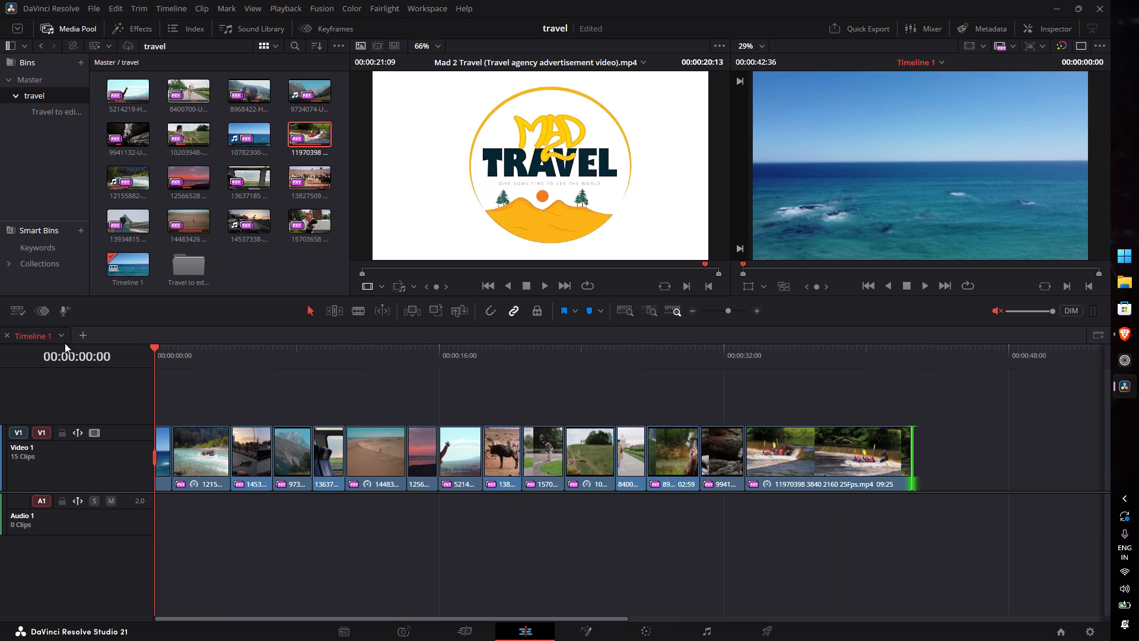
key("e")
key("e")
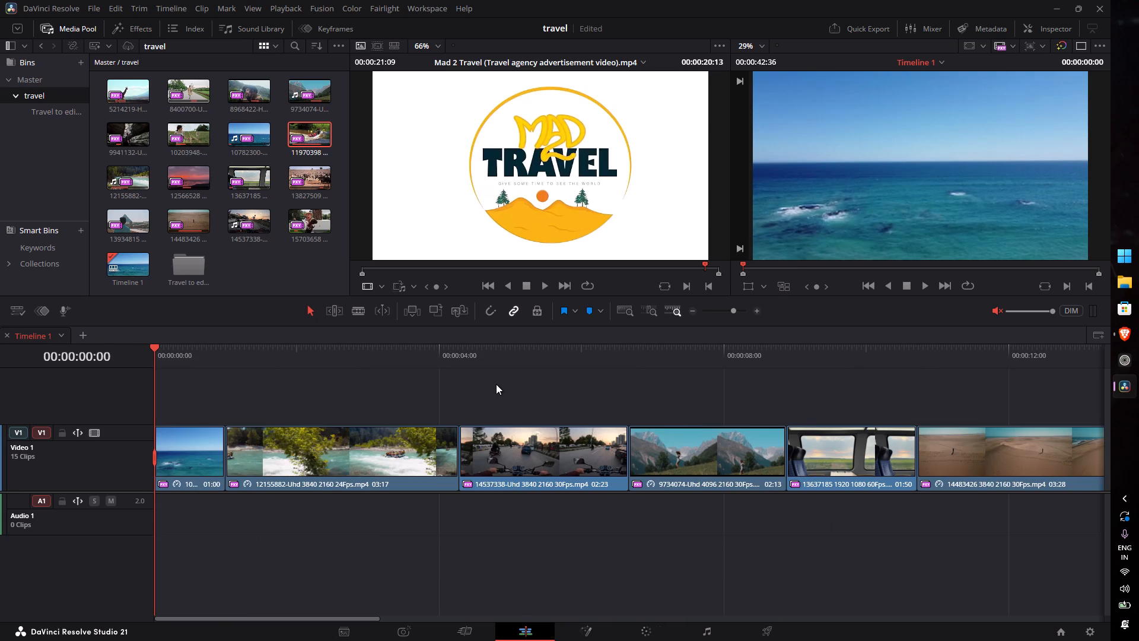
type("qqee")
left_click_drag(431, 288, 379, 290)
left_click_drag(379, 290, 83, 307)
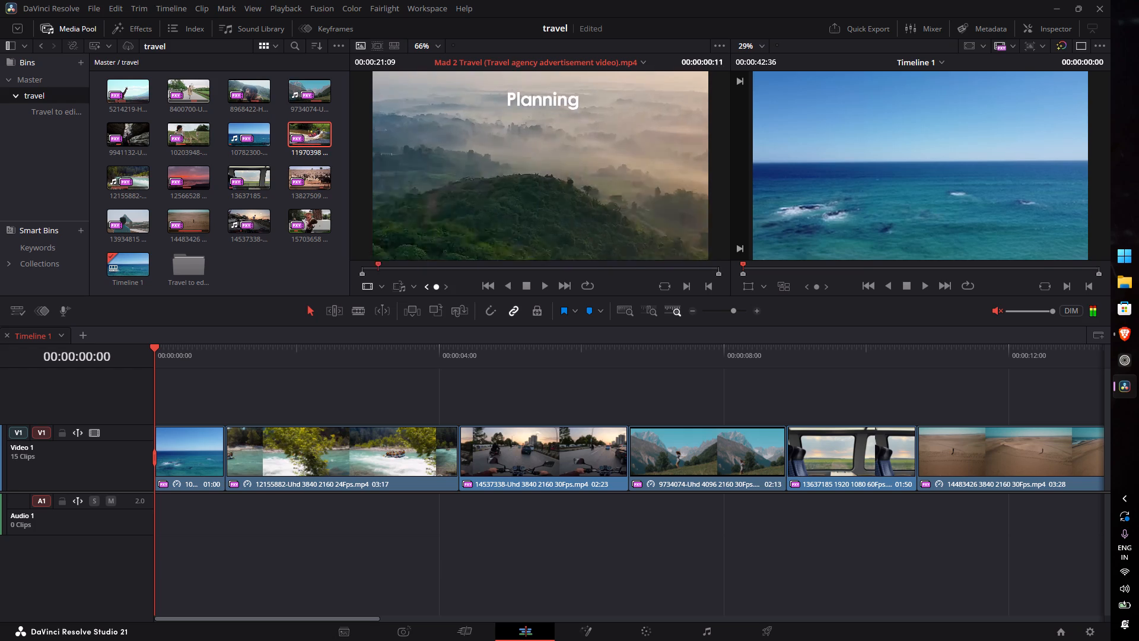
left_click_drag(83, 307, 464, 315)
key("space")
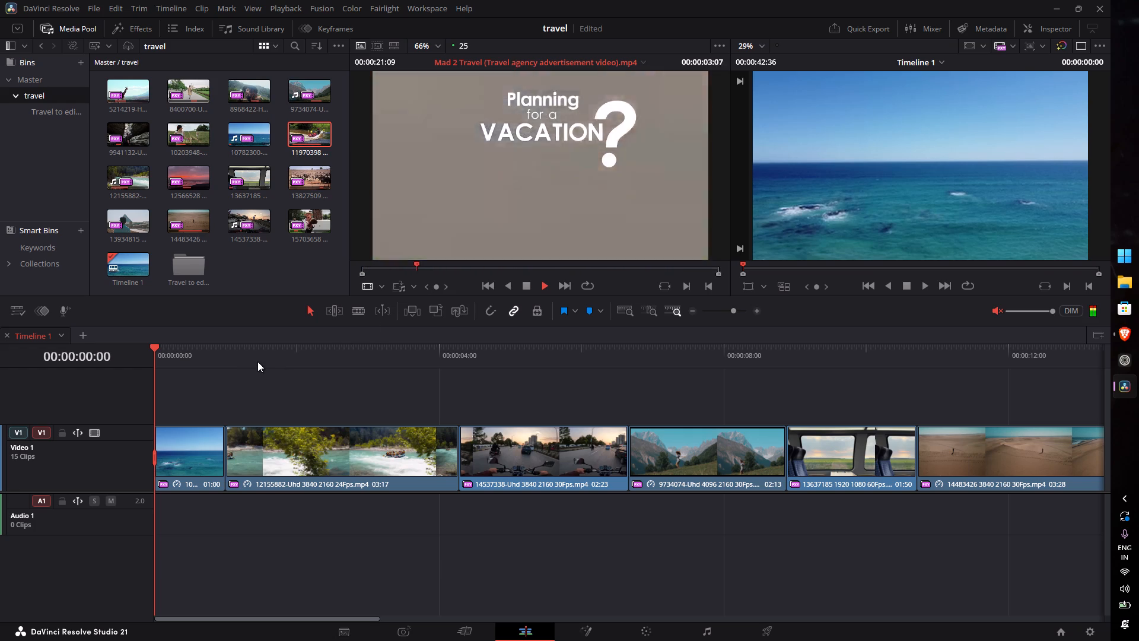
key("space")
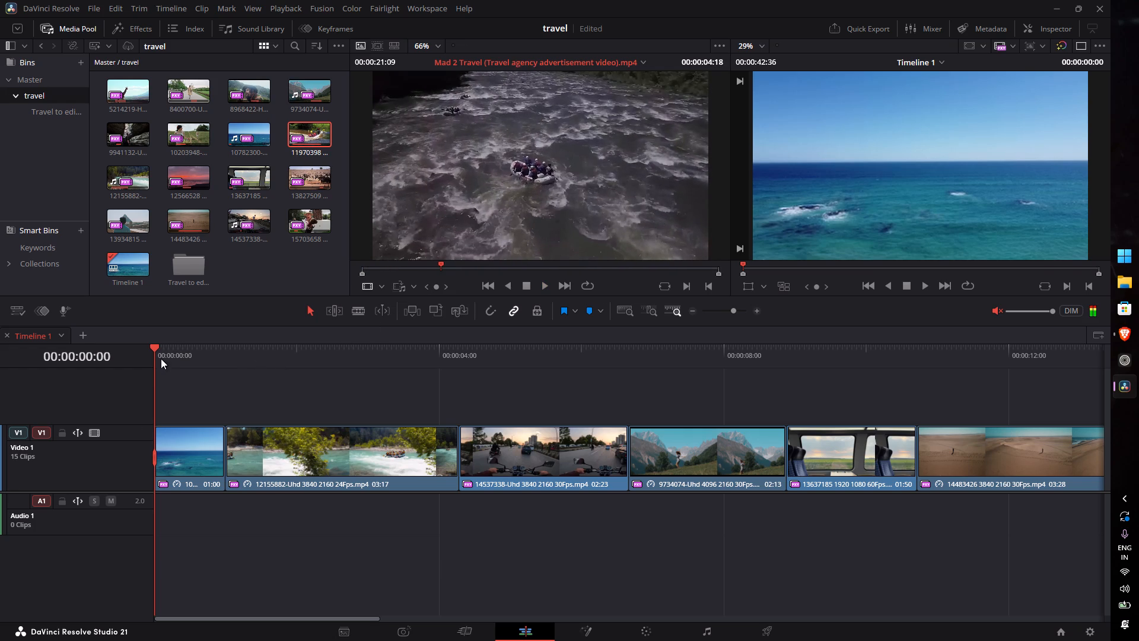
key("space")
key("space")
left_click_drag(440, 286, 289, 307)
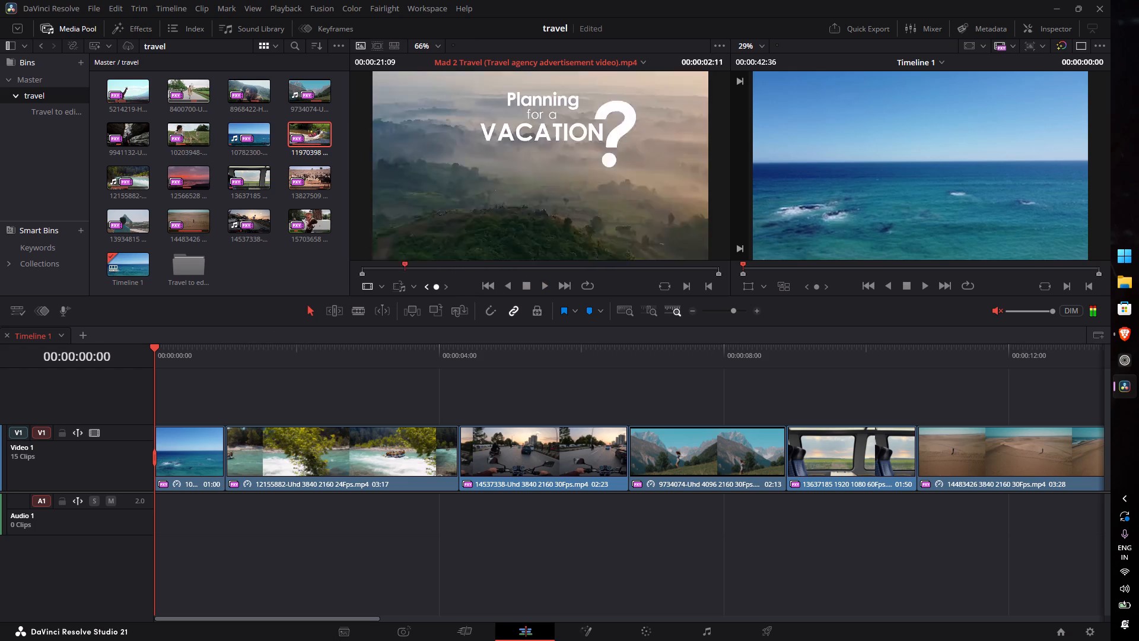
left_click_drag(289, 307, 562, 319)
key("space")
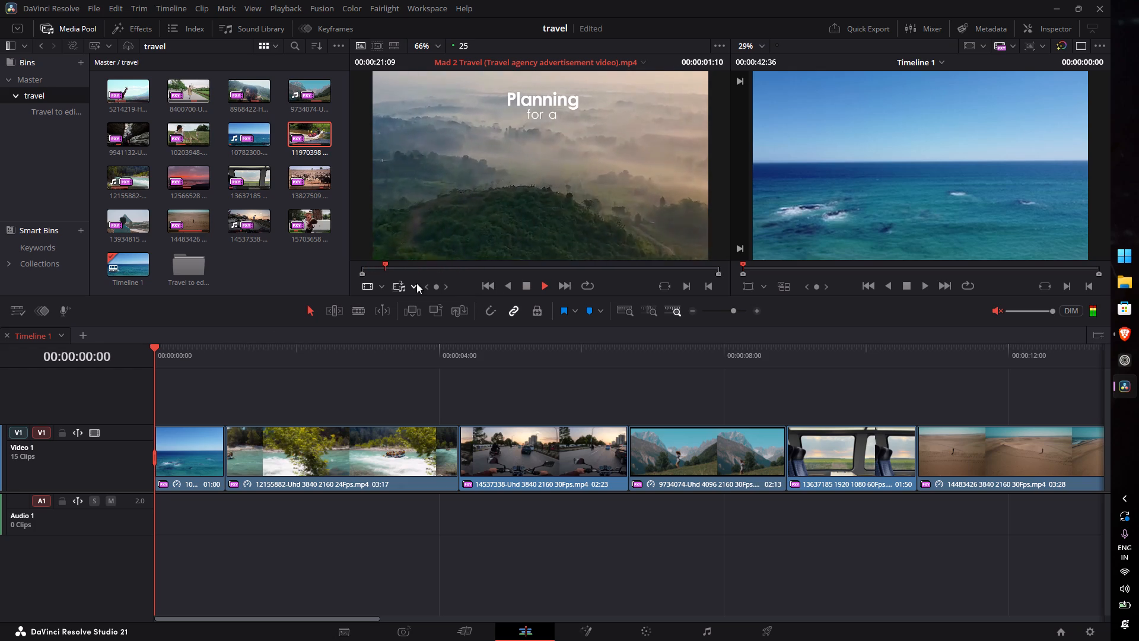
key("space")
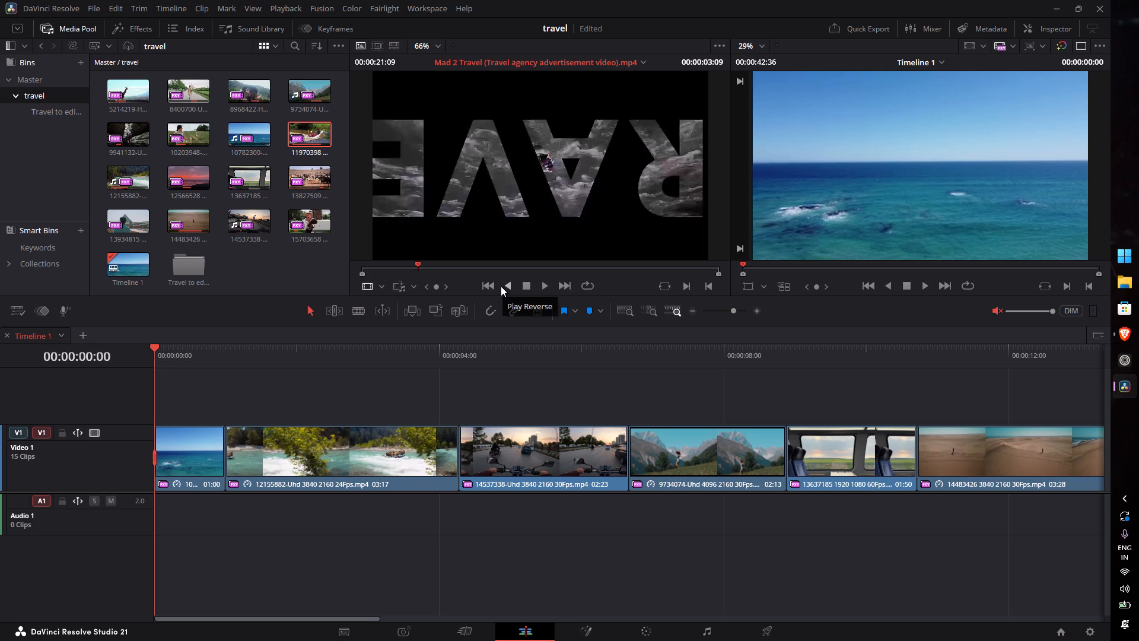
Scrub the reference video back and forth across the VACATION-to-TRAVEL title transition, ending on the motorcycle shot at 00:00:05:01.
left_click_drag(434, 290, 373, 307)
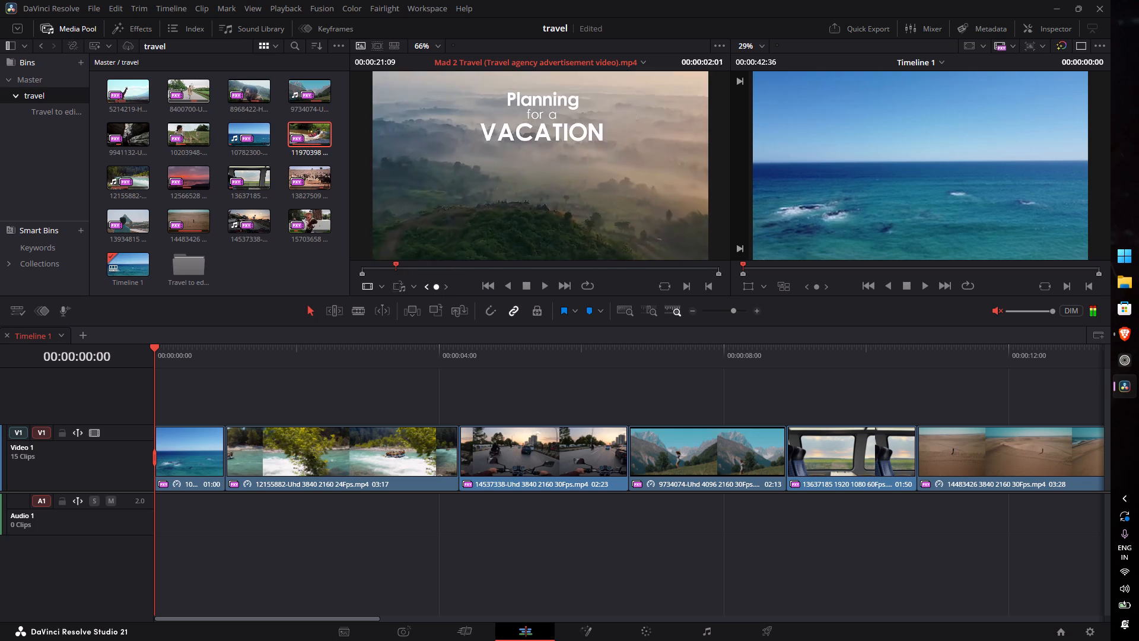
left_click_drag(373, 307, 448, 311)
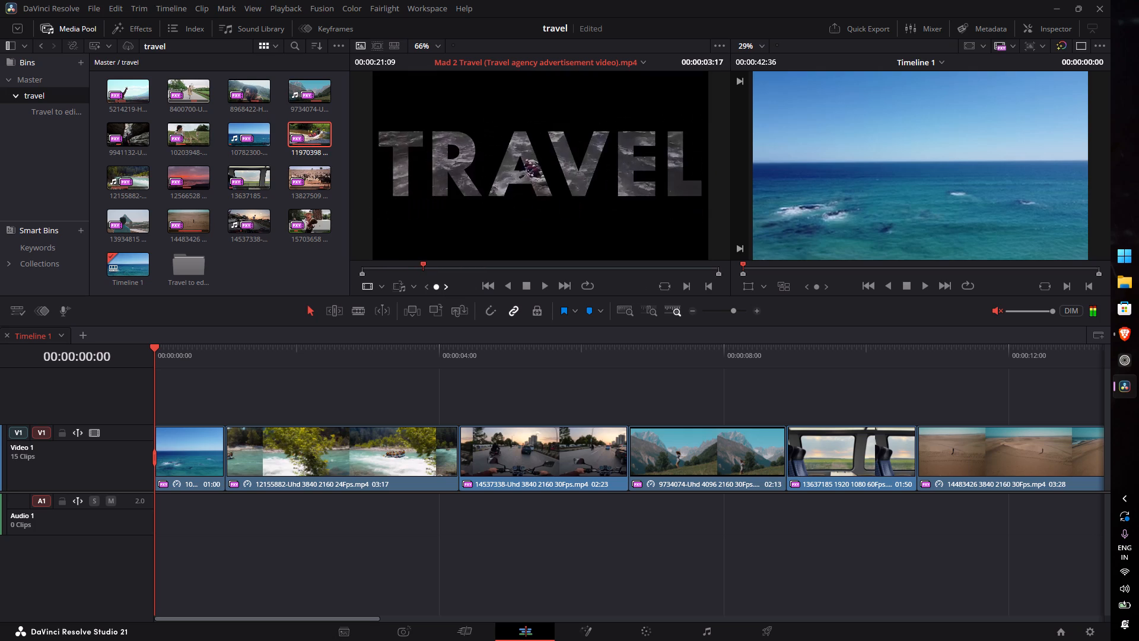
left_click_drag(448, 311, 424, 316)
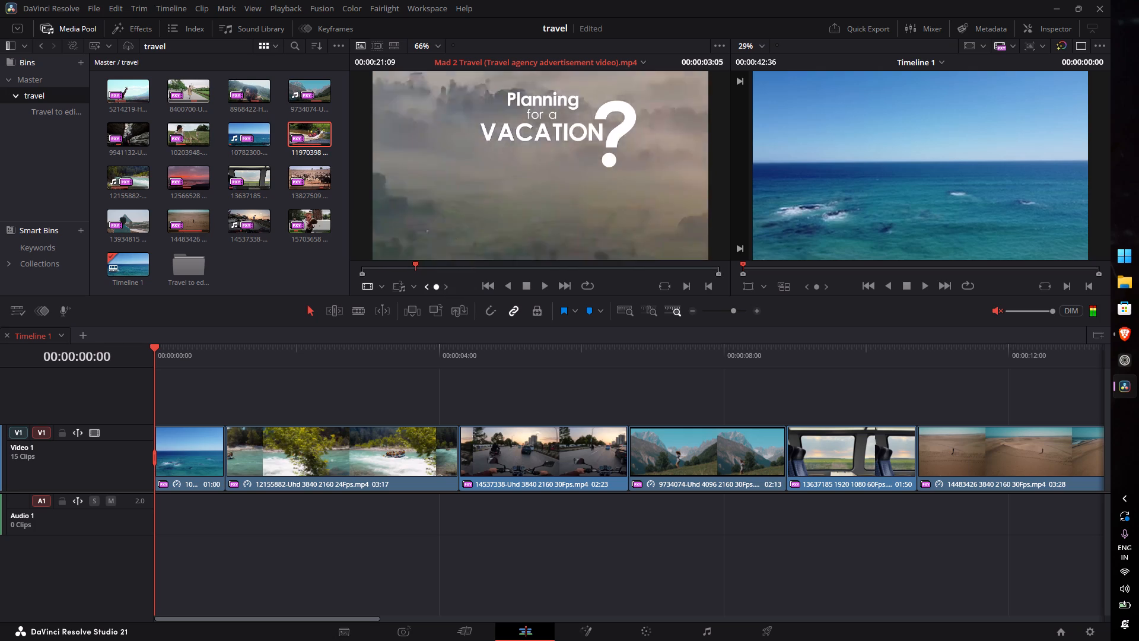
left_click_drag(424, 316, 421, 318)
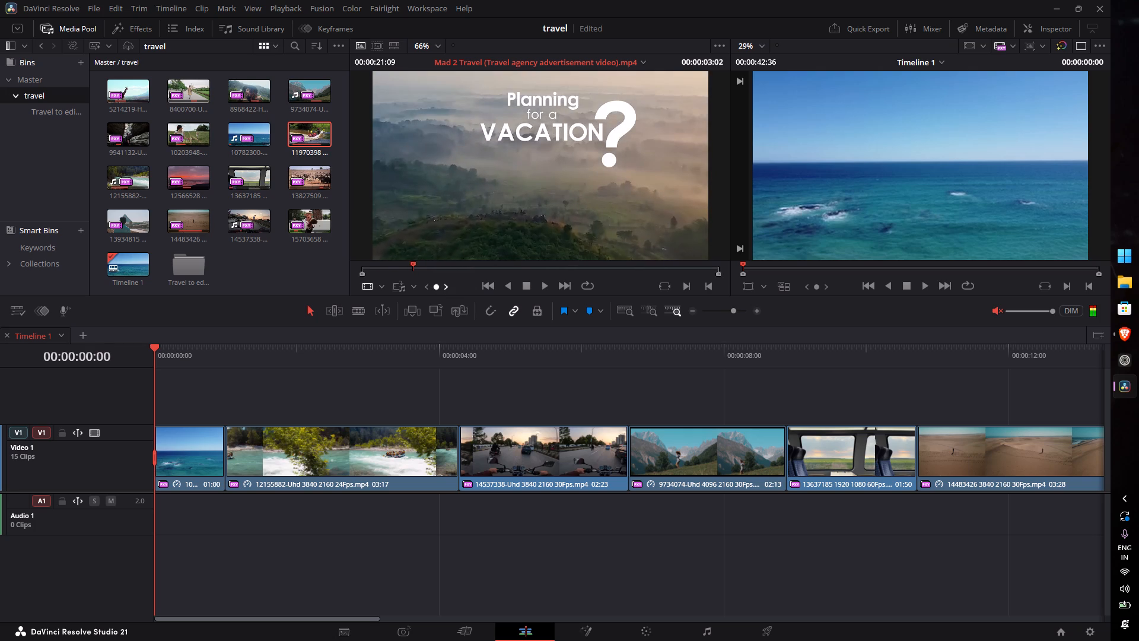
left_click_drag(421, 318, 437, 318)
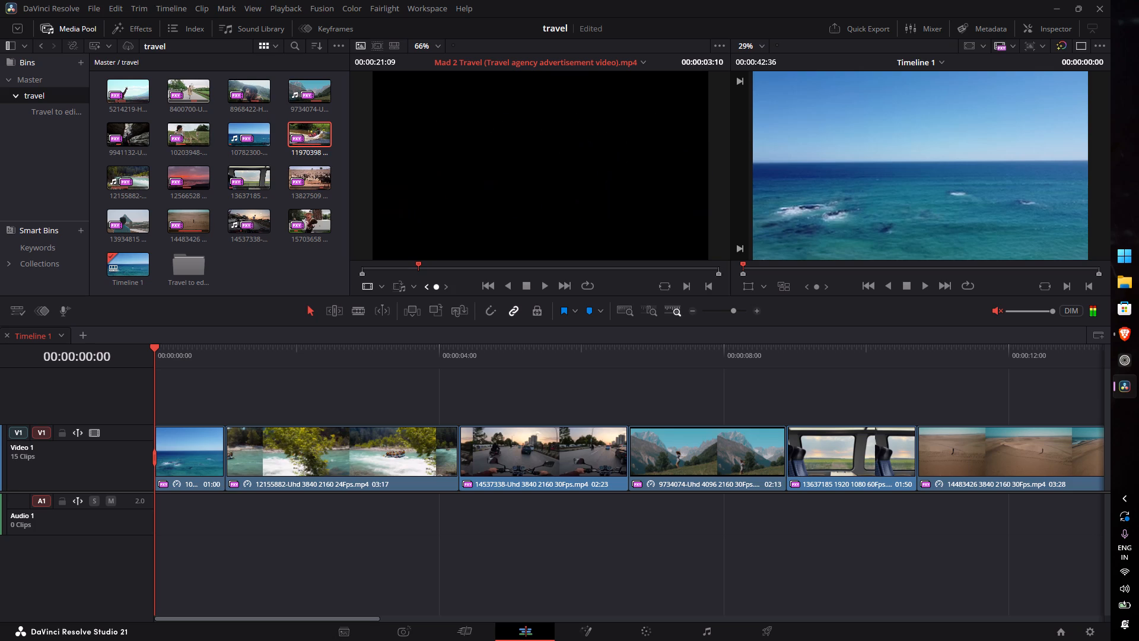
left_click_drag(437, 318, 430, 316)
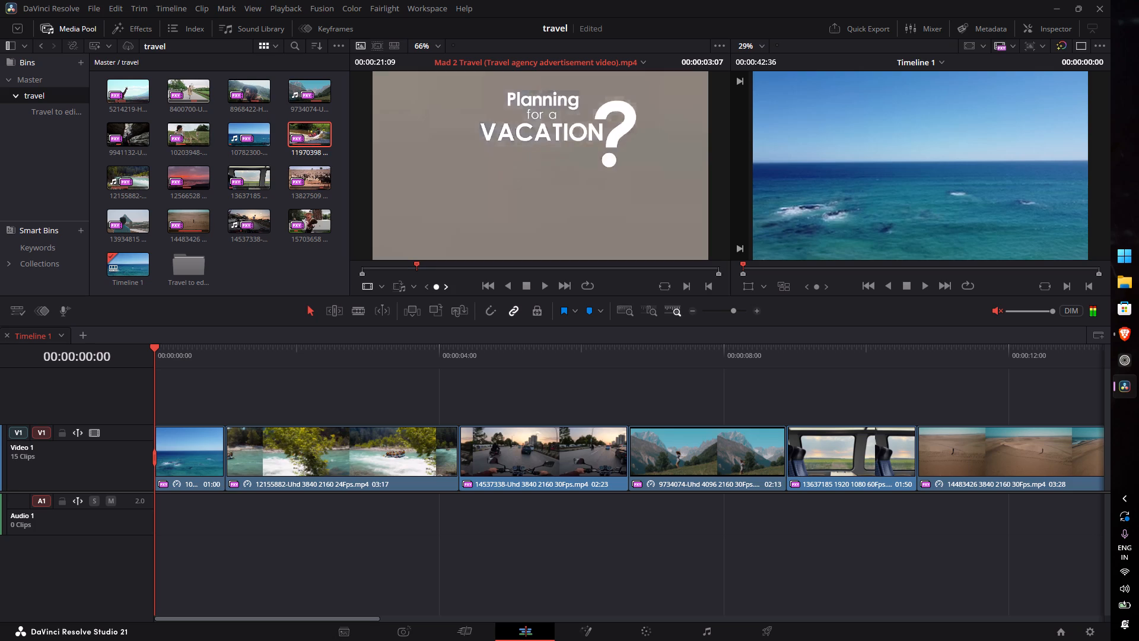
left_click_drag(430, 316, 433, 316)
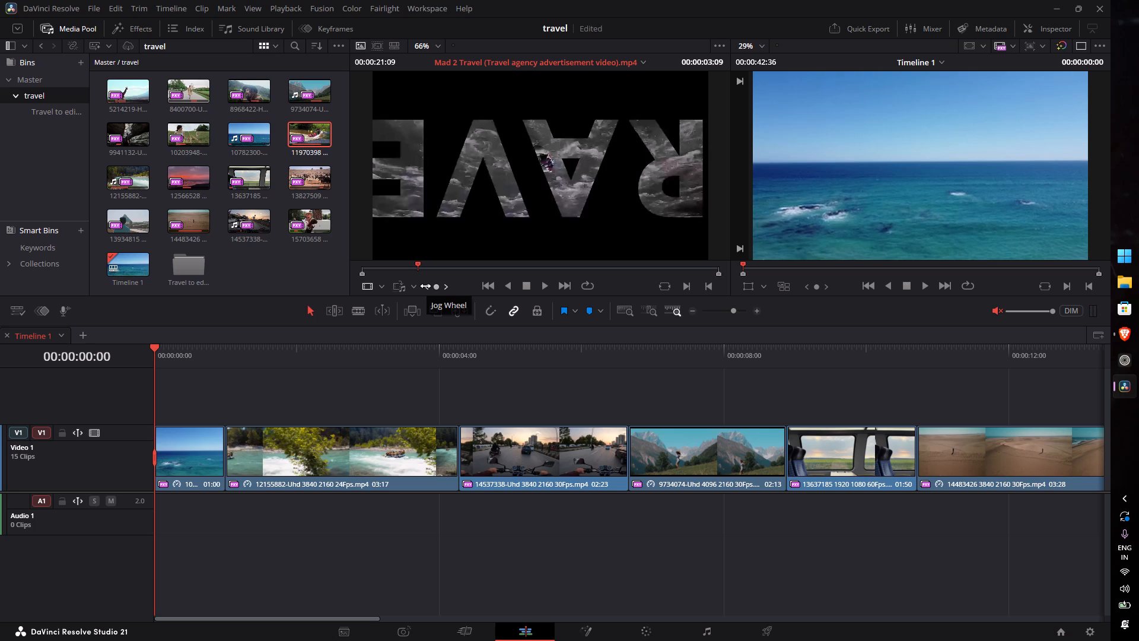
left_click_drag(439, 288, 453, 290)
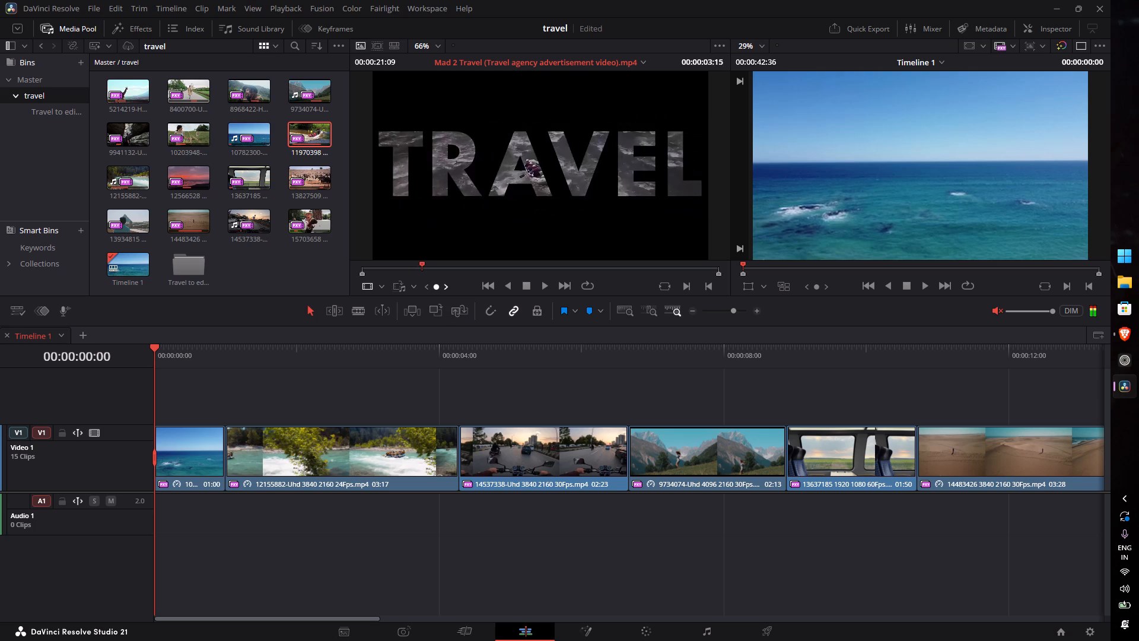
left_click_drag(453, 290, 514, 301)
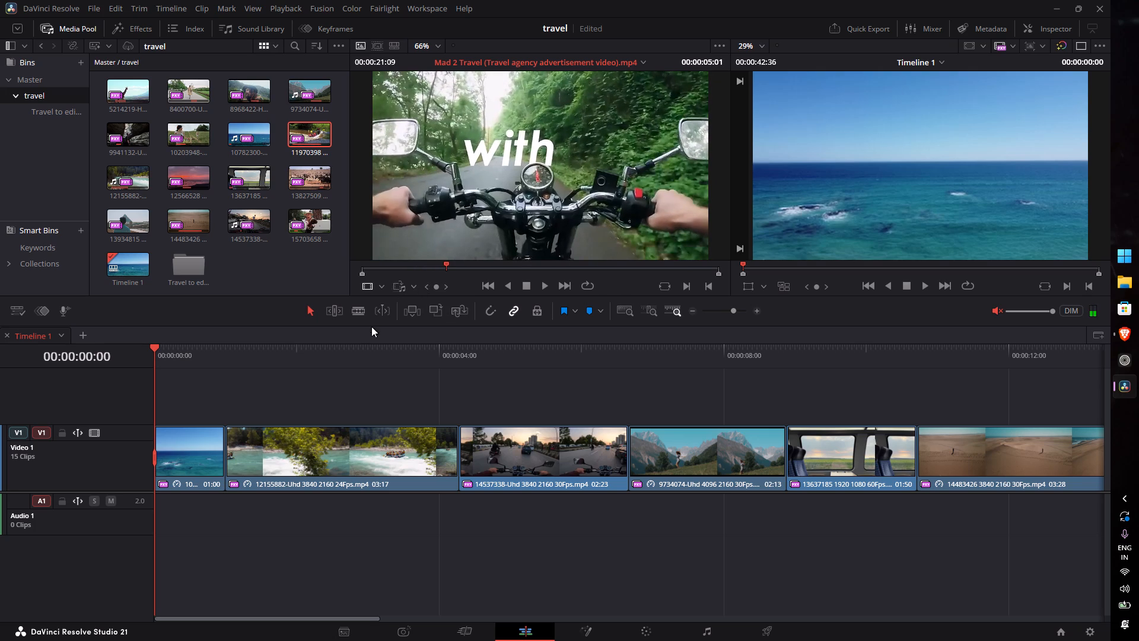
Add a Text+ title on a new Video 2 track at the timeline's start, above the ocean clip 10782300.
left_click_drag(165, 353, 112, 367)
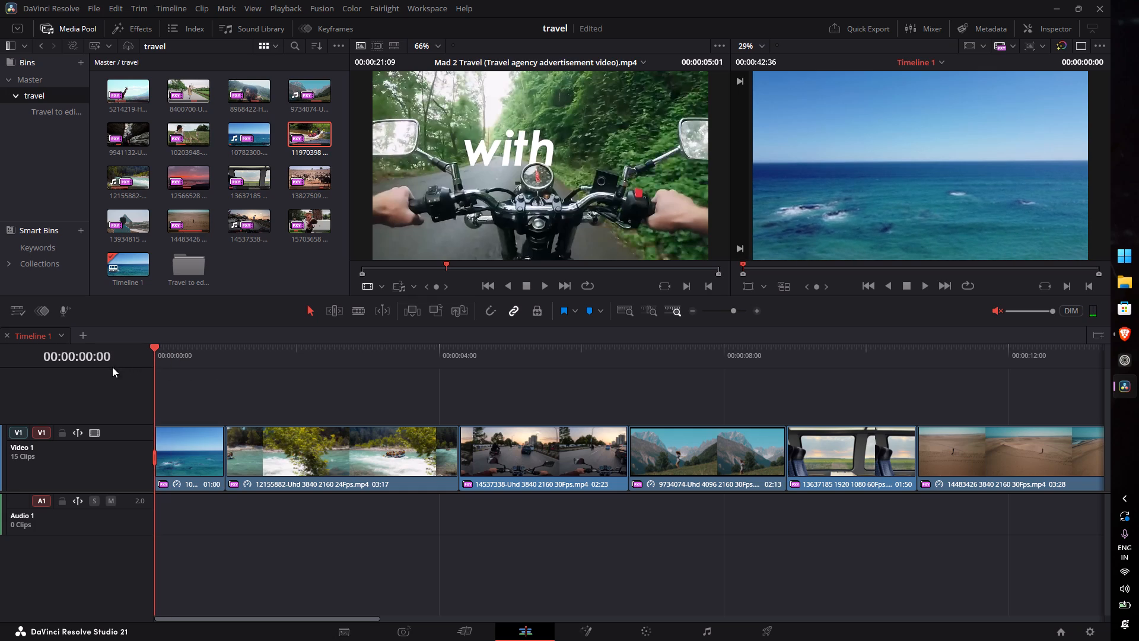
key("q")
key("q")
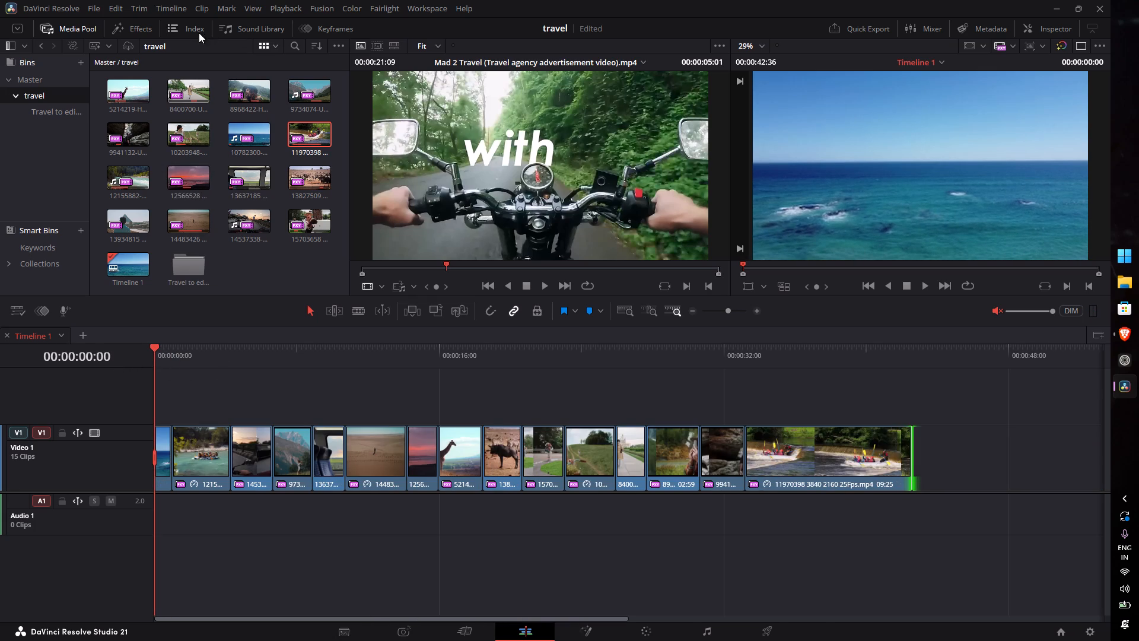
left_click(125, 30)
scroll(102, 188, "down", 3)
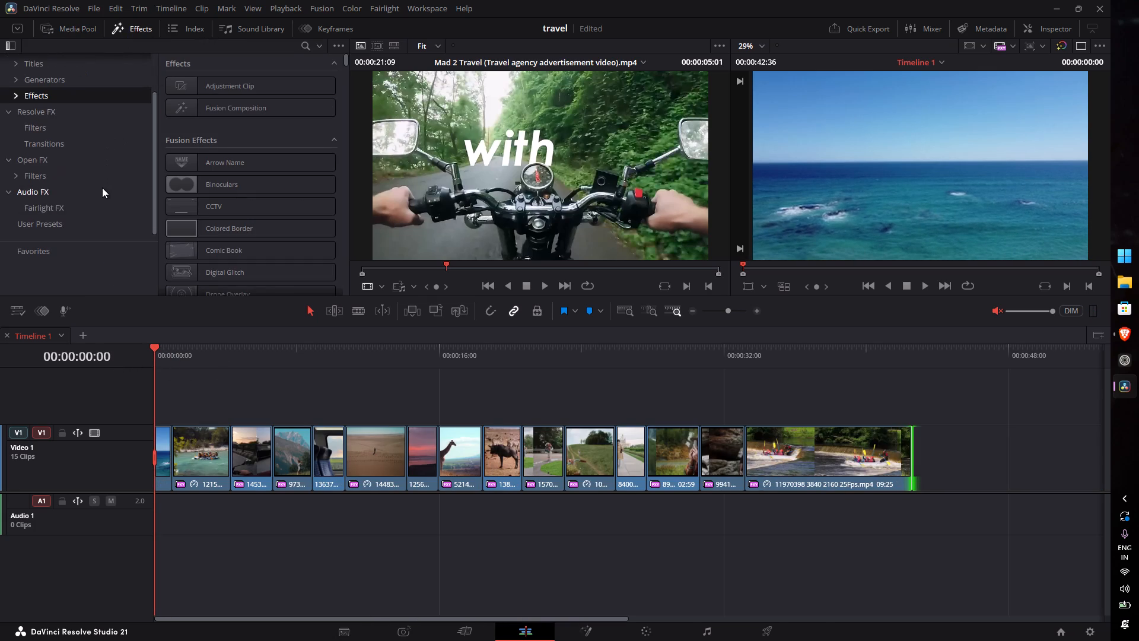
scroll(102, 188, "down", 2)
scroll(102, 188, "up", 5)
left_click(67, 112)
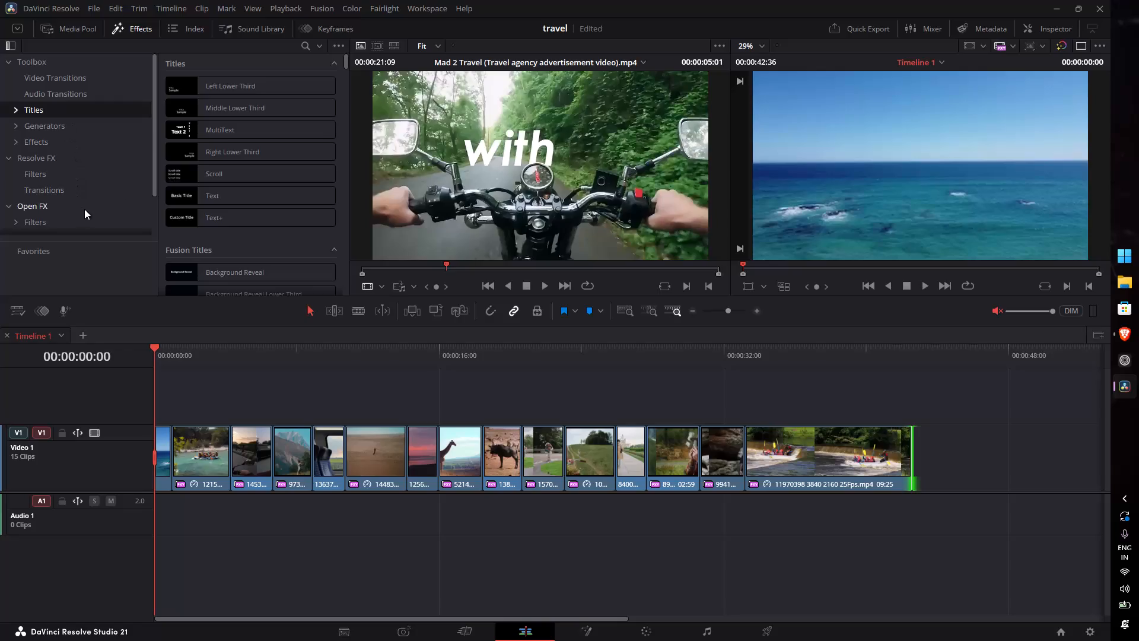
scroll(225, 227, "up", 8)
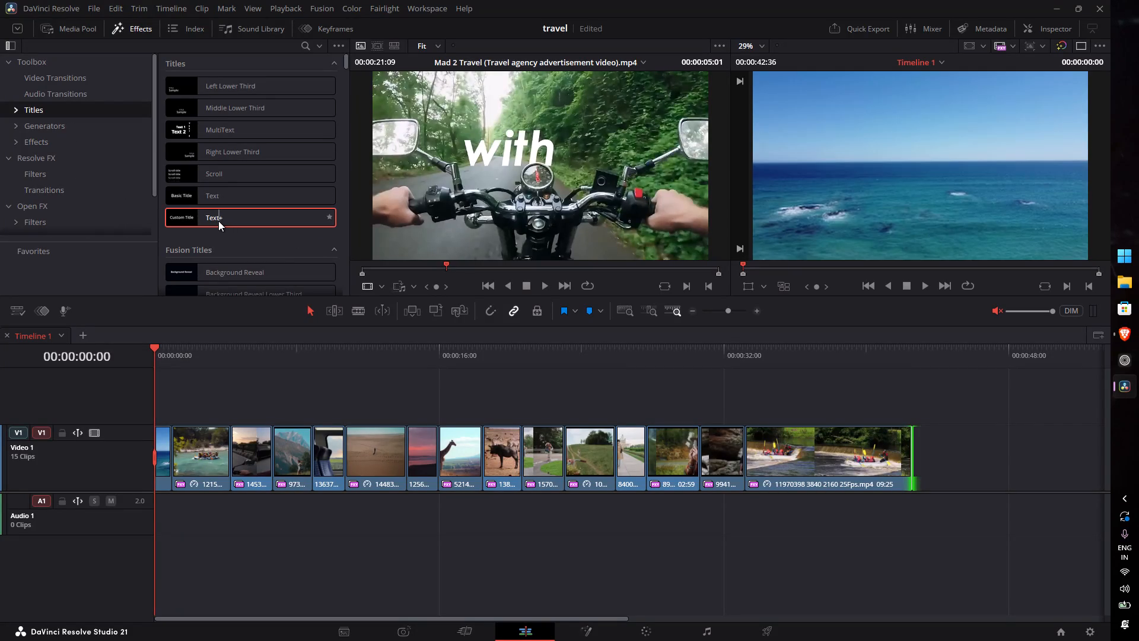
left_click(206, 370)
type("eee")
key("e")
key("e")
left_click_drag(205, 217, 136, 408)
key("q")
key("q")
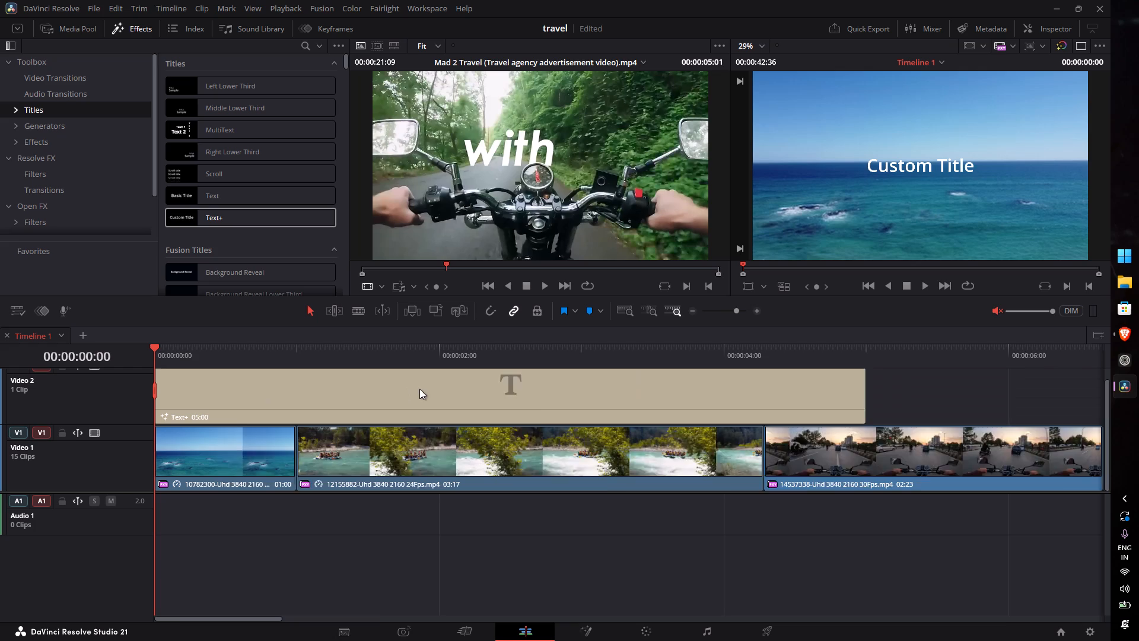
Trim the Text+ title's end to a 01:00 duration, matching the ocean clip beneath it.
key("q")
left_click_drag(507, 392, 346, 411)
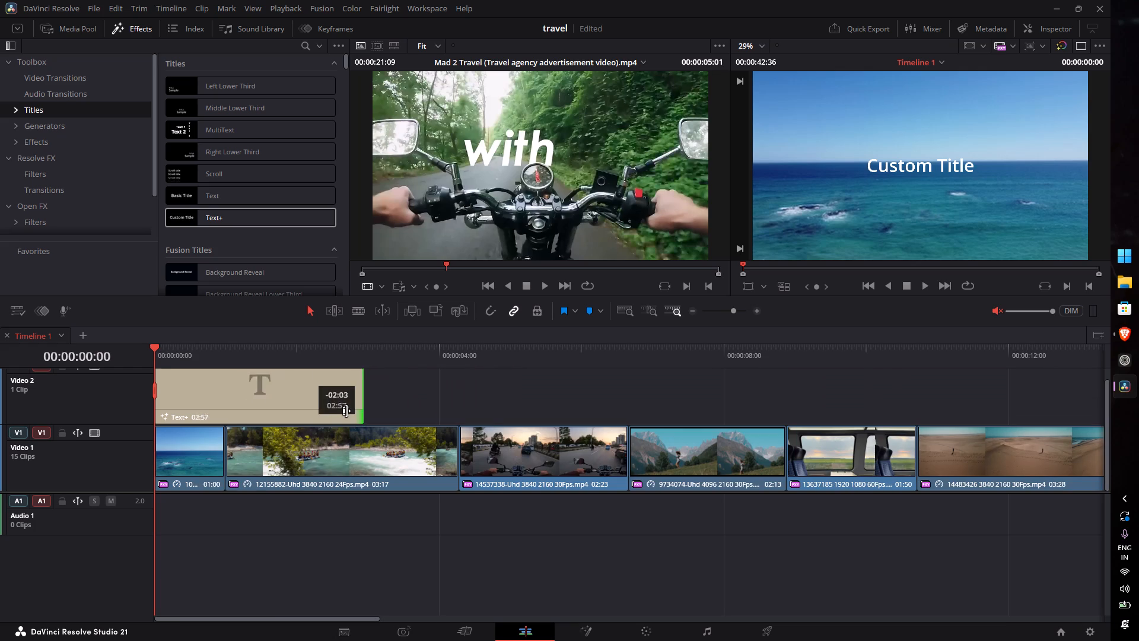
left_click_drag(346, 411, 206, 411)
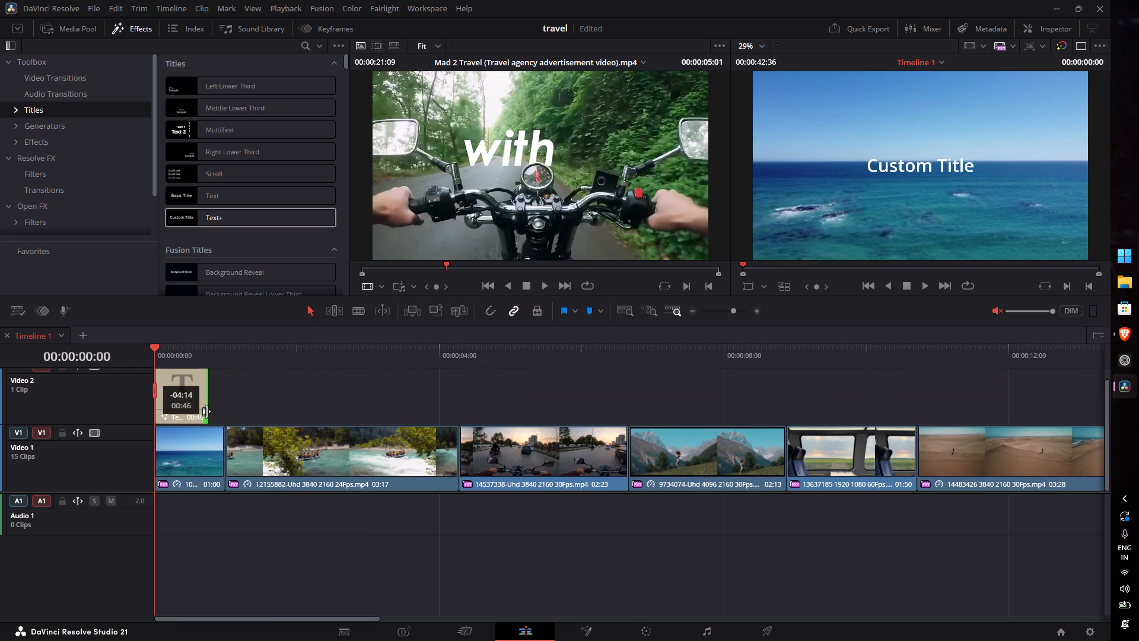
left_click_drag(206, 411, 222, 415)
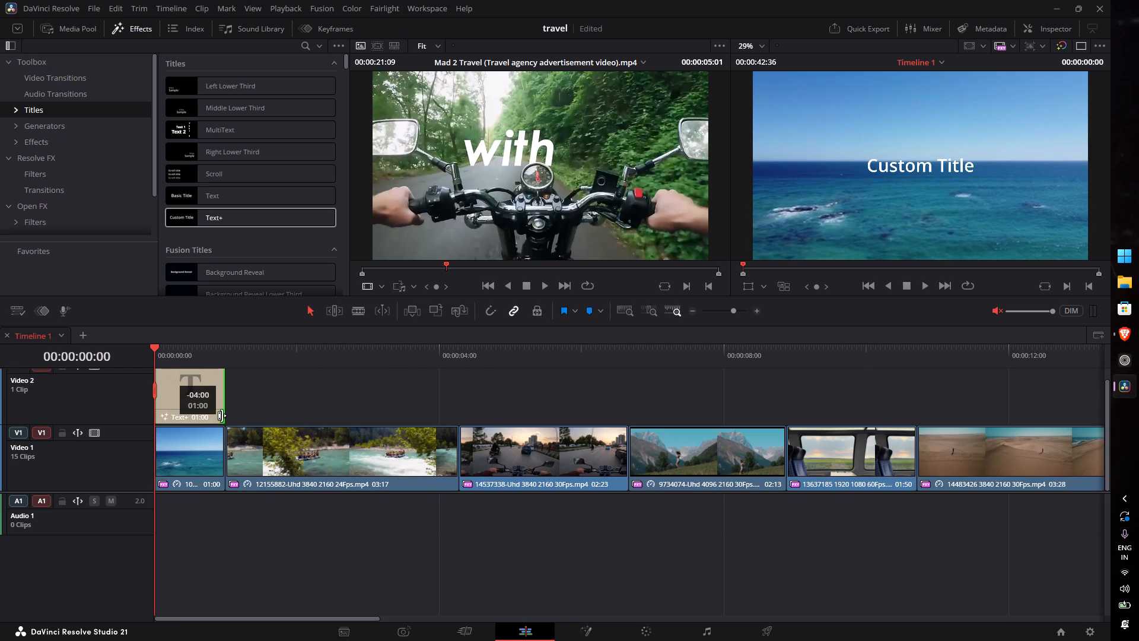
left_click_drag(222, 415, 221, 417)
Reduce the Video 1 and Video 2 tracks to minimum height and play back the titled ocean clip.
scroll(109, 398, "up", 2)
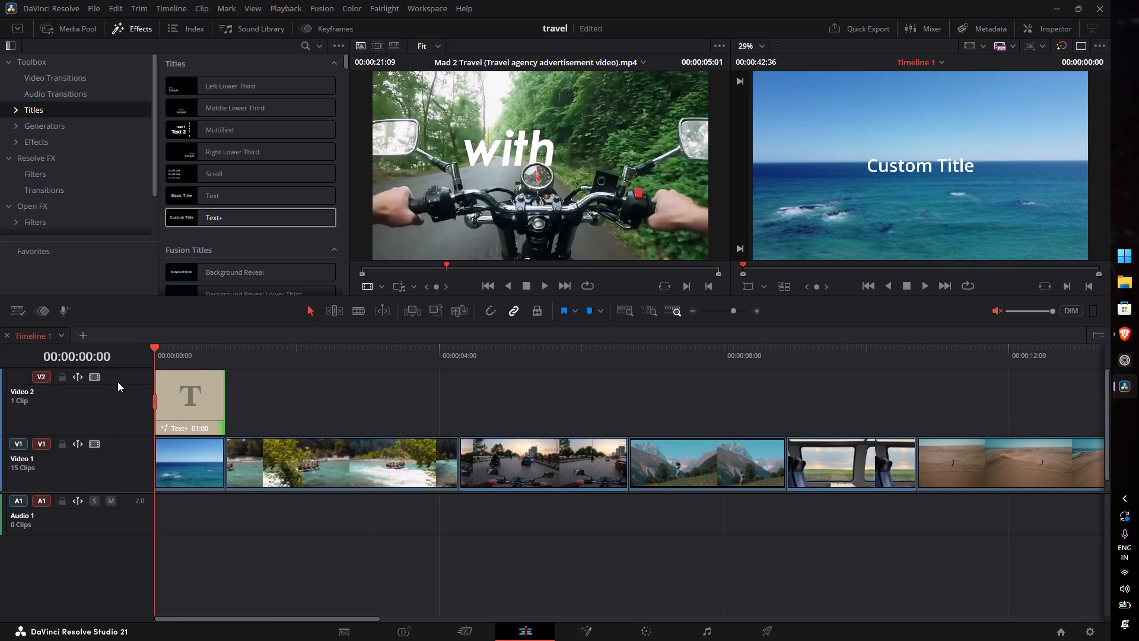
scroll(128, 437, "down", 4)
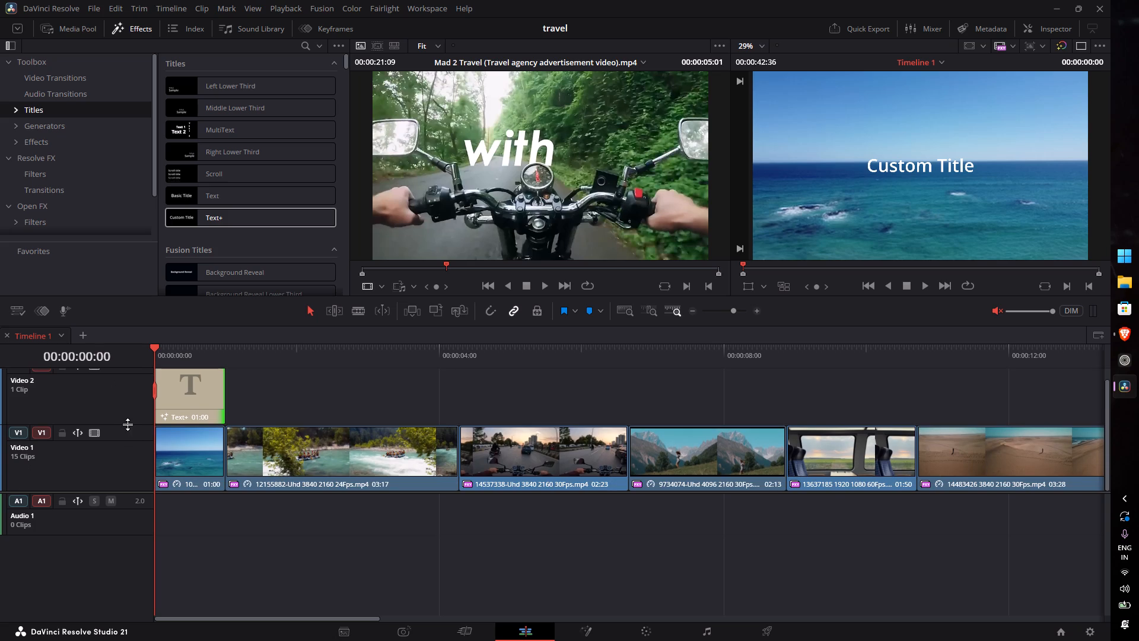
left_click_drag(128, 424, 141, 509)
left_click_drag(126, 408, 134, 488)
key("space")
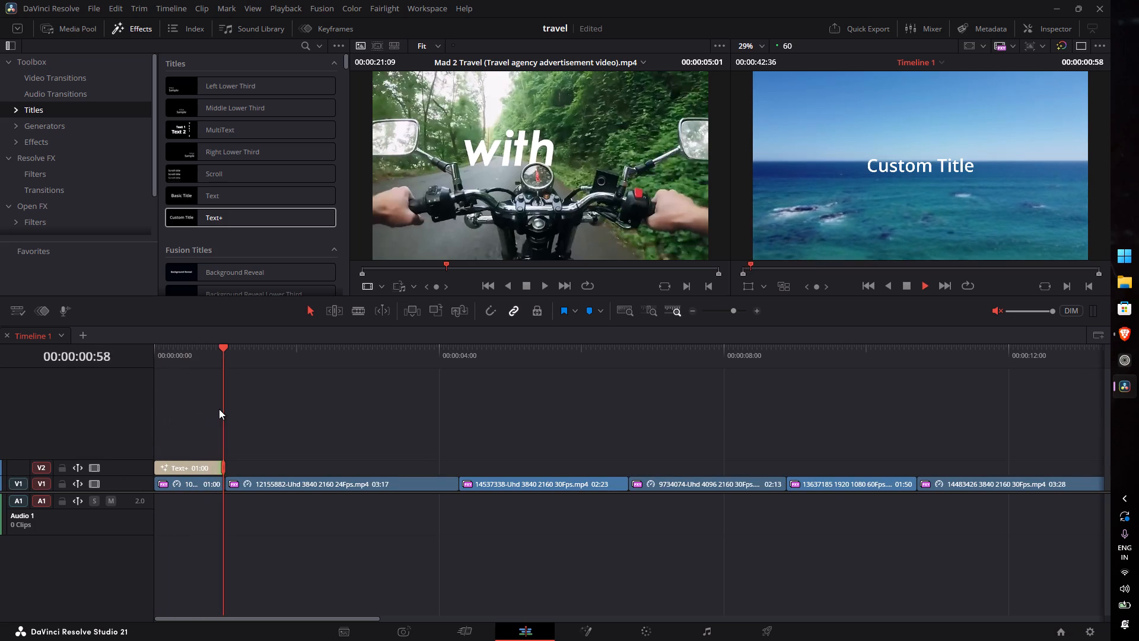
key("space")
Add a second Text+ title on a new Video 3 track at the timeline's start, above the first title.
left_click_drag(238, 355, 109, 370)
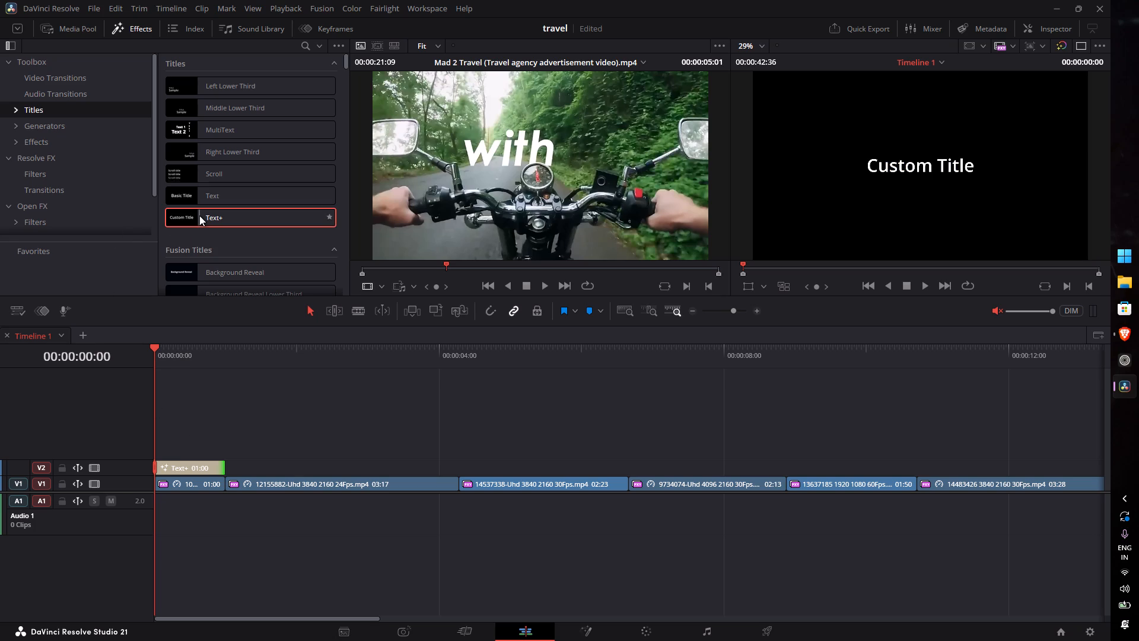
left_click_drag(199, 215, 171, 426)
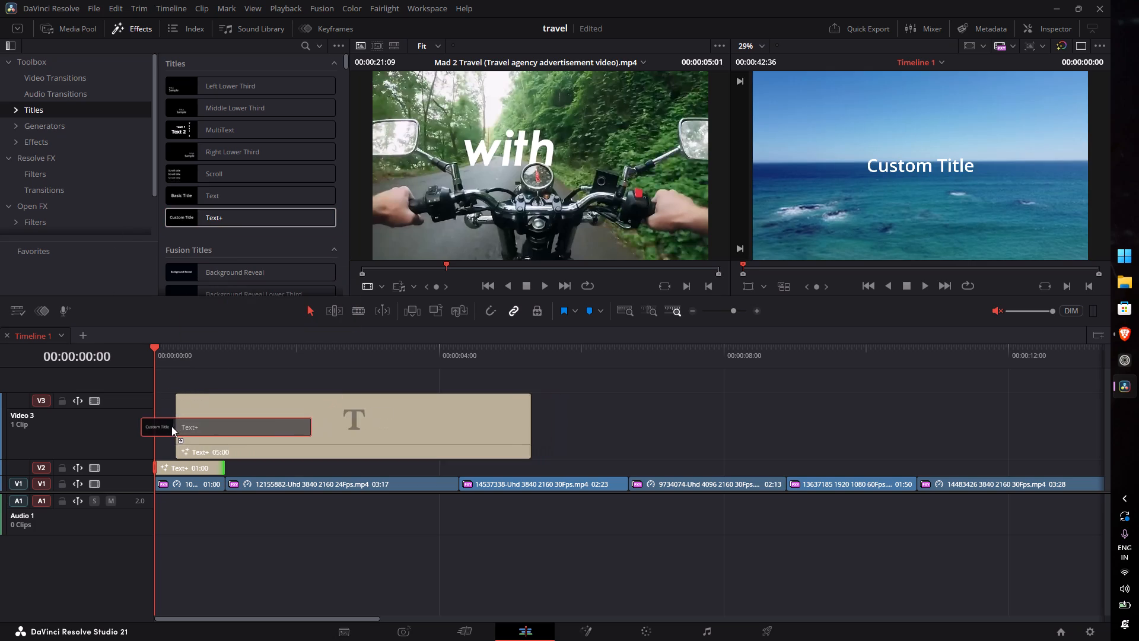
left_click_drag(171, 426, 141, 426)
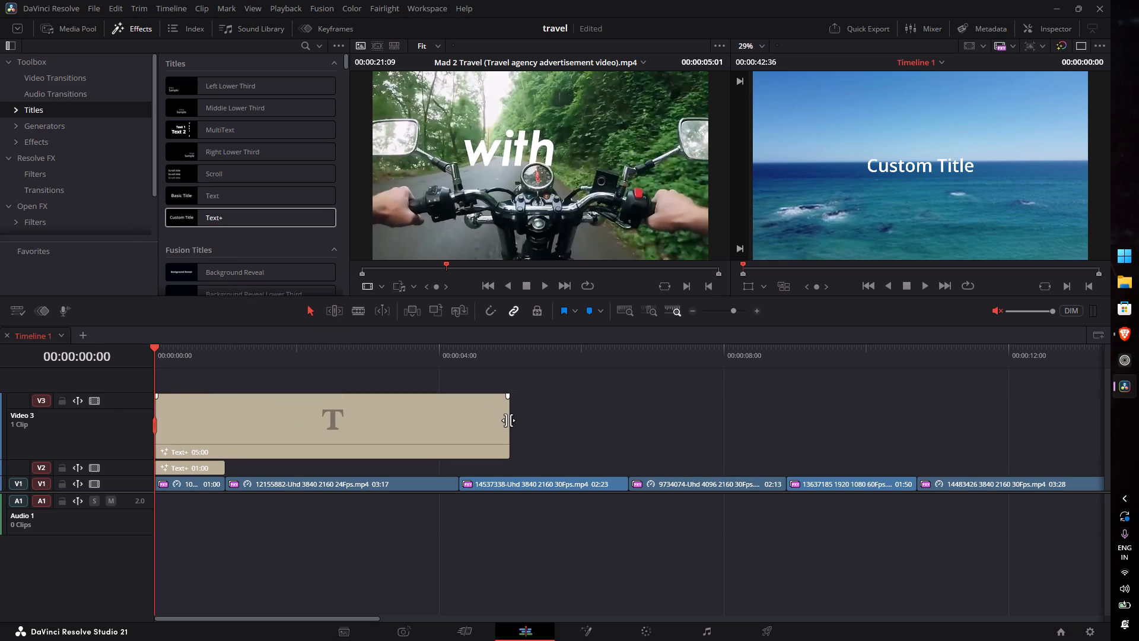
Trim the Video 3 Text+ title's end to a 01:00 duration, matching the title and ocean clip beneath it.
left_click_drag(508, 420, 225, 425)
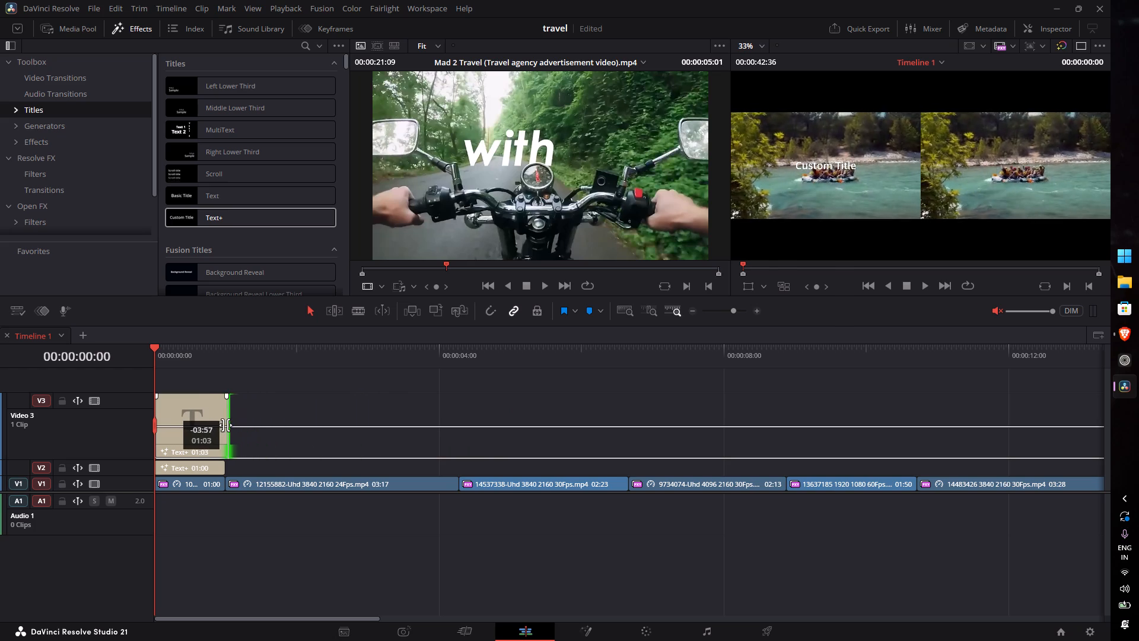
left_click_drag(225, 425, 223, 425)
left_click(226, 350)
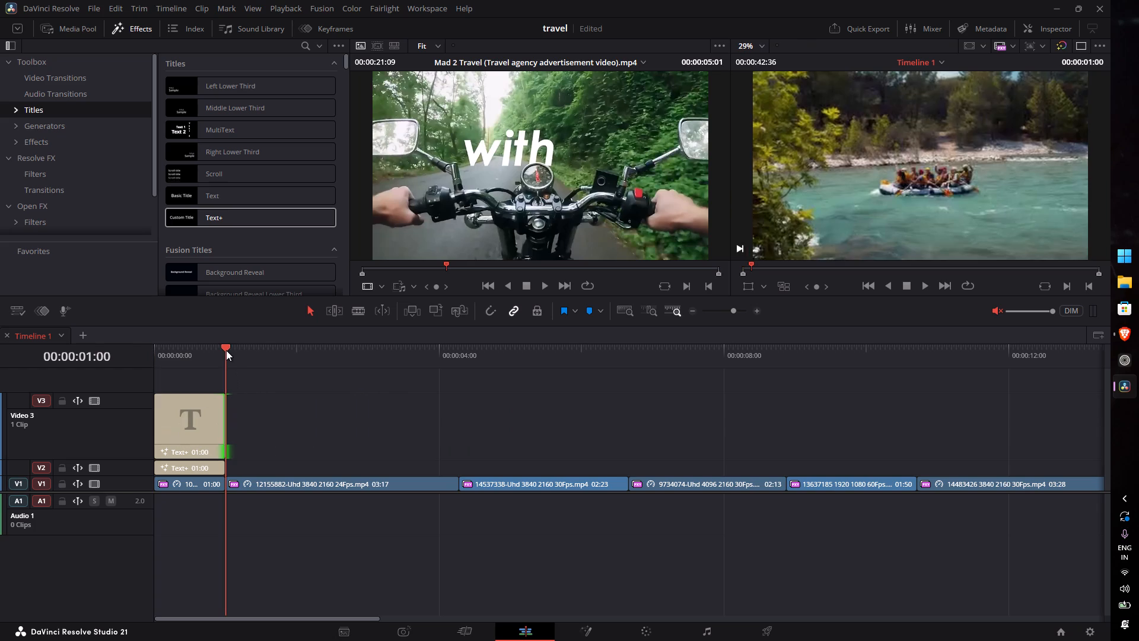
key("e")
key("e")
key("e")
key("e")
key("e")
key("e")
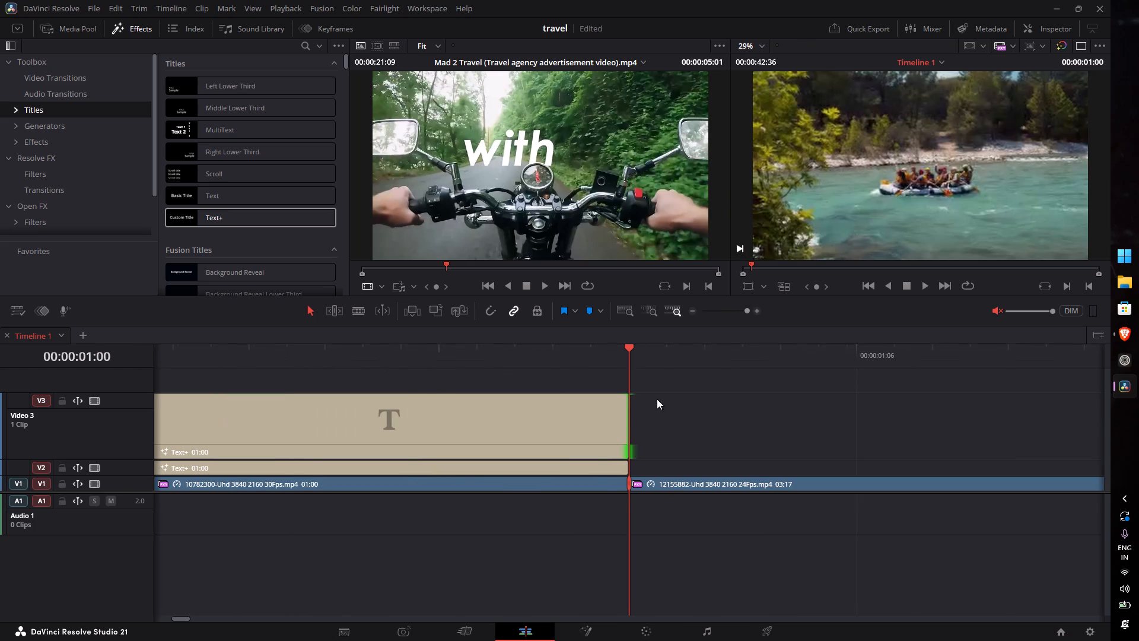
key("e")
key("q")
key("q")
key("q")
key("q")
key("q")
key("q")
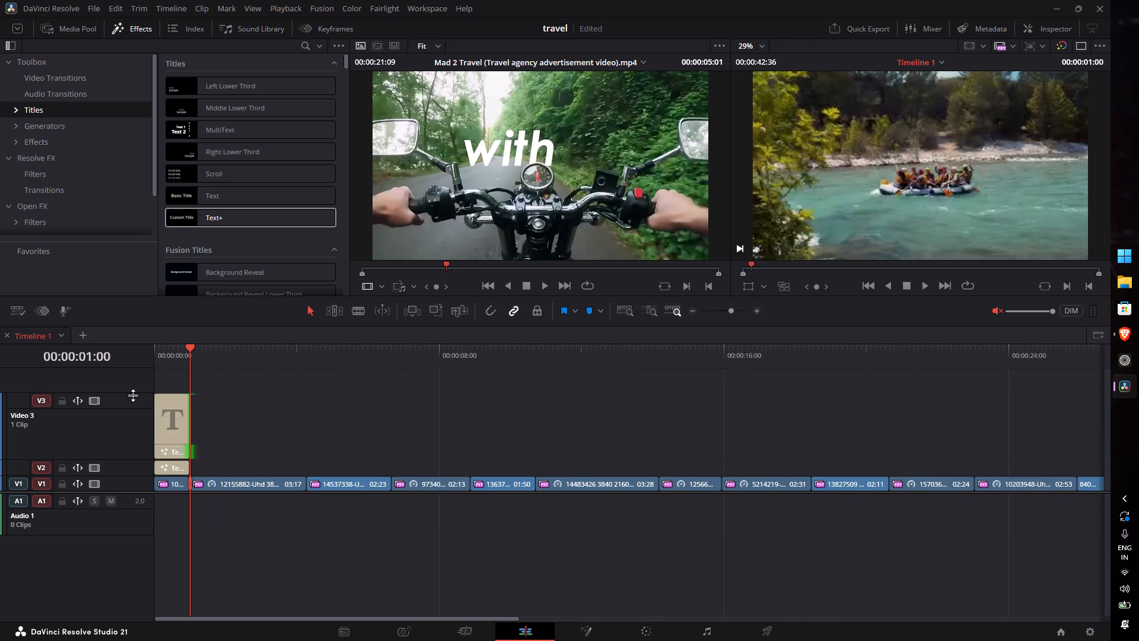
Reduce the Video 3 track to minimum height, play back the stacked titles, and return the playhead to the timeline's start.
left_click_drag(133, 395, 125, 467)
left_click_drag(187, 347, 103, 368)
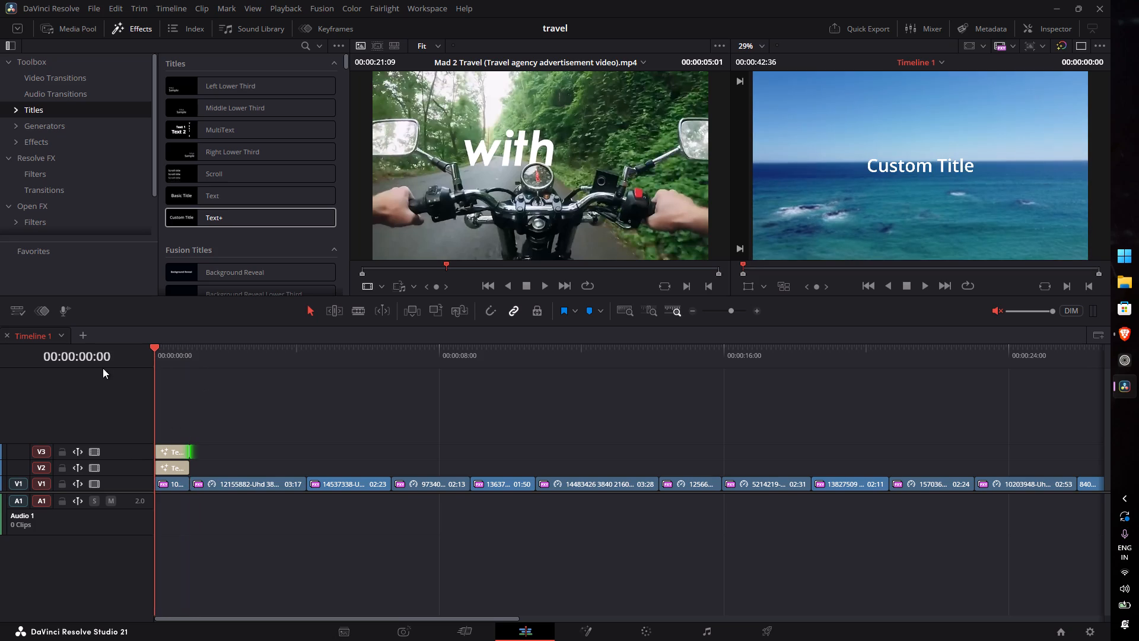
left_click_drag(103, 368, 94, 369)
key("e")
key("e")
key("space")
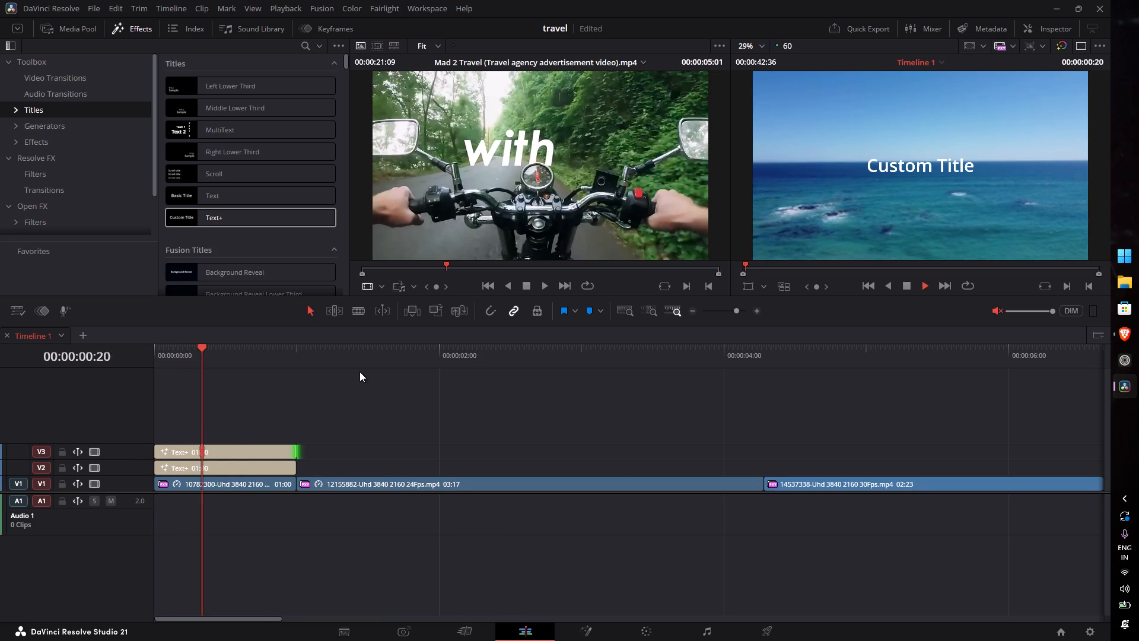
key("space")
left_click_drag(297, 353, 51, 370)
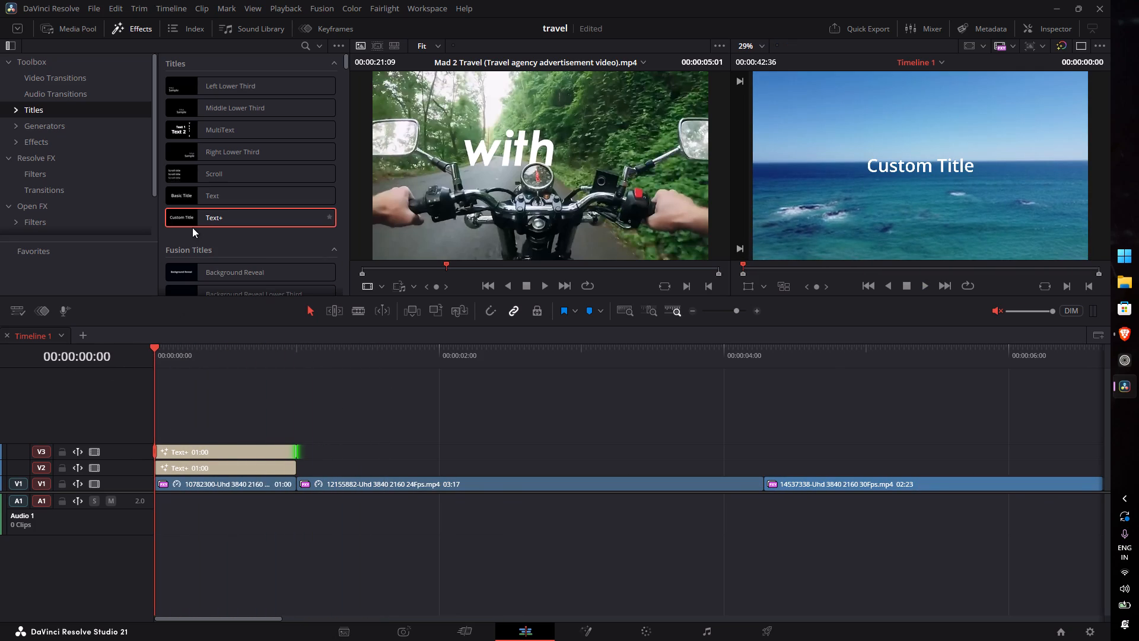
Scrub the reference video back to the "Planning for a VACATION?" title at 00:00:02:11.
left_click_drag(443, 291, 439, 293)
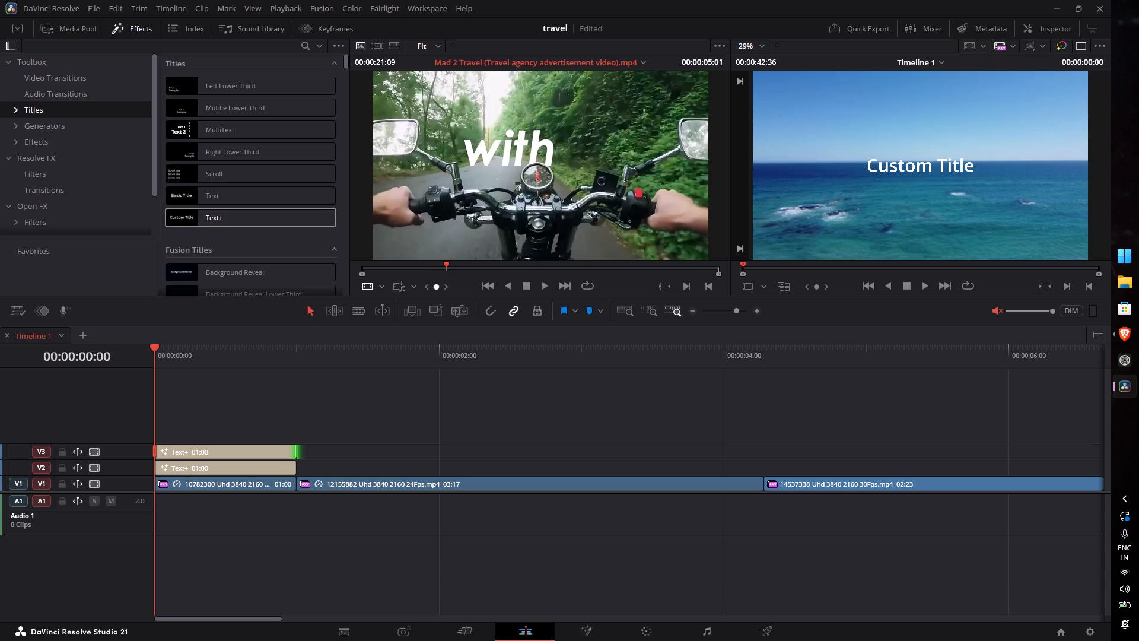
left_click_drag(439, 293, 322, 321)
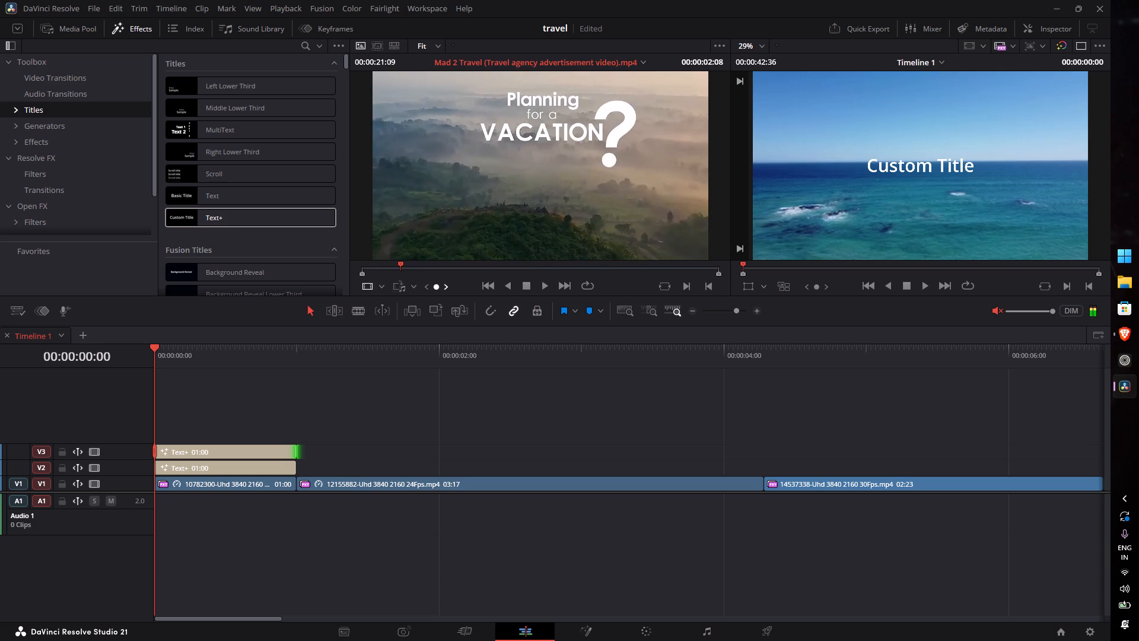
left_click_drag(322, 321, 328, 321)
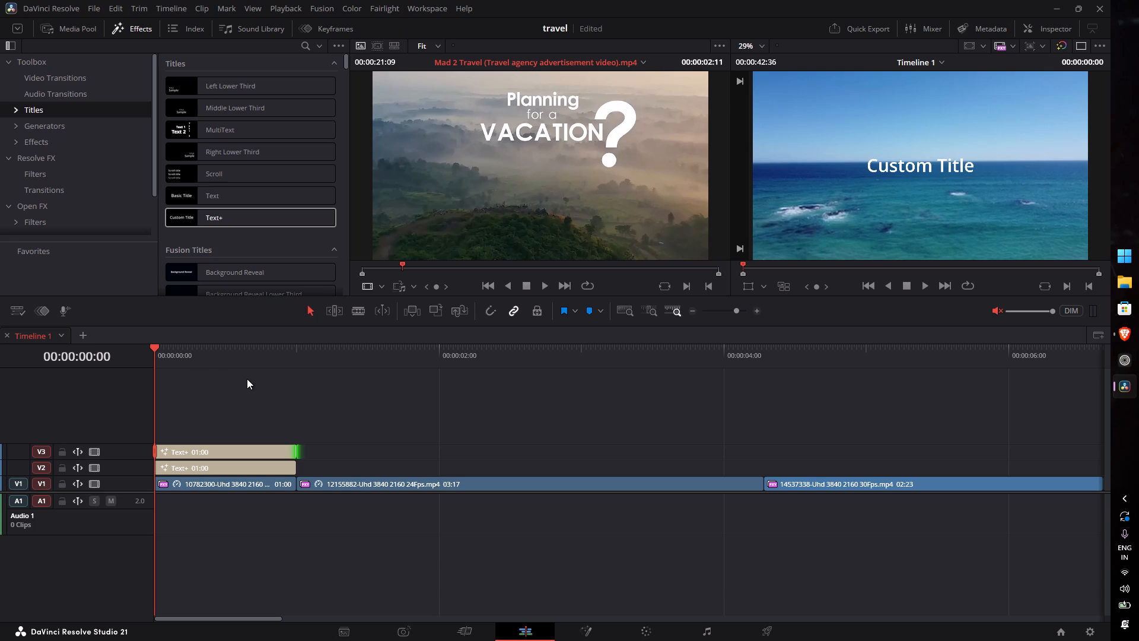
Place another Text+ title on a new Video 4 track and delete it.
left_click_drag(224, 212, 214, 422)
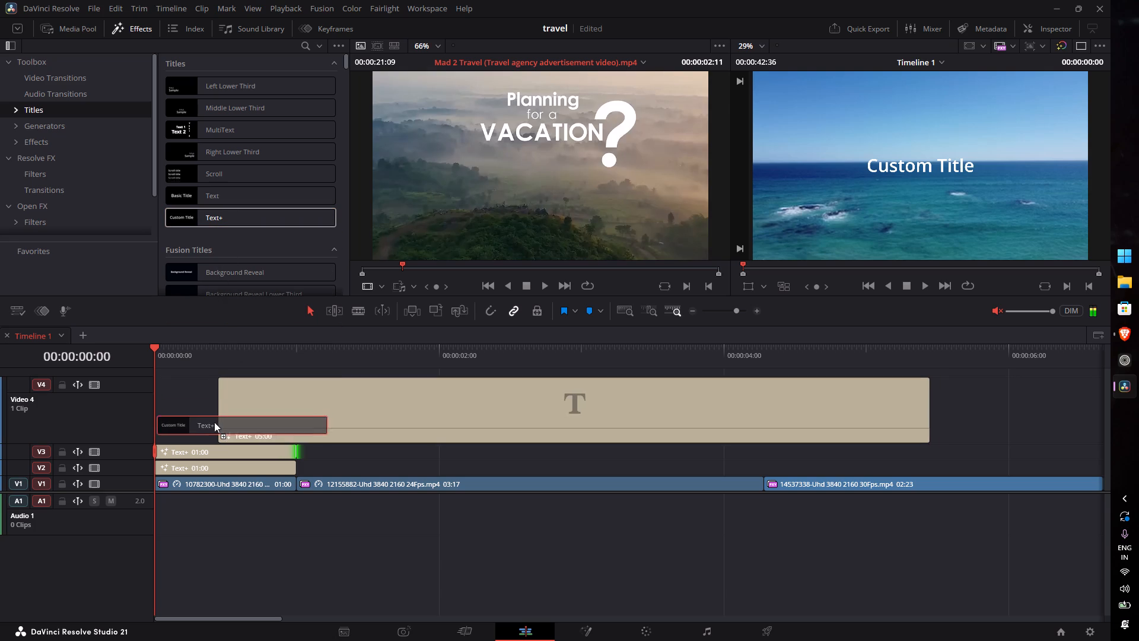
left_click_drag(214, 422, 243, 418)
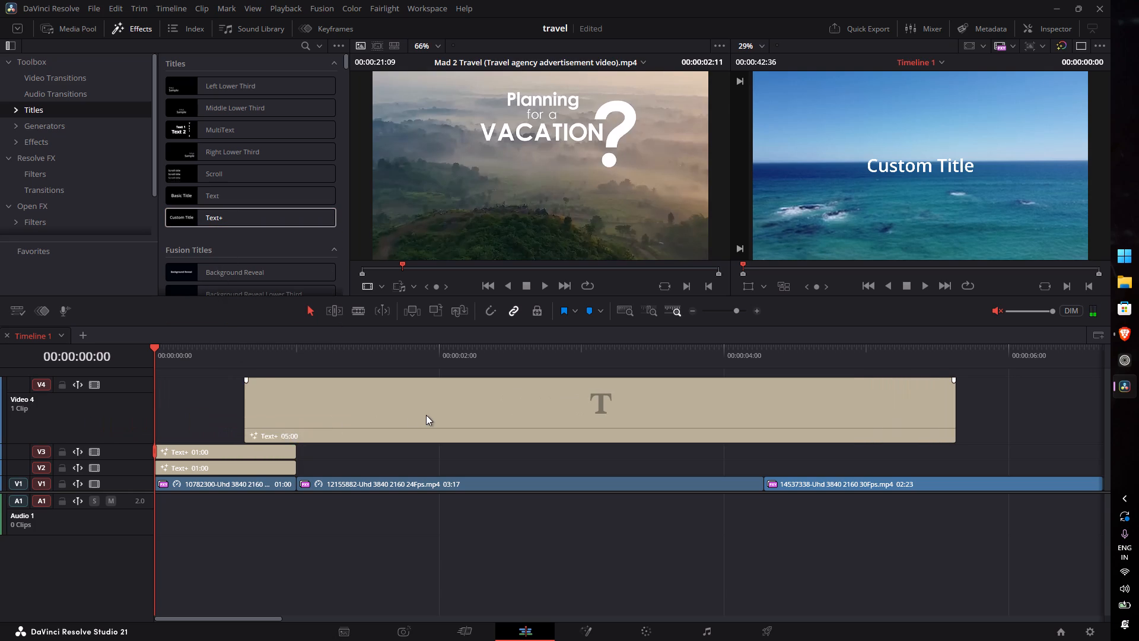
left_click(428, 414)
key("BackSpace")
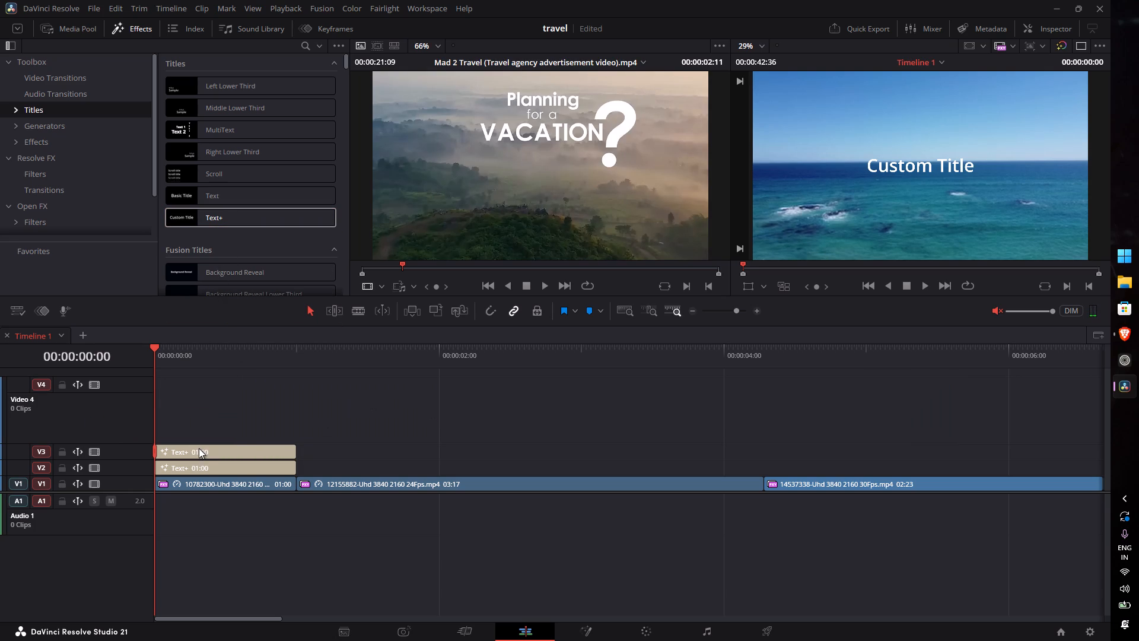
Duplicate the 01:00 Text+ title onto the Video 4 and a new Video 5 track at the timeline's start, reducing both tracks to minimum height.
left_click(203, 448)
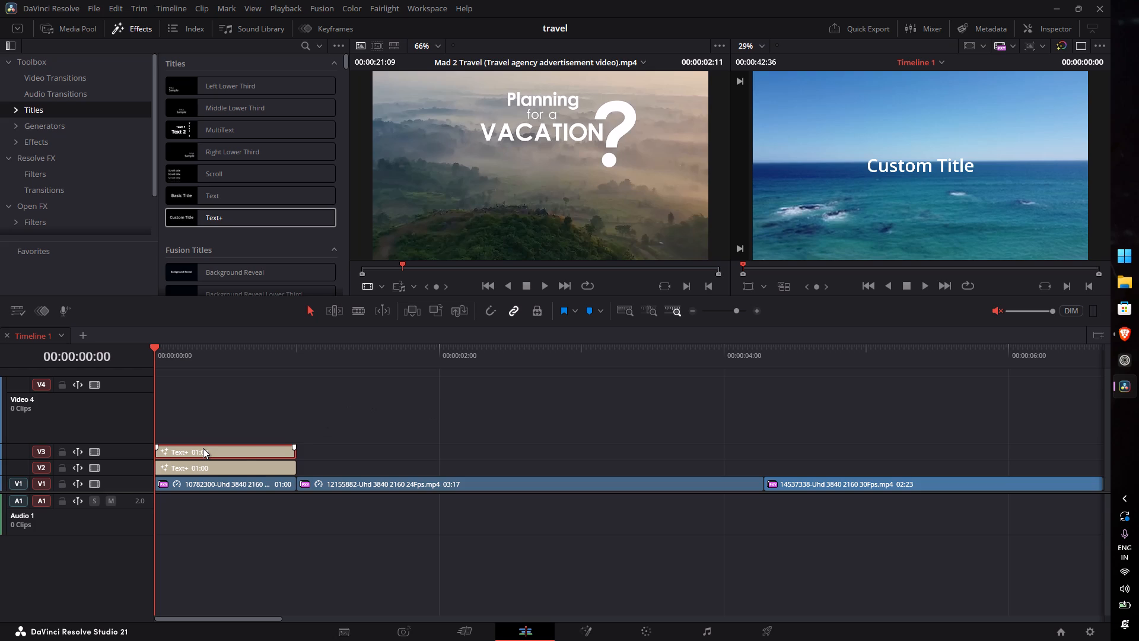
left_click_drag(203, 448, 194, 429, "alt")
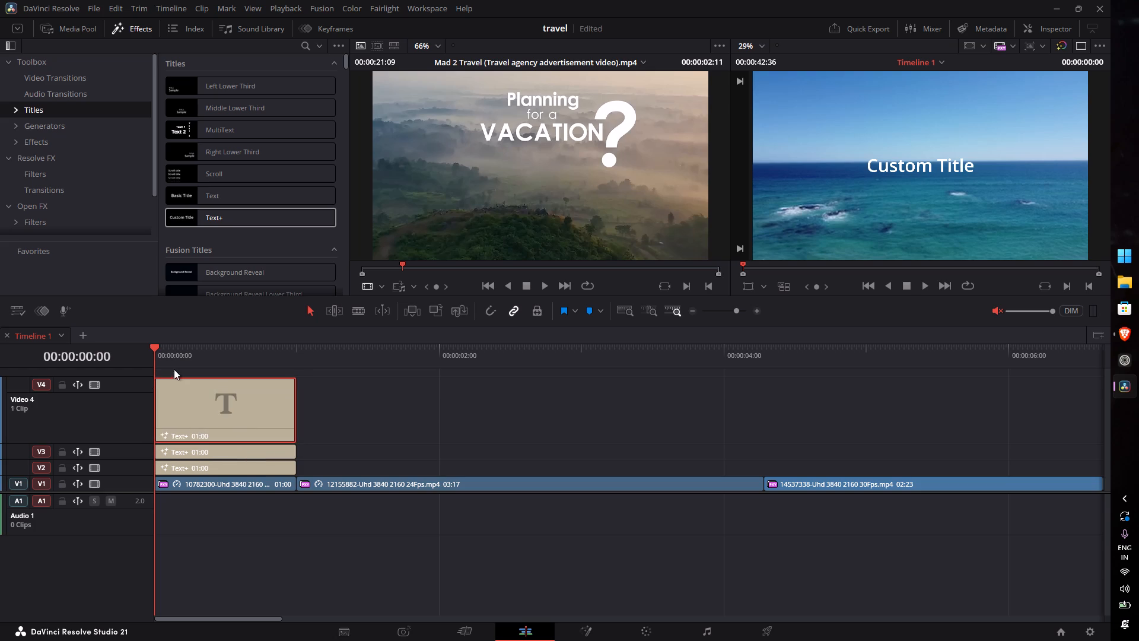
left_click_drag(130, 376, 117, 449)
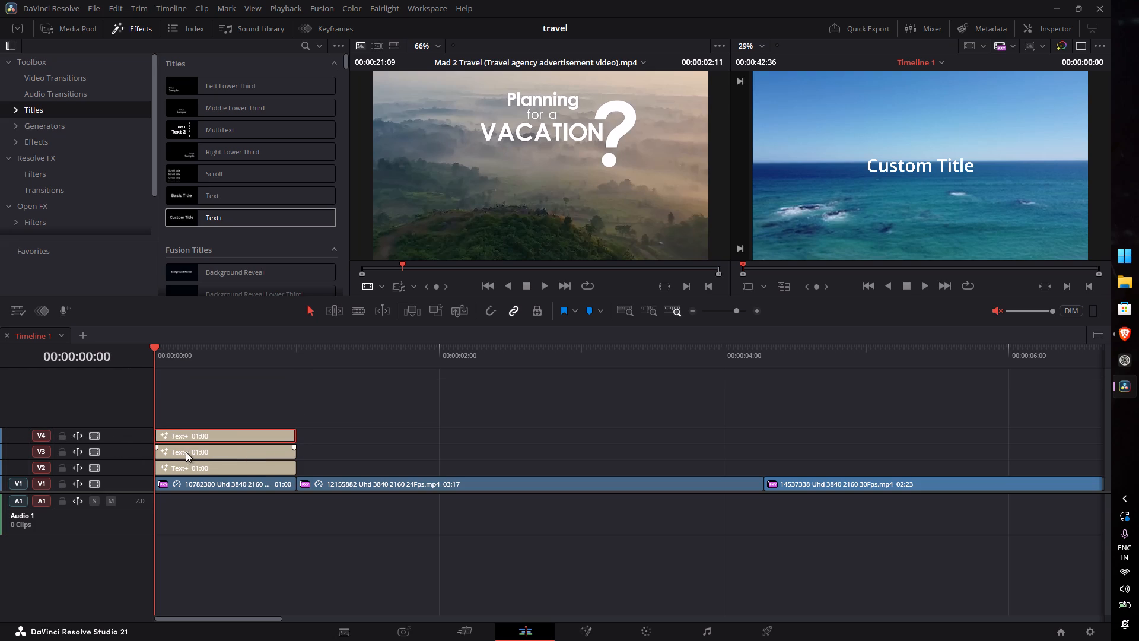
left_click_drag(198, 436, 194, 417, "alt")
scroll(123, 386, "up", 4)
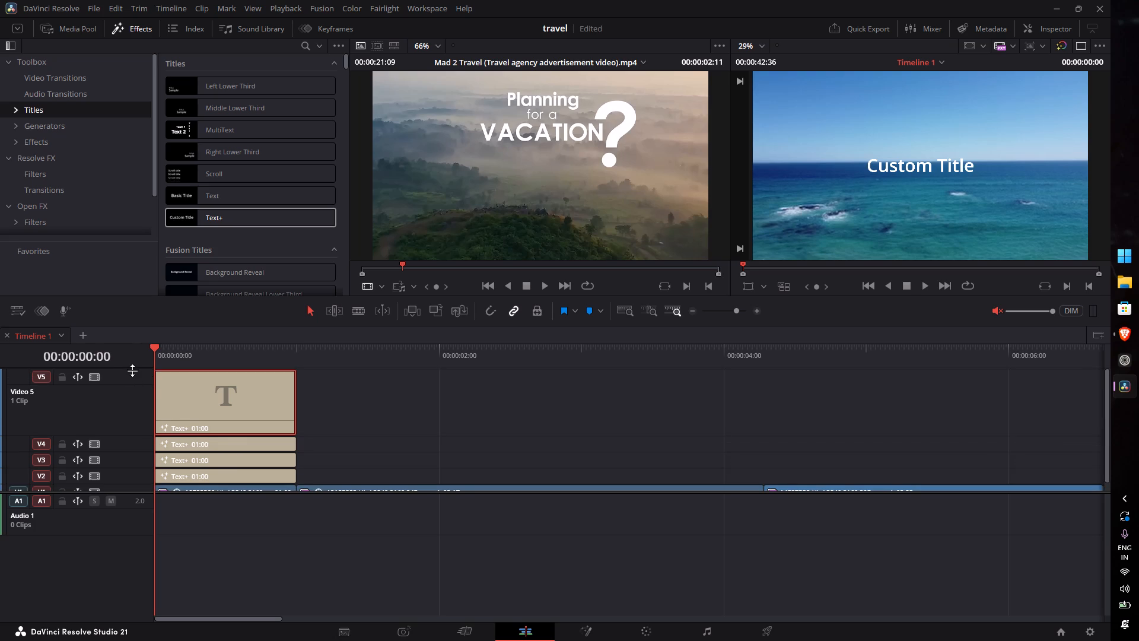
left_click_drag(132, 370, 131, 444)
scroll(131, 444, "down", 4)
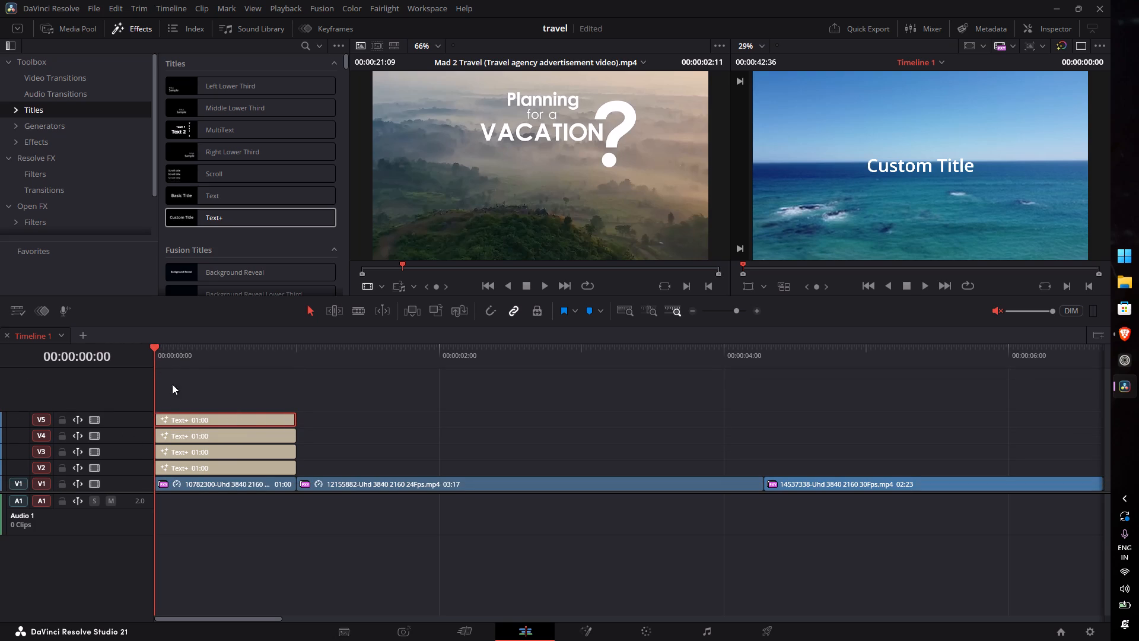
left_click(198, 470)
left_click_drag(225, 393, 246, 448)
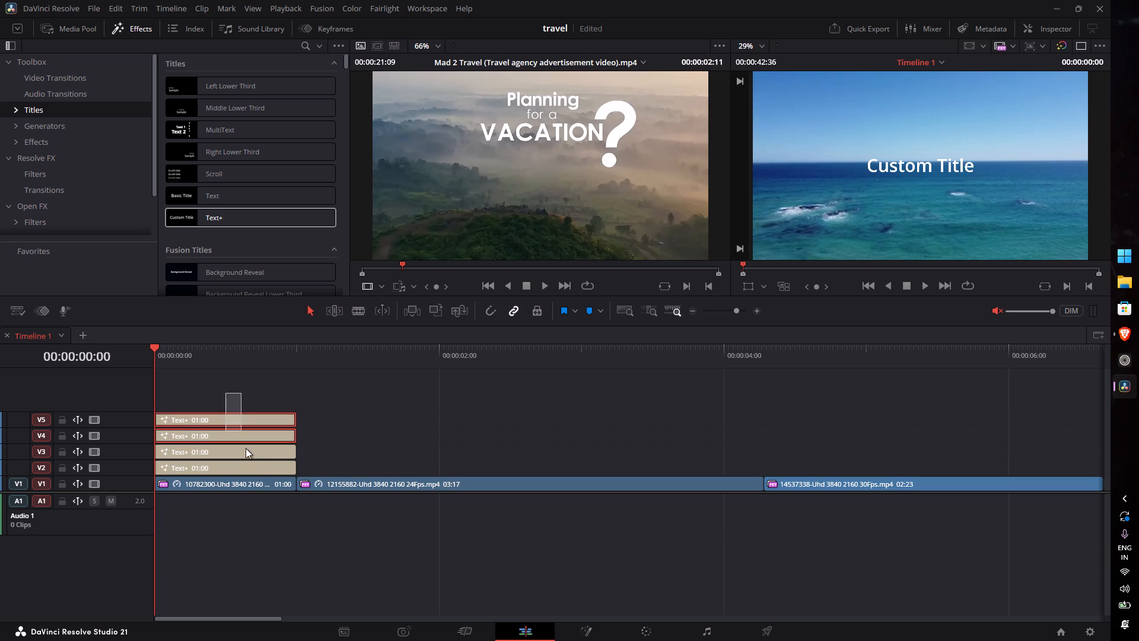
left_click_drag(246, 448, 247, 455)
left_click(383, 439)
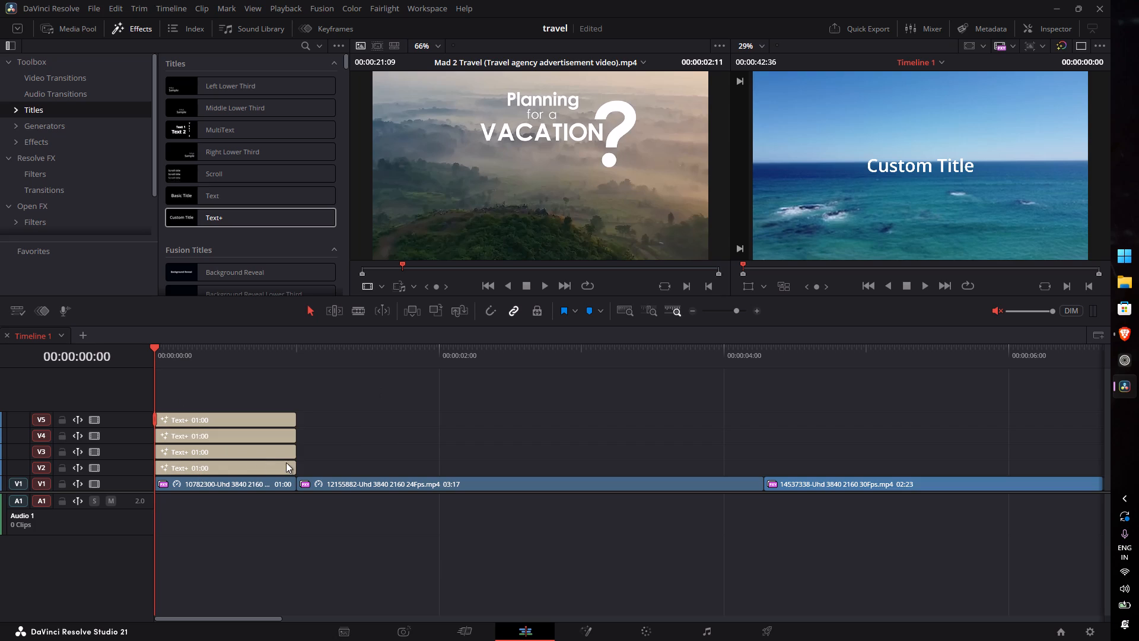
Browse the fonts and set the Video 2 Text+ title's font to Inter 28pt ExtraLight.
left_click(249, 470)
key("shift+Tab")
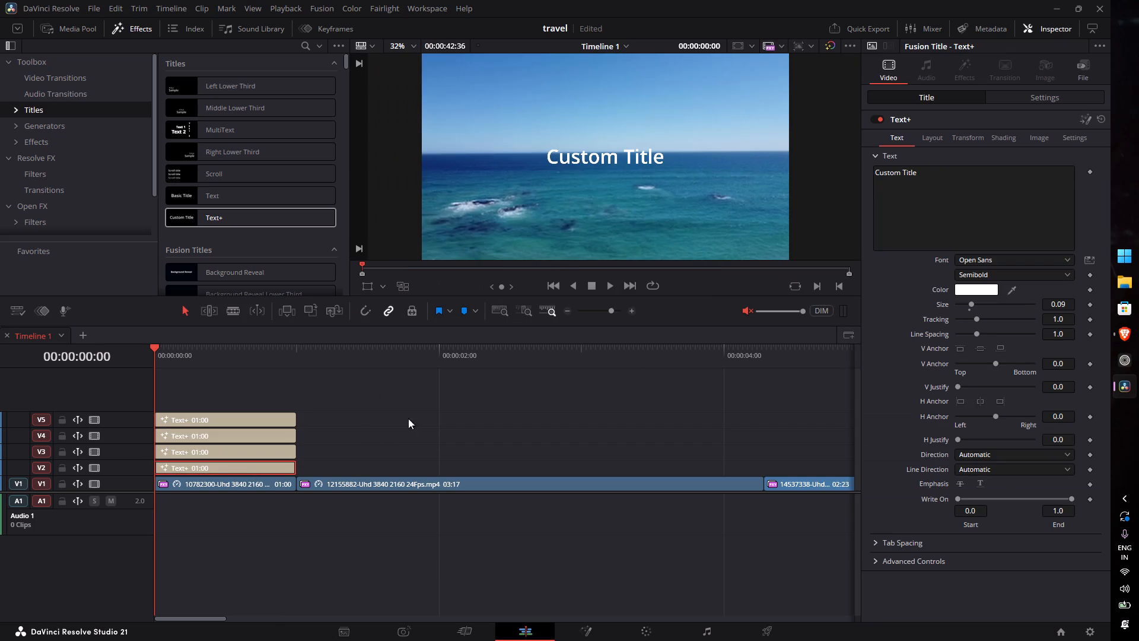
left_click(1090, 261)
scroll(629, 262, "up", 8)
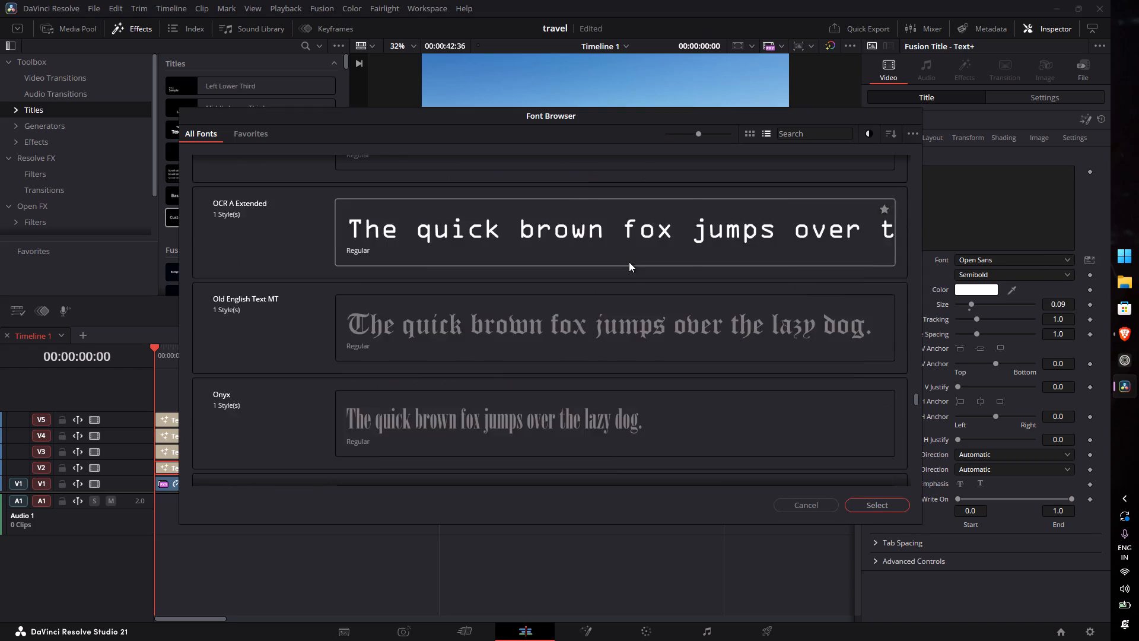
scroll(629, 262, "up", 20)
scroll(629, 262, "up", 20)
scroll(629, 262, "up", 2)
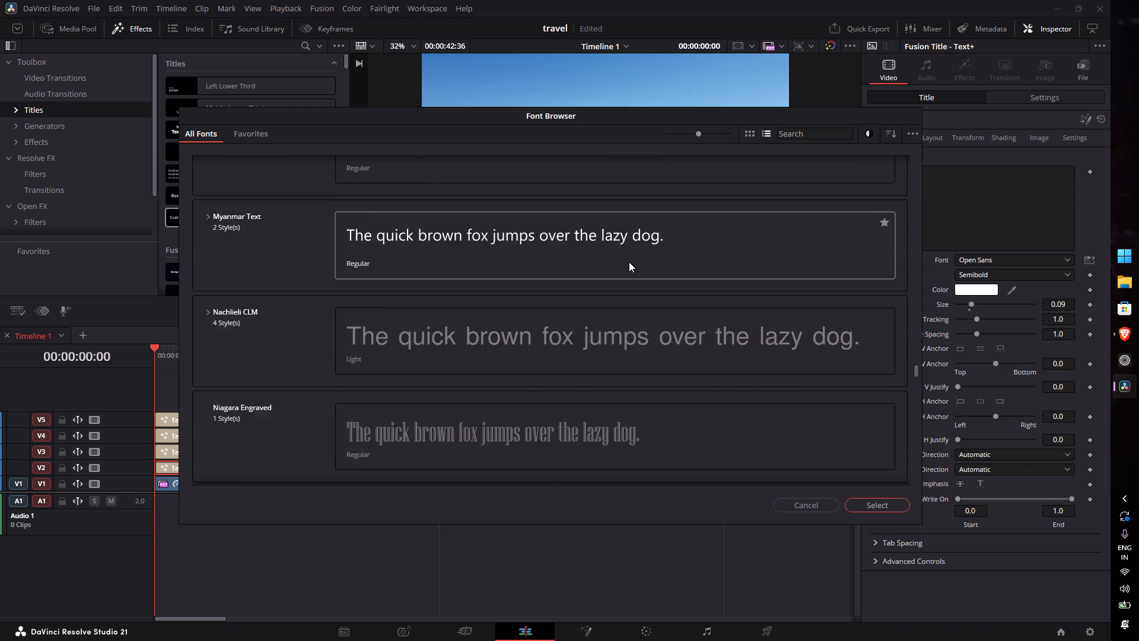
scroll(629, 262, "up", 18)
scroll(629, 262, "up", 9)
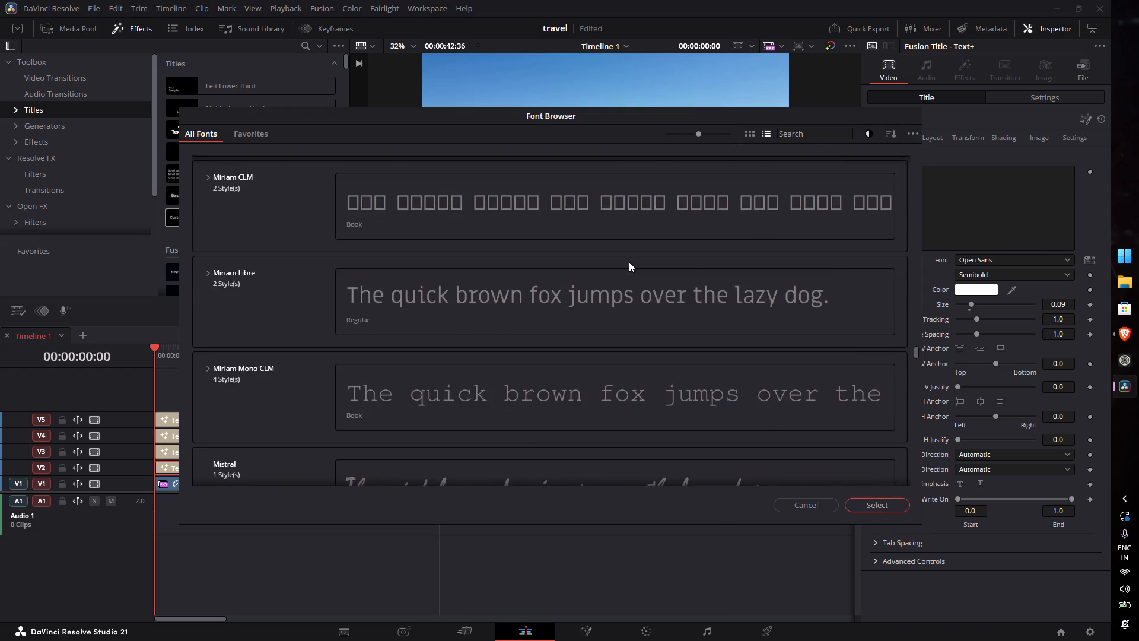
scroll(629, 262, "up", 20)
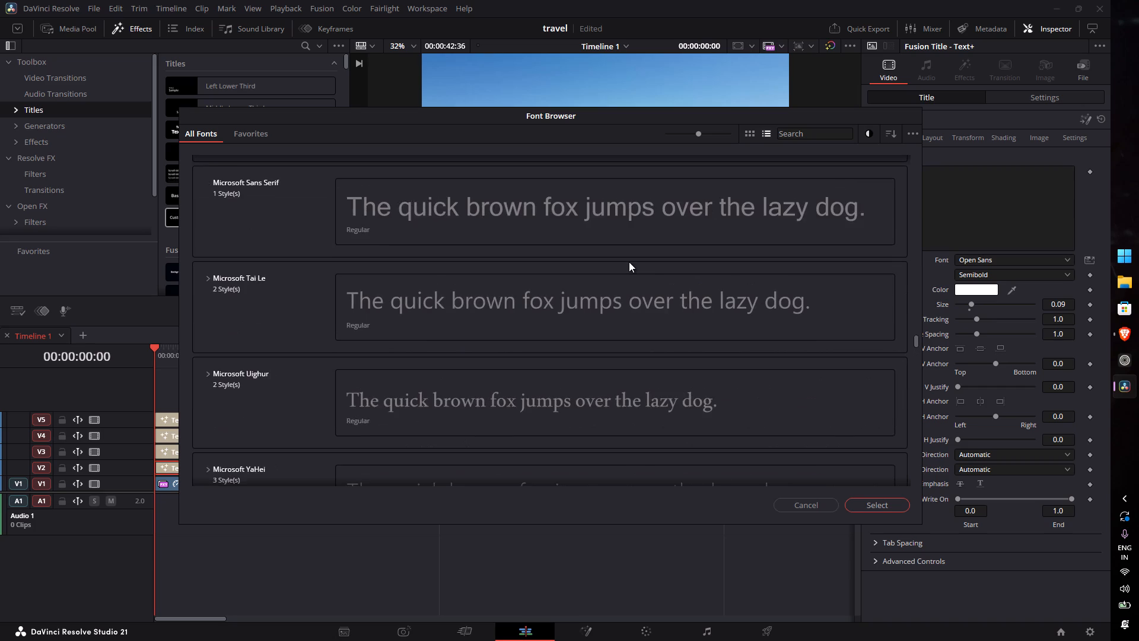
scroll(629, 262, "up", 6)
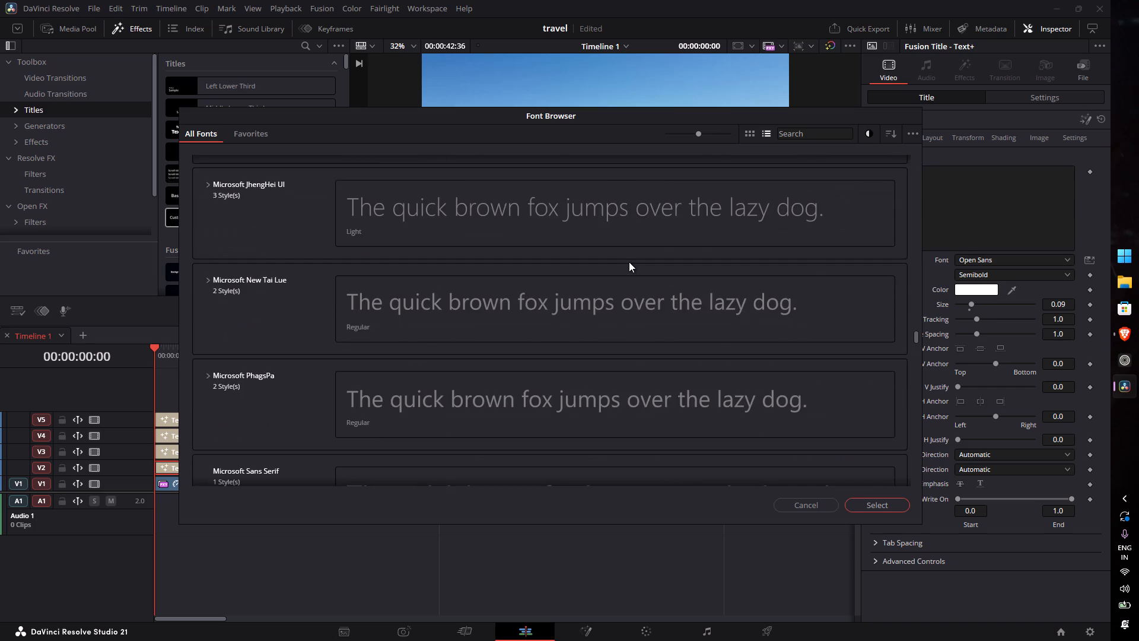
scroll(629, 262, "up", 4)
scroll(629, 262, "up", 20)
scroll(629, 262, "up", 3)
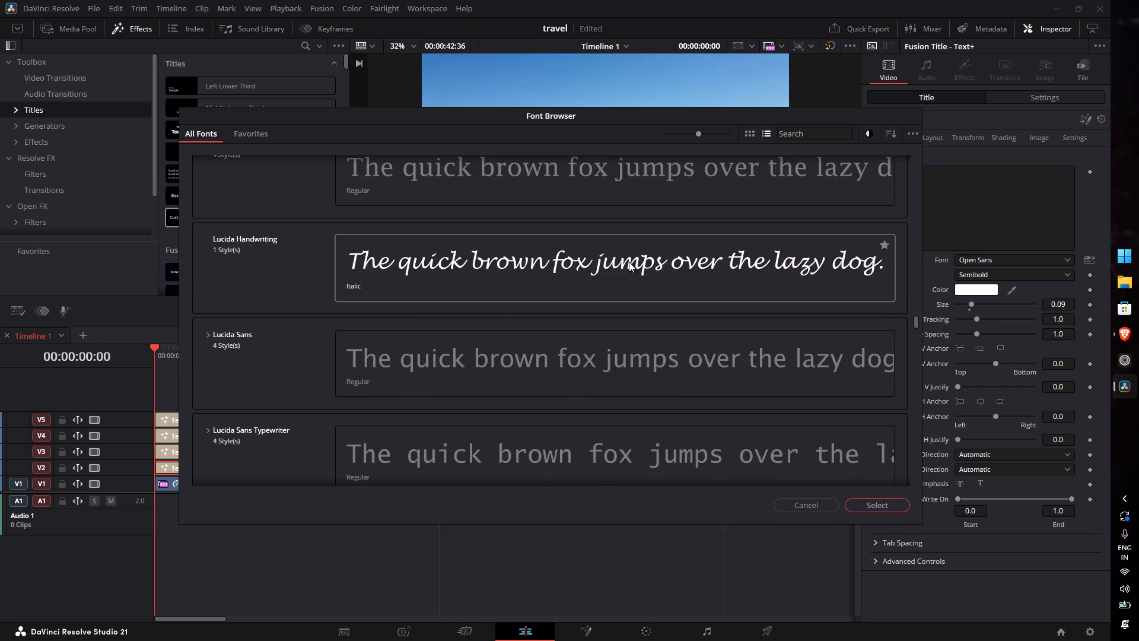
scroll(629, 262, "up", 20)
scroll(629, 262, "up", 17)
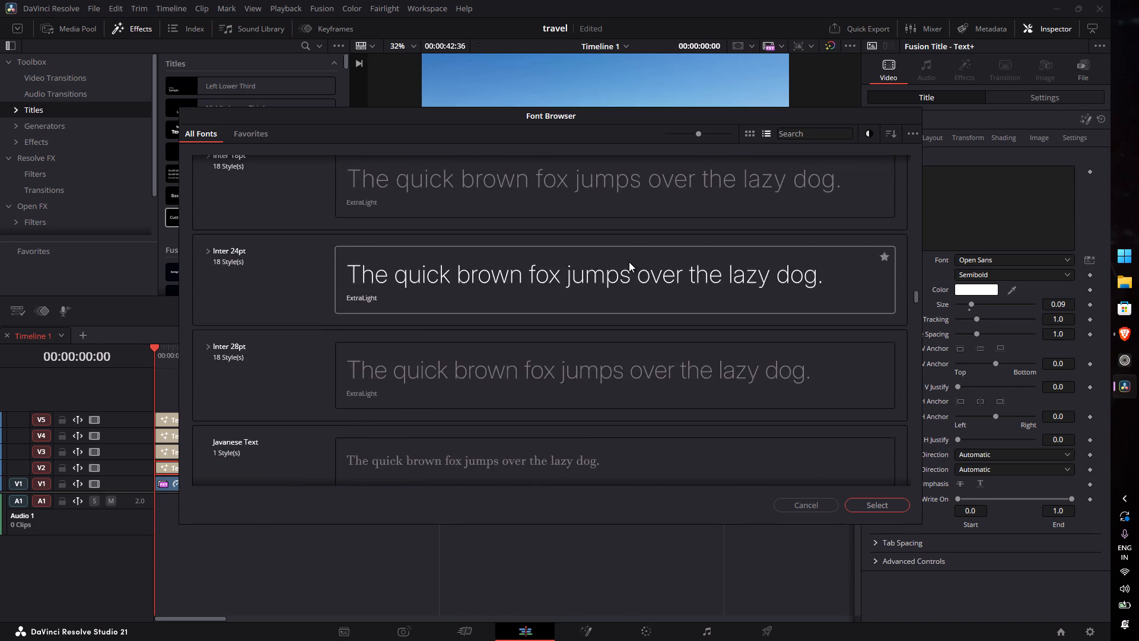
scroll(629, 262, "up", 6)
scroll(629, 262, "down", 4)
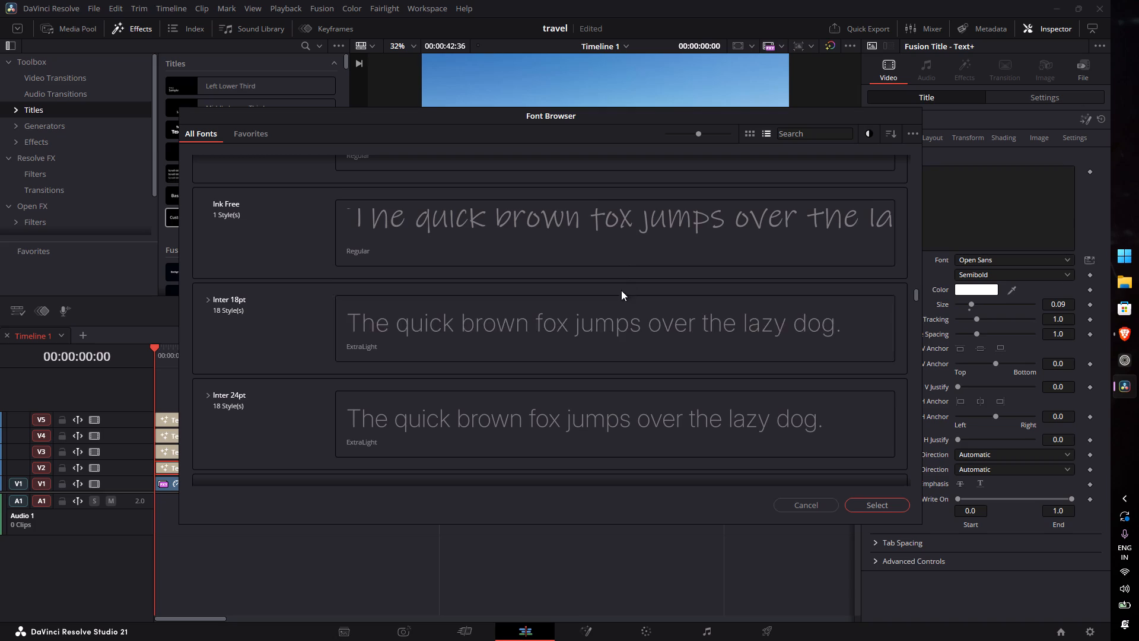
scroll(500, 252, "up", 2)
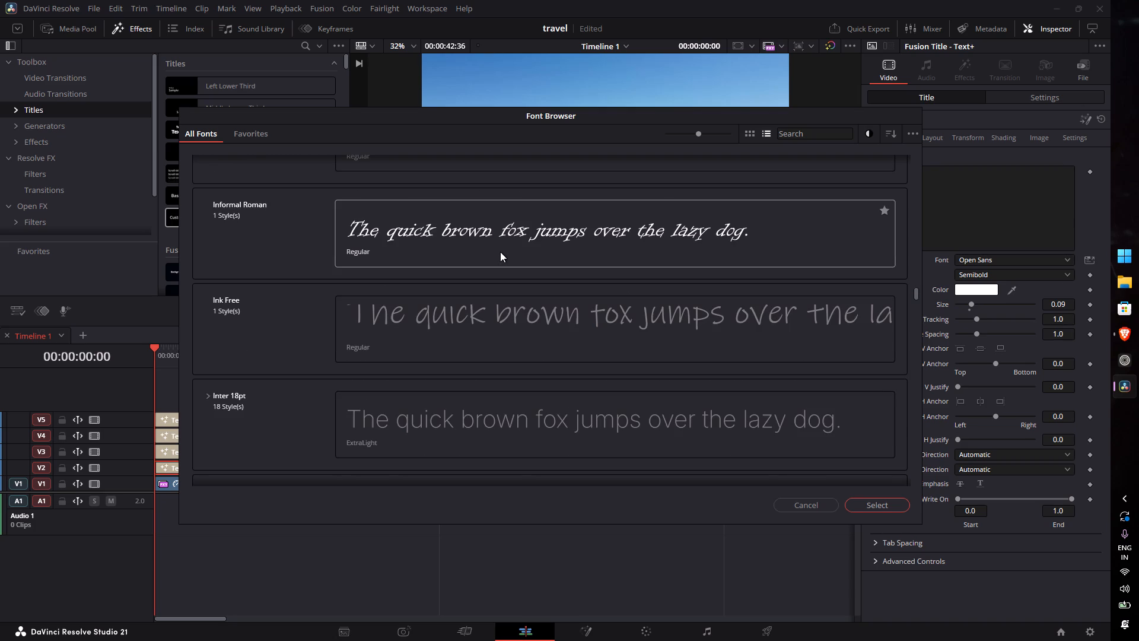
scroll(500, 252, "down", 4)
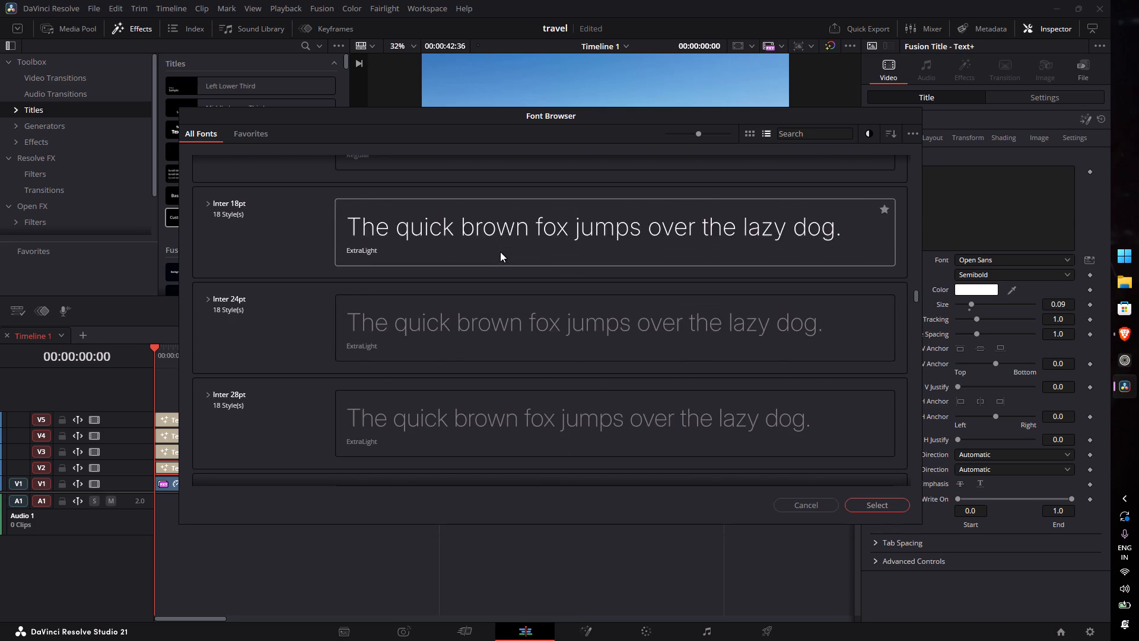
scroll(562, 322, "down", 2)
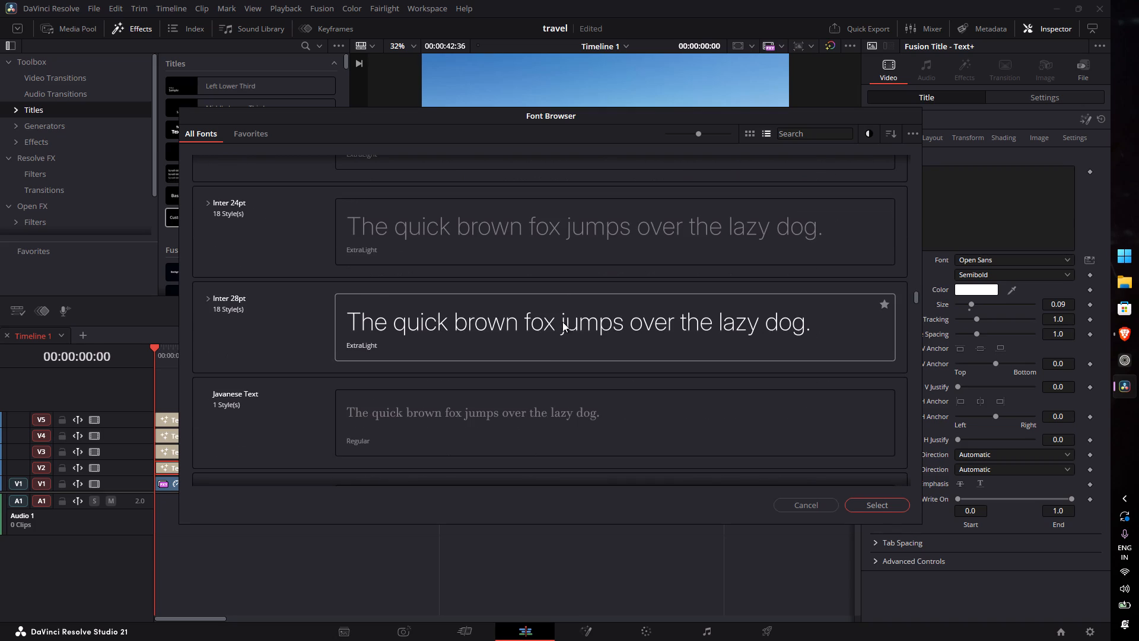
left_click(521, 332)
left_click(880, 502)
Delete the Text+ titles on the Video 3, Video 4 and Video 5 tracks.
left_click_drag(317, 448, 295, 447)
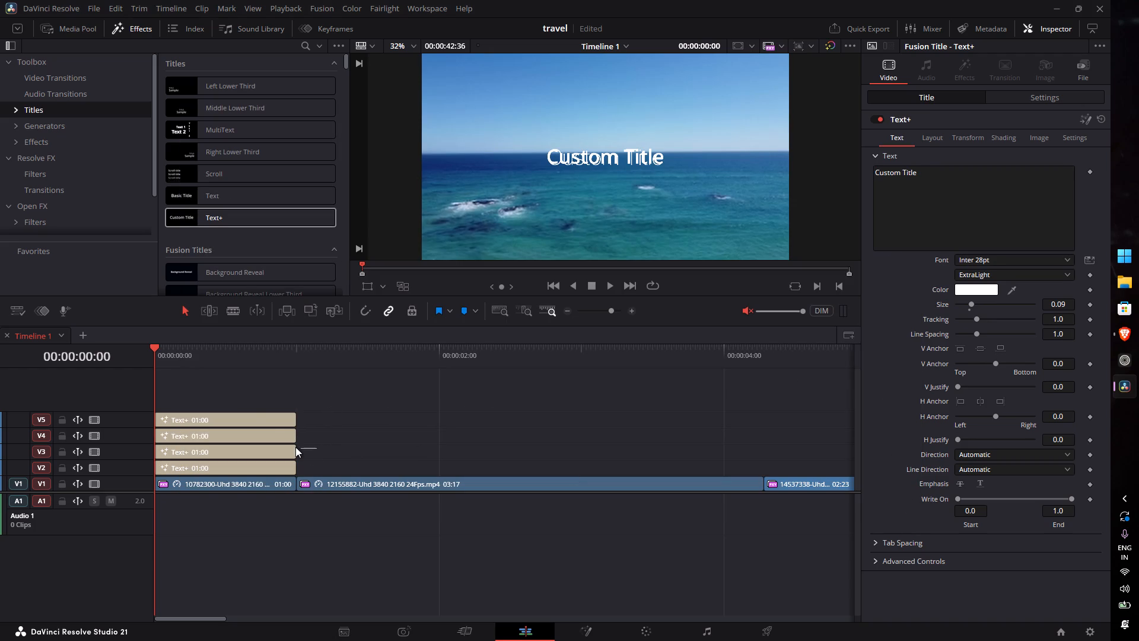
left_click_drag(295, 447, 243, 404)
key("BackSpace")
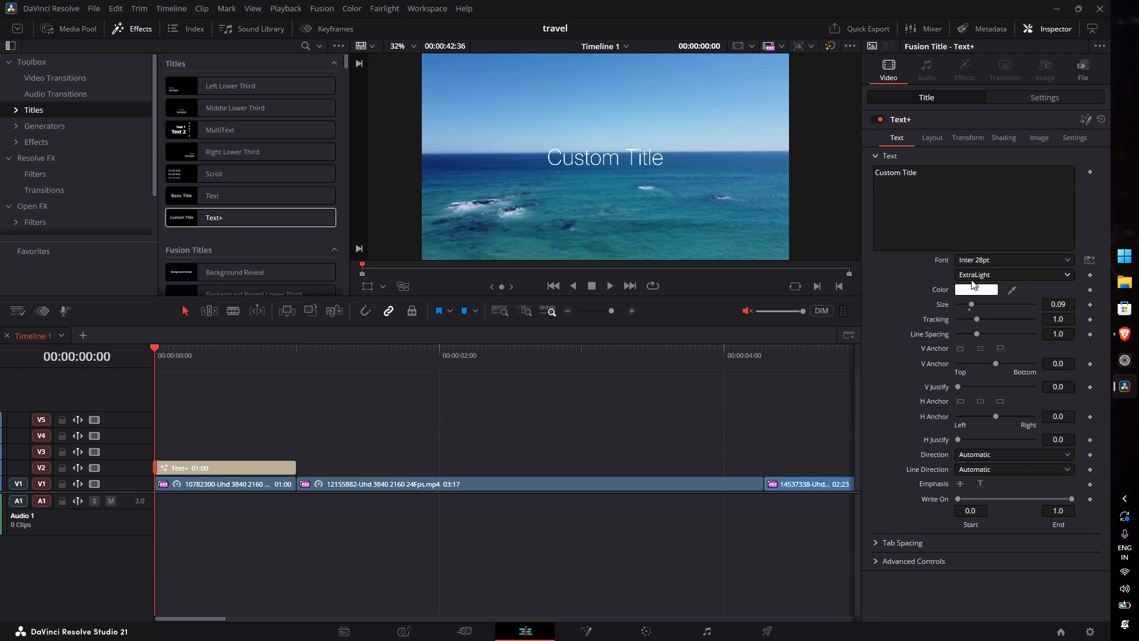
Set the remaining Text+ title's font style to ExtraBold.
left_click(1033, 274)
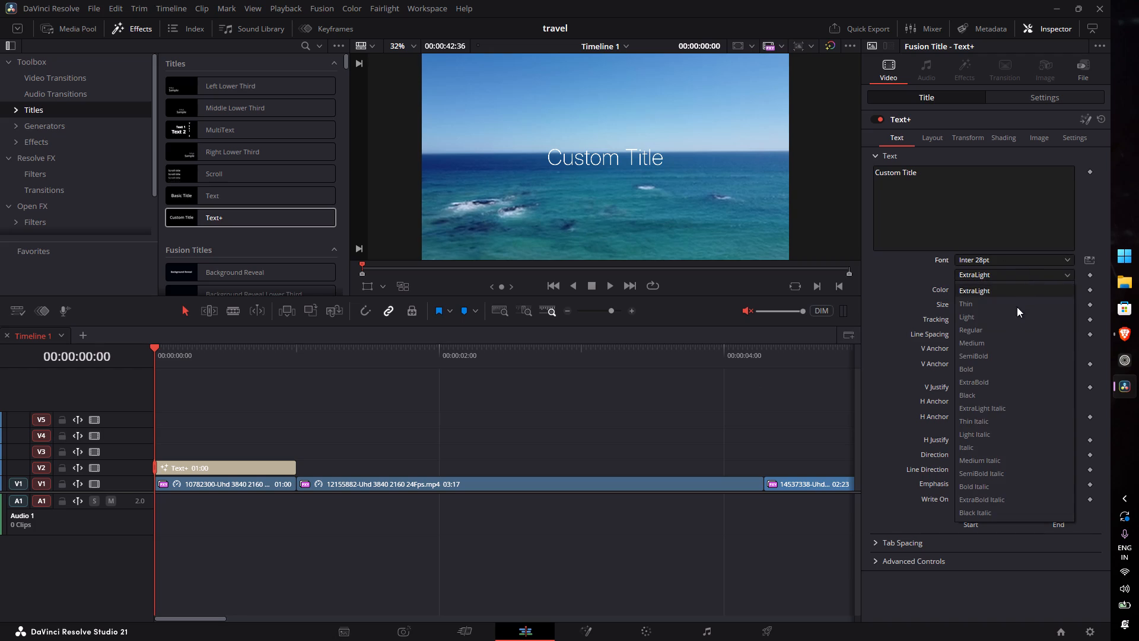
left_click(986, 383)
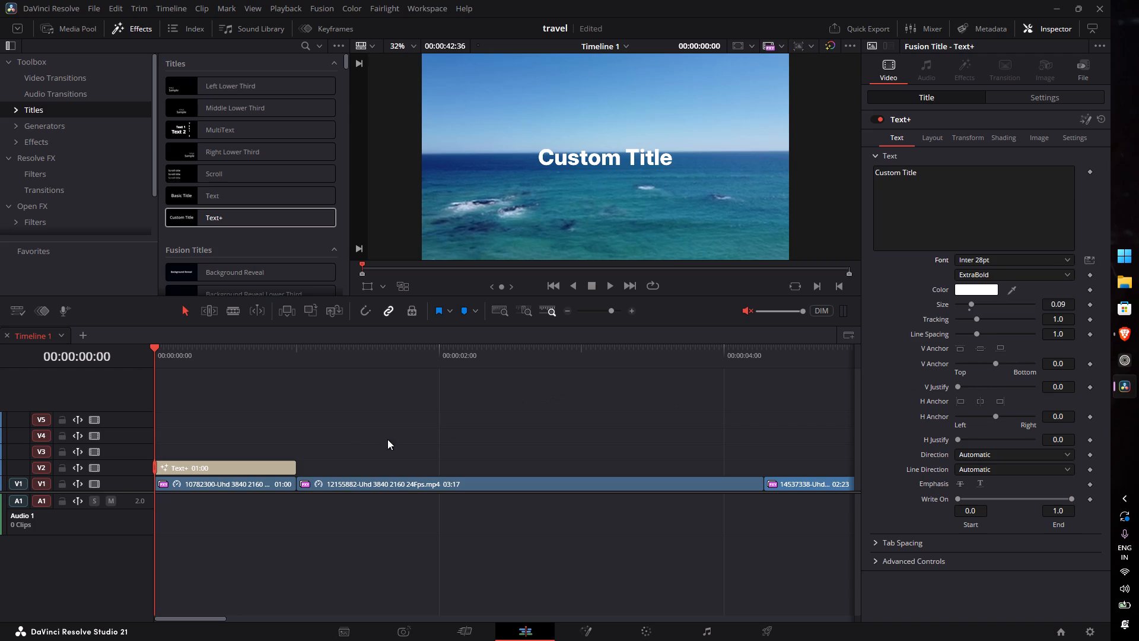
Play back the opening of the timeline and return the playhead to the start.
key("space")
key("space")
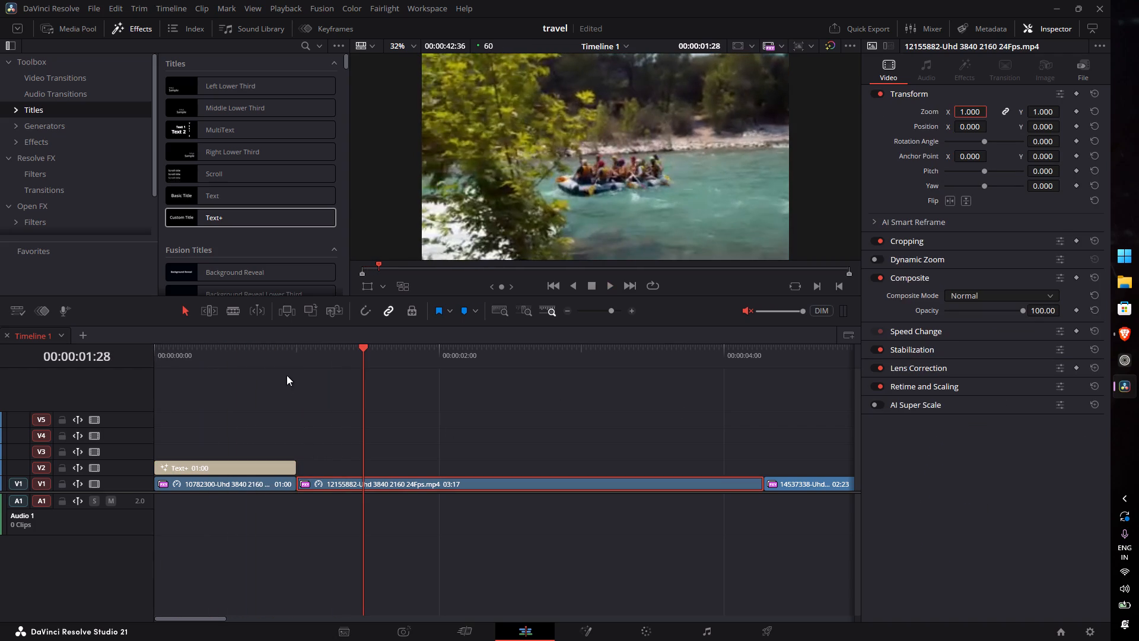
left_click_drag(266, 352, 75, 351)
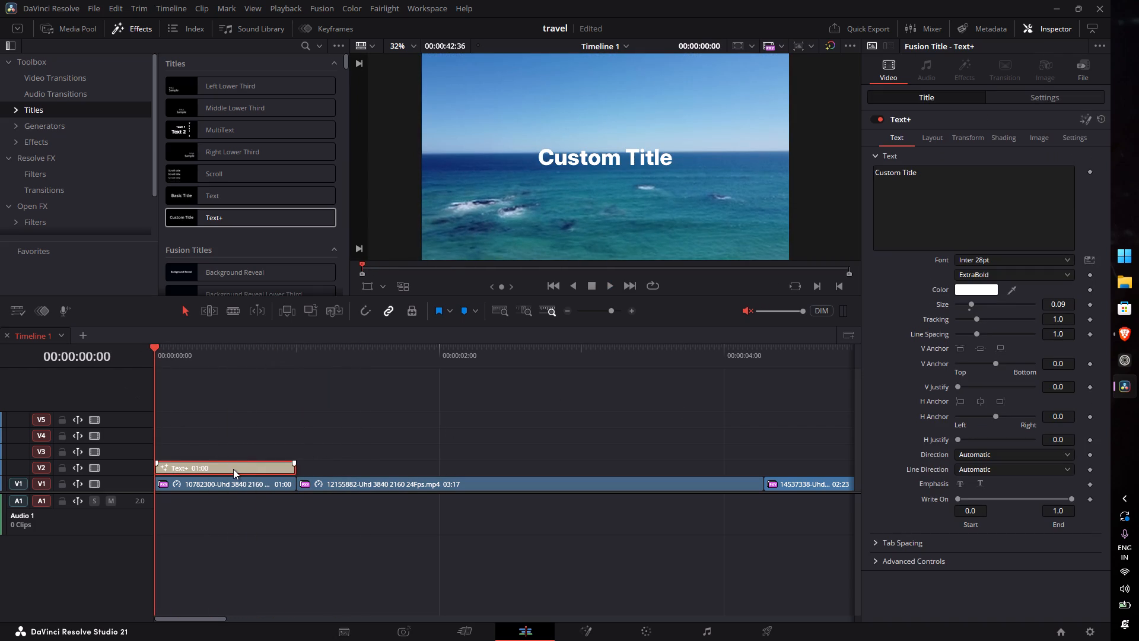
Duplicate the ExtraBold Text+ title from Video 2 onto the Video 3, Video 4 and Video 5 tracks.
left_click_drag(233, 469, 231, 453, "alt")
left_click_drag(234, 453, 236, 433, "alt")
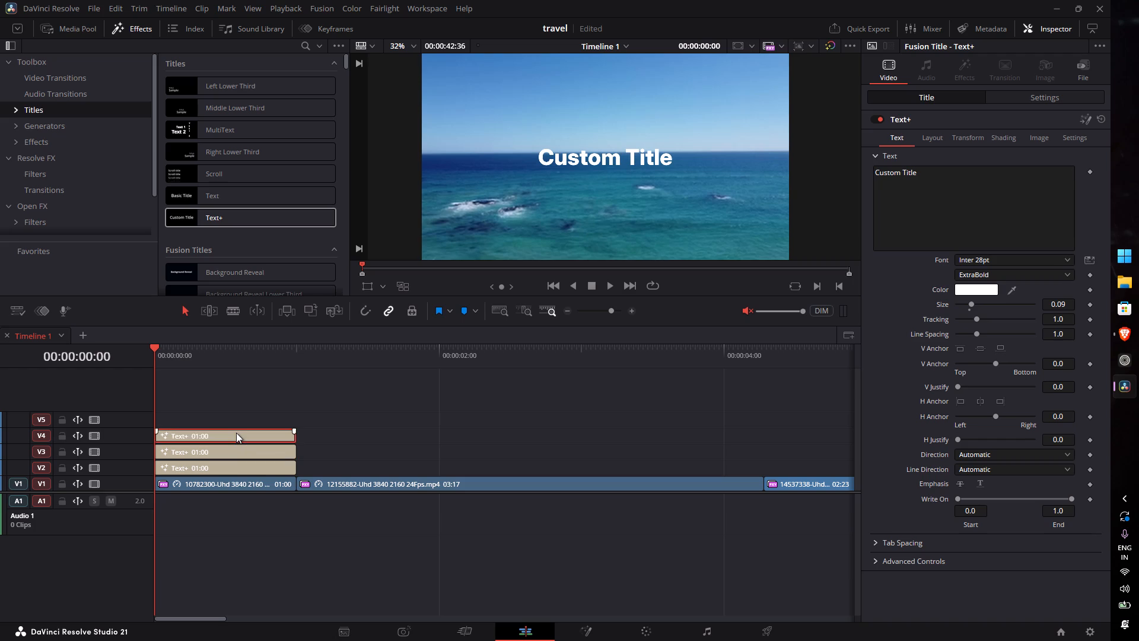
left_click_drag(237, 437, 241, 420, "alt")
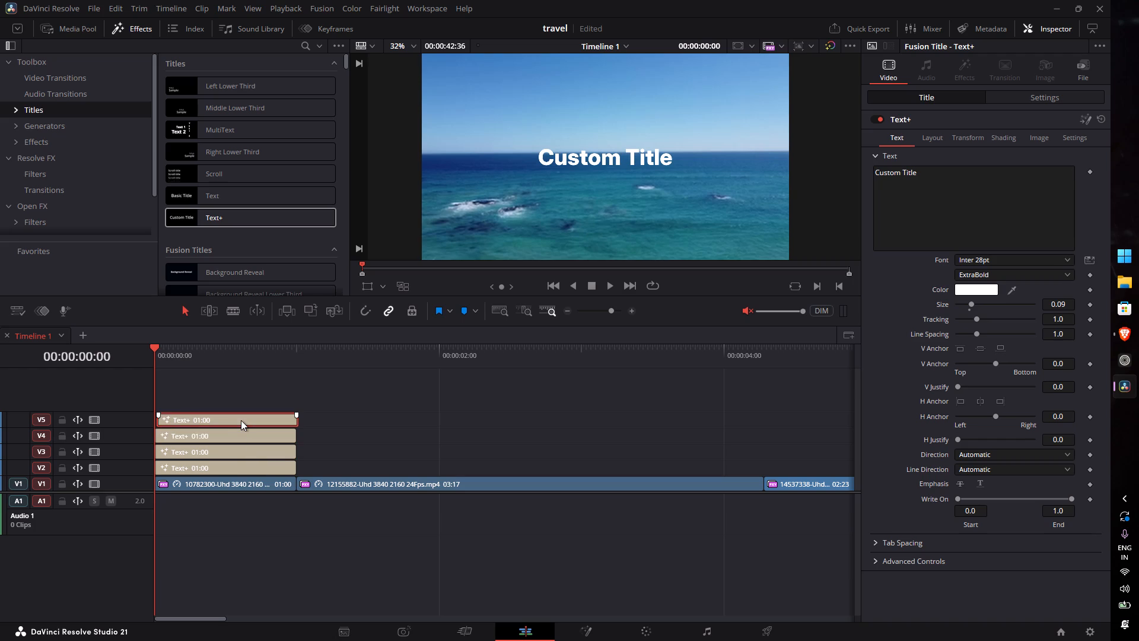
Trim the first clip and the four stacked Text+ titles to 00:59, aligning the Video 5 title with the timeline's start.
type("ee")
key("e")
key("e")
left_click(180, 415)
type("2qq")
key("q")
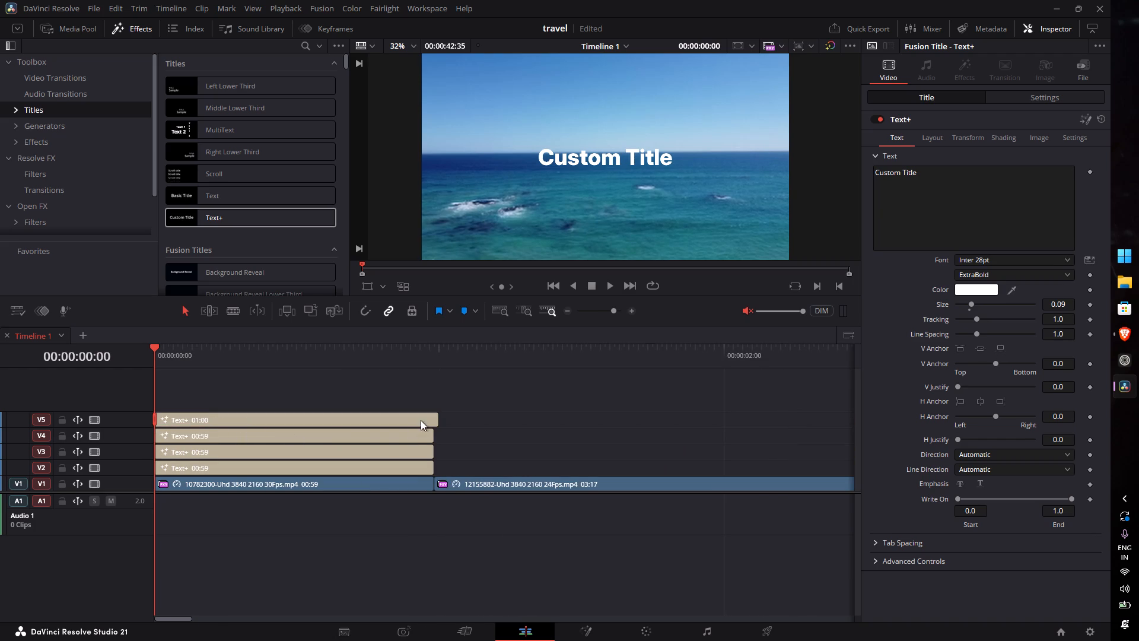
left_click_drag(438, 420, 432, 423)
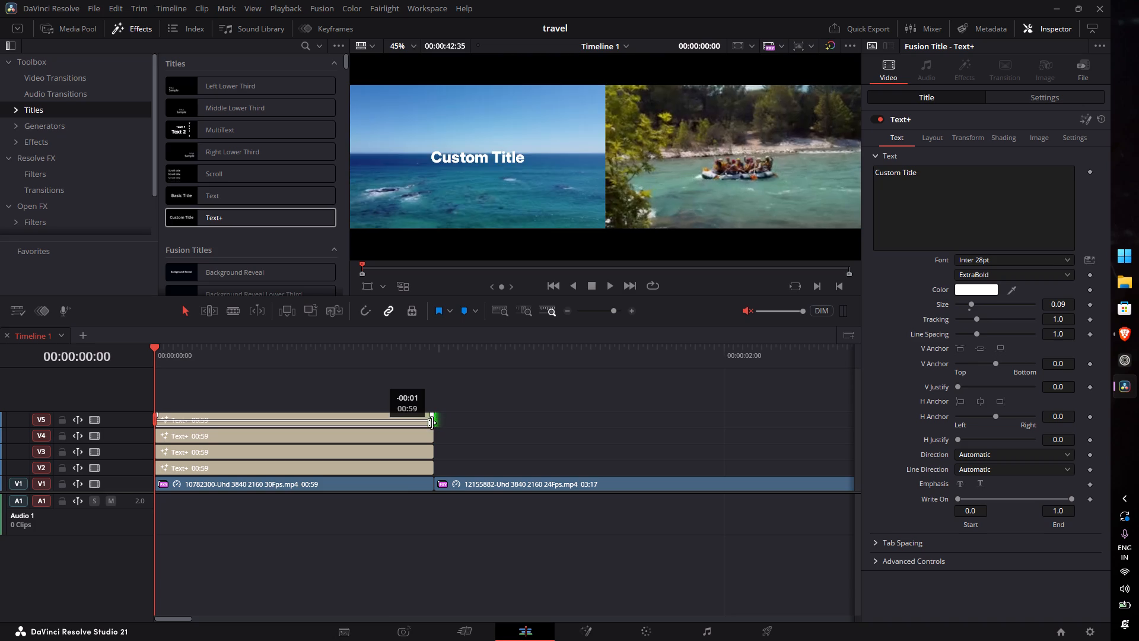
left_click(467, 434)
type("q")
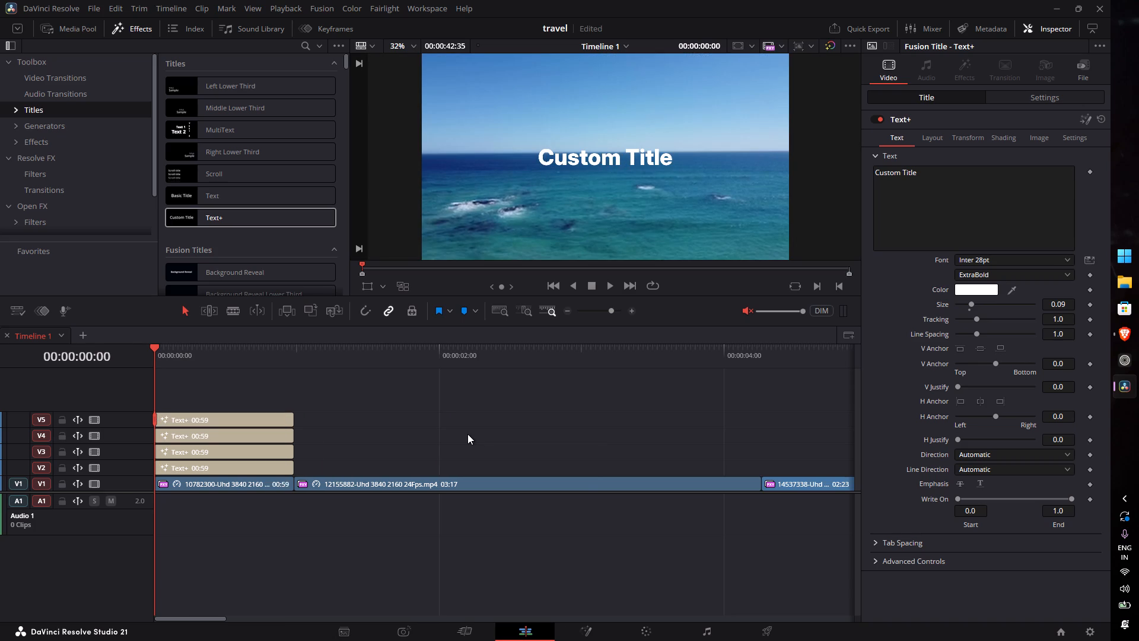
Play back the stacked titles into the second clip and return the playhead to the timeline's start.
key("space")
key("space")
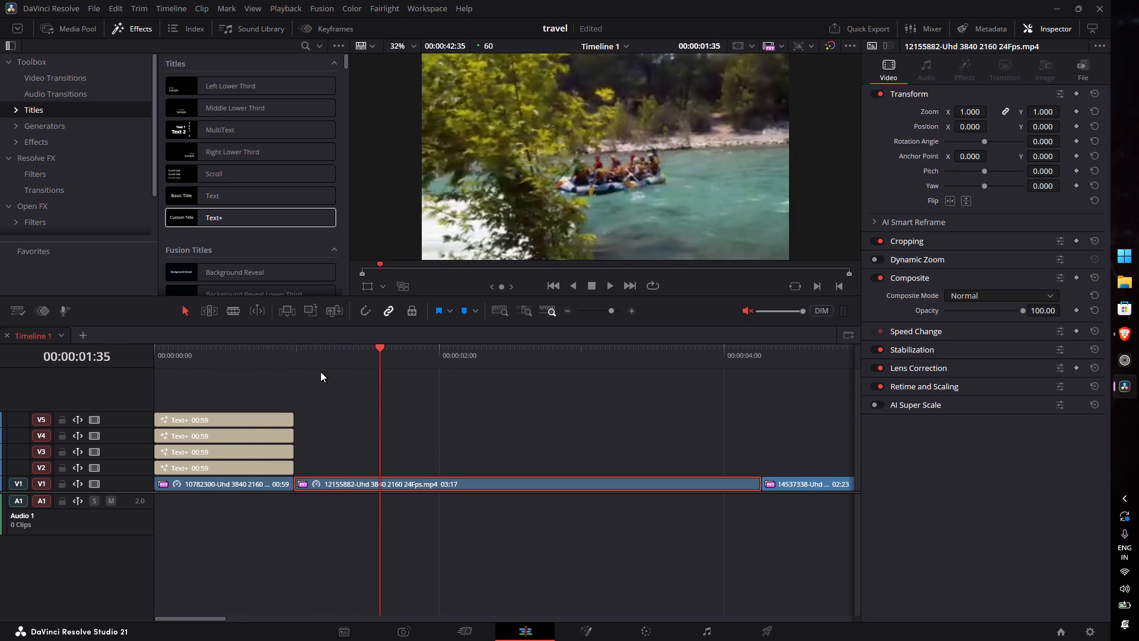
left_click_drag(268, 353, 45, 348)
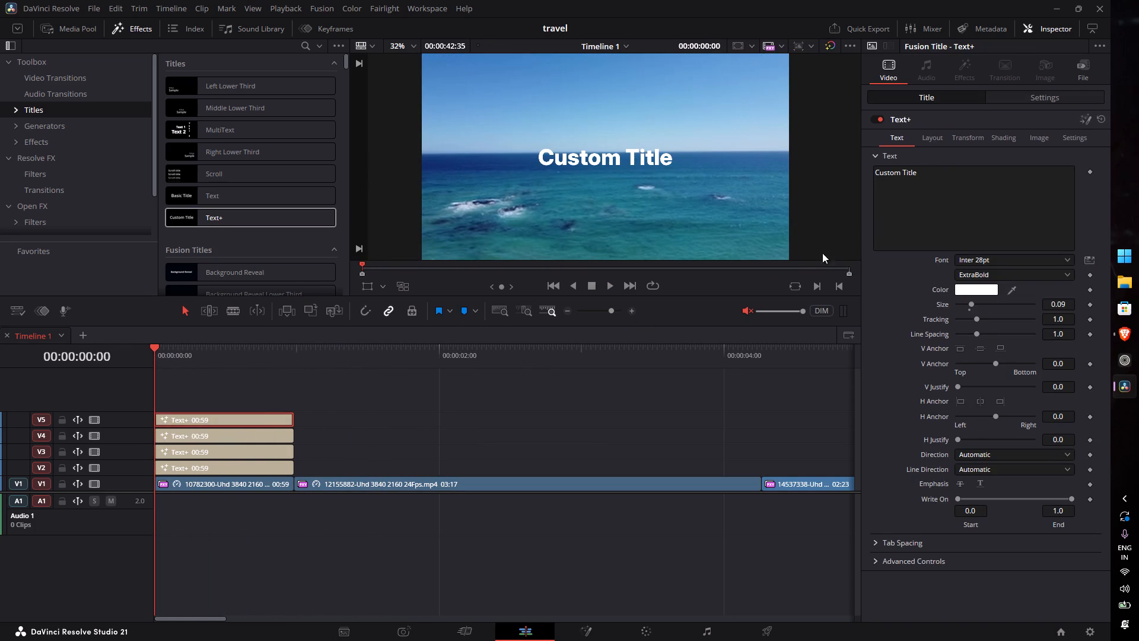
Clear the placeholder text "Custom Title" from the Video 2 Text+ title.
left_click(244, 465)
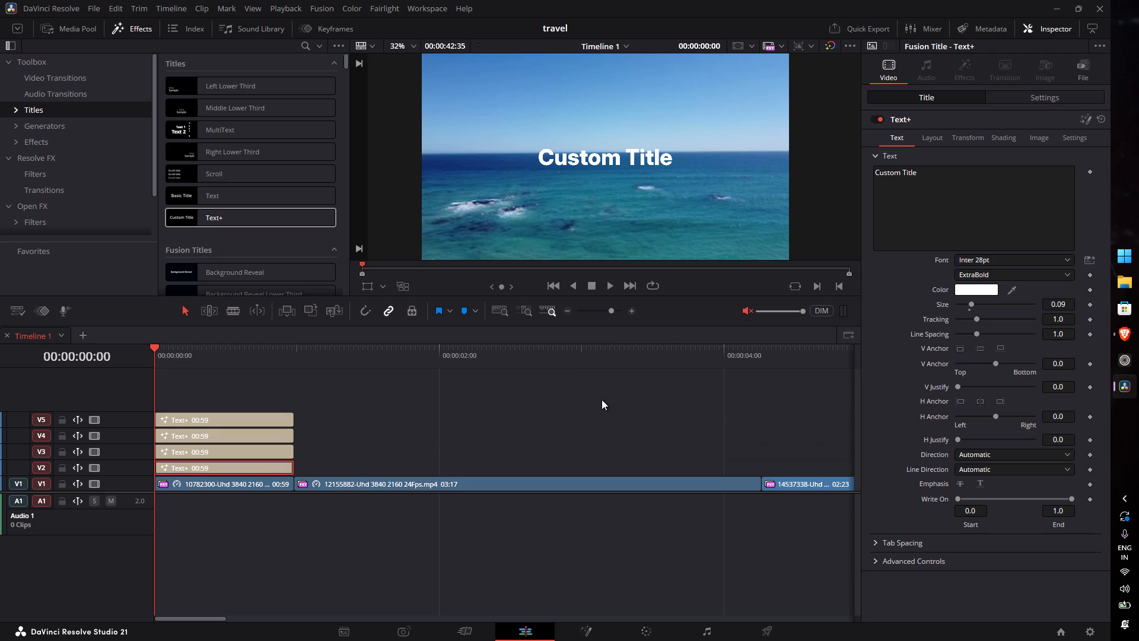
left_click(947, 178)
key("BackSpace")
key("BackSpace")
key("BackSpace")
key("BackSpace")
key("BackSpace")
key("BackSpace")
key("BackSpace")
key("BackSpace")
key("BackSpace")
key("BackSpace")
key("BackSpace")
key("BackSpace")
key("BackSpace")
key("BackSpace")
key("BackSpace")
key("BackSpace")
key("BackSpace")
key("BackSpace")
key("BackSpace")
key("BackSpace")
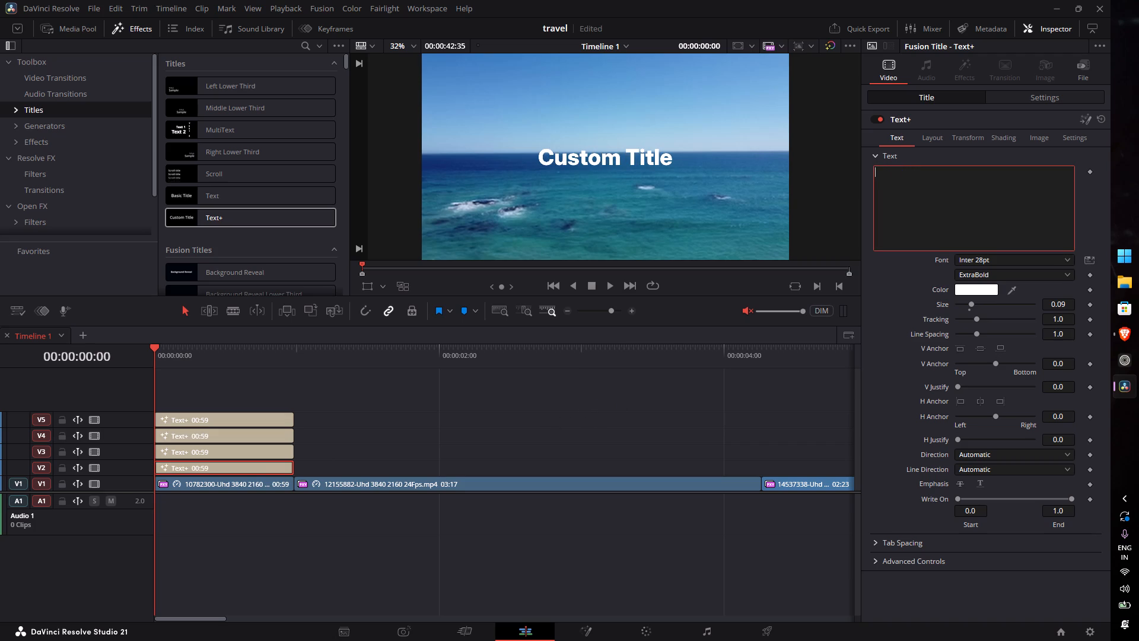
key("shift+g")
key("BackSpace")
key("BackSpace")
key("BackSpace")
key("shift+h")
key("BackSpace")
Hide the effects library and check the wording of the reference video's title.
left_click(141, 27)
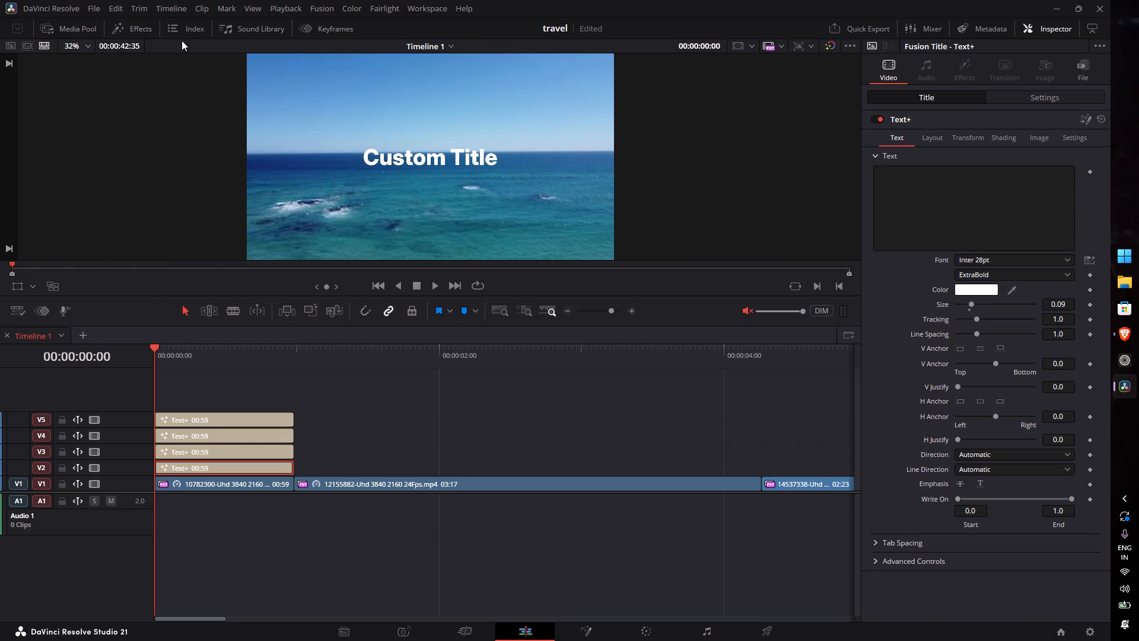
key("shift+Tab")
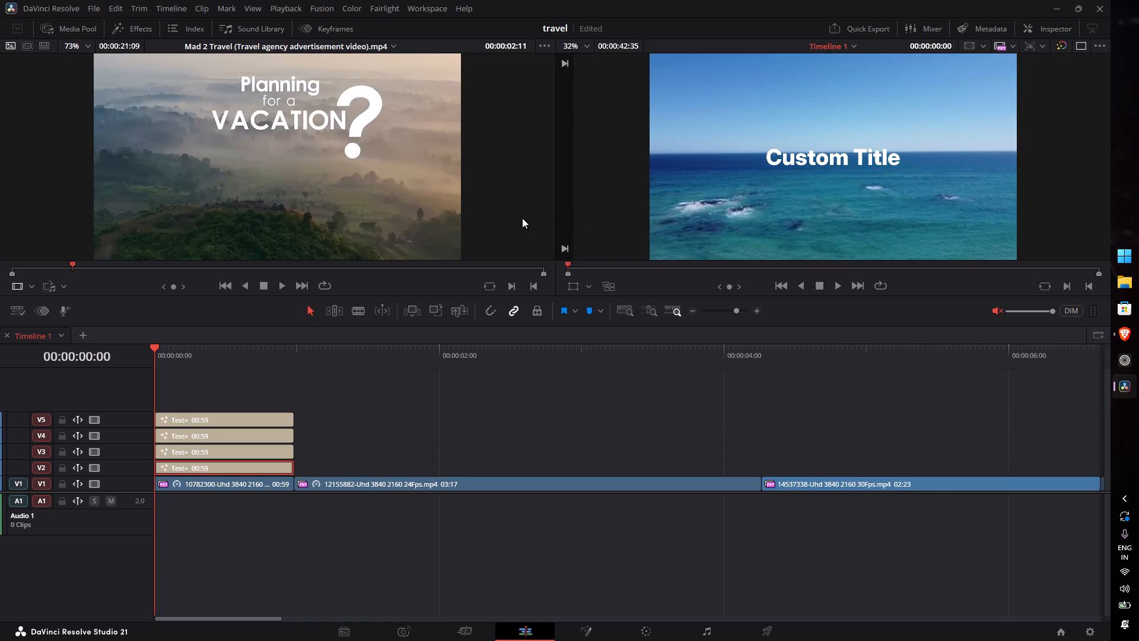
key("shift+Tab")
Enter "Planning" as the text of the Video 2 Text+ title, matching the reference title's first word.
left_click(934, 185)
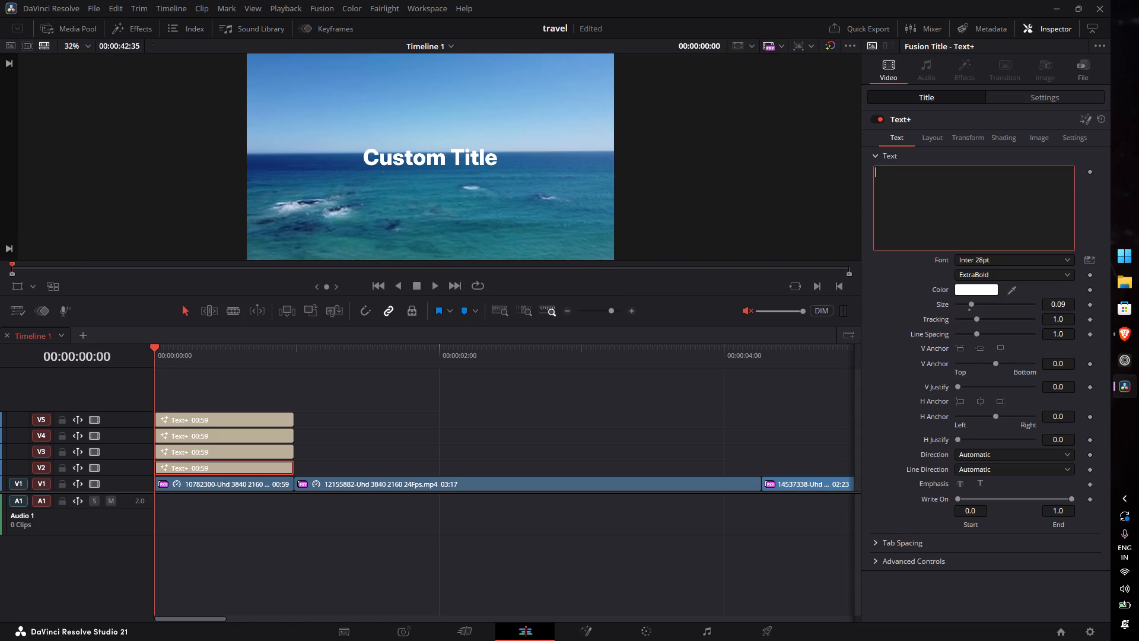
type("Pla")
key("ctrl+n")
type("ing")
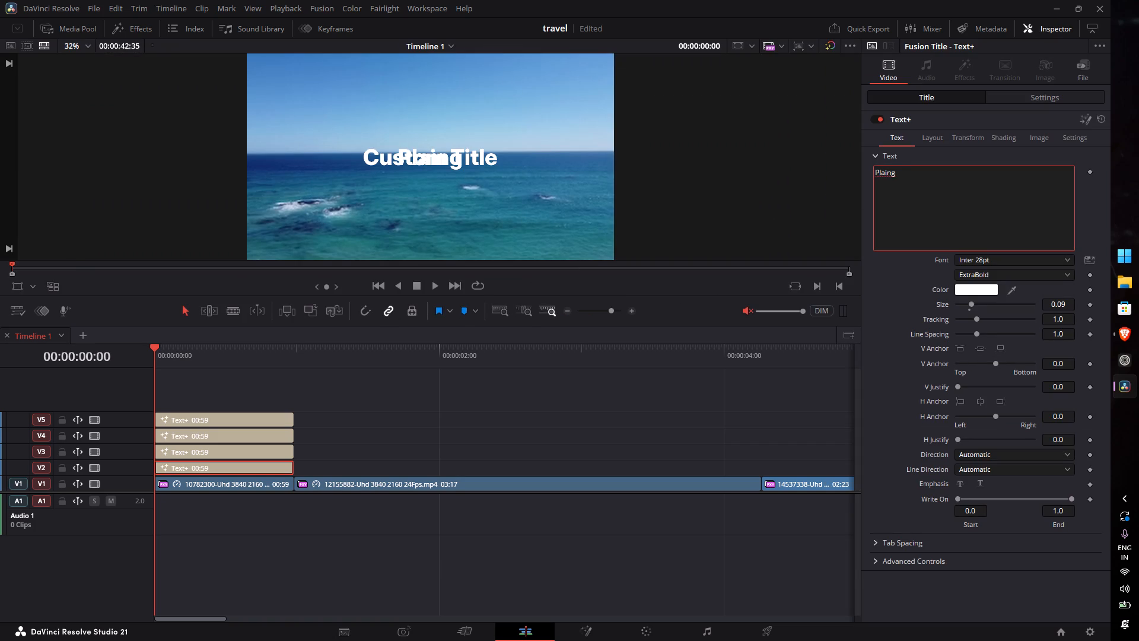
key("shift+Tab")
left_click(940, 159)
key("shift+Tab")
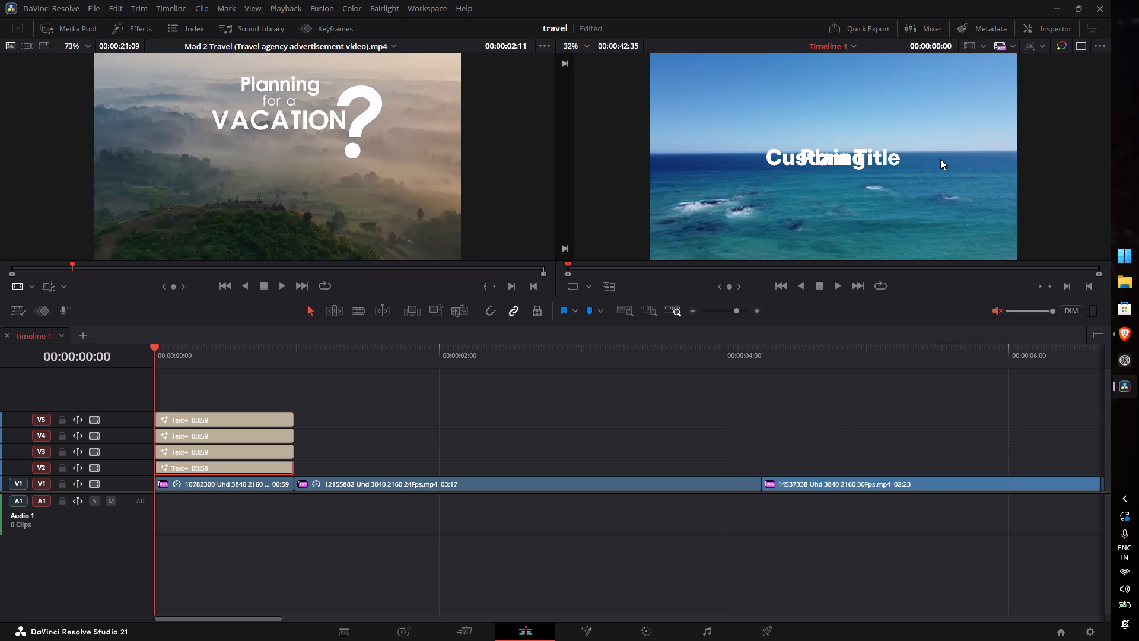
key("shift+Tab")
left_click(937, 188)
key("BackSpace")
key("BackSpace")
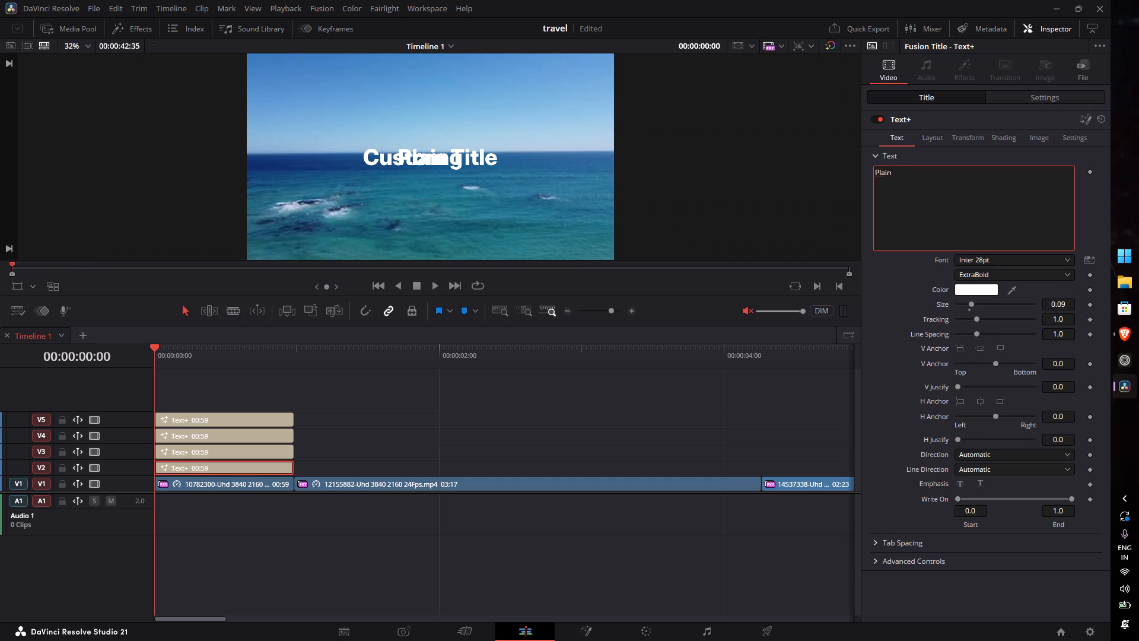
key("BackSpace")
key("BackSpace")
key("BackSpace")
type("ani")
key("BackSpace")
type("ning")
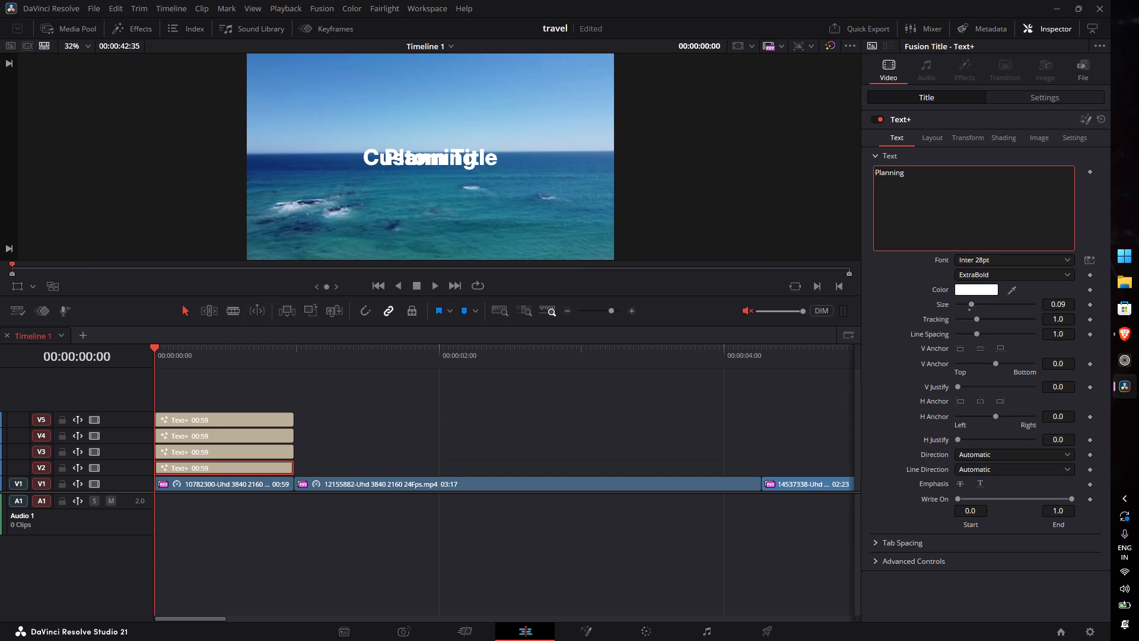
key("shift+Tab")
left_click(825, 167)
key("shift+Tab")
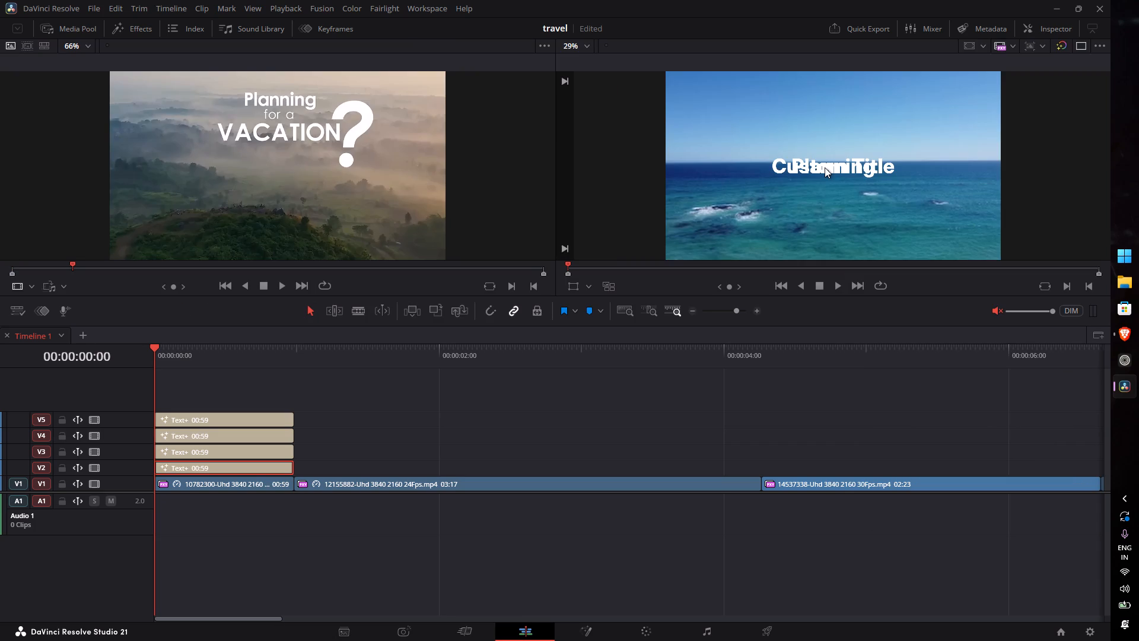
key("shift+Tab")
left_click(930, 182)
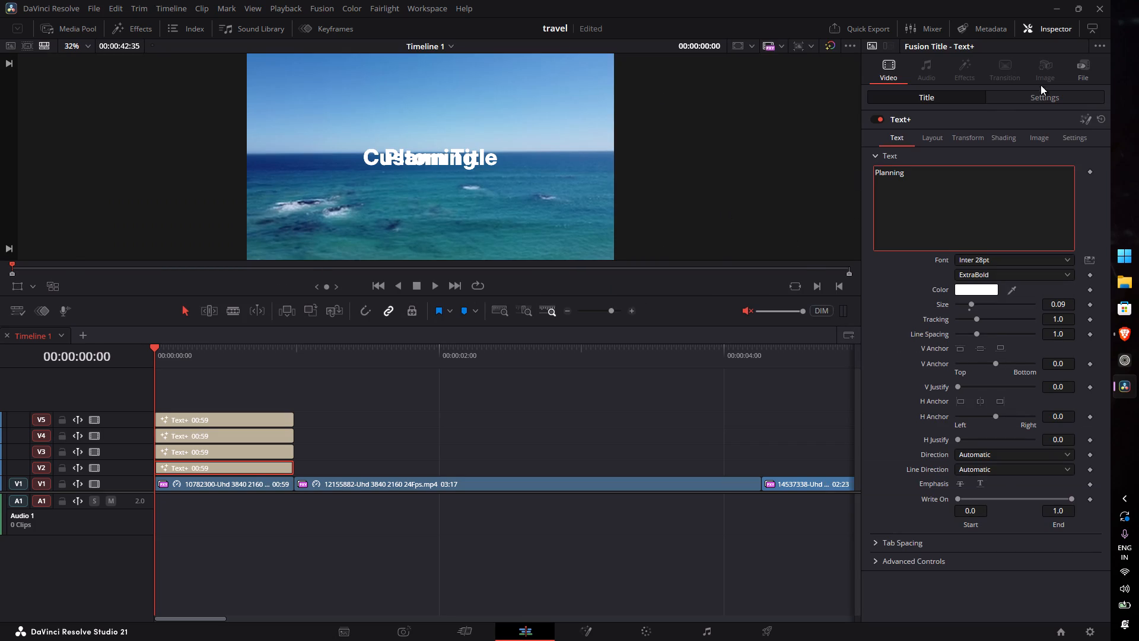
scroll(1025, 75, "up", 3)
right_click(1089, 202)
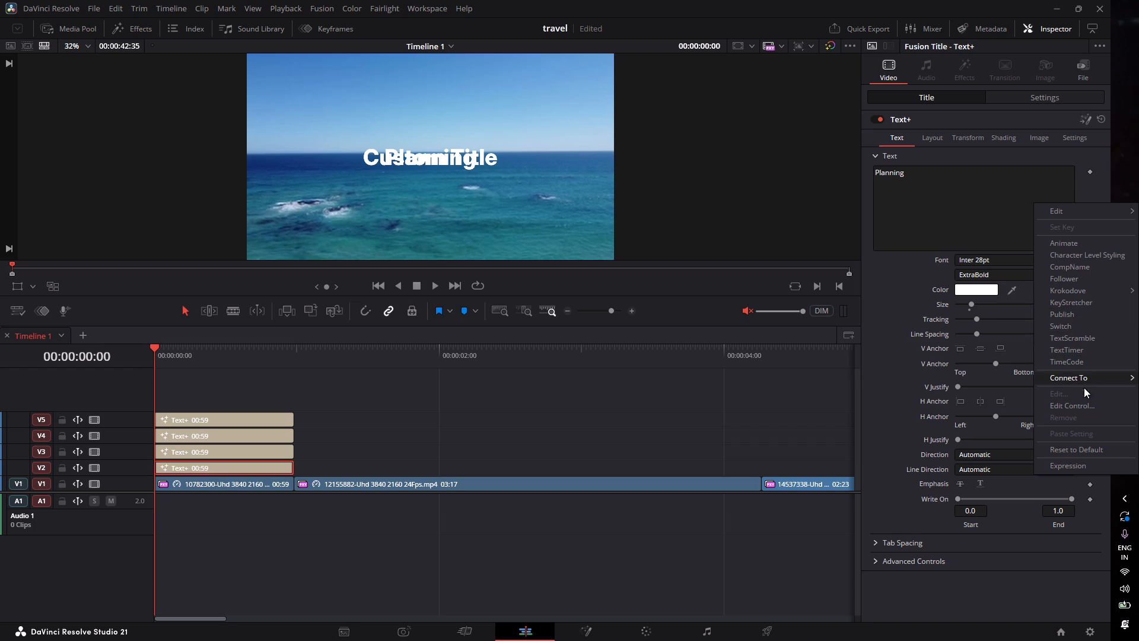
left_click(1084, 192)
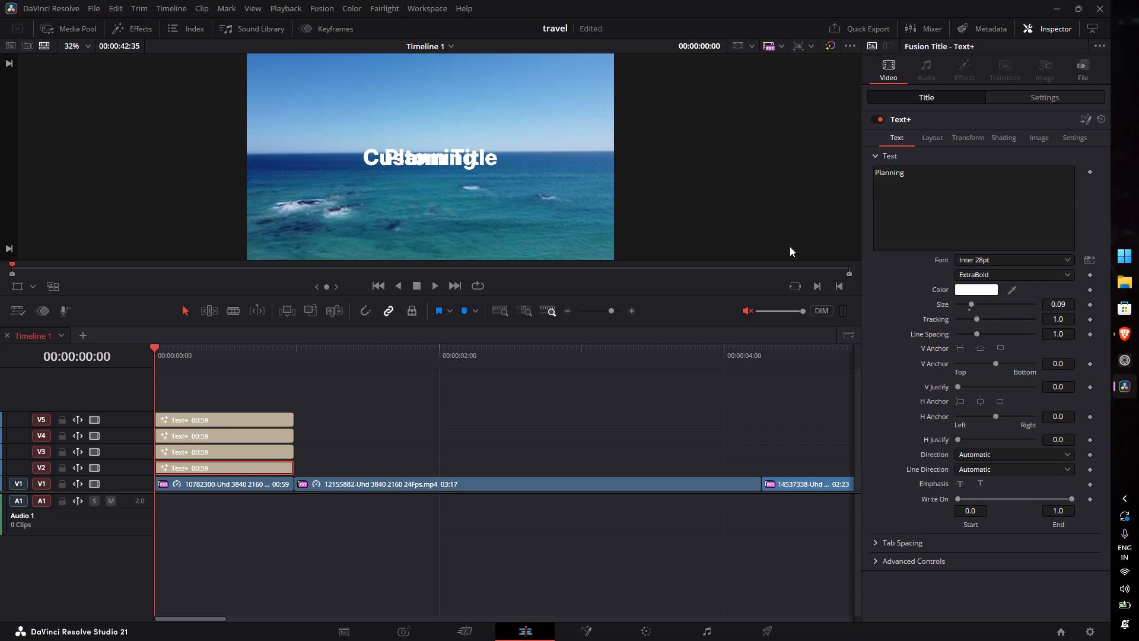
Replace the placeholder text of the Video 3 Text+ title with "For a".
left_click(243, 456)
left_click_drag(959, 177, 871, 184)
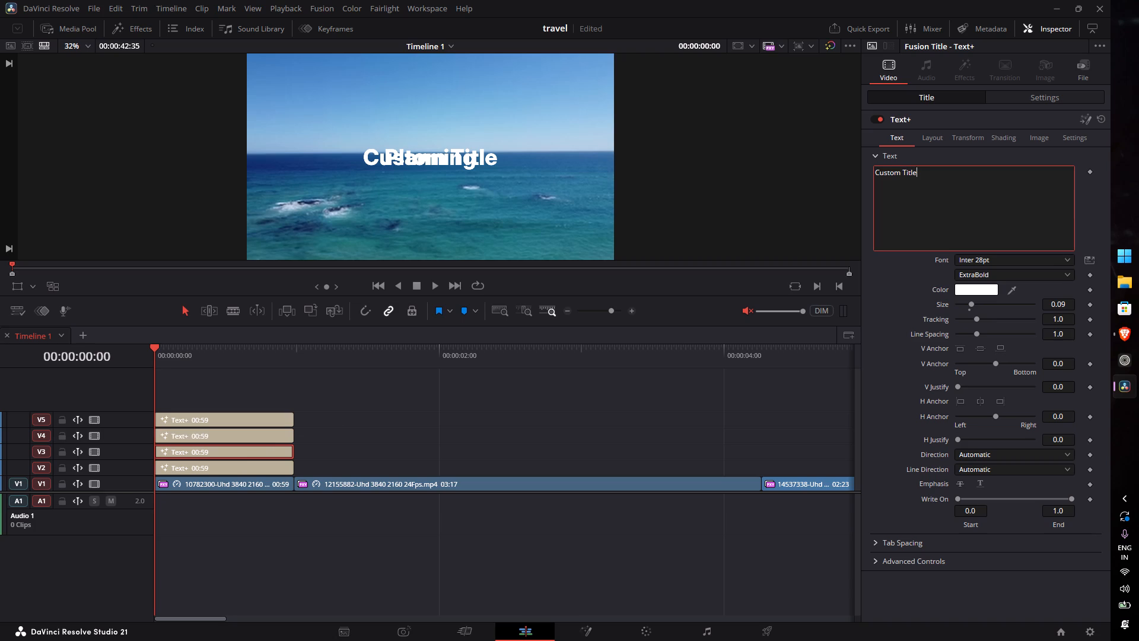
left_click_drag(871, 184, 854, 182)
key("BackSpace")
key("BackSpace")
key("BackSpace")
key("BackSpace")
key("BackSpace")
key("BackSpace")
key("BackSpace")
key("BackSpace")
key("BackSpace")
key("BackSpace")
key("BackSpace")
key("BackSpace")
key("BackSpace")
key("BackSpace")
key("BackSpace")
key("BackSpace")
key("BackSpace")
key("BackSpace")
key("BackSpace")
type("For")
key("space")
key("a")
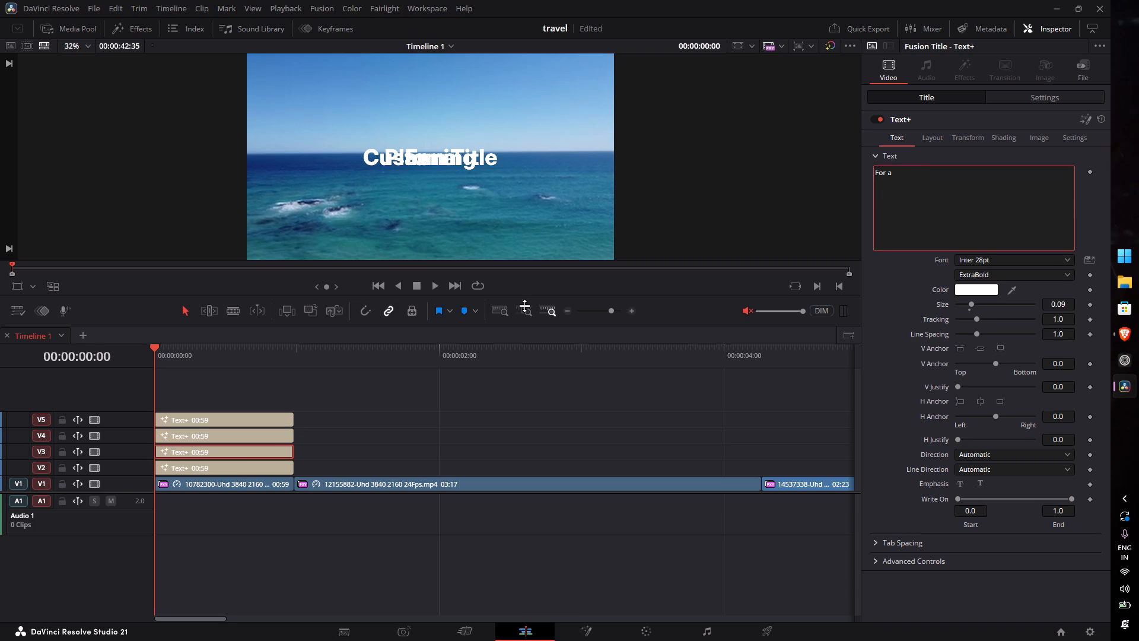
Replace the placeholder text of the Video 4 Text+ title with "Vacation".
left_click(238, 434)
left_click(953, 177)
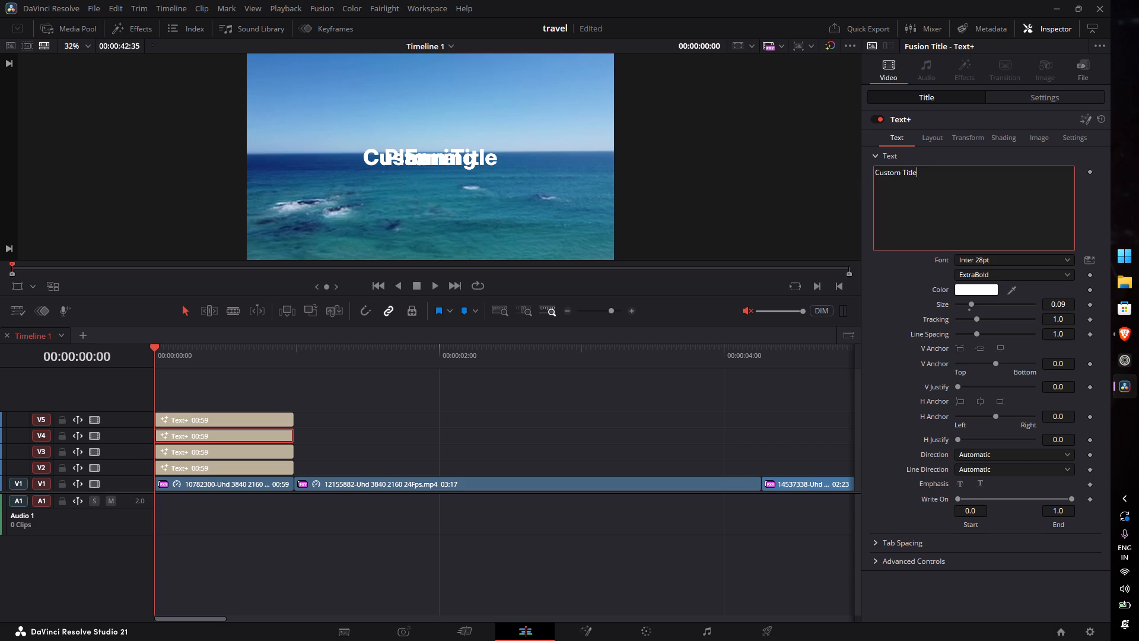
key("BackSpace")
key("BackSpace")
key("BackSpace")
key("BackSpace")
key("BackSpace")
key("BackSpace")
key("BackSpace")
key("BackSpace")
key("BackSpace")
key("BackSpace")
key("BackSpace")
key("BackSpace")
key("BackSpace")
key("BackSpace")
key("BackSpace")
key("BackSpace")
key("BackSpace")
key("BackSpace")
key("BackSpace")
key("BackSpace")
type("Vacation")
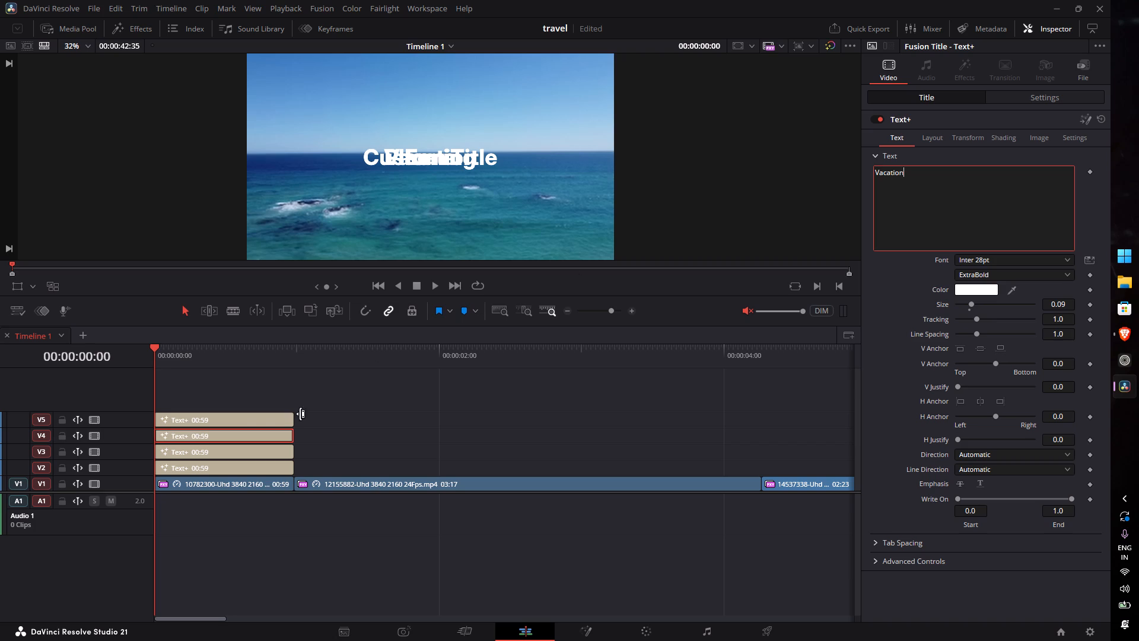
Replace the placeholder text of the Video 5 Text+ title with a single question mark "?".
left_click(240, 417)
left_click(957, 189)
key("BackSpace")
key("BackSpace")
key("BackSpace")
key("BackSpace")
key("BackSpace")
key("BackSpace")
key("BackSpace")
key("BackSpace")
key("BackSpace")
key("BackSpace")
key("BackSpace")
key("BackSpace")
key("BackSpace")
key("BackSpace")
key("BackSpace")
key("BackSpace")
key("BackSpace")
key("BackSpace")
key("BackSpace")
key("BackSpace")
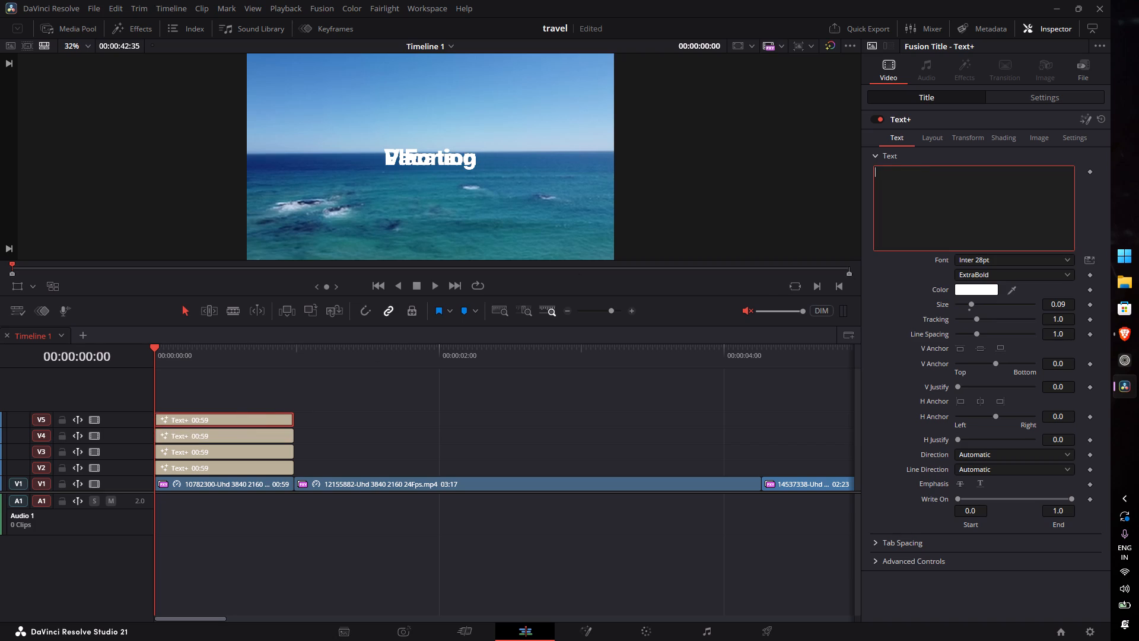
key("shift+question")
Raise the "Planning" title on Video 2 by setting its layout Center Y to 0.743.
left_click(249, 467)
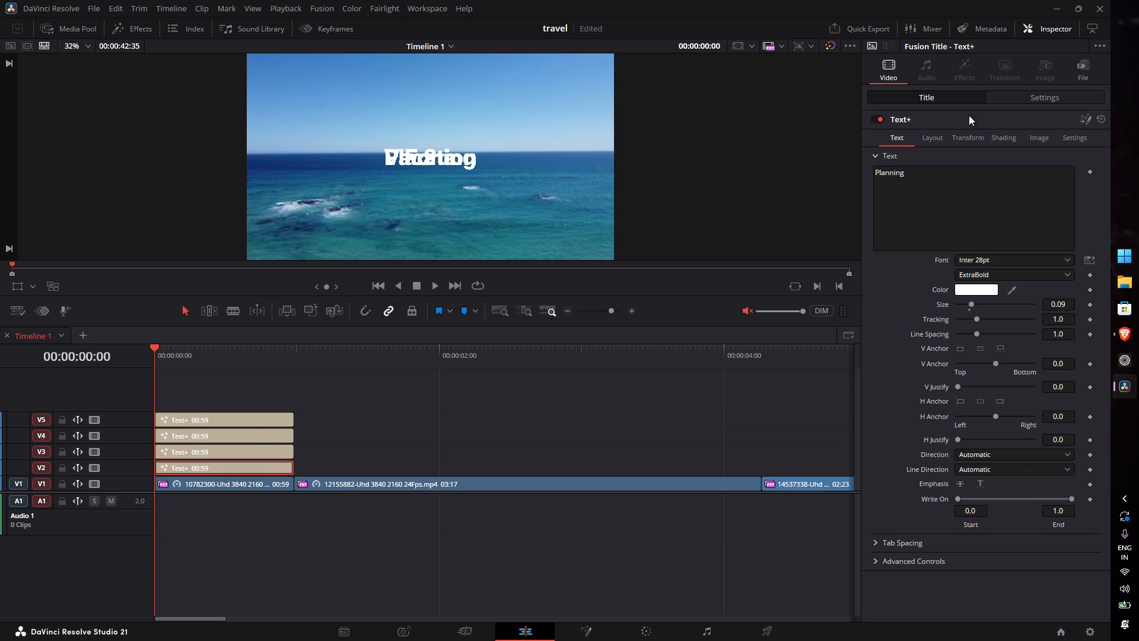
left_click(990, 138)
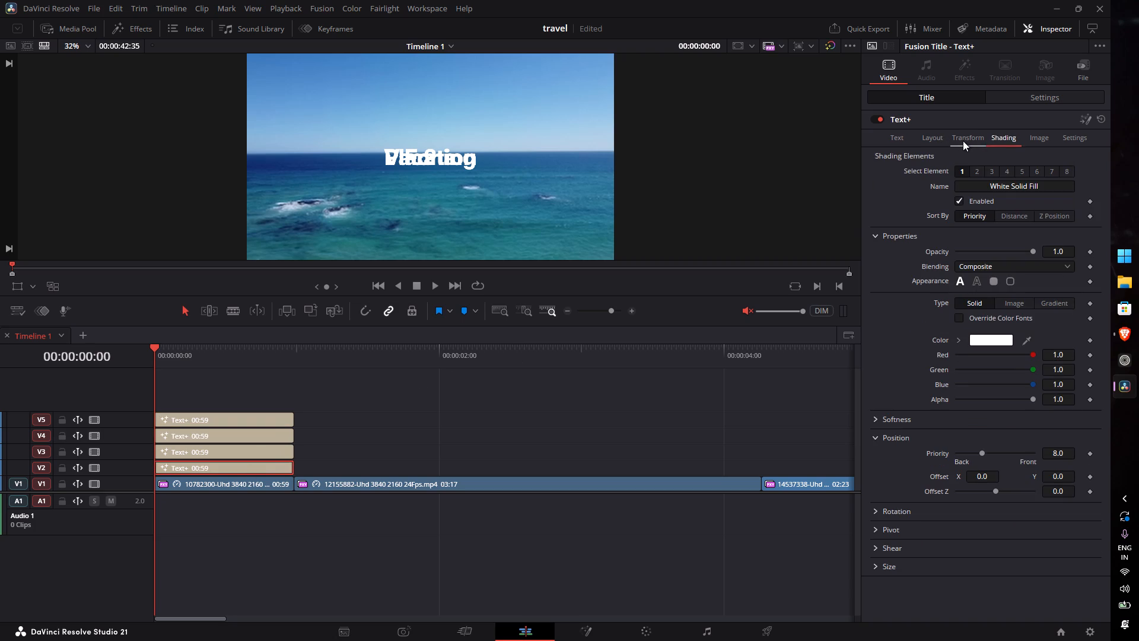
left_click(930, 141)
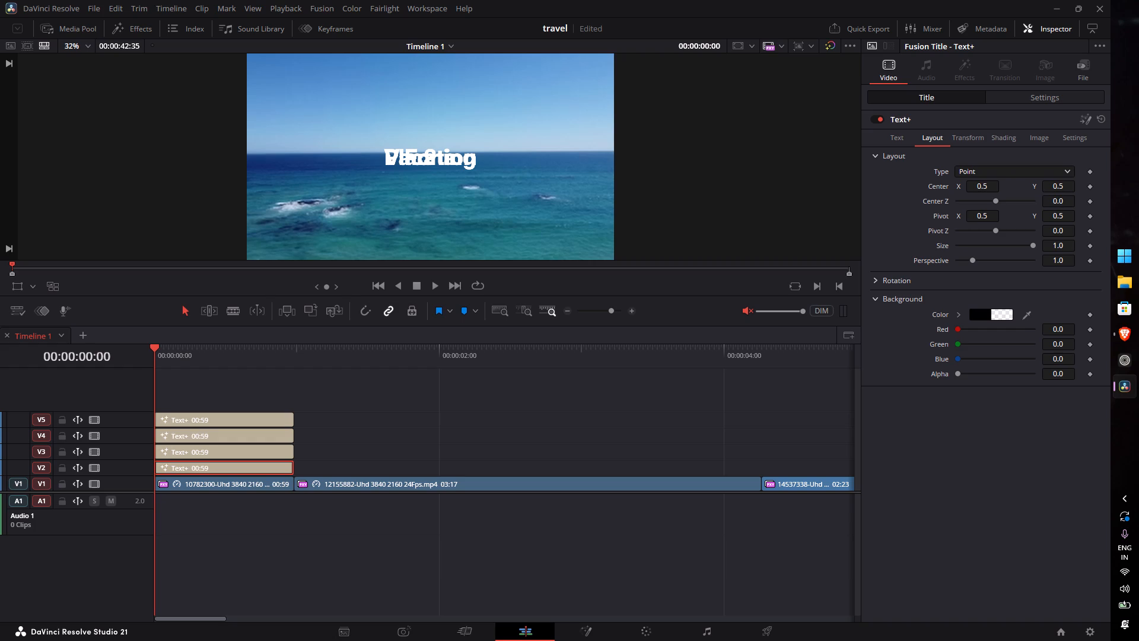
left_click_drag(1057, 185, 556, 202)
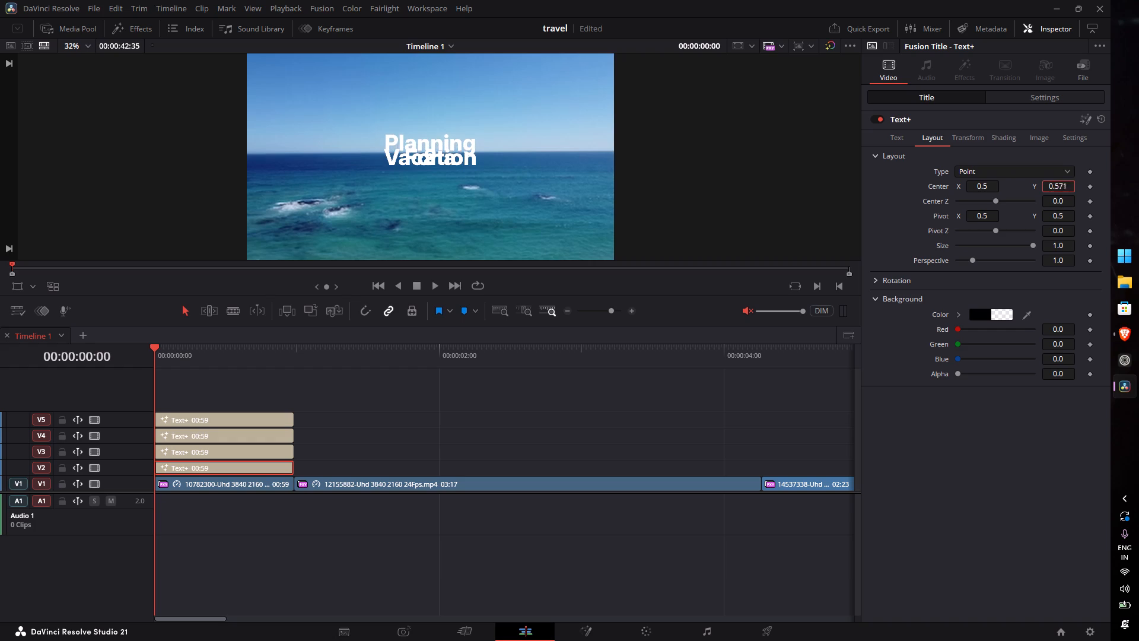
left_click_drag(556, 202, 683, 252)
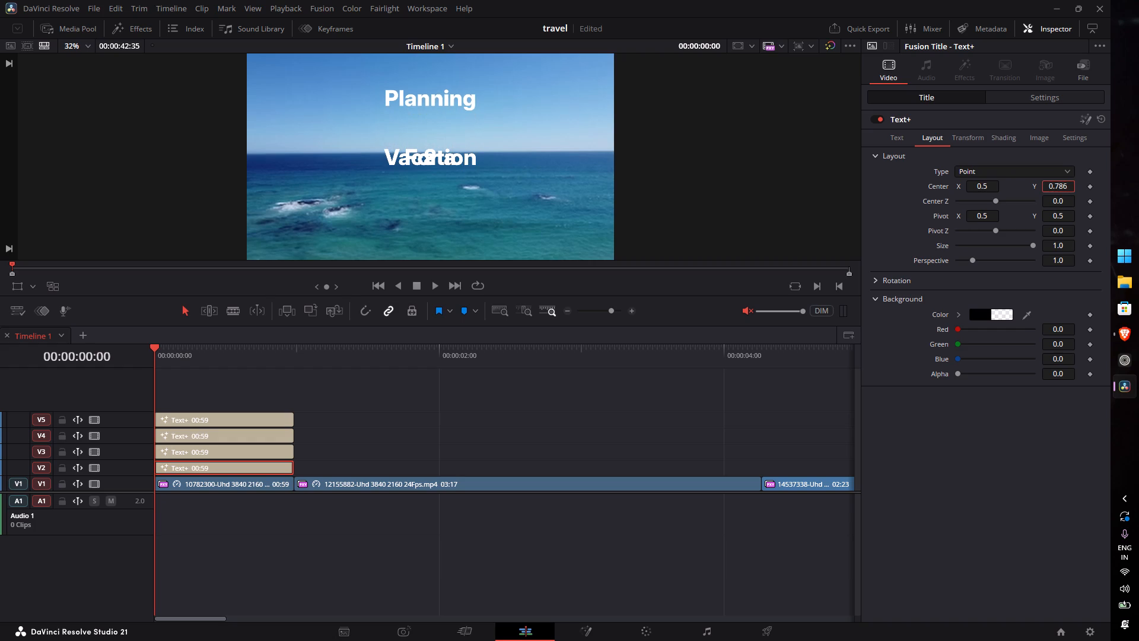
left_click_drag(683, 252, 657, 245)
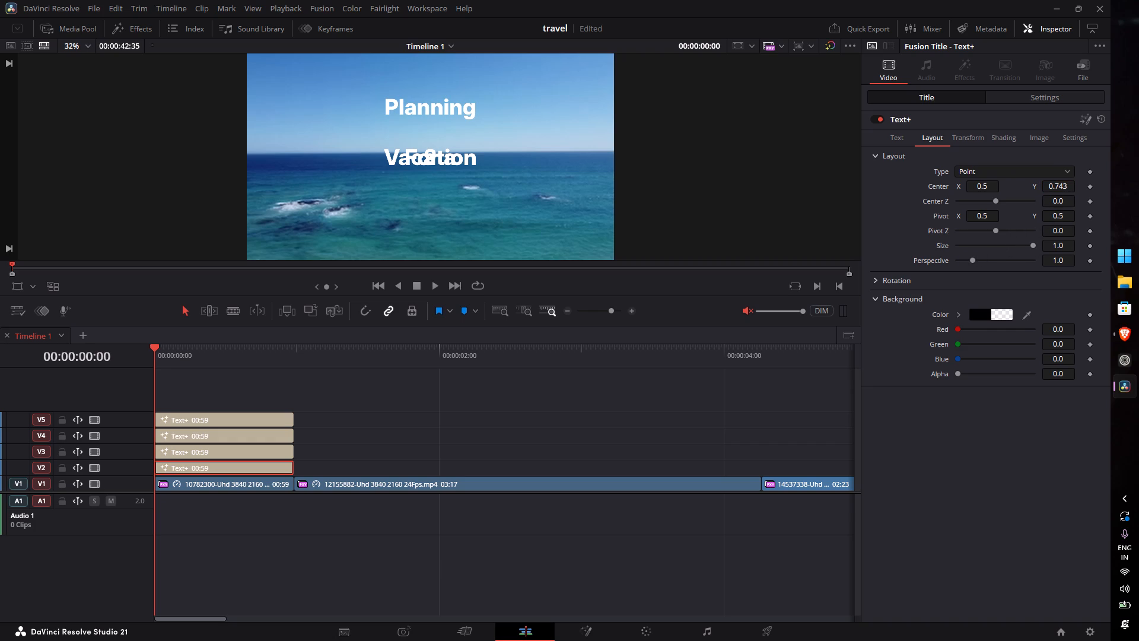
left_click_drag(1059, 245, 1093, 250)
left_click(429, 109)
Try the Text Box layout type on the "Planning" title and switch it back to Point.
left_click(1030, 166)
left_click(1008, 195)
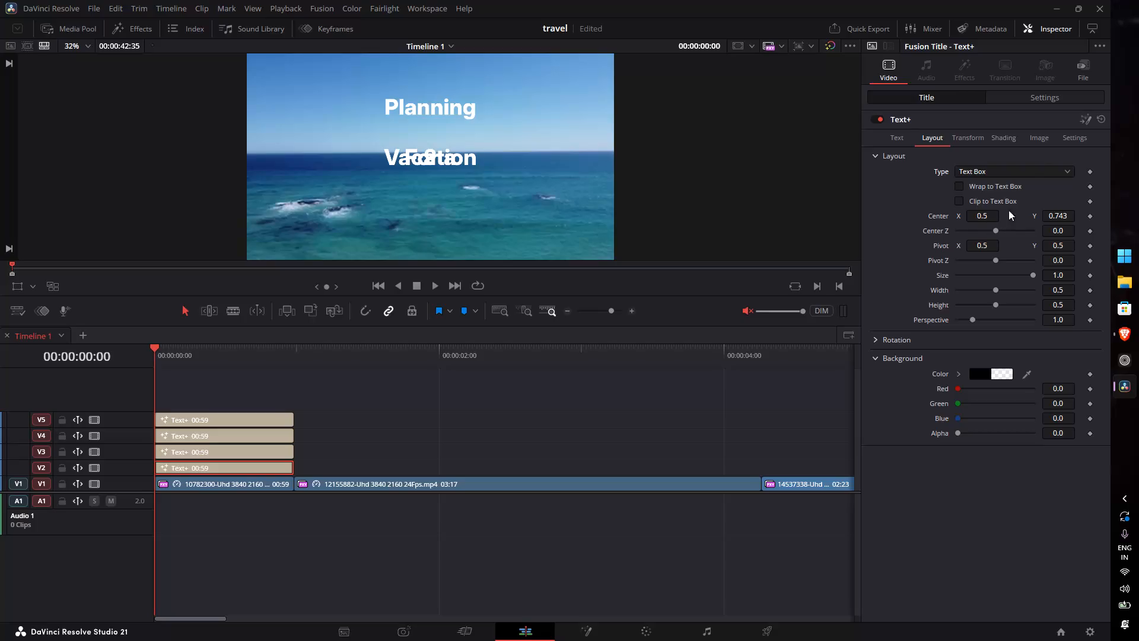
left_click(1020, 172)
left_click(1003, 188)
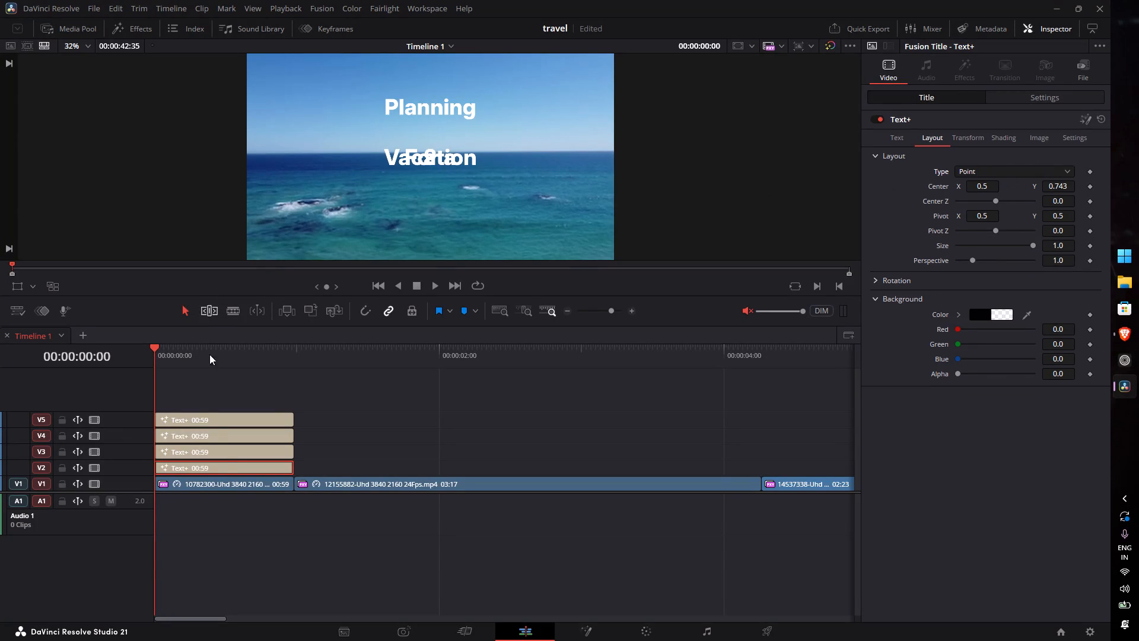
Place the "For a" title on Video 3 just below "Planning" by setting its layout Center Y to 0.634.
left_click(225, 454)
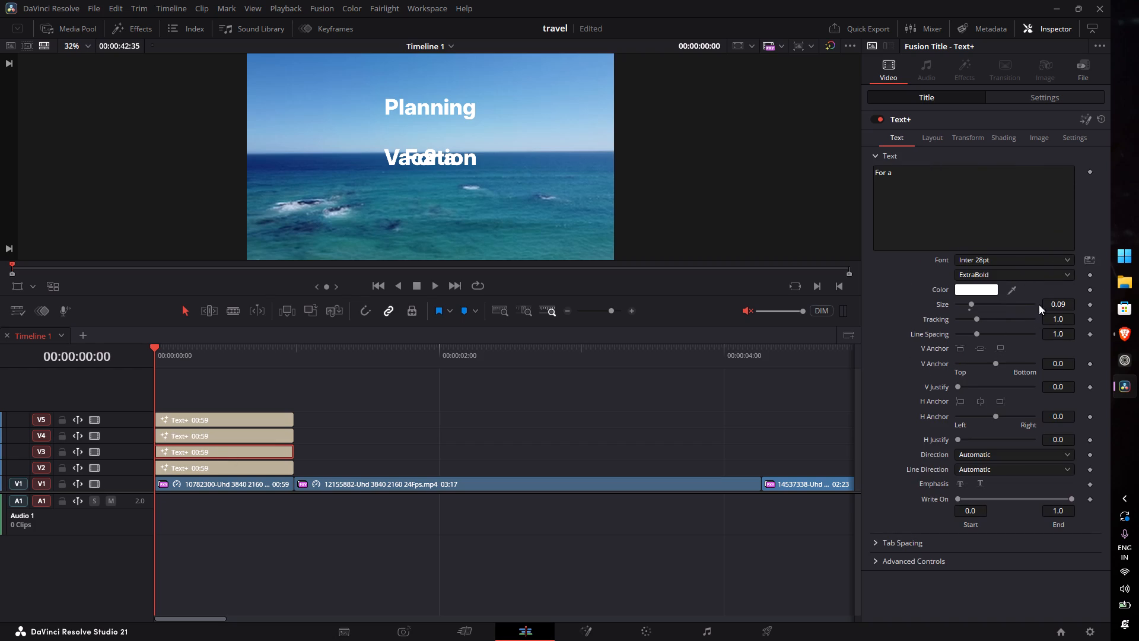
left_click(938, 141)
left_click_drag(1062, 186, 1083, 189)
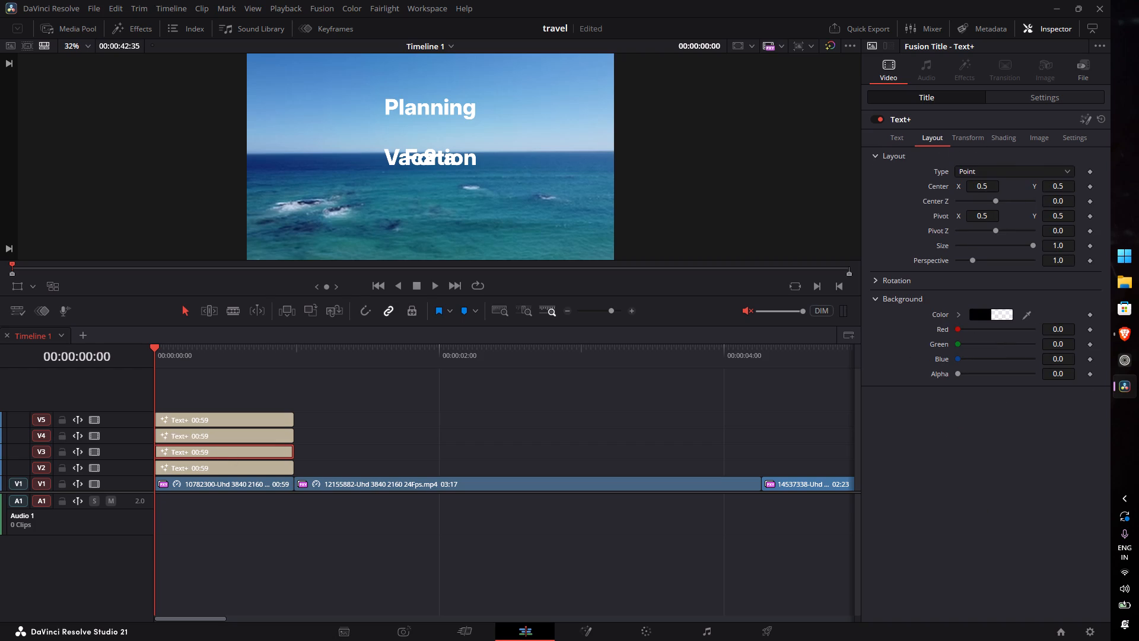
left_click_drag(1083, 189, 598, 201)
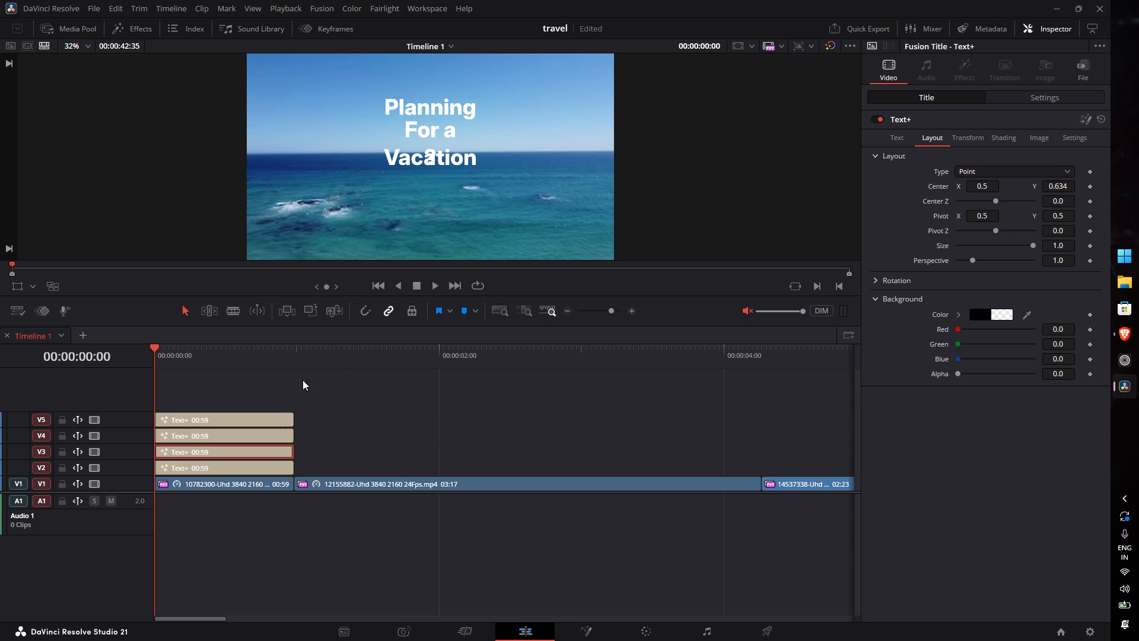
Place the "Vacation" title on Video 4 just below "For a" by setting its layout Center Y to 0.548.
left_click(256, 436)
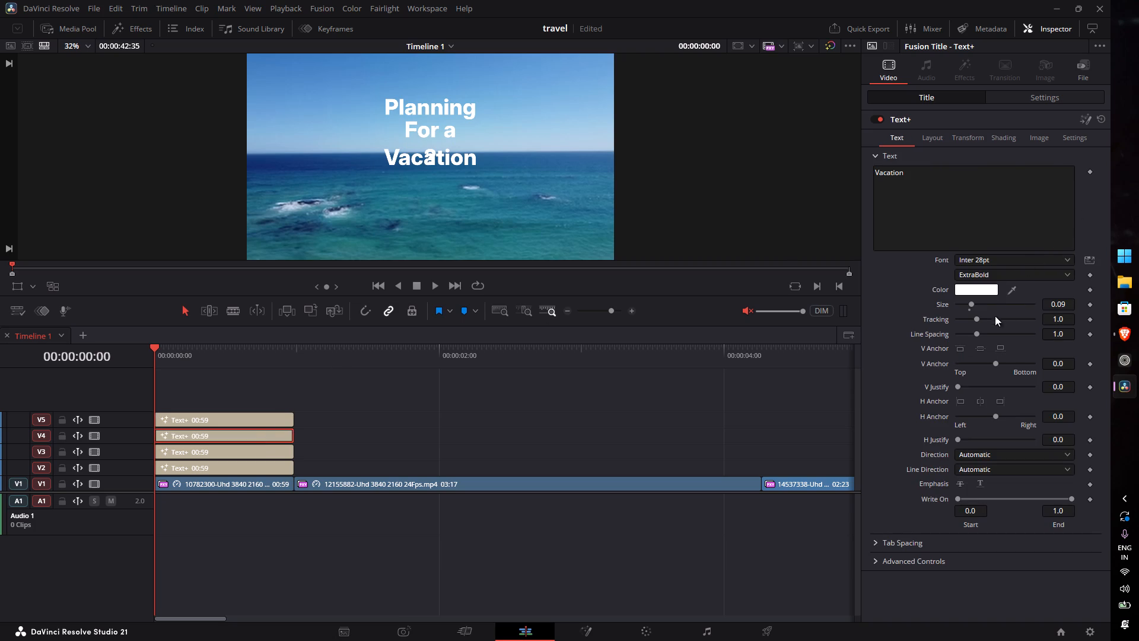
left_click(940, 144)
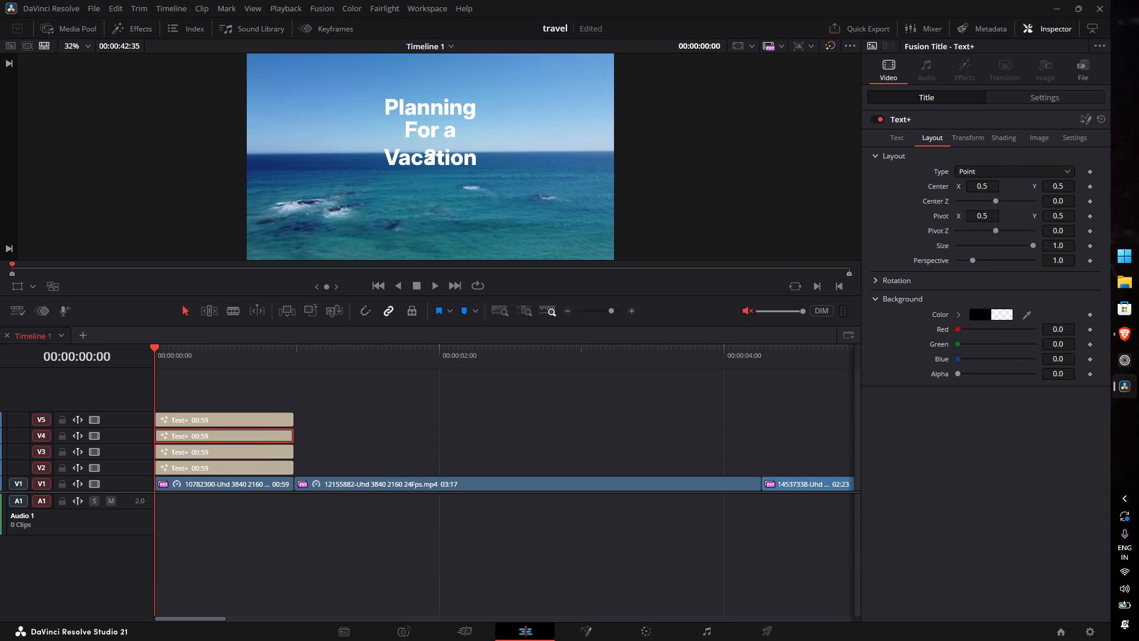
left_click_drag(1056, 185, 1089, 187)
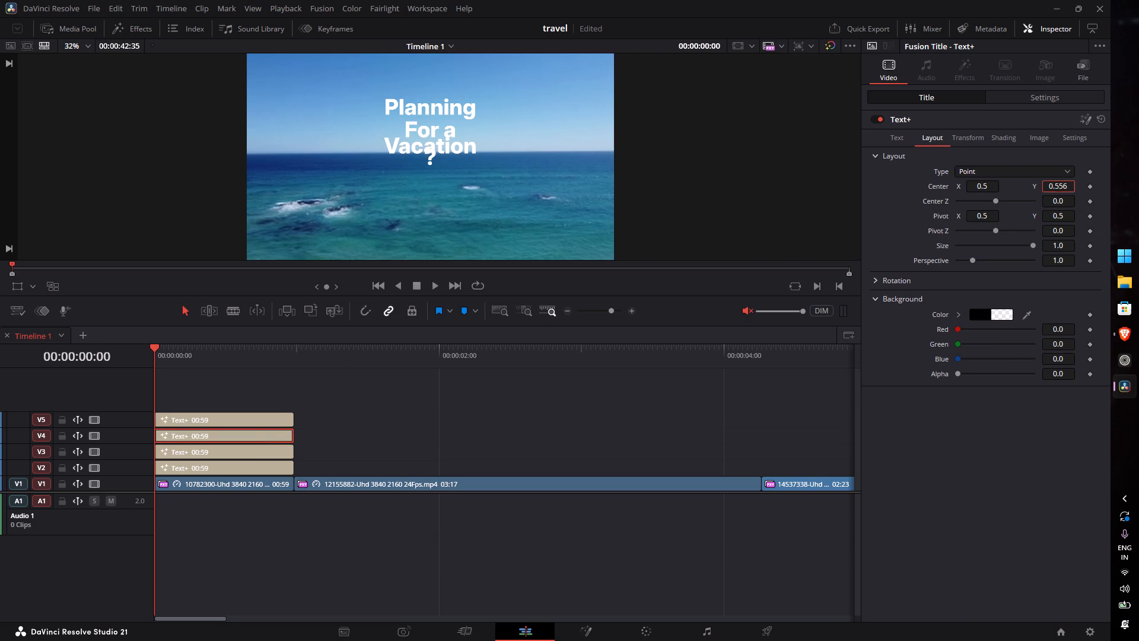
left_click_drag(1089, 187, 1084, 191)
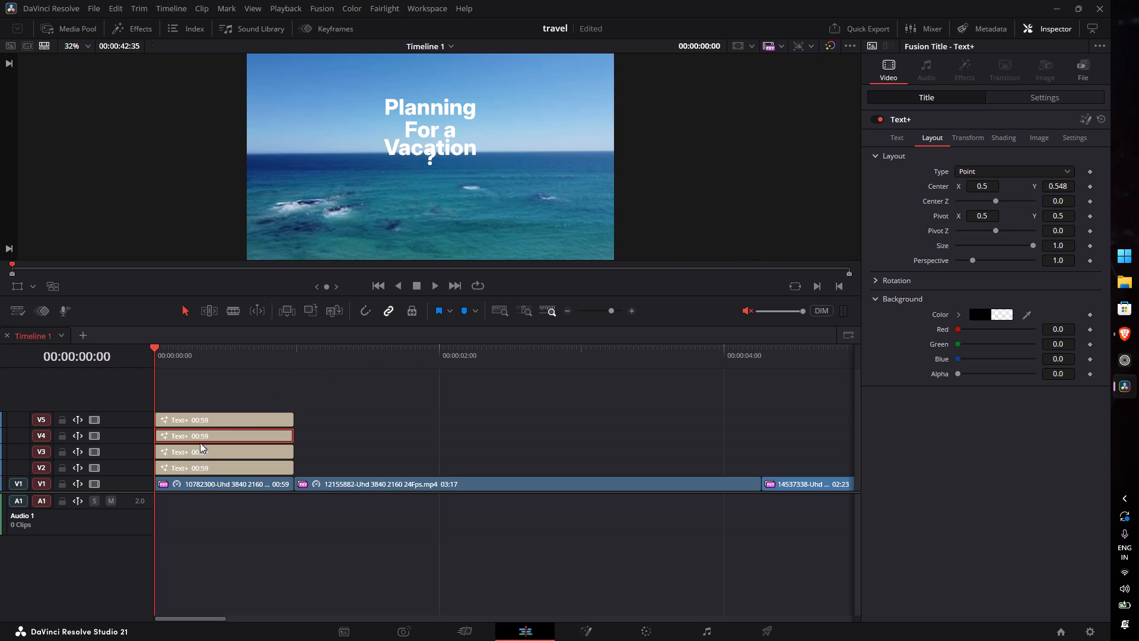
Position the "?" title on Video 5 at the end of "Vacation" with layout Center X 0.638 and Y 0.553.
left_click(209, 422)
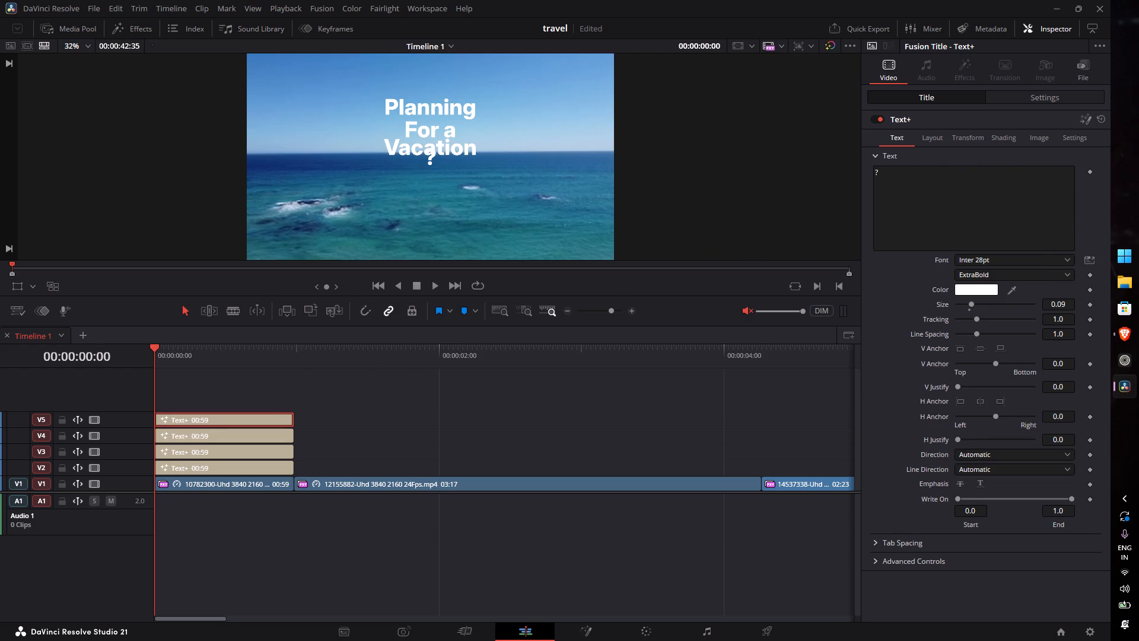
left_click(934, 141)
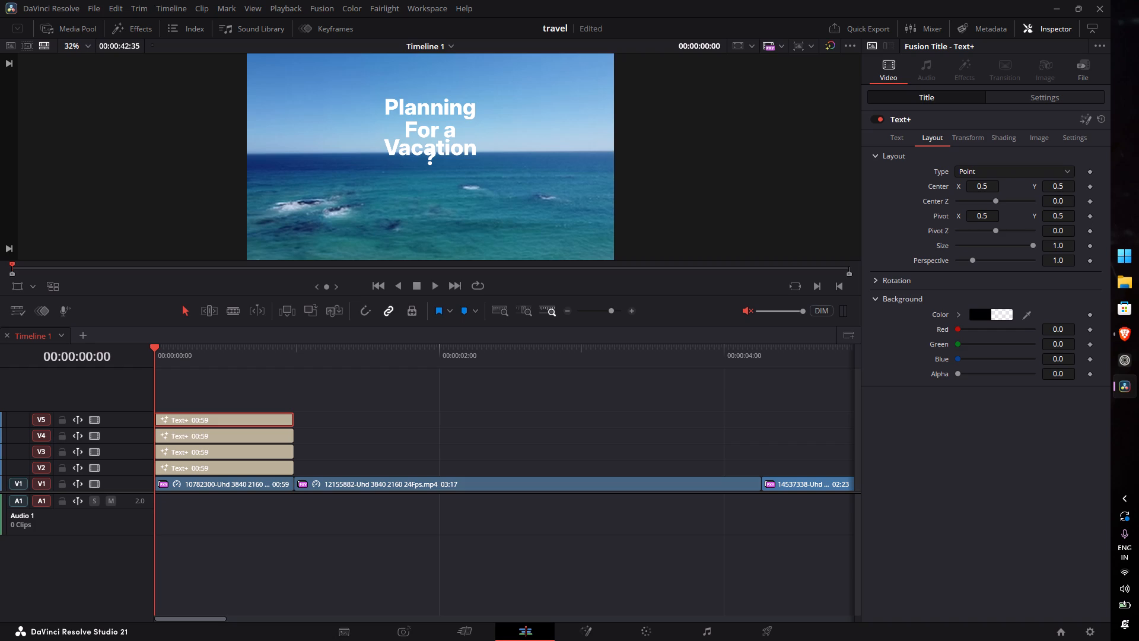
left_click_drag(982, 186, 1013, 188)
left_click_drag(1013, 188, 1064, 193)
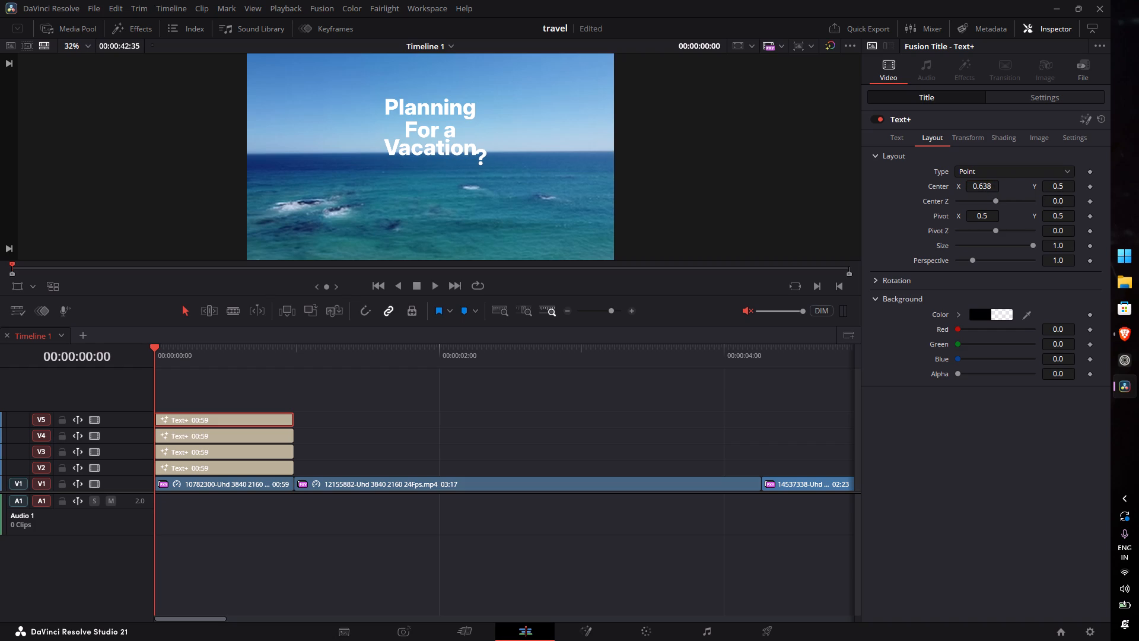
left_click_drag(1061, 189, 1092, 196)
Enlarge the question mark to text size 0.2737, adjusting its layout Center Y to 0.546 along the way.
left_click(901, 139)
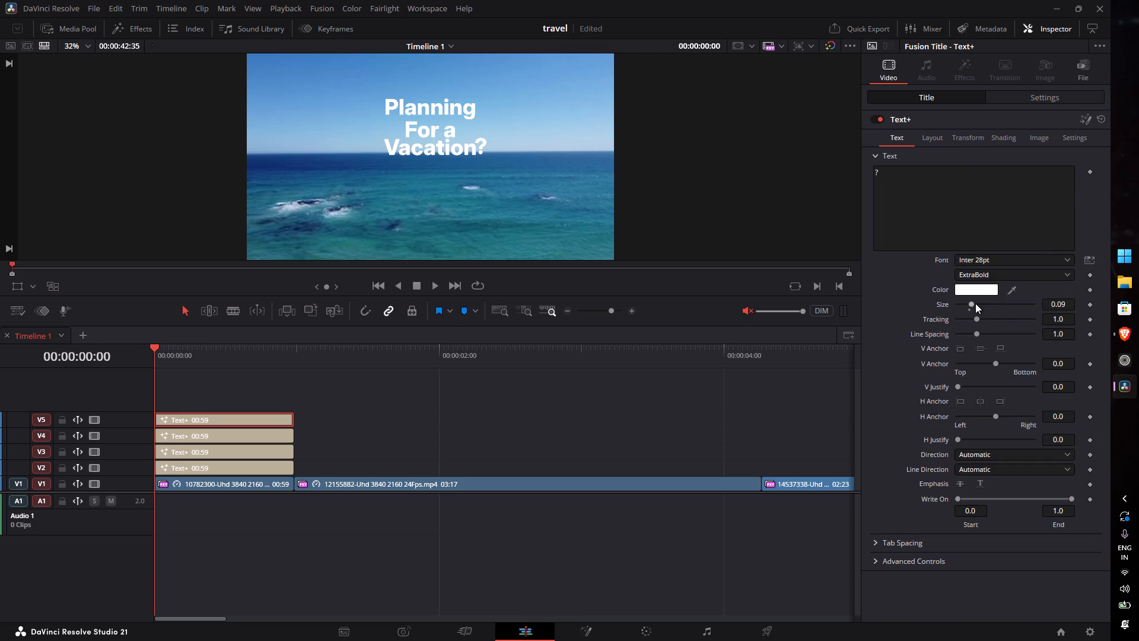
left_click_drag(973, 303, 976, 303)
left_click_drag(976, 303, 986, 303)
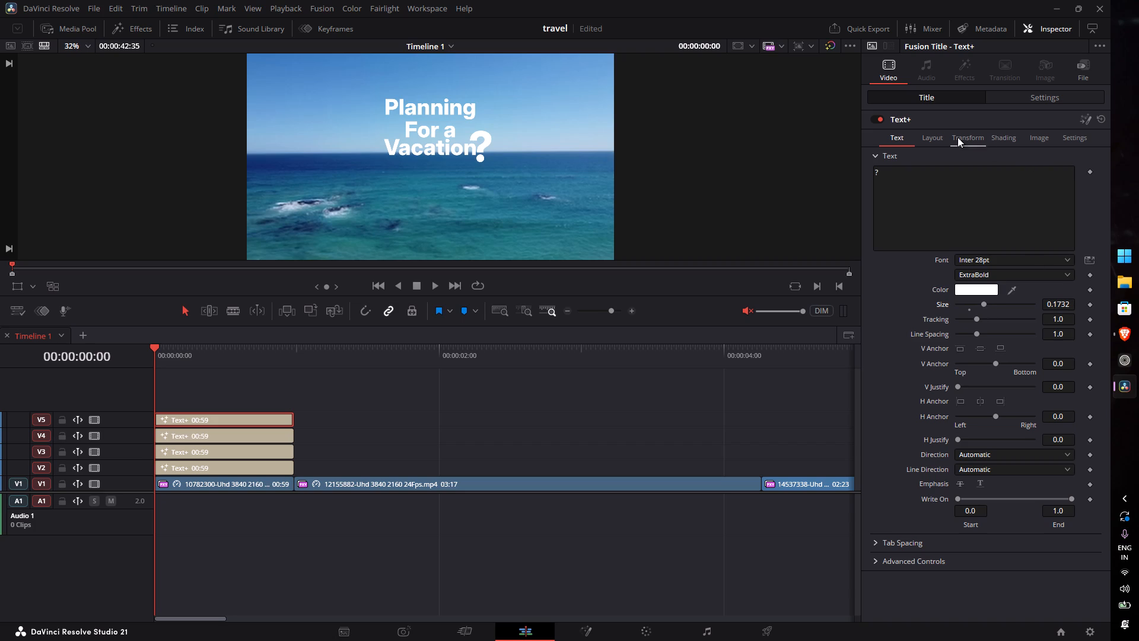
left_click(942, 133)
left_click(1059, 186)
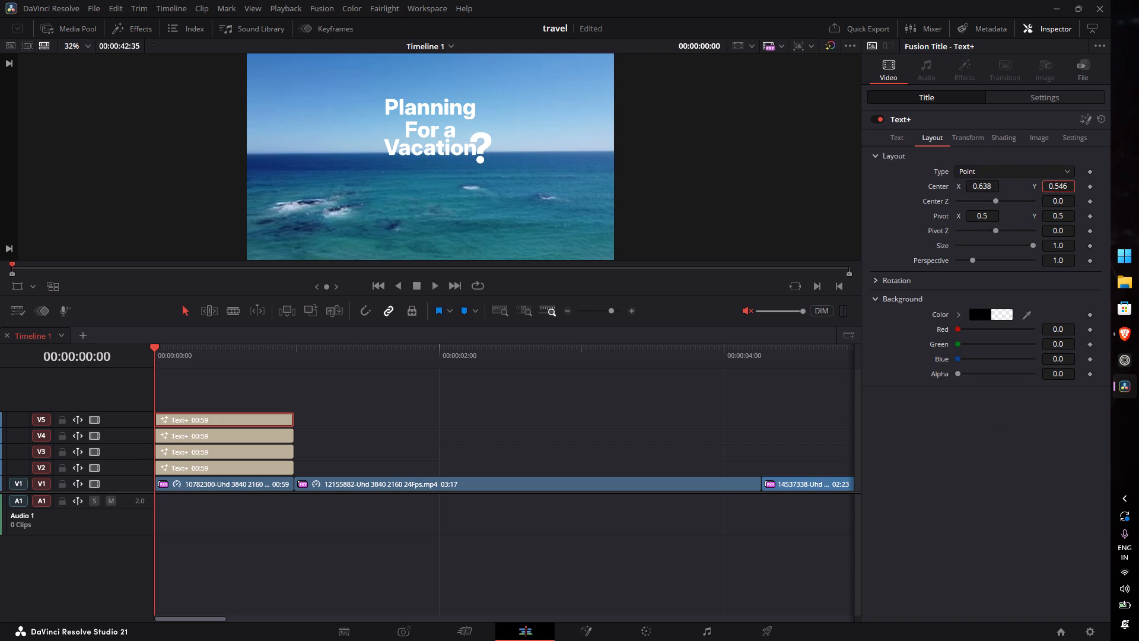
left_click(906, 137)
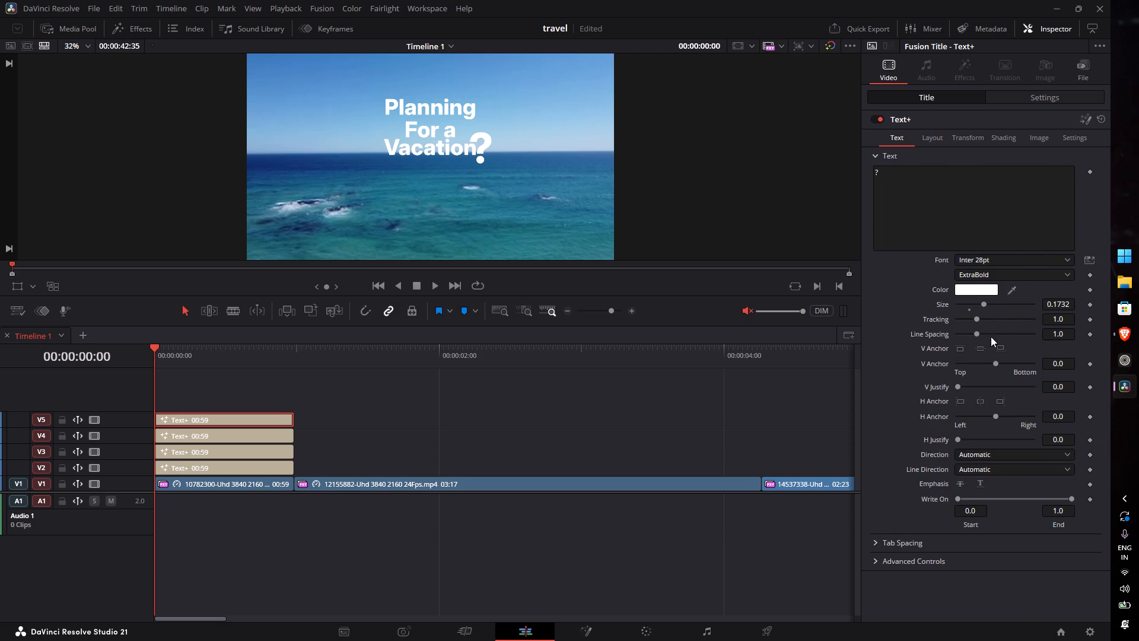
left_click_drag(988, 304, 993, 304)
left_click_drag(1057, 300, 1078, 300)
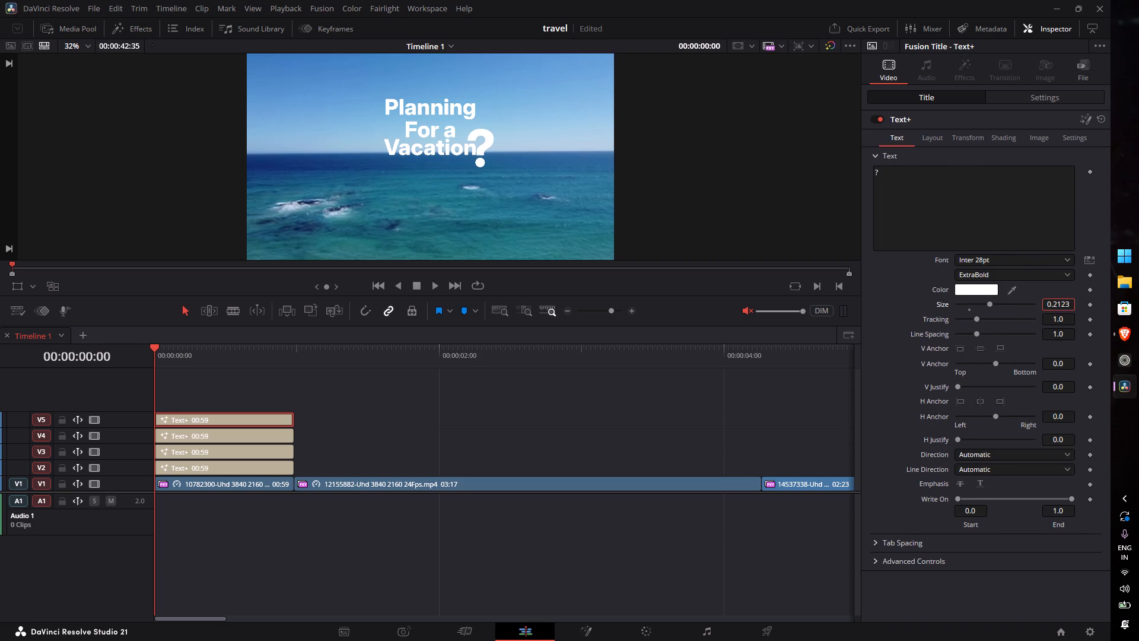
left_click_drag(1078, 300, 897, 356)
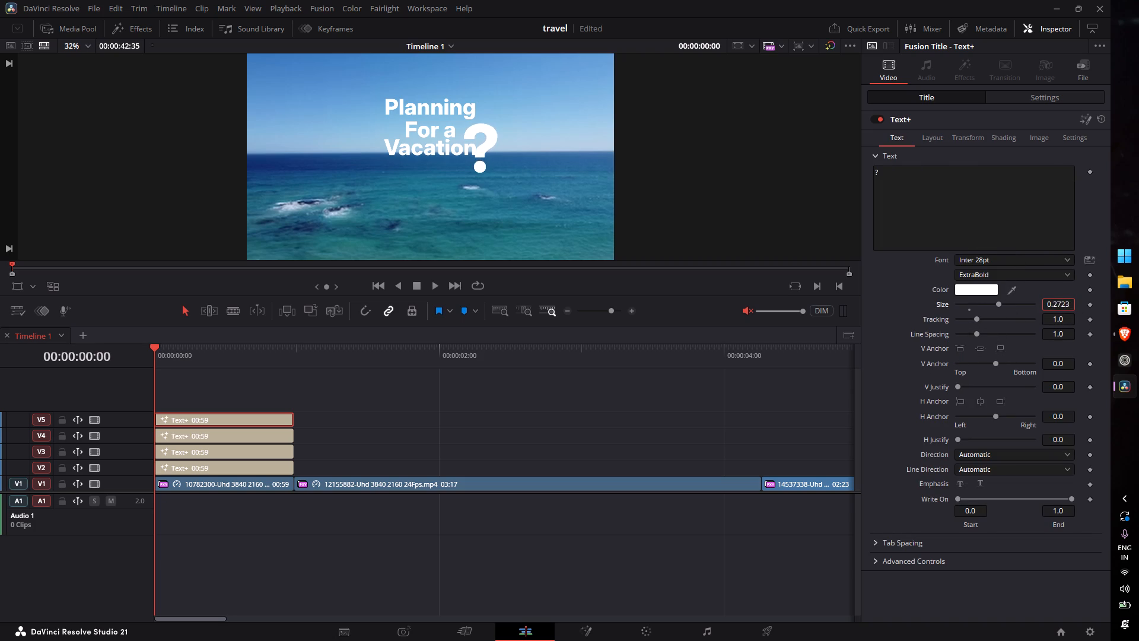
left_click_drag(897, 356, 898, 368)
Reposition the enlarged question mark beside "Vacation" with layout Center X 0.646 and Y 0.541.
left_click(936, 141)
left_click(980, 185)
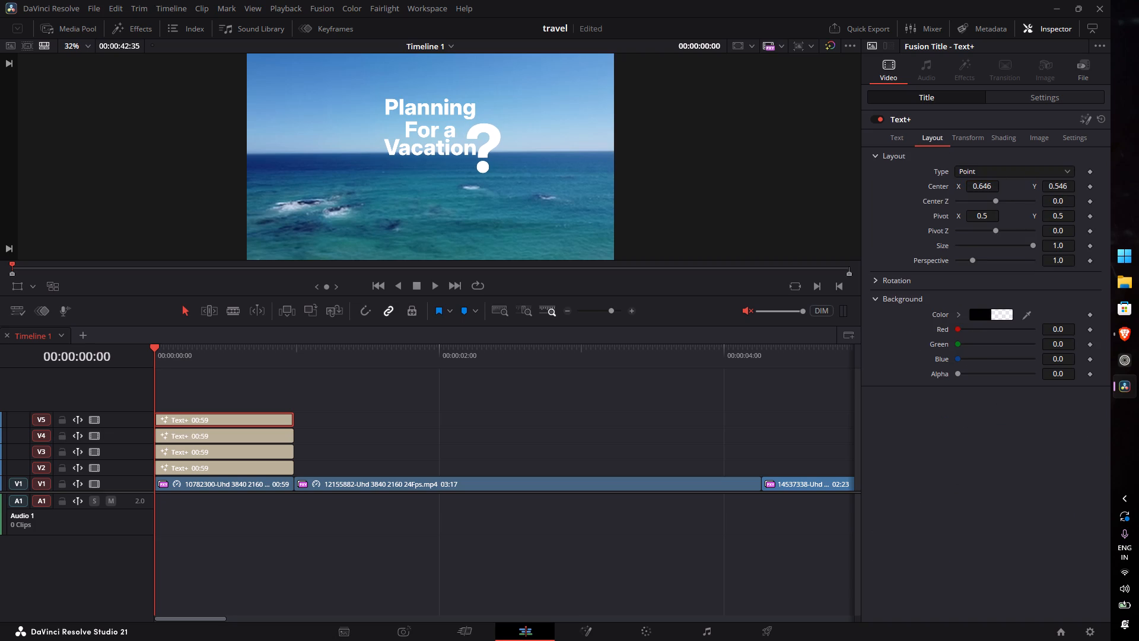
left_click_drag(1059, 185, 1068, 186)
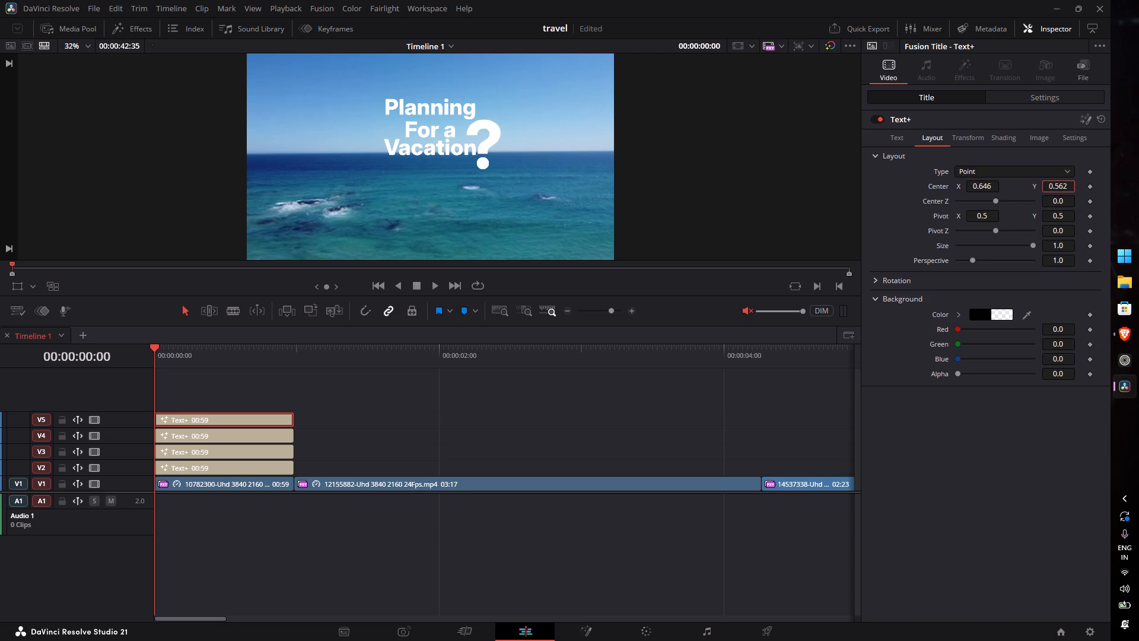
left_click_drag(1068, 186, 1056, 192)
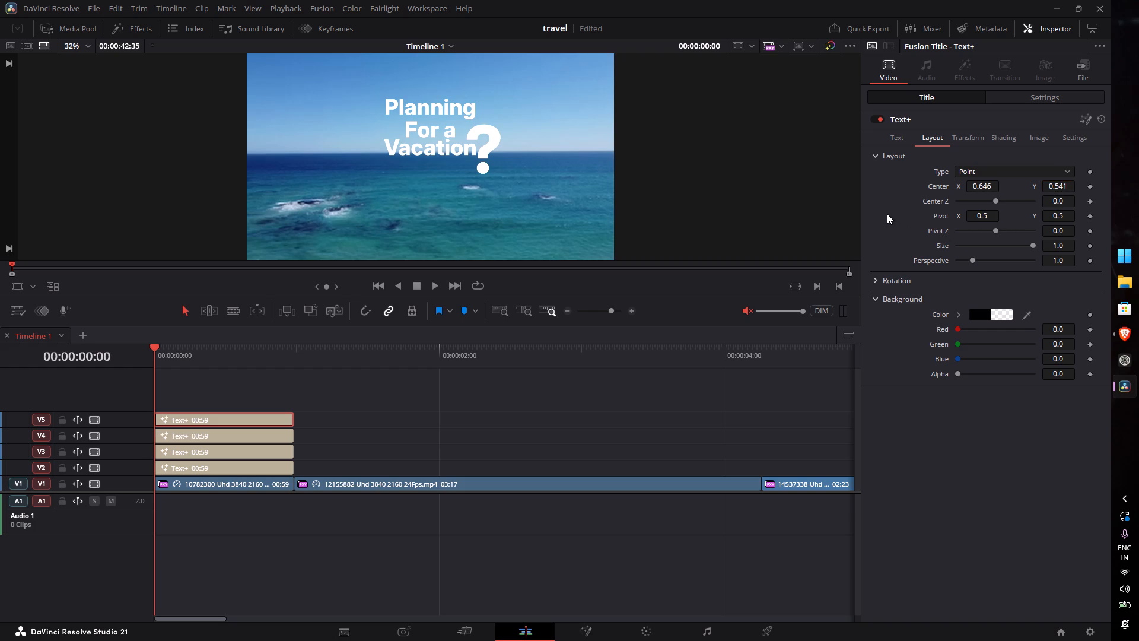
left_click(887, 214)
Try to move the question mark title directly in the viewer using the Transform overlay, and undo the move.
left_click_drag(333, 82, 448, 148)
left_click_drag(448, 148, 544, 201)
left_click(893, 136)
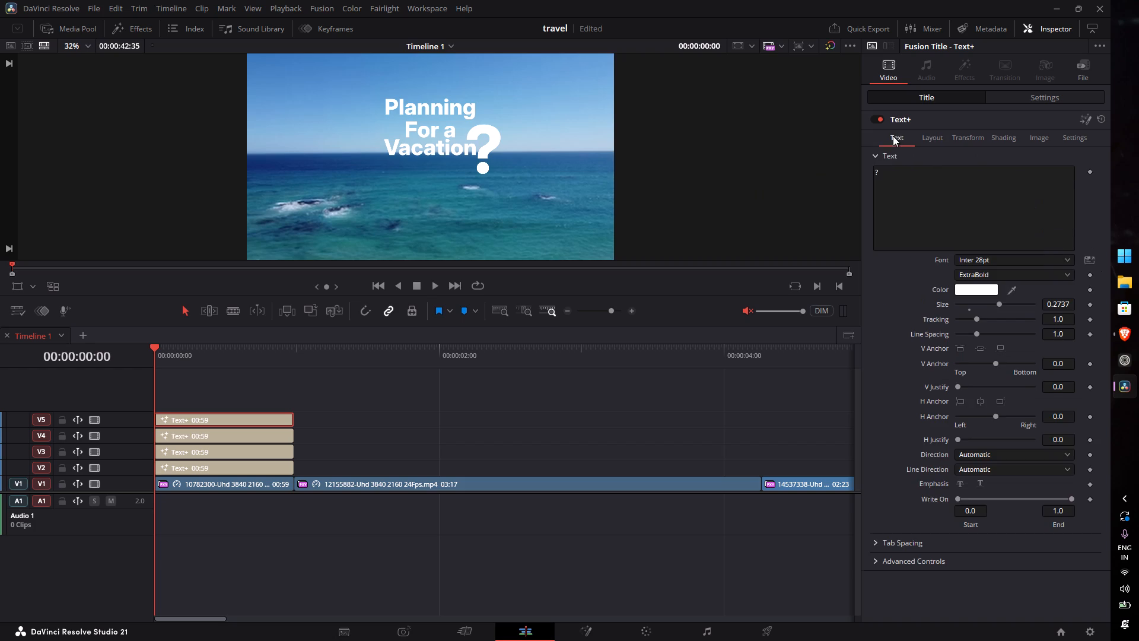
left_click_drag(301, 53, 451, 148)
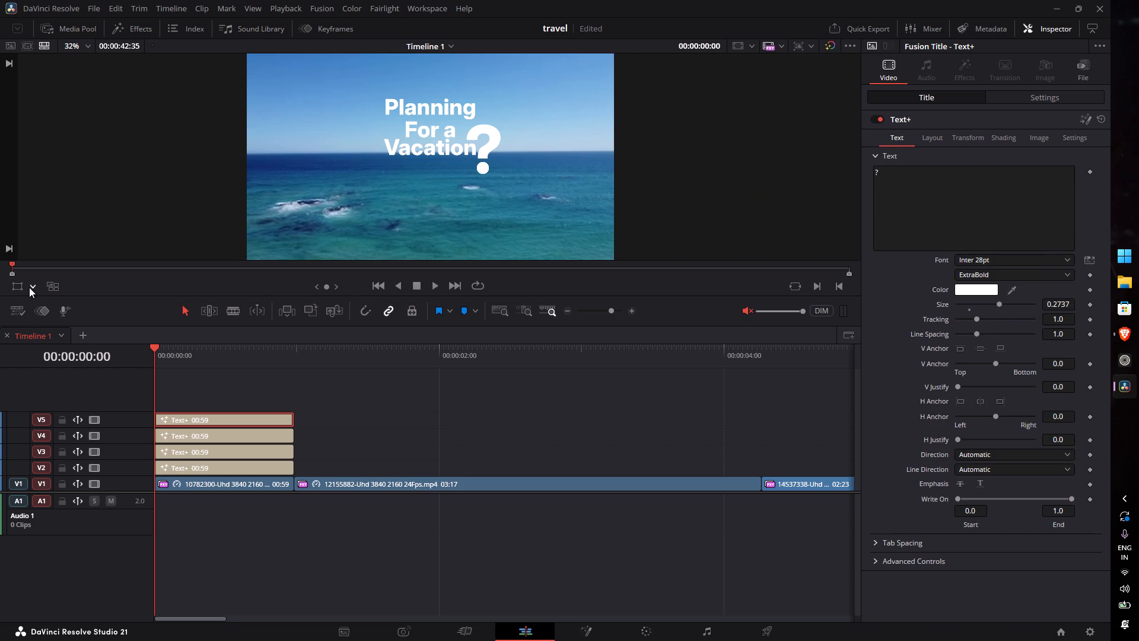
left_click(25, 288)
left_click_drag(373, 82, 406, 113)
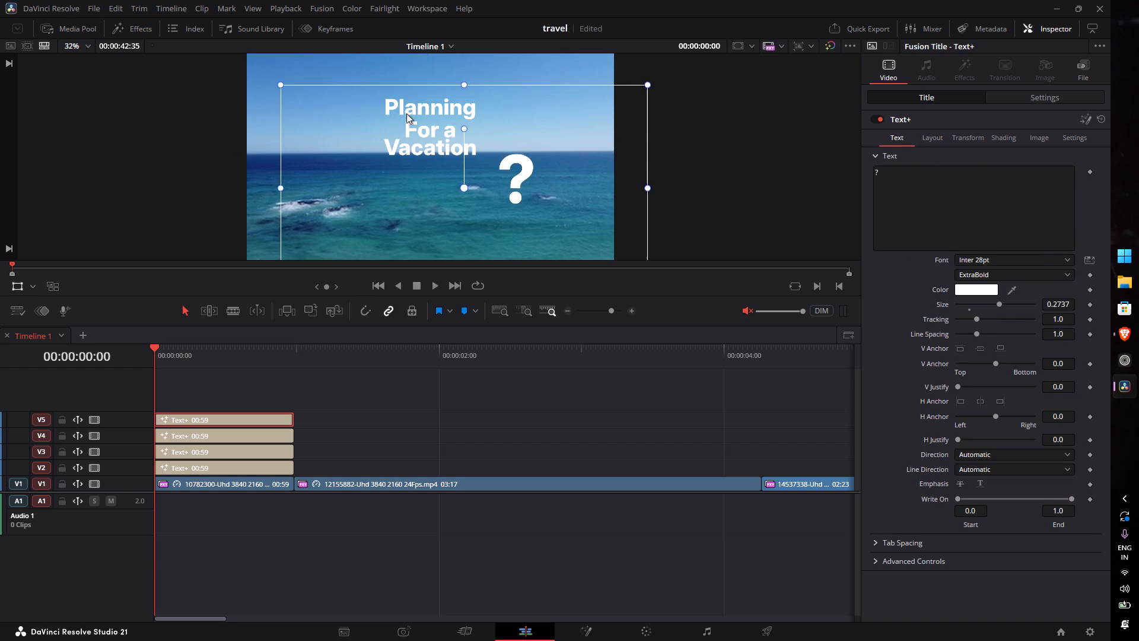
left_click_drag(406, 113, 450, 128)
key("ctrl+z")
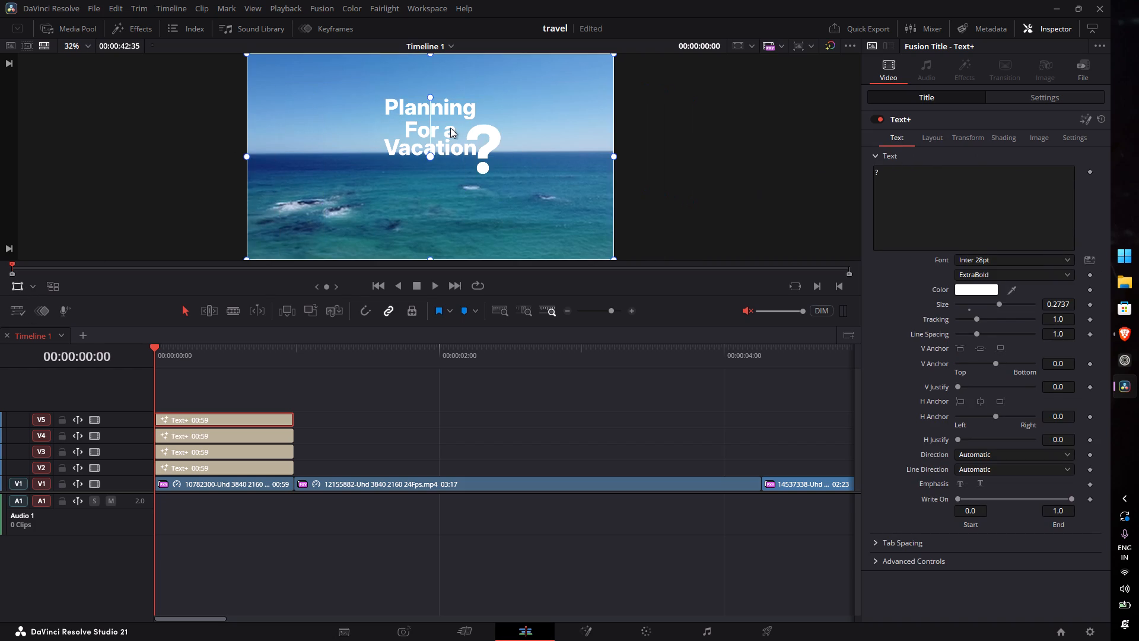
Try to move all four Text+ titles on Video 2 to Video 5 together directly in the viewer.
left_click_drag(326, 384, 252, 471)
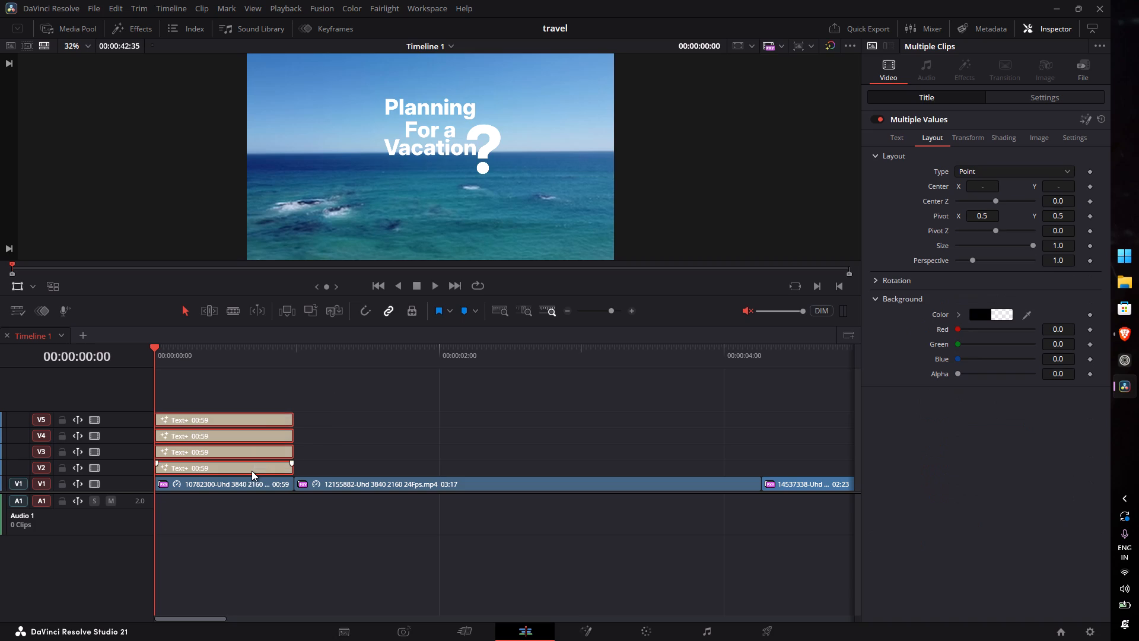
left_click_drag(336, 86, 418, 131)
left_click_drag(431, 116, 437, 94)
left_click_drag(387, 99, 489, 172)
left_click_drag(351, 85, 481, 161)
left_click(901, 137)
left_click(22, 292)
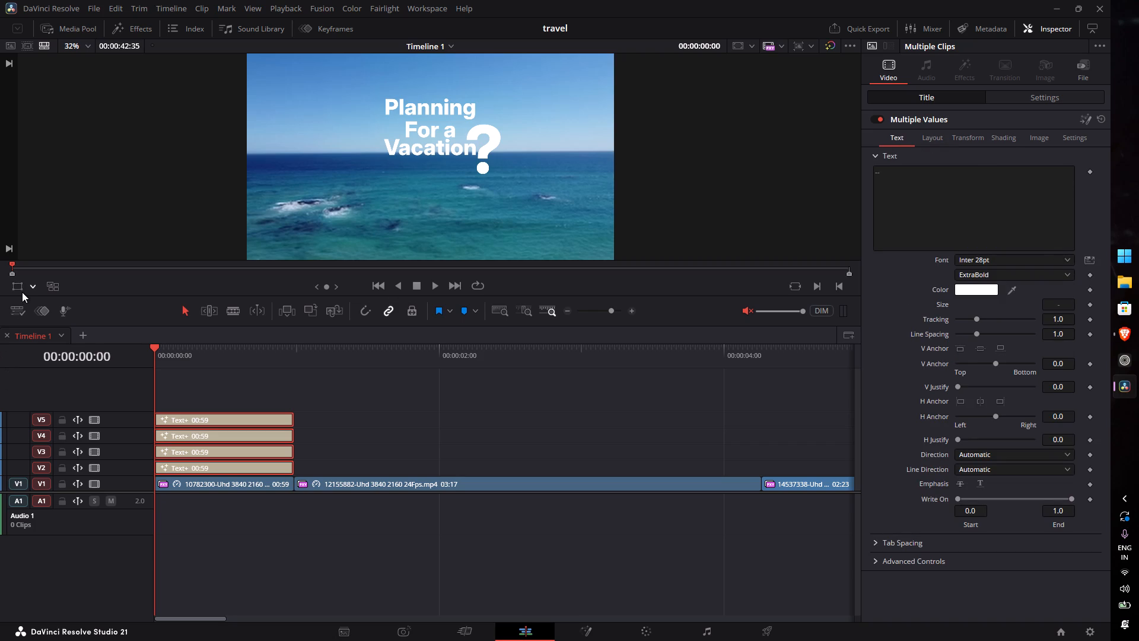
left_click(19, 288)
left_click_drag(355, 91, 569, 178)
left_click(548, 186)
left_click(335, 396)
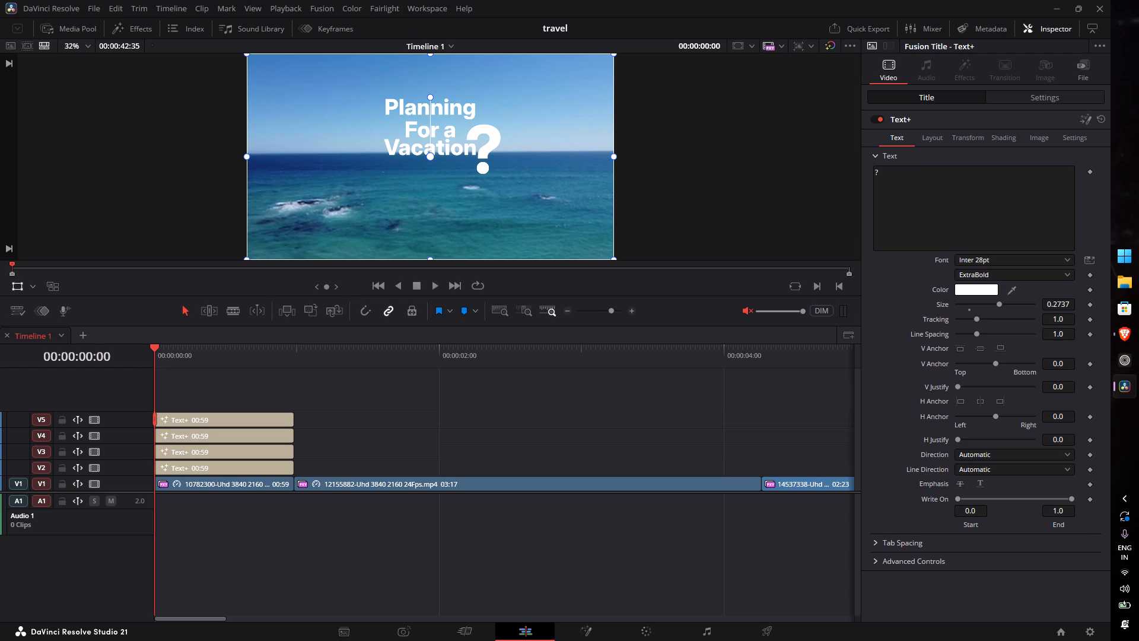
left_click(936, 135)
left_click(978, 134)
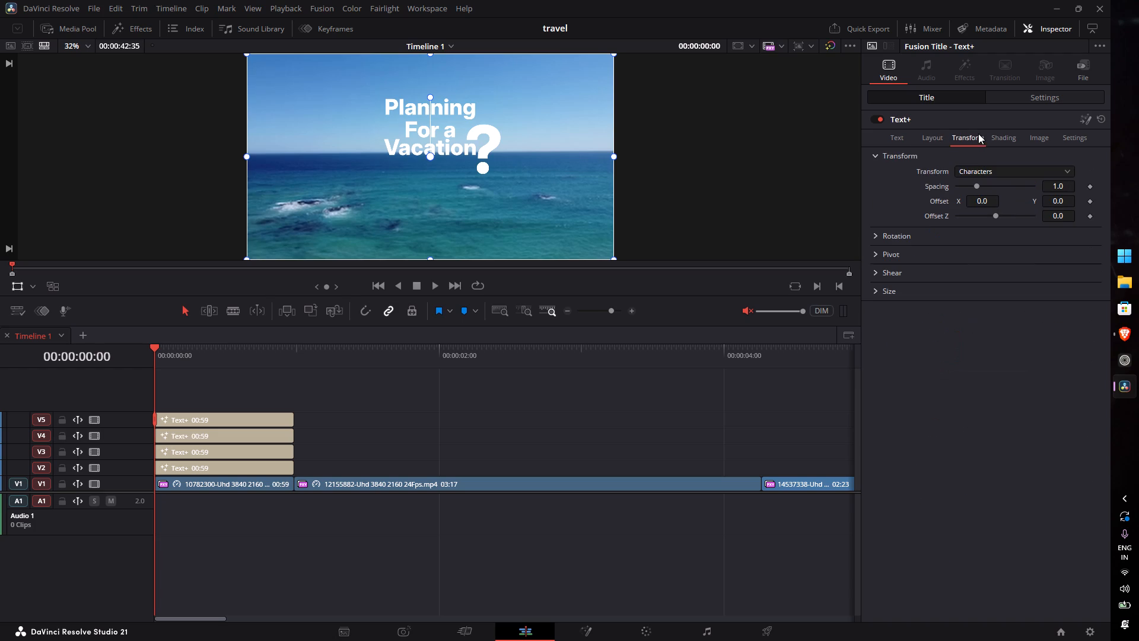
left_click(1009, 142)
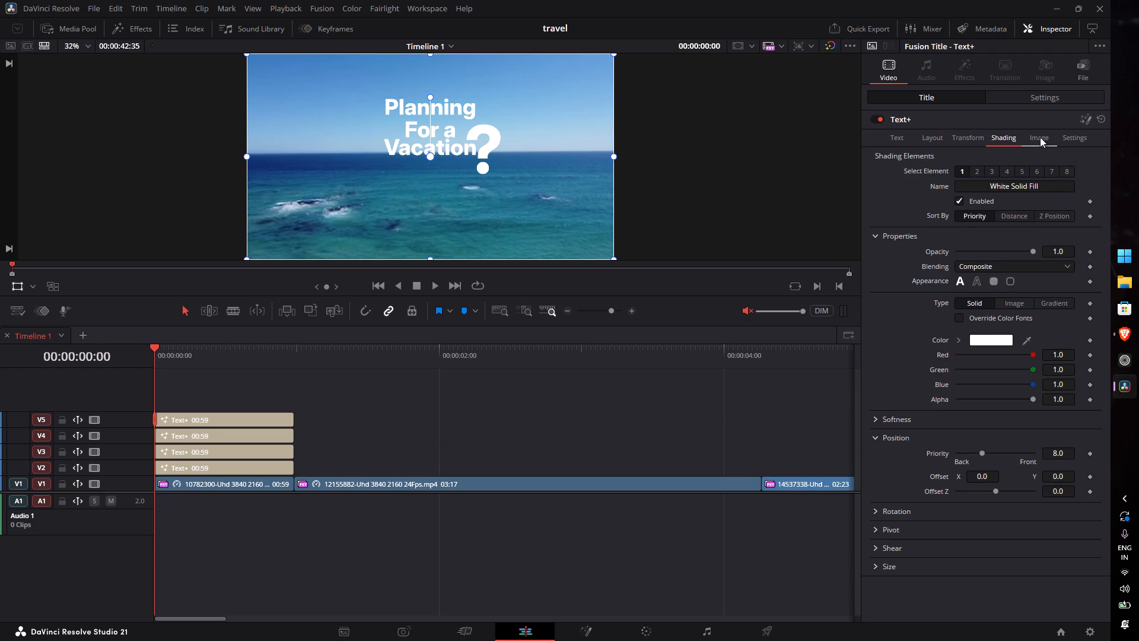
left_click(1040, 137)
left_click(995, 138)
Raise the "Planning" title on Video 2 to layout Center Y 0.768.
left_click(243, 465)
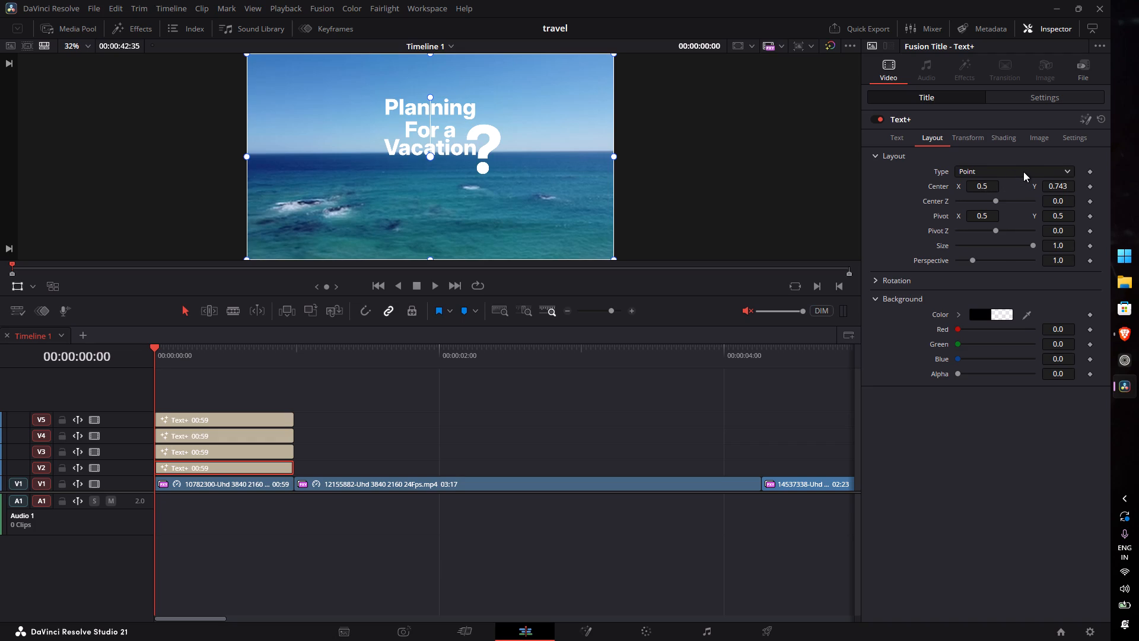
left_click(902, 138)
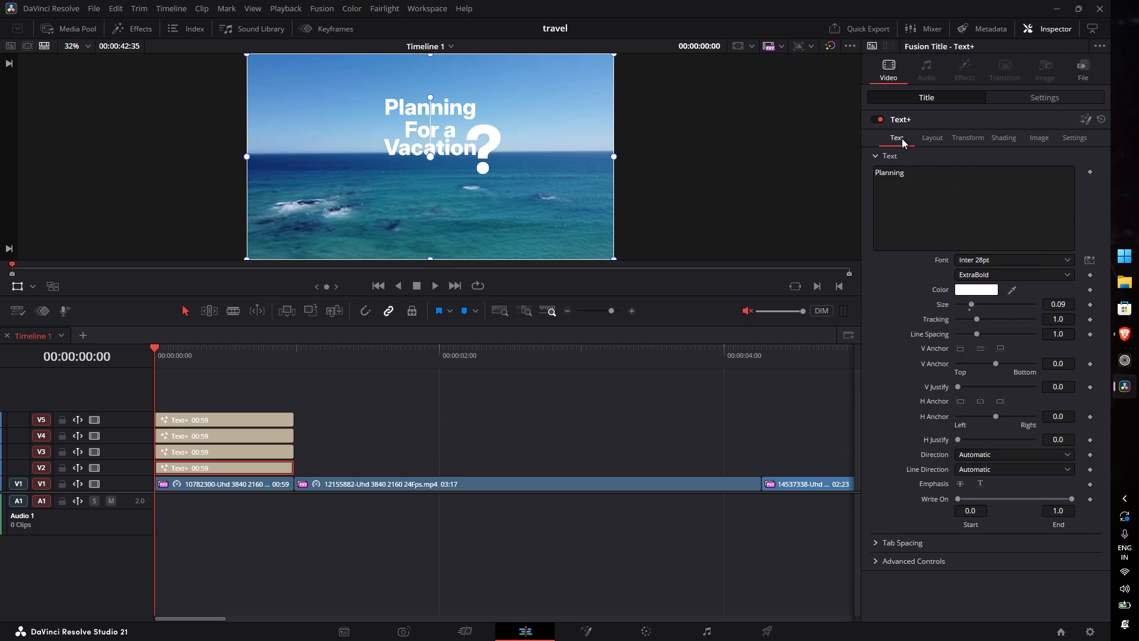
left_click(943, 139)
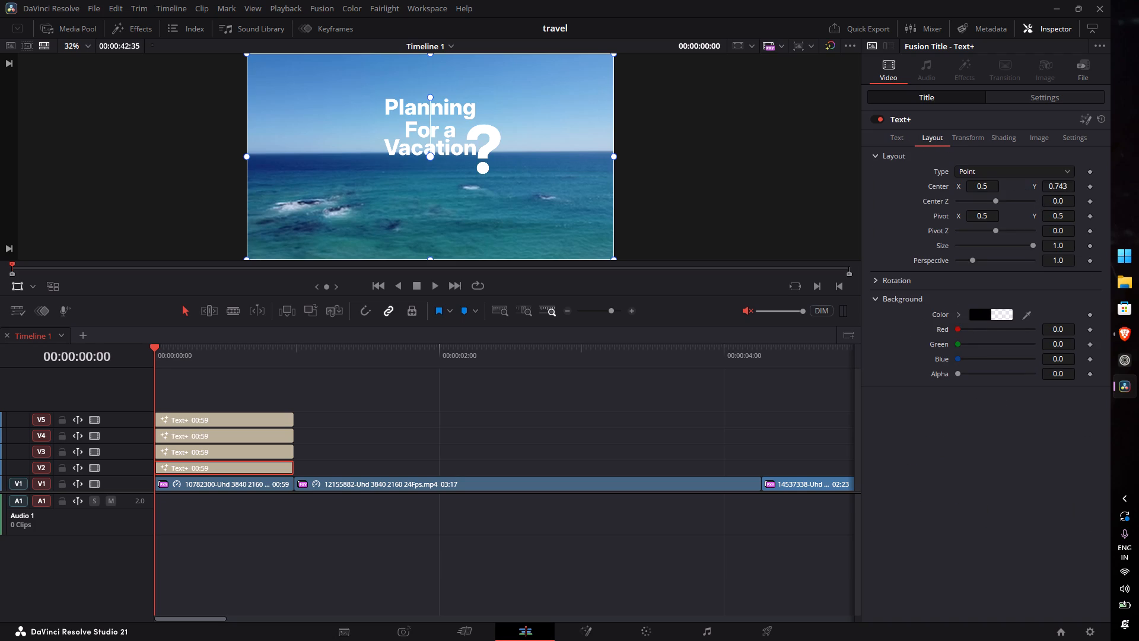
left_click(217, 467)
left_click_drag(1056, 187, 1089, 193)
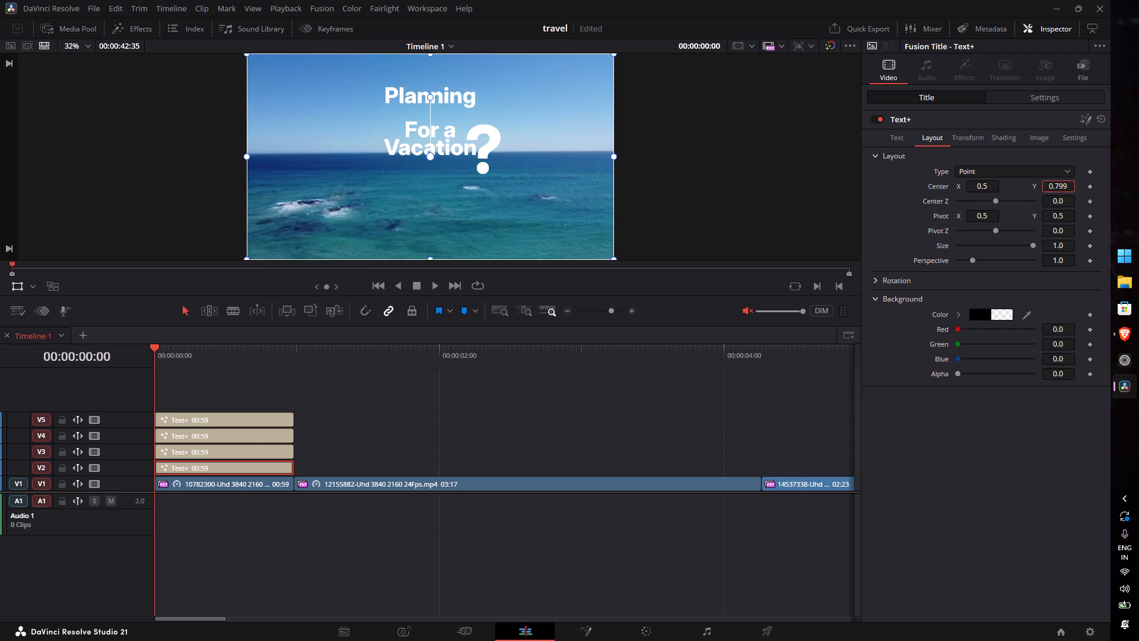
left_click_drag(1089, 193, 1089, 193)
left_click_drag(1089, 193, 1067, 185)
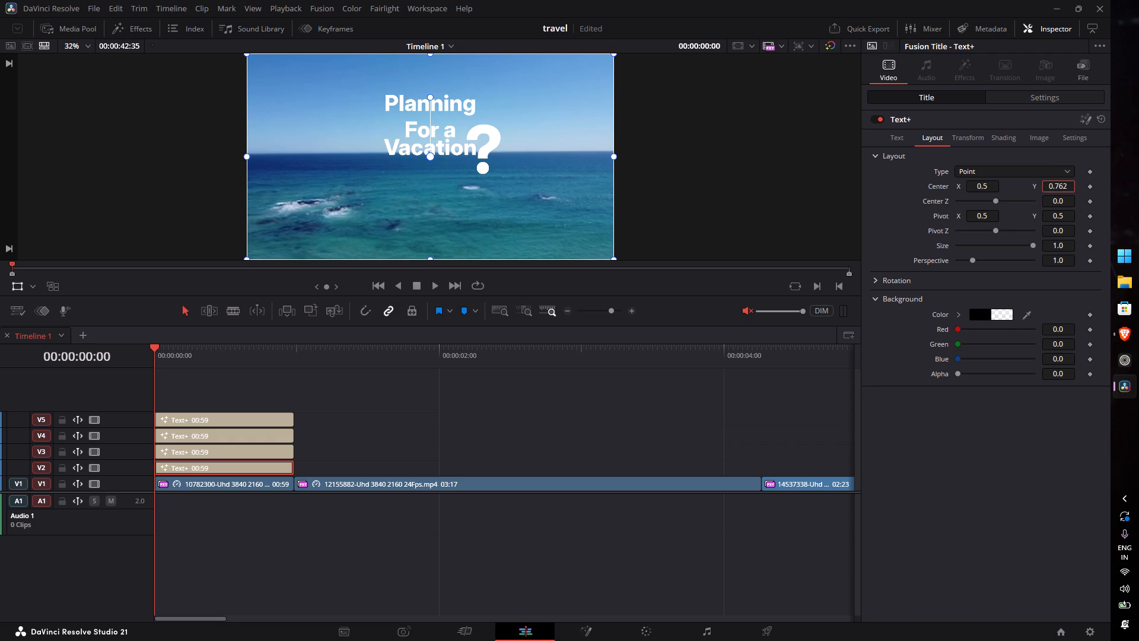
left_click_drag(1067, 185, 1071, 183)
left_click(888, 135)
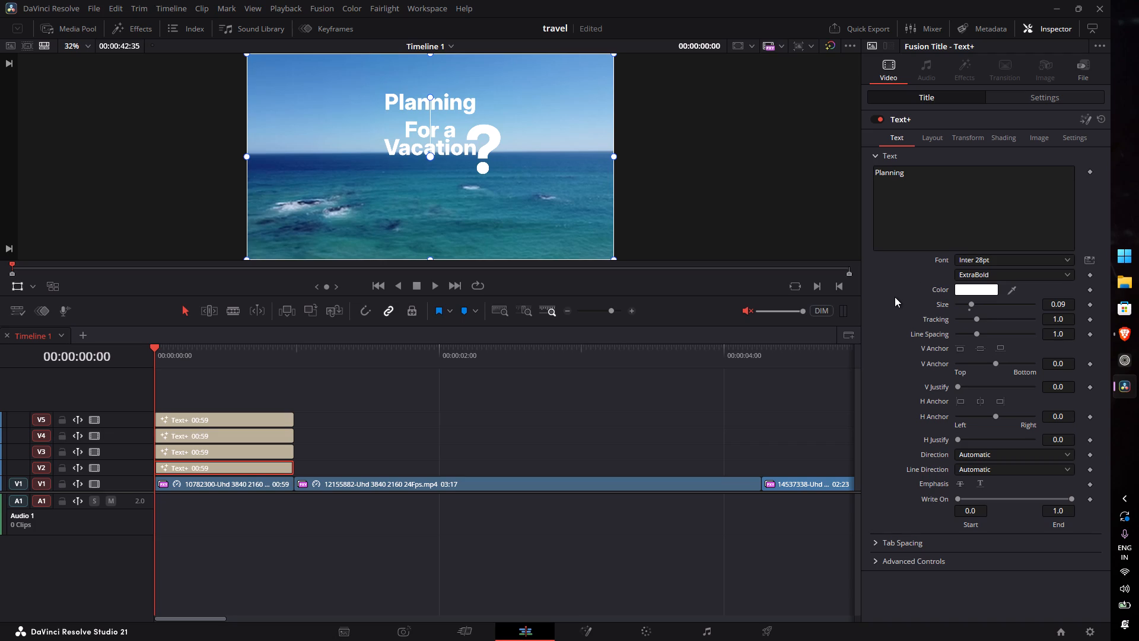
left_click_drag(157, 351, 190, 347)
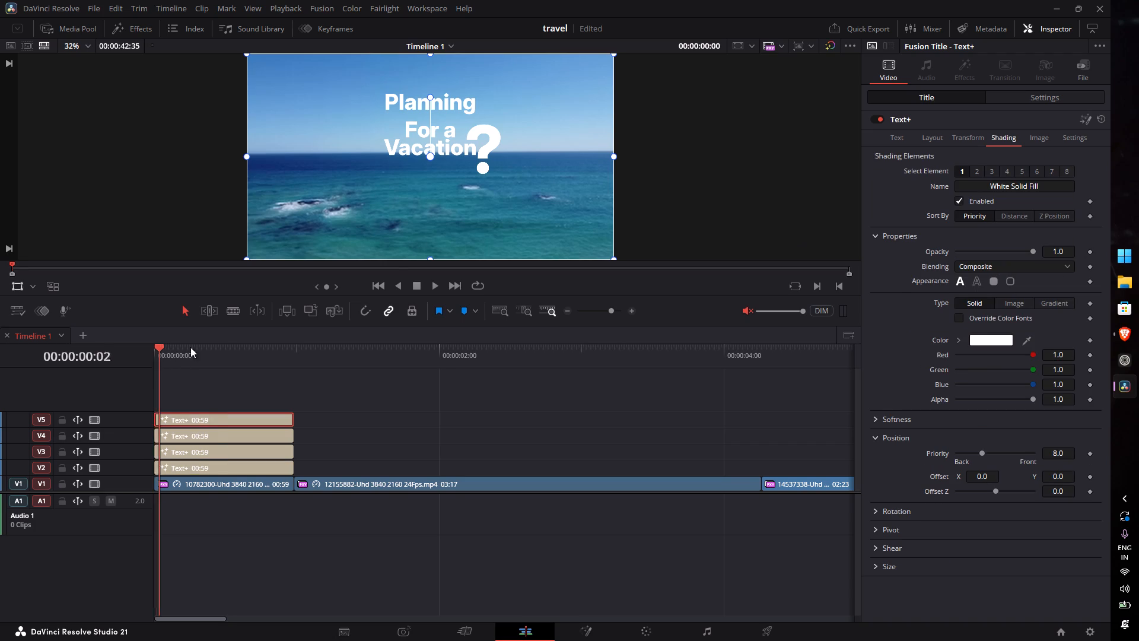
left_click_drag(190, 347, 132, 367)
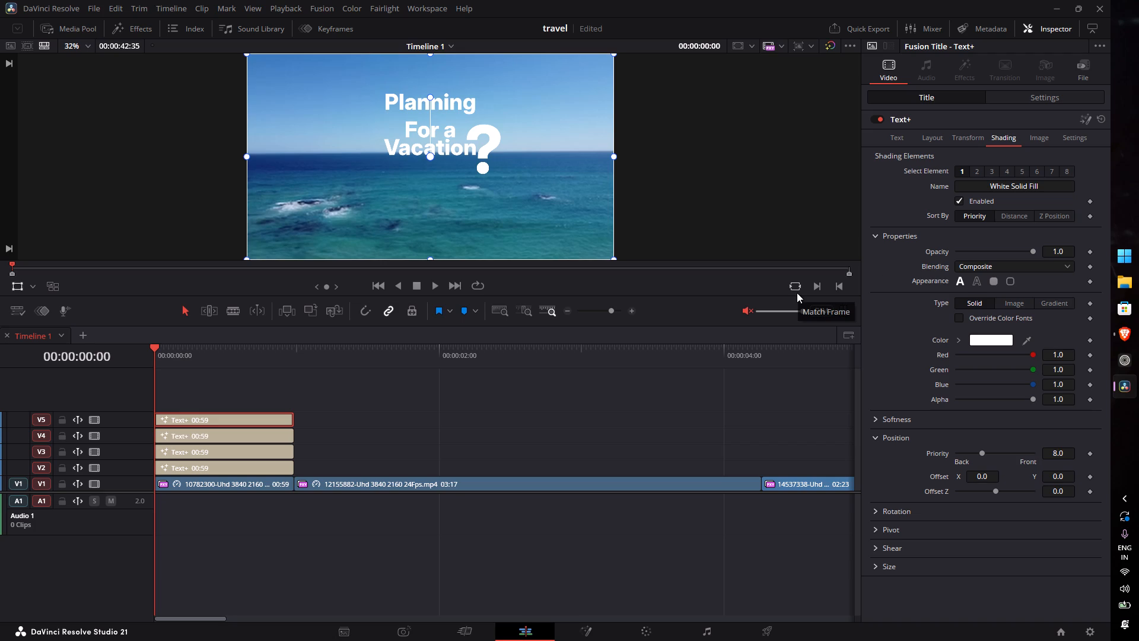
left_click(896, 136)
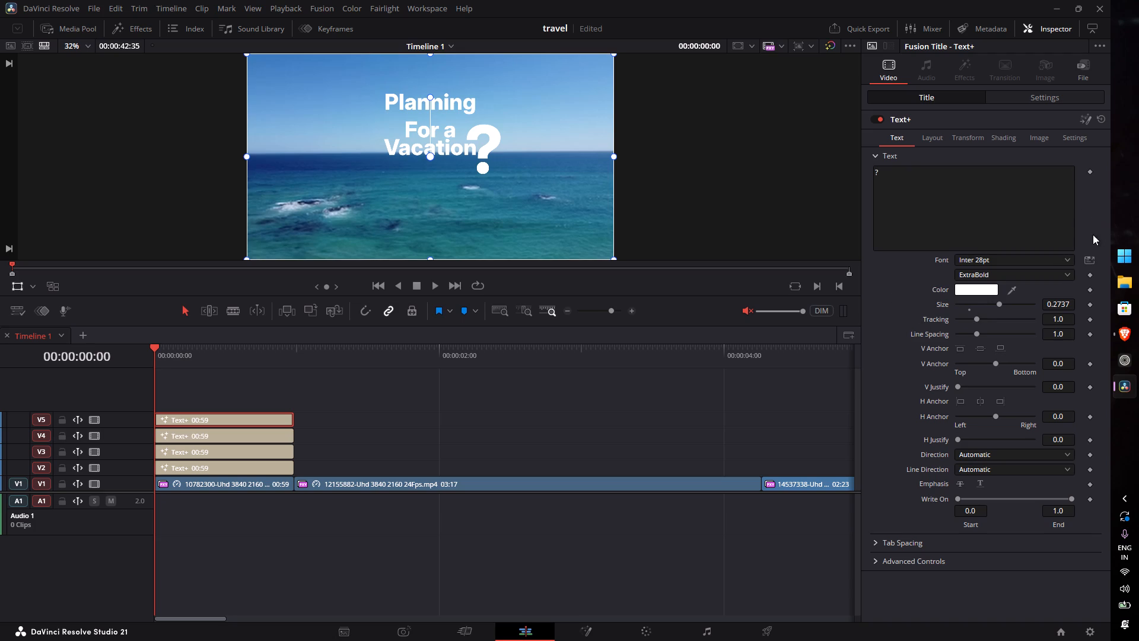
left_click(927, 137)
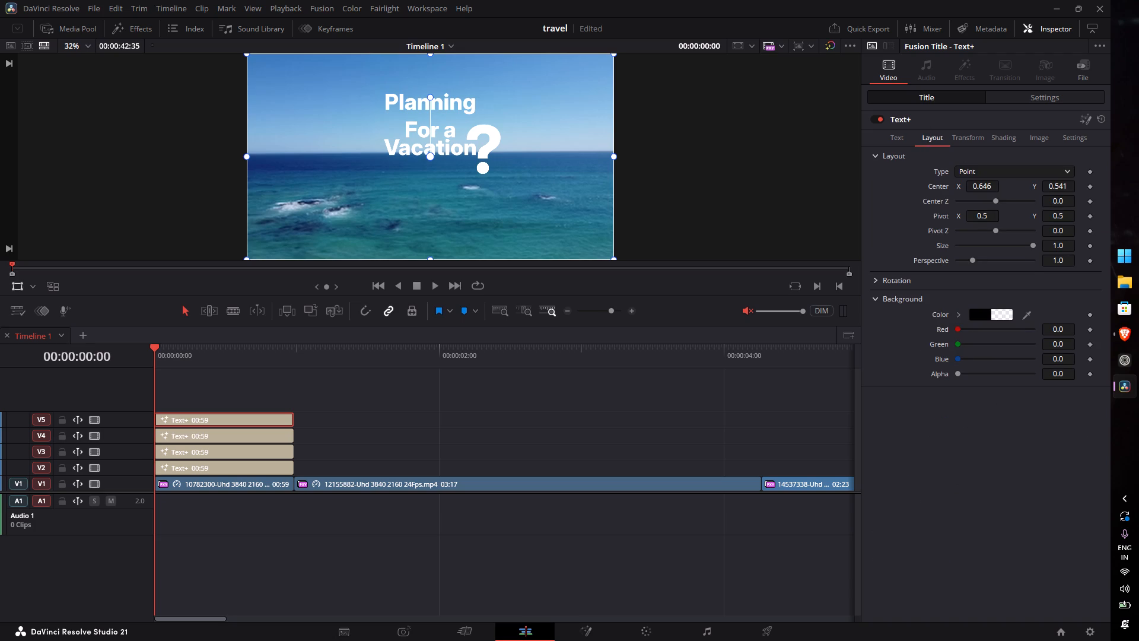
Set the "Planning" title's layout Center Y to 0.76.
left_click(225, 467)
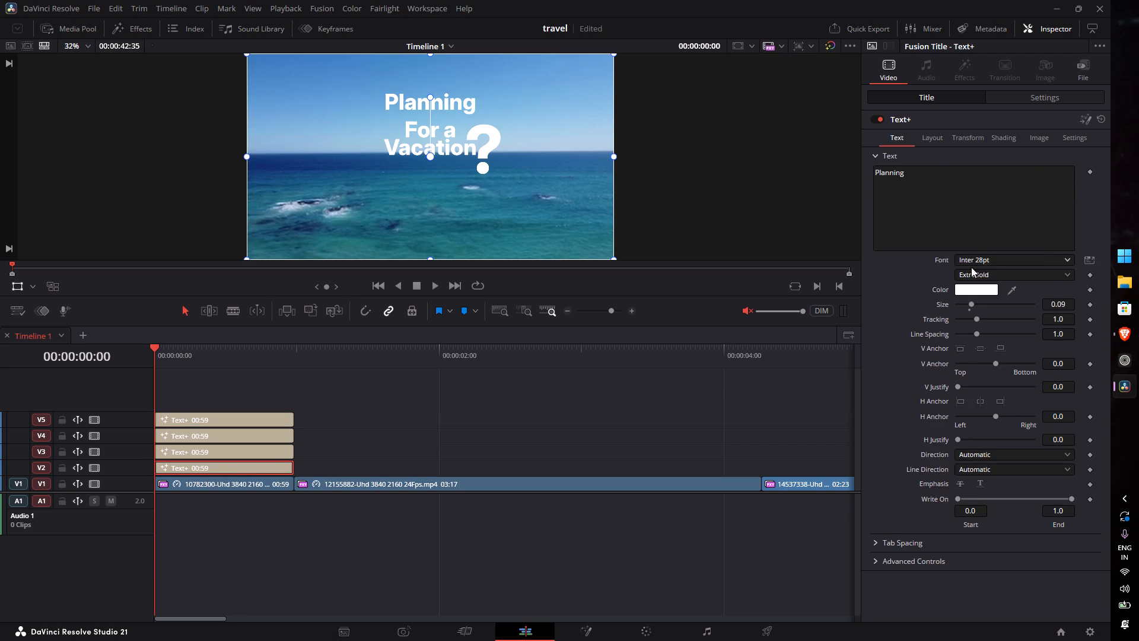
left_click(933, 136)
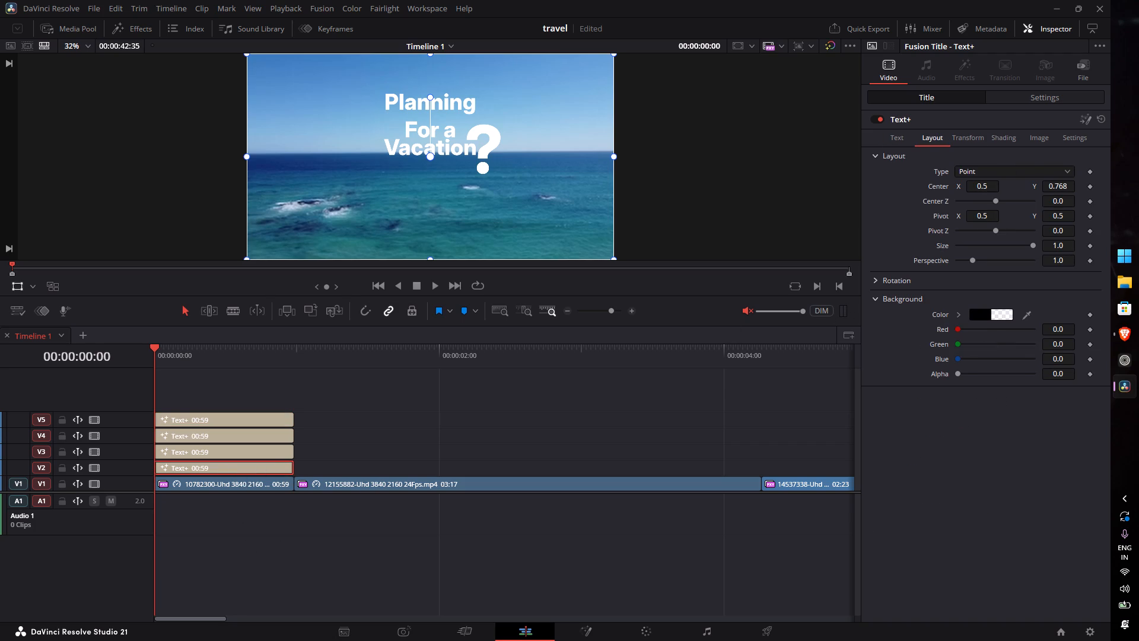
left_click_drag(1055, 184, 1075, 187)
left_click_drag(1075, 187, 1050, 193)
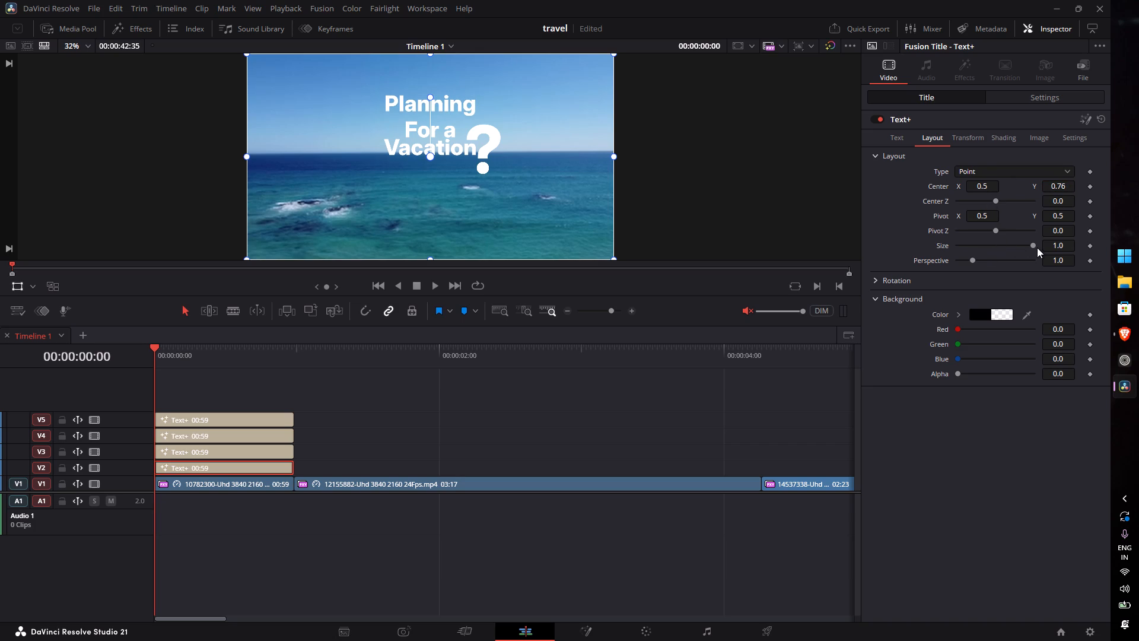
Enlarge the "Planning" title to text size 0.126.
left_click(893, 138)
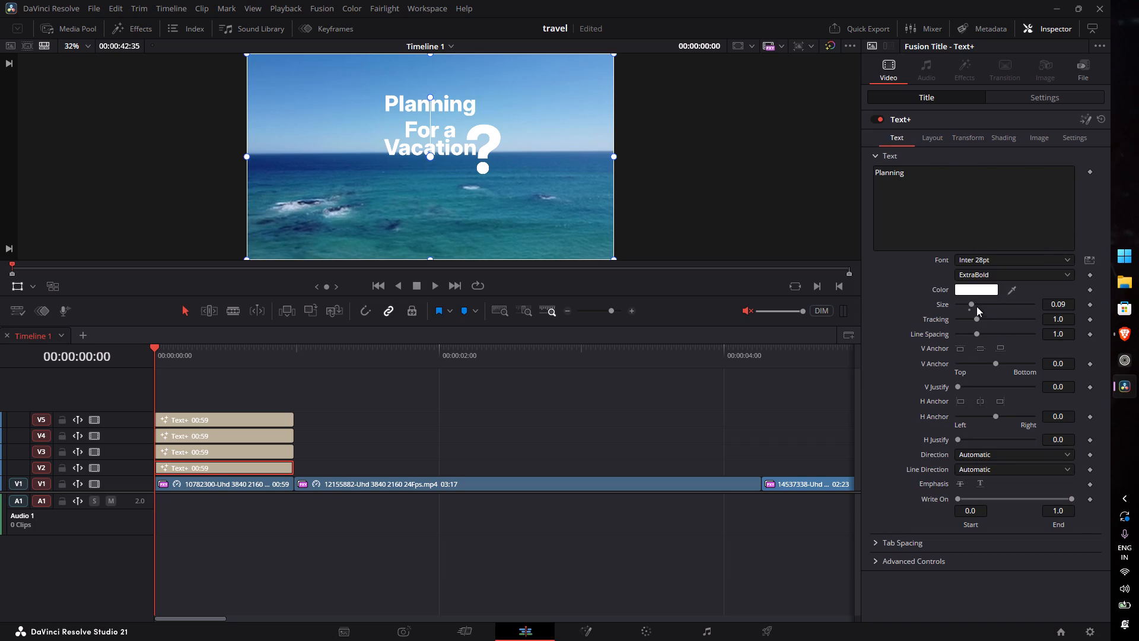
left_click_drag(972, 303, 979, 309)
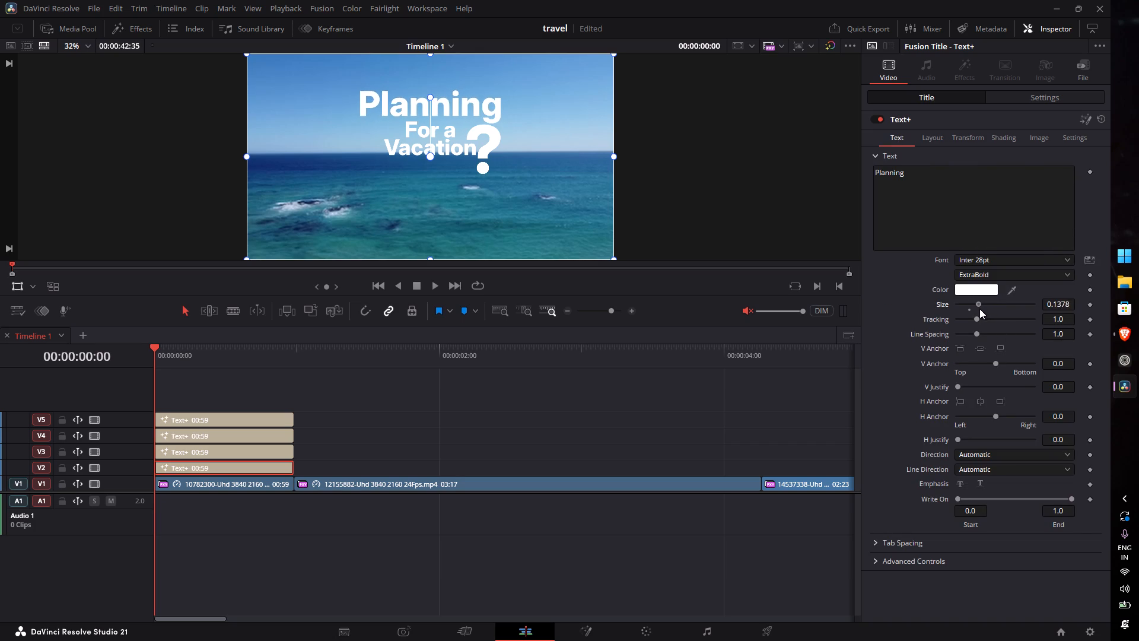
left_click_drag(979, 309, 978, 309)
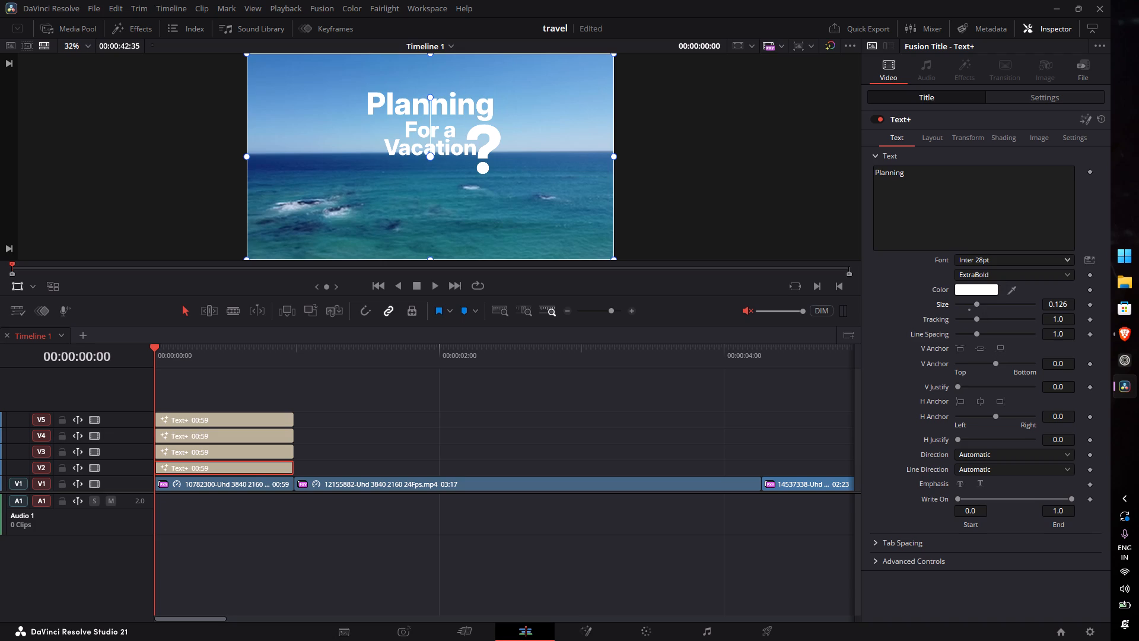
Lower the "Vacation" title on Video 4 to layout Center Y 0.491, away from the "For a" line.
left_click(930, 140)
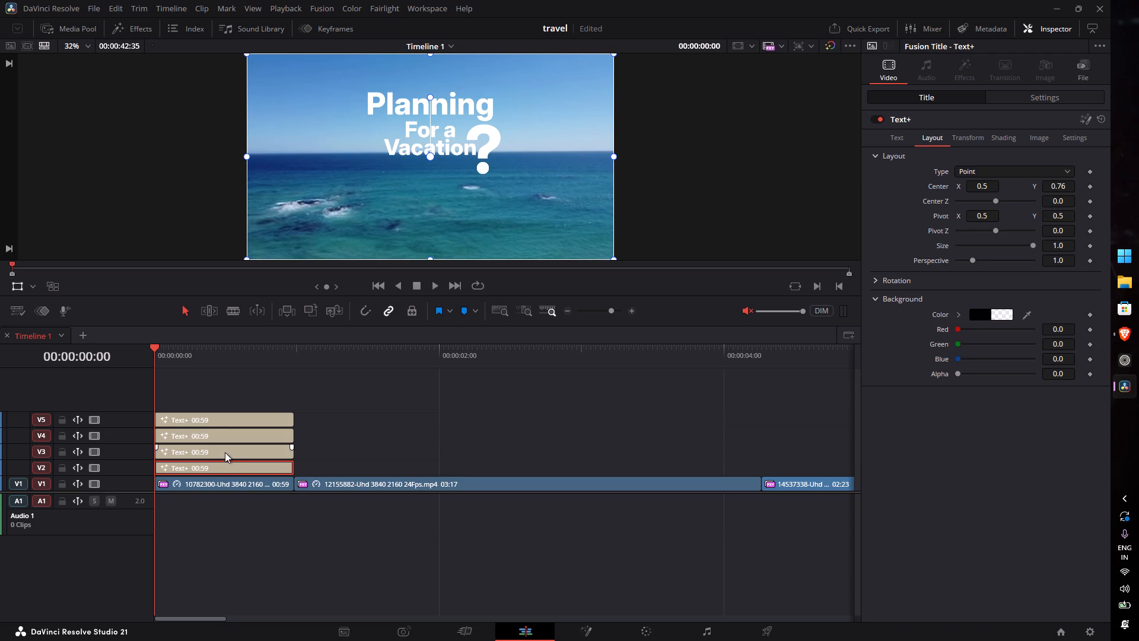
left_click(225, 452)
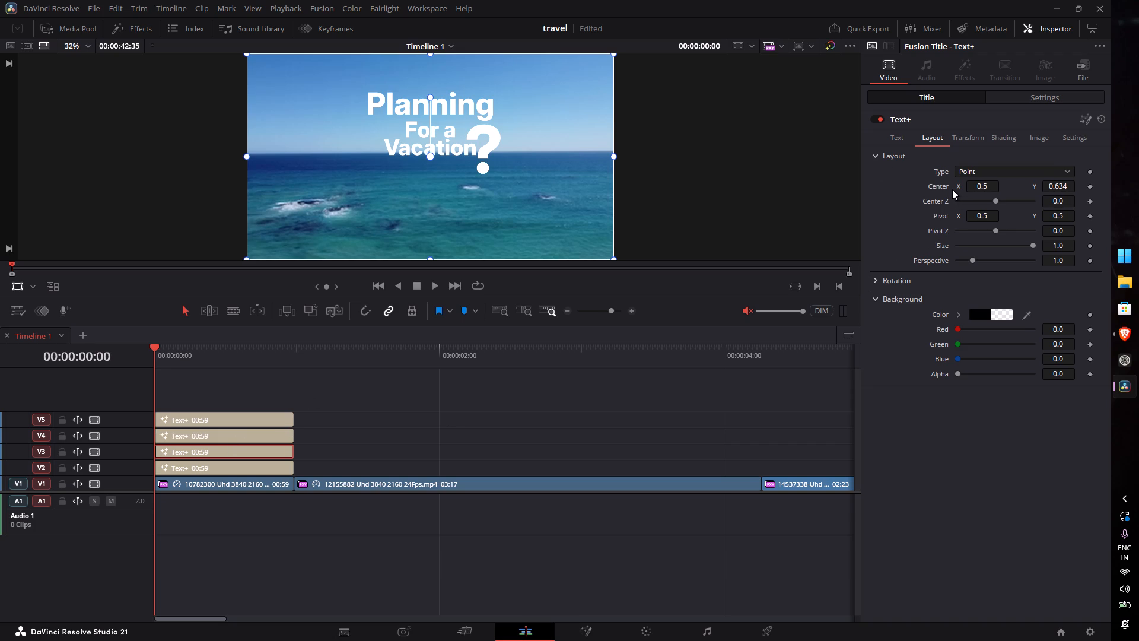
left_click(252, 436)
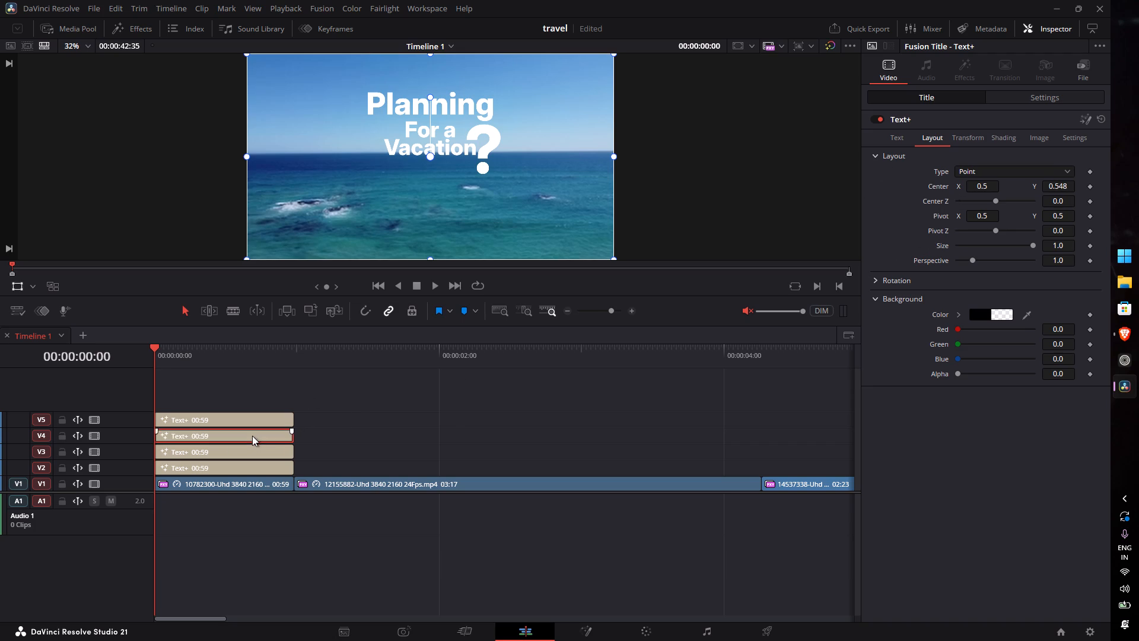
left_click(898, 139)
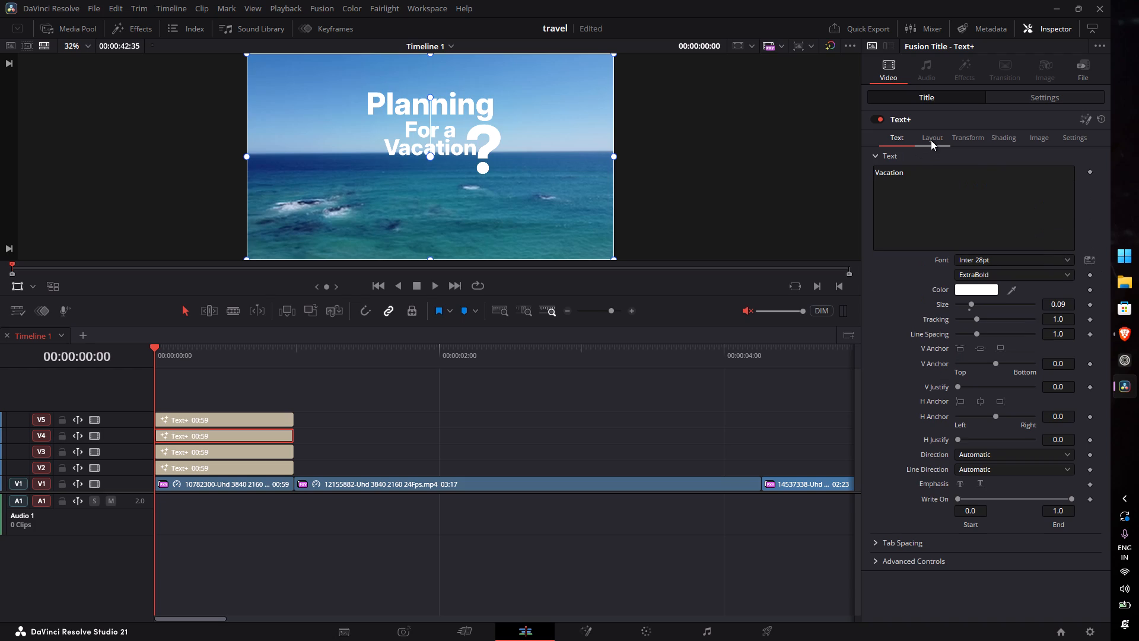
left_click(931, 140)
left_click(908, 140)
left_click(940, 139)
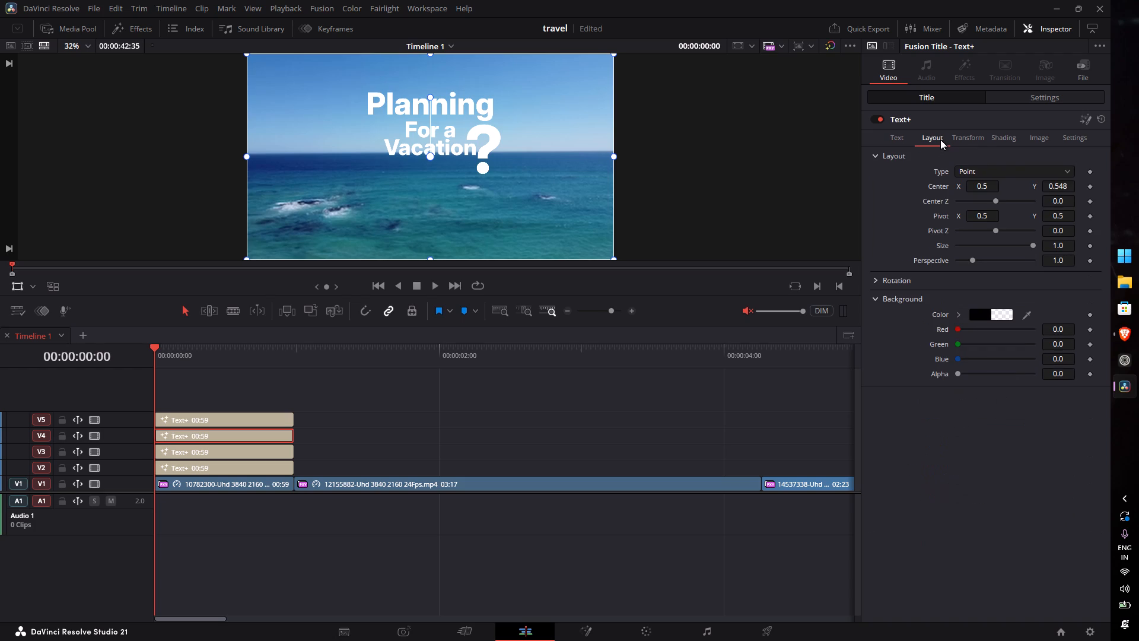
left_click_drag(1064, 188, 1081, 188)
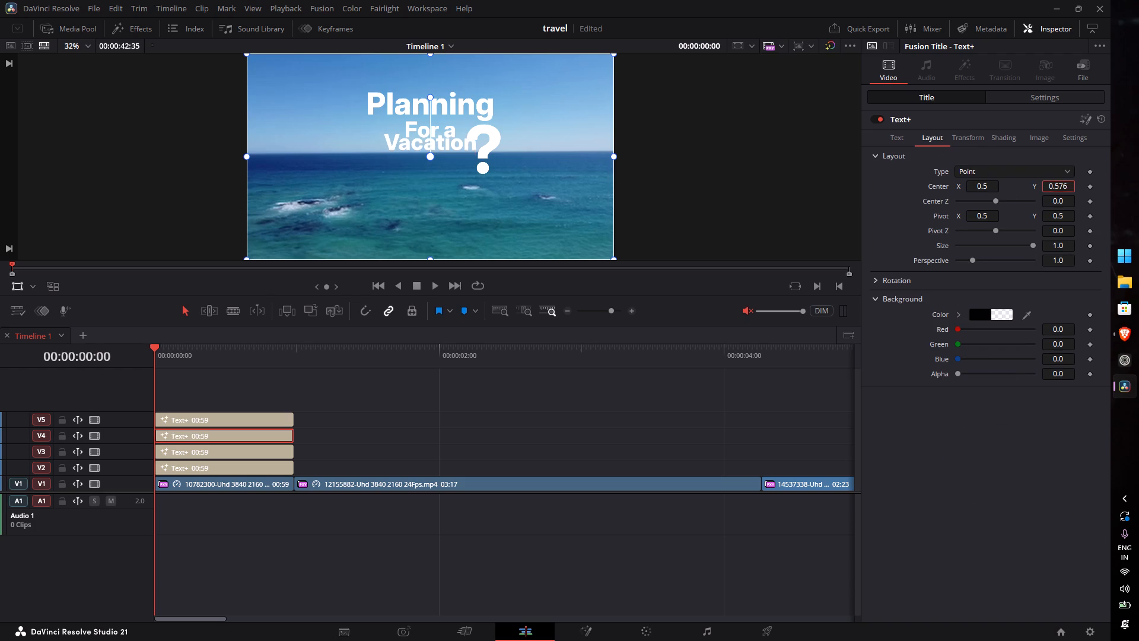
left_click_drag(1081, 188, 1030, 179)
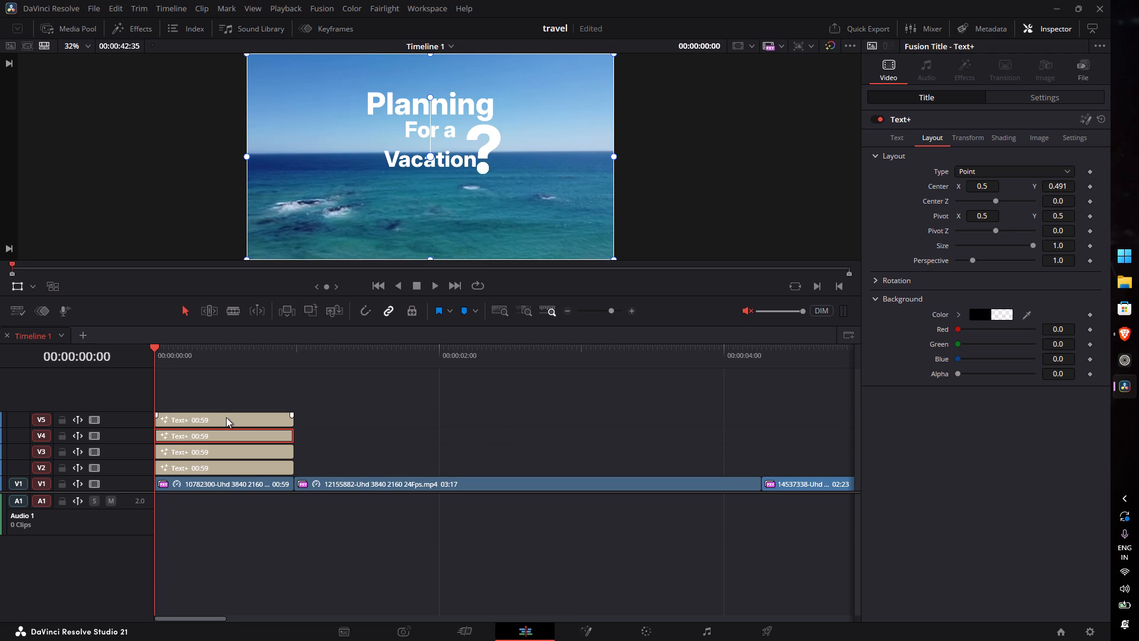
Shift the question mark title on Video 5 away from "Vacation" to layout Center X 0.788.
left_click(226, 417)
left_click_drag(977, 188, 1016, 186)
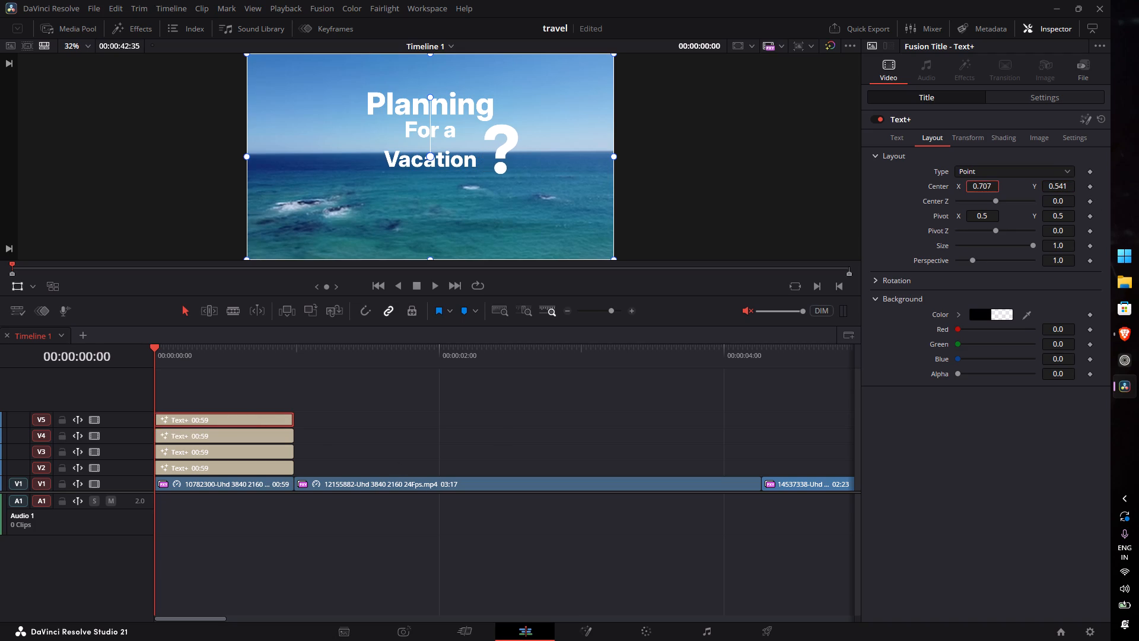
left_click_drag(1016, 186, 1061, 186)
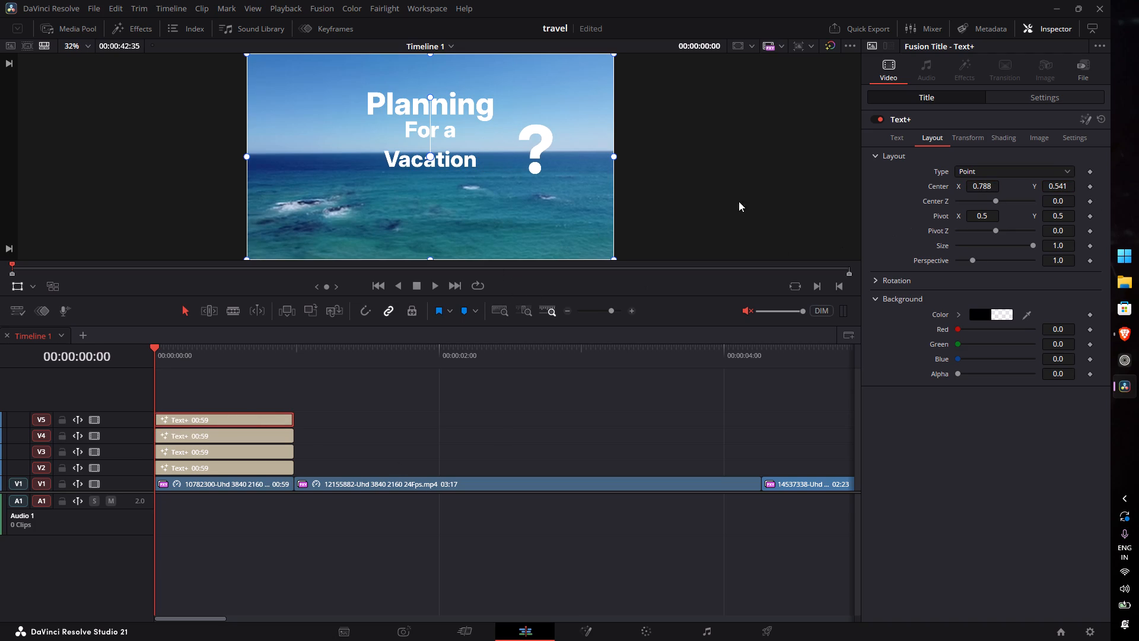
Copy the "Planning" title's text size of 0.126 and apply it to the "For a" title on Video 3.
left_click(897, 137)
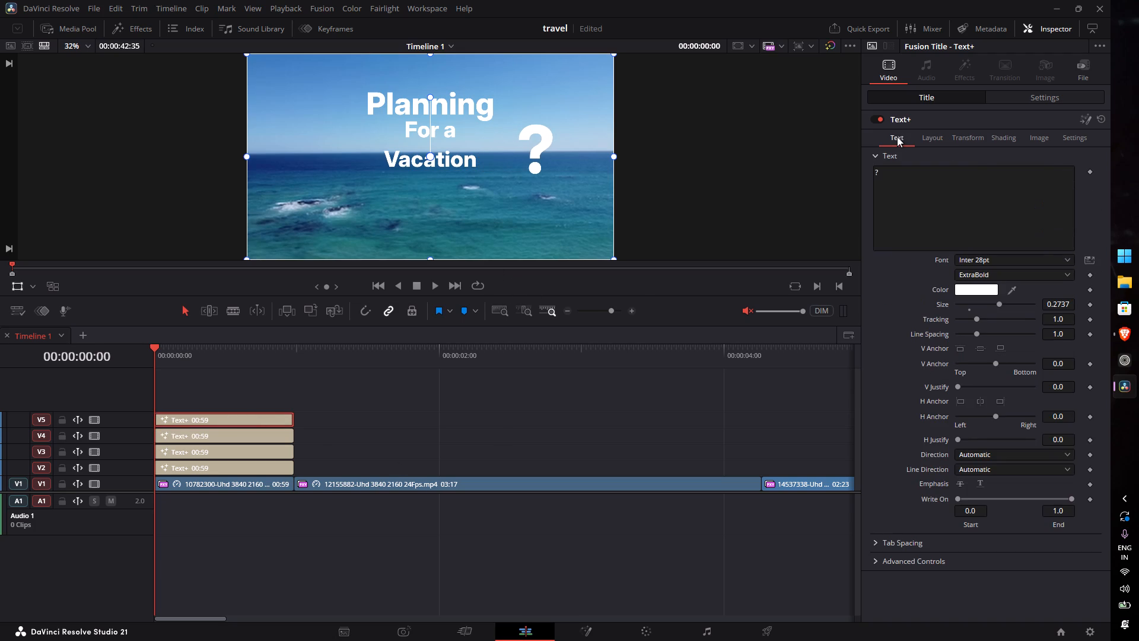
double_click(1058, 304)
left_click(221, 468)
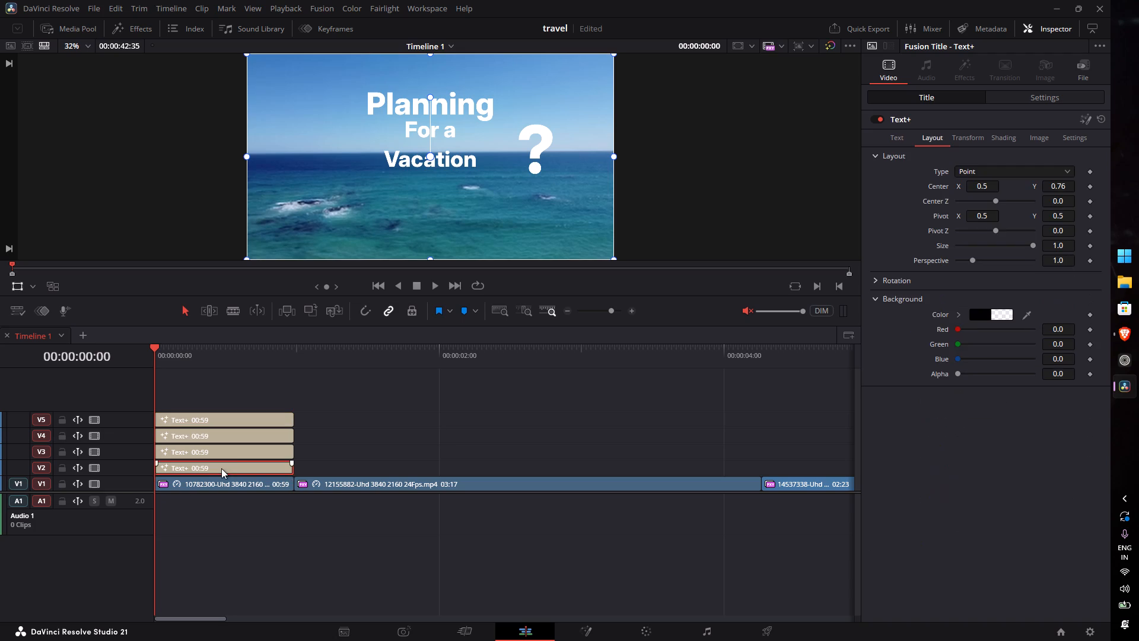
left_click(892, 134)
double_click(1059, 304)
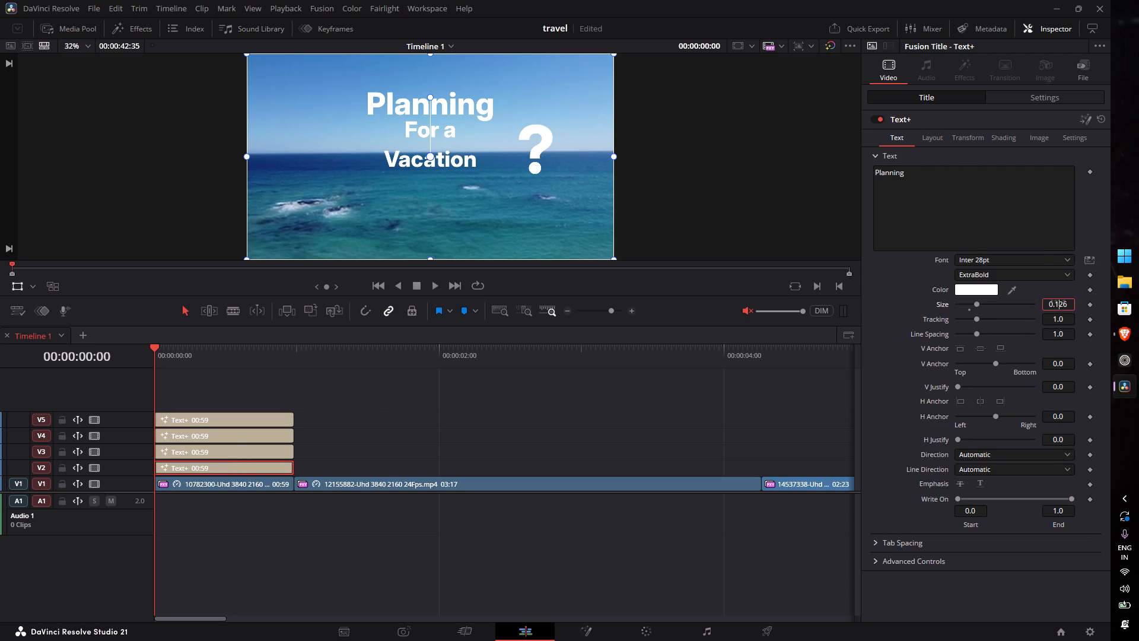
key("ctrl+c")
left_click(207, 453)
left_click(893, 140)
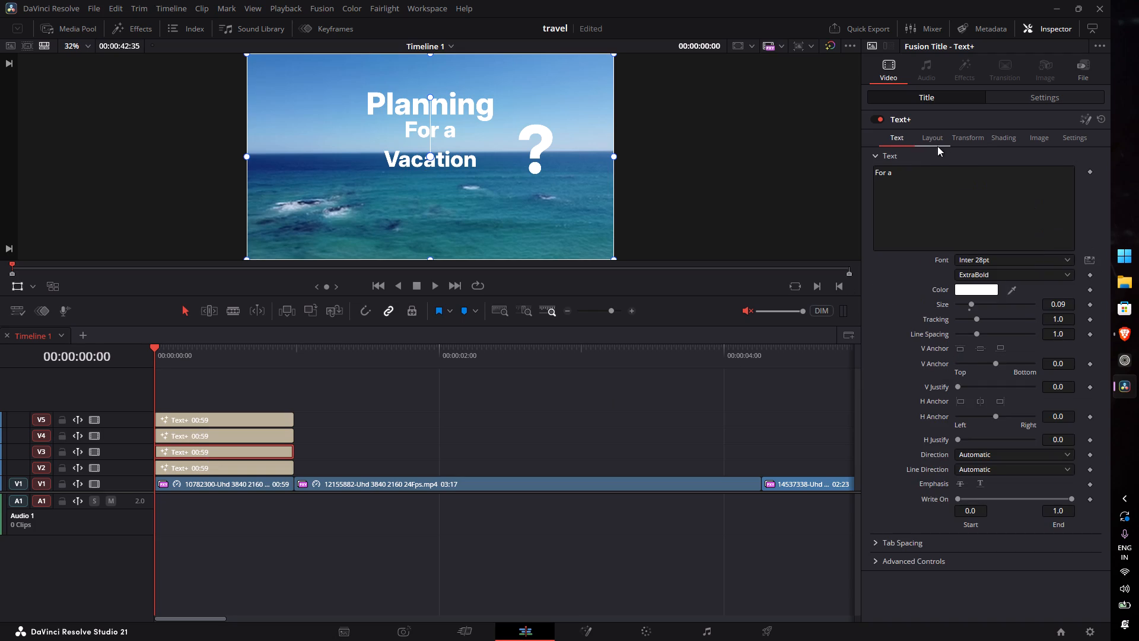
double_click(1062, 303)
key("ctrl+v")
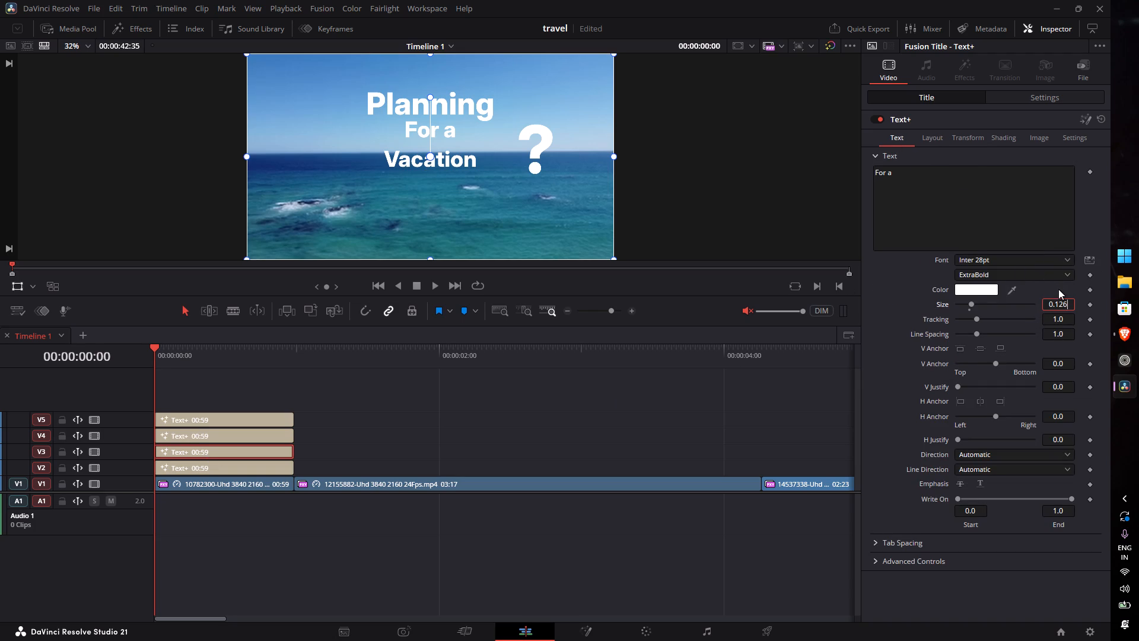
left_click(1058, 289)
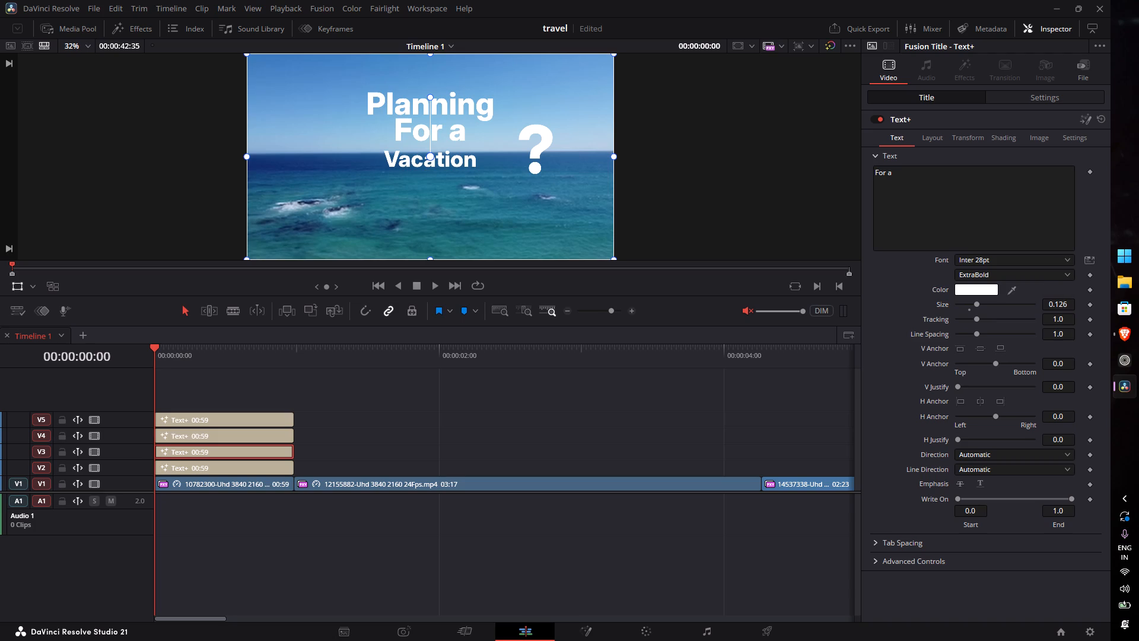
Reduce the "For a" title's text size to 0.0999.
left_click_drag(1062, 307, 1010, 316)
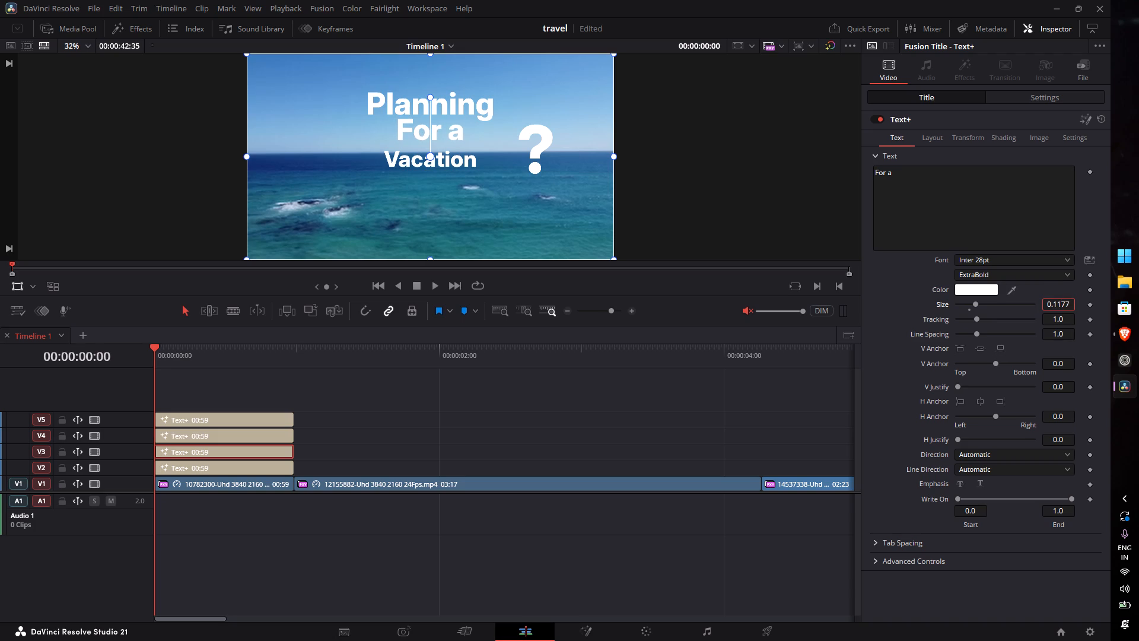
left_click_drag(1010, 316, 908, 318)
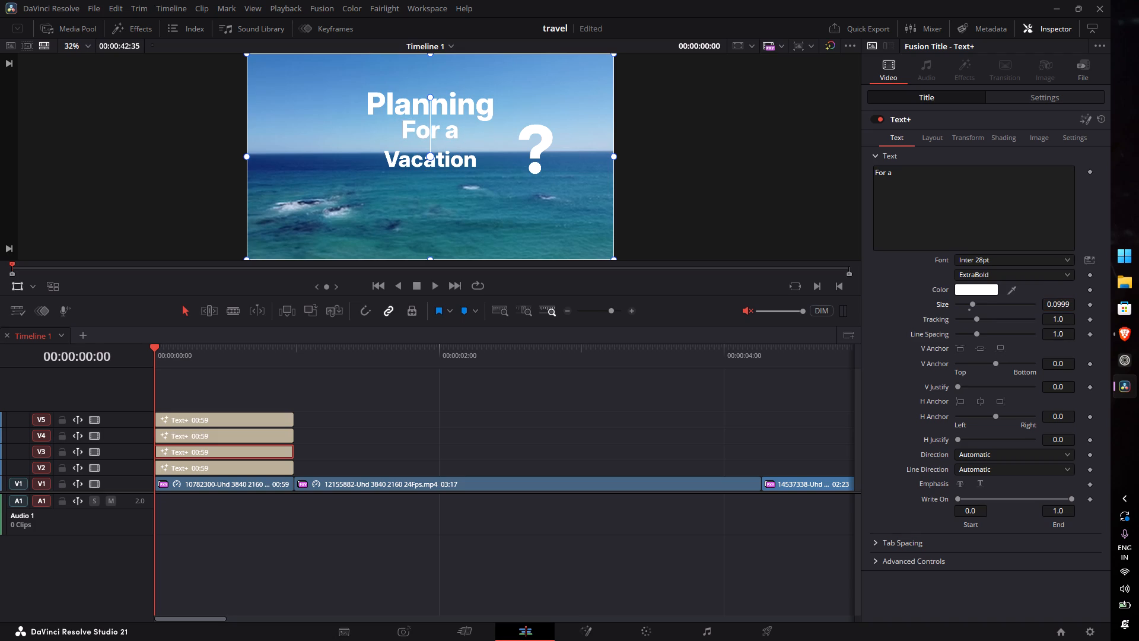
Apply the copied text size of 0.126 to the "Vacation" title on Video 4.
left_click(220, 437)
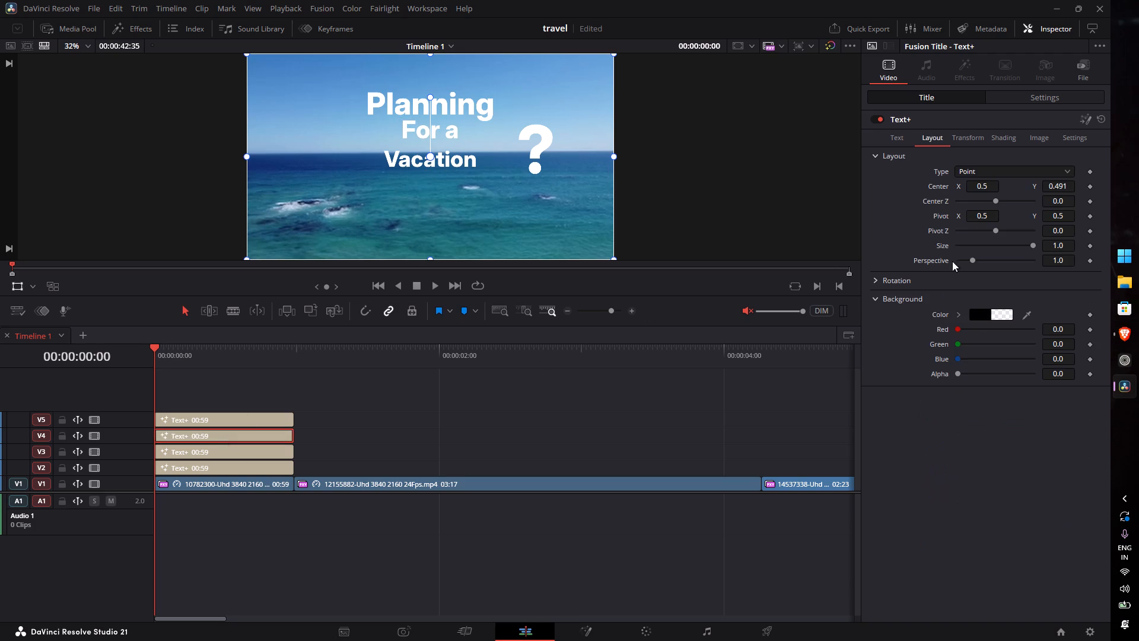
left_click(905, 145)
double_click(1065, 305)
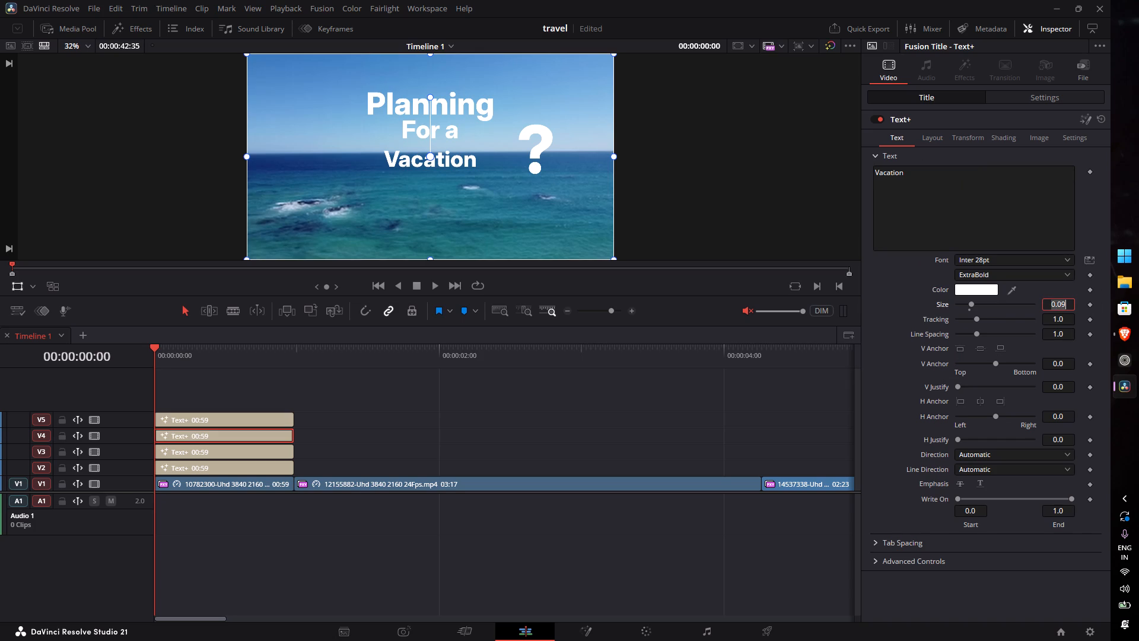
key("ctrl+v")
left_click(1058, 292)
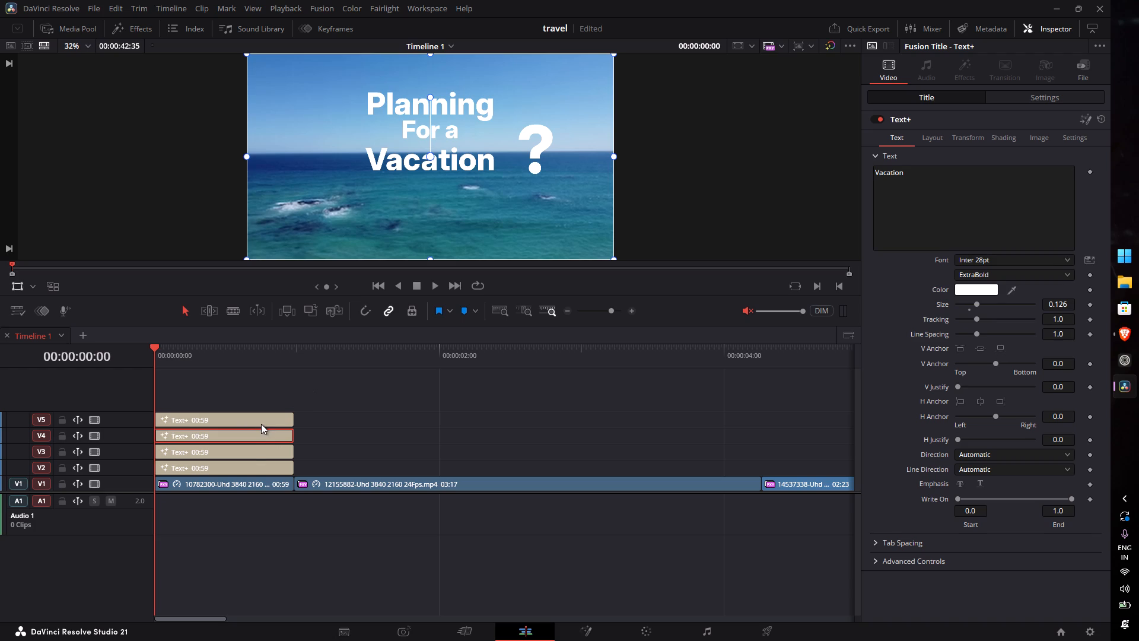
Open the layout settings of the "Vacation" title on Video 4.
left_click(244, 470)
left_click(247, 449)
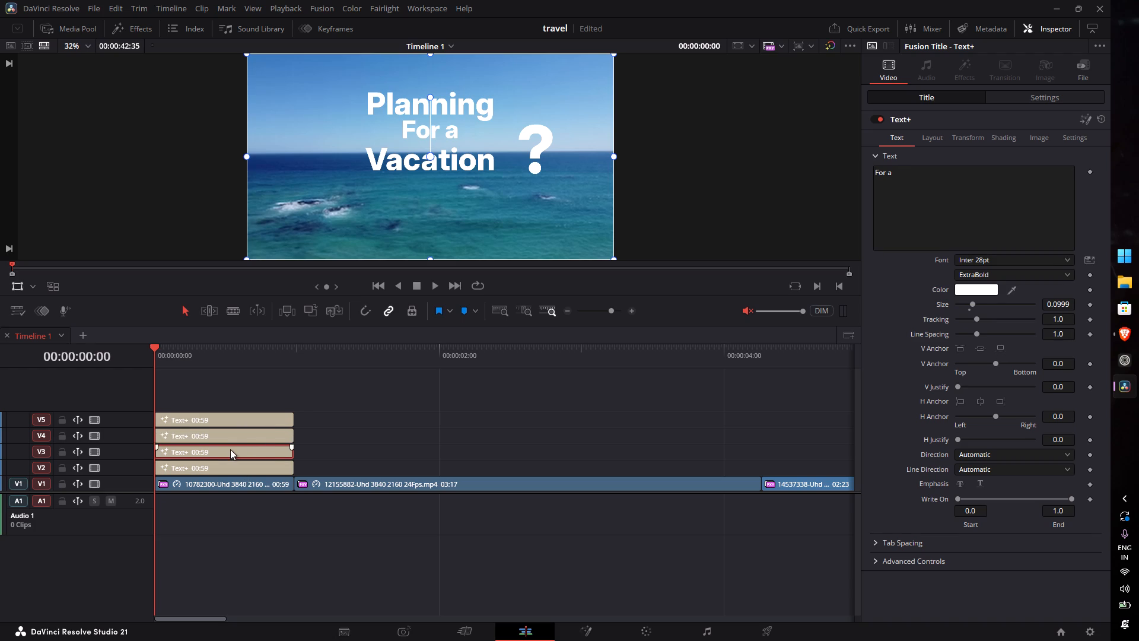
left_click(225, 439)
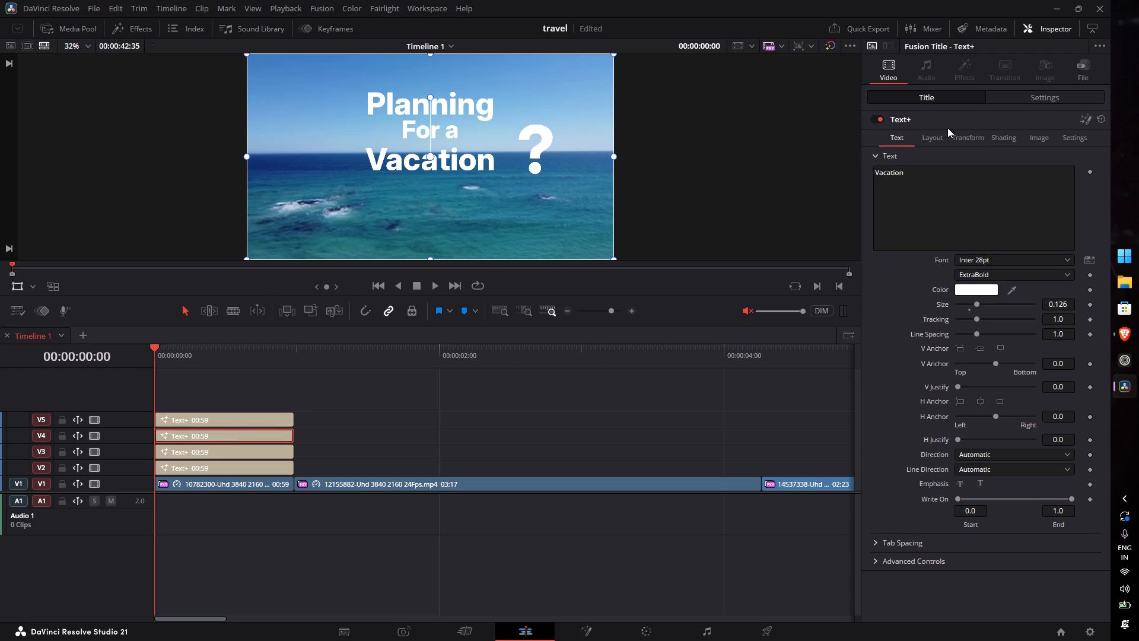
left_click(943, 137)
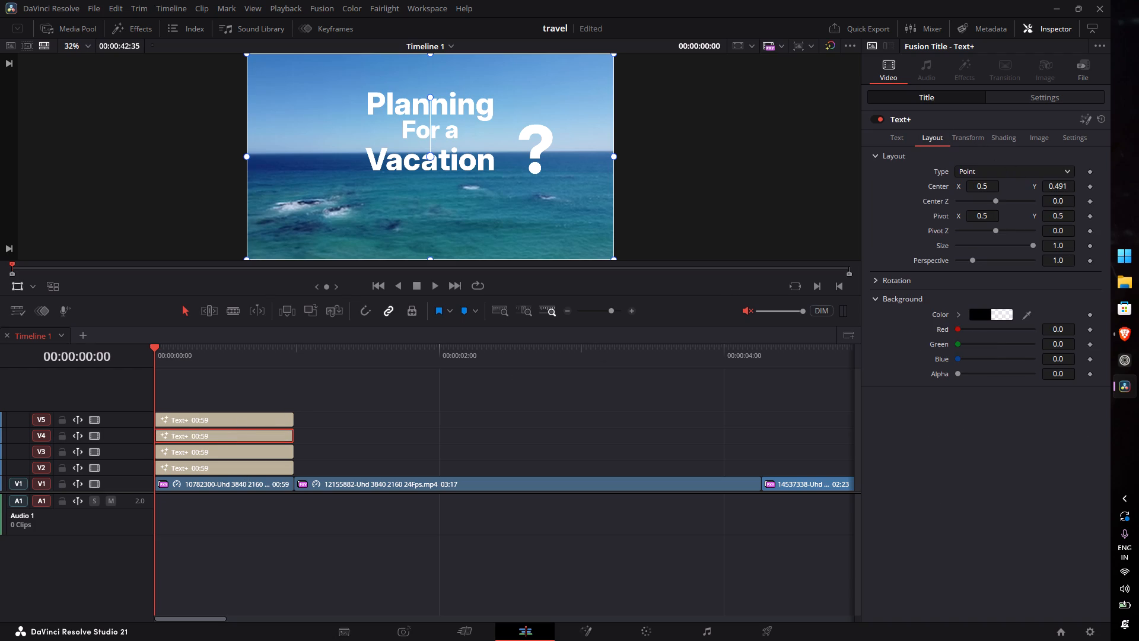
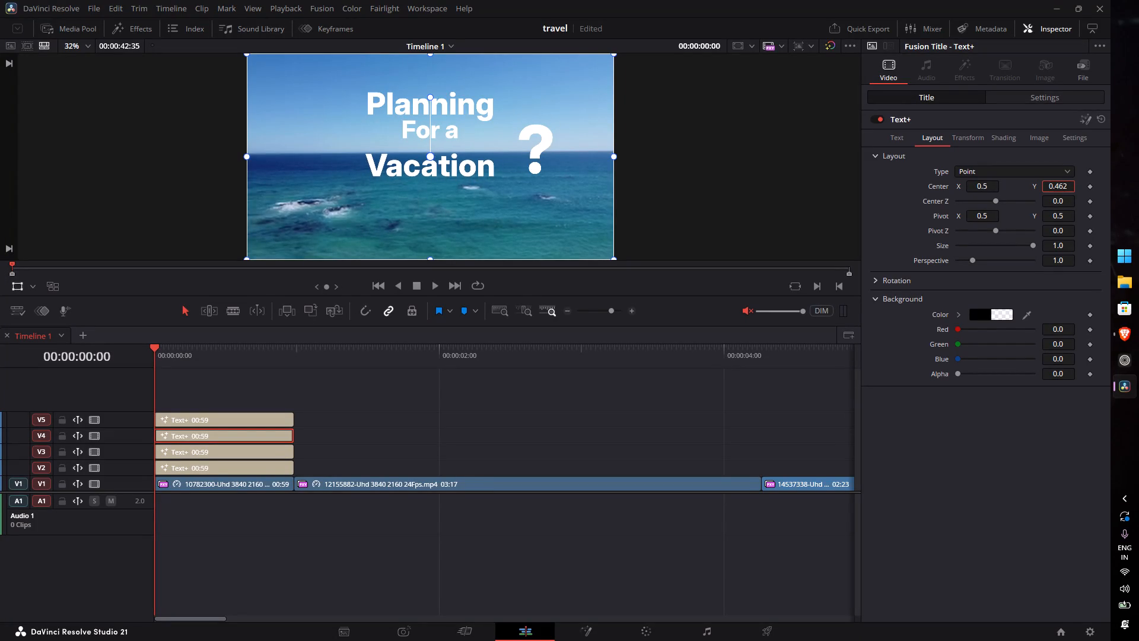
Lower the "For a" title on Video 3 to a layout Center Y of about 0.601.
left_click(238, 455)
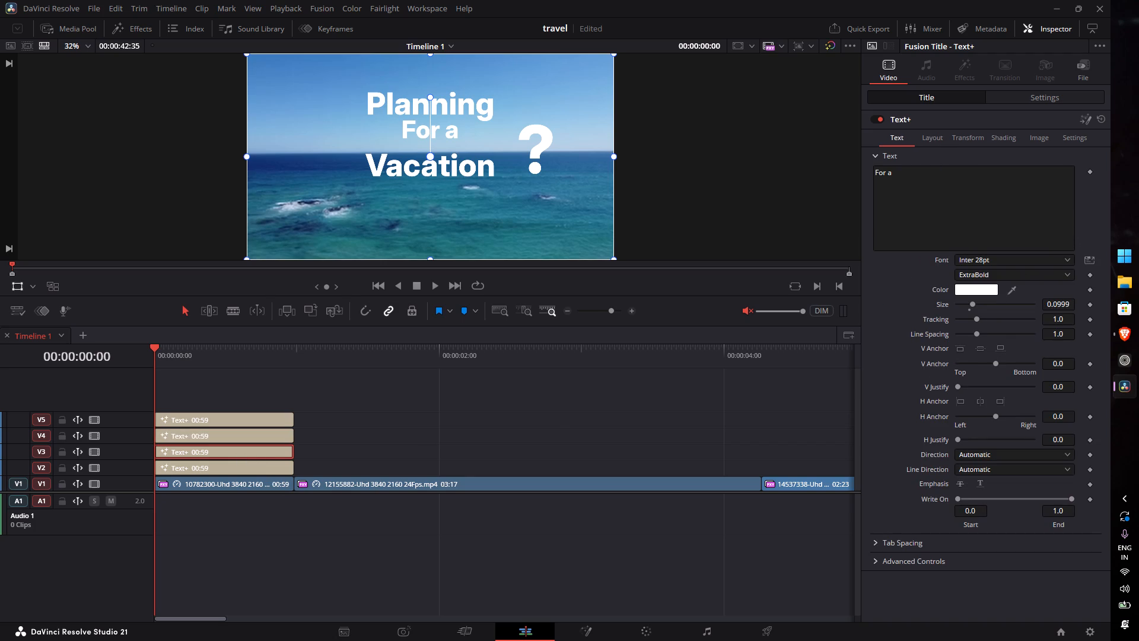
left_click(934, 138)
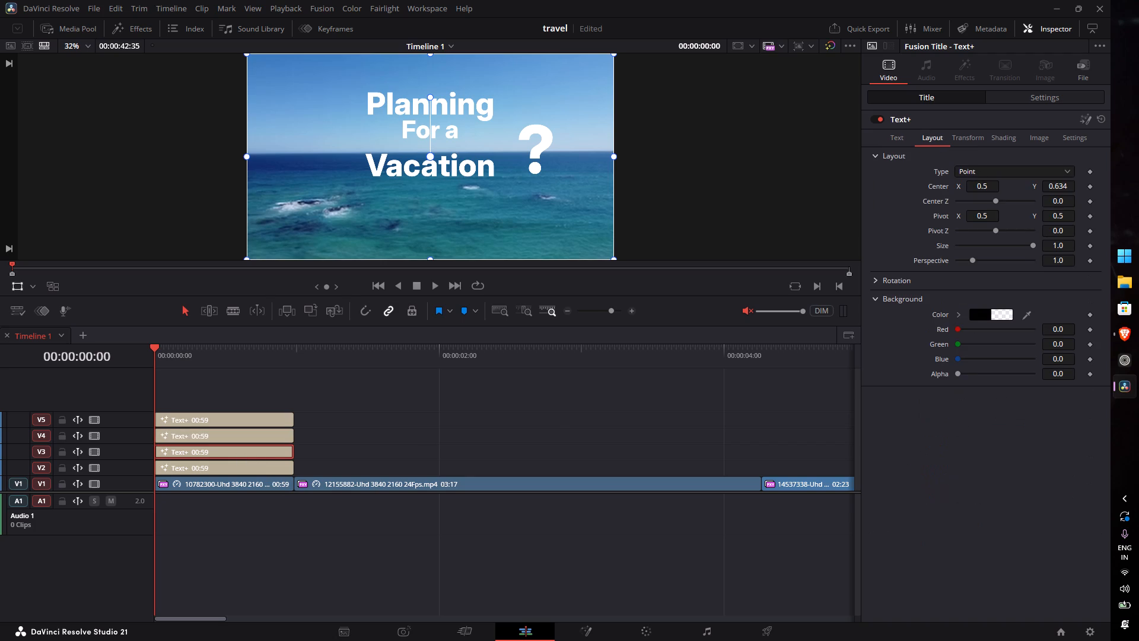
left_click_drag(1051, 185, 1049, 192)
left_click_drag(1049, 192, 1030, 192)
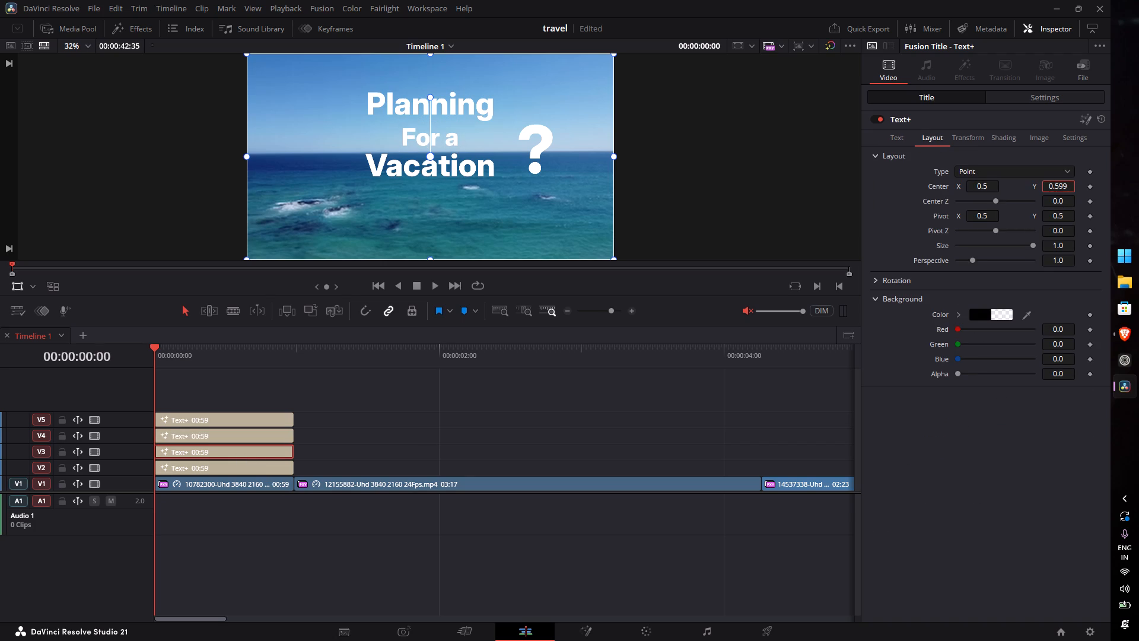
left_click_drag(1030, 192, 1031, 193)
left_click_drag(1031, 193, 1032, 193)
Move the "Planning" title on Video 2 to a layout Center Y of 0.752.
left_click(229, 437)
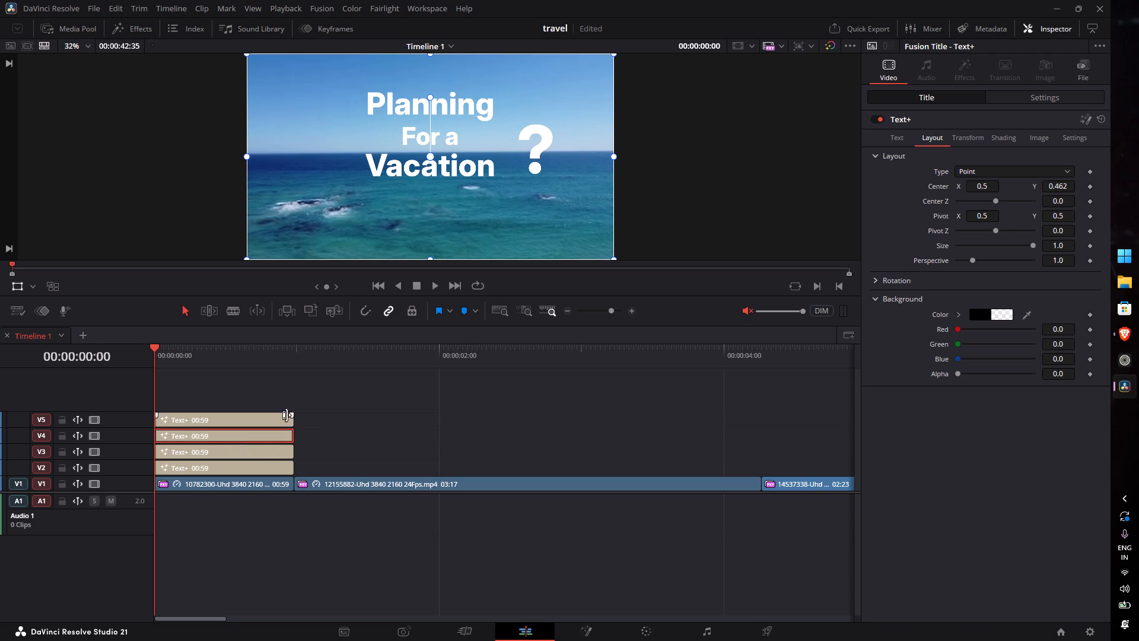
left_click(243, 467)
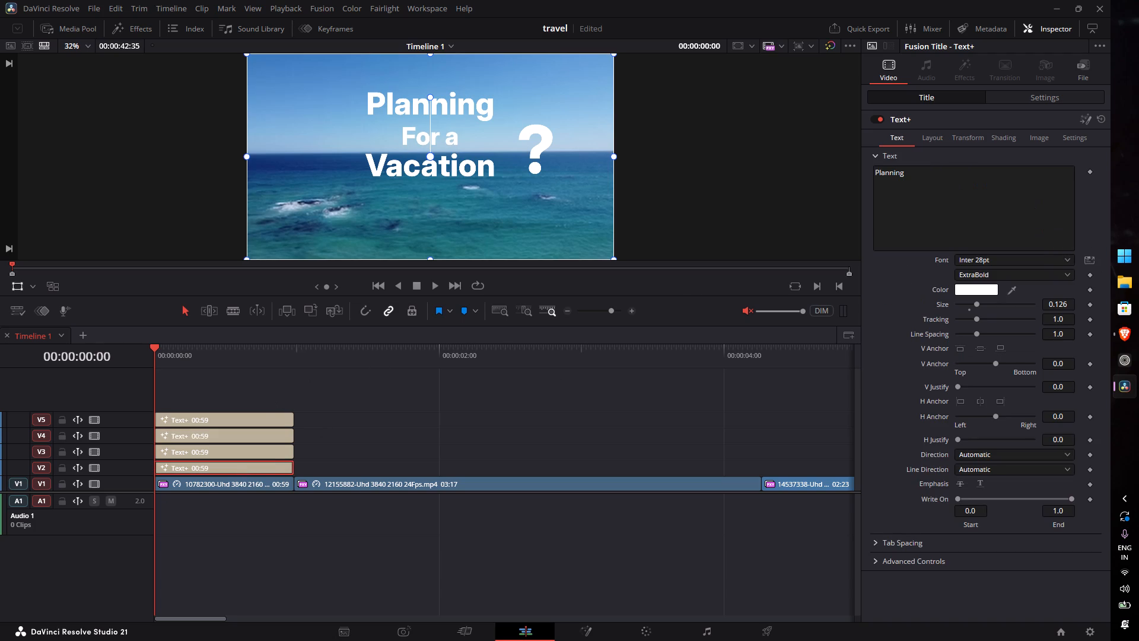
left_click(935, 138)
left_click(1063, 186)
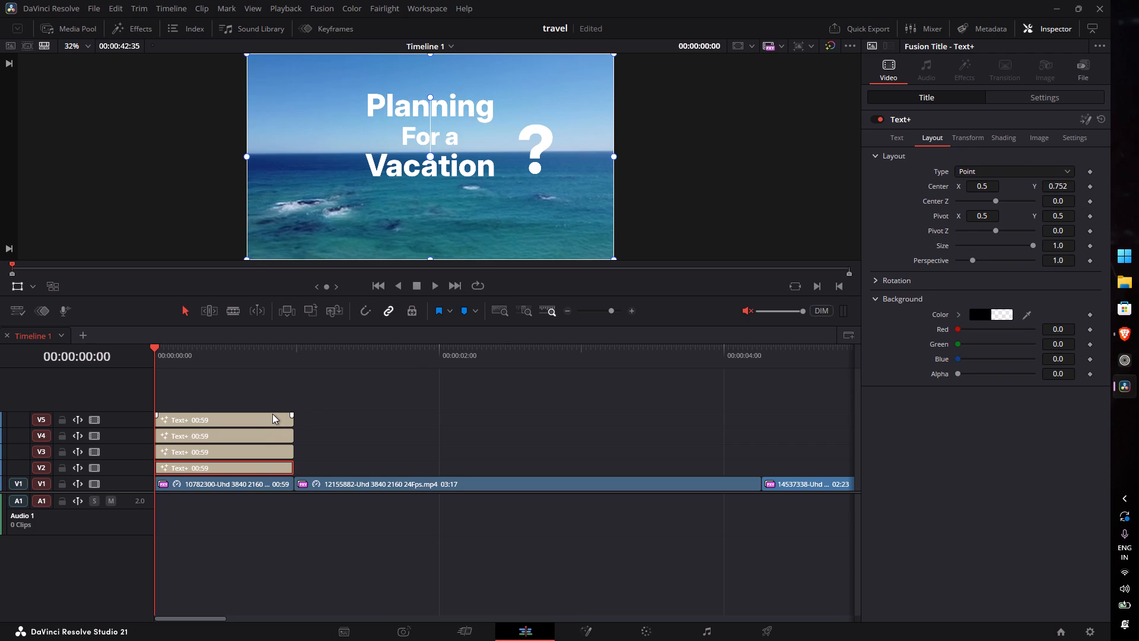
Reposition the "?" title on Video 5 against the end of "Vacation", with layout Center X 0.696 and Y 0.455.
left_click(211, 418)
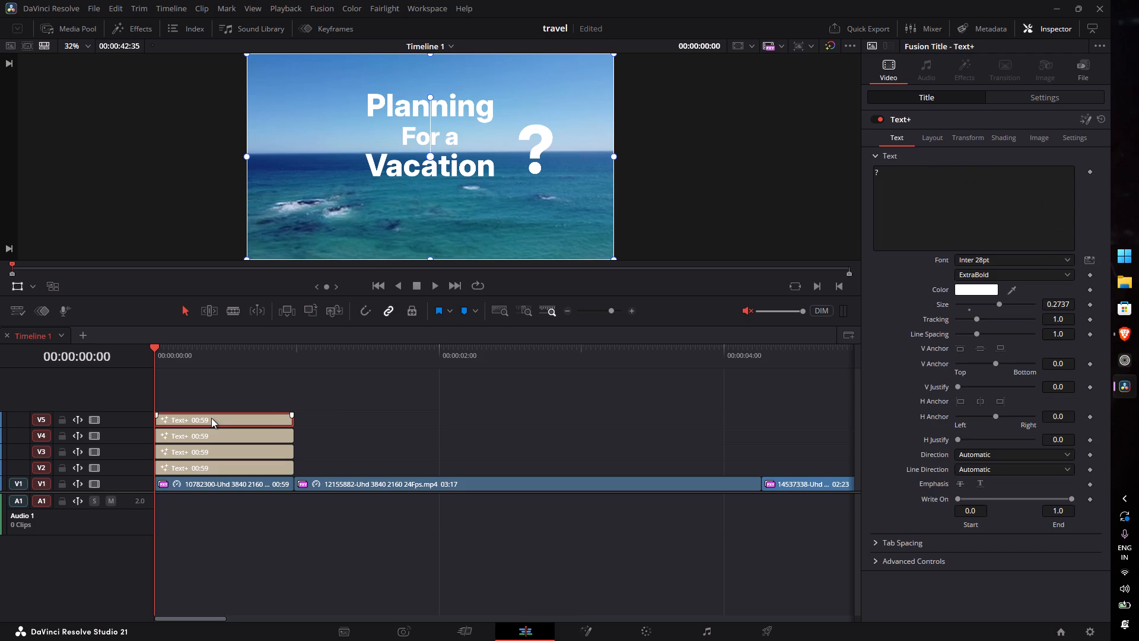
left_click(940, 139)
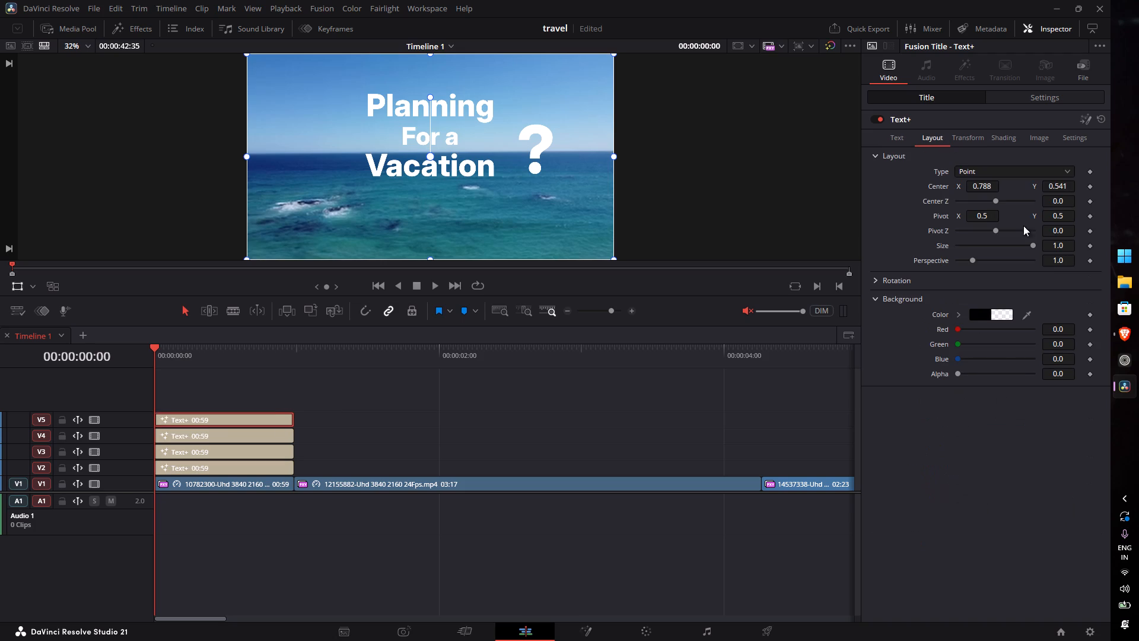
left_click_drag(1052, 186, 1082, 186)
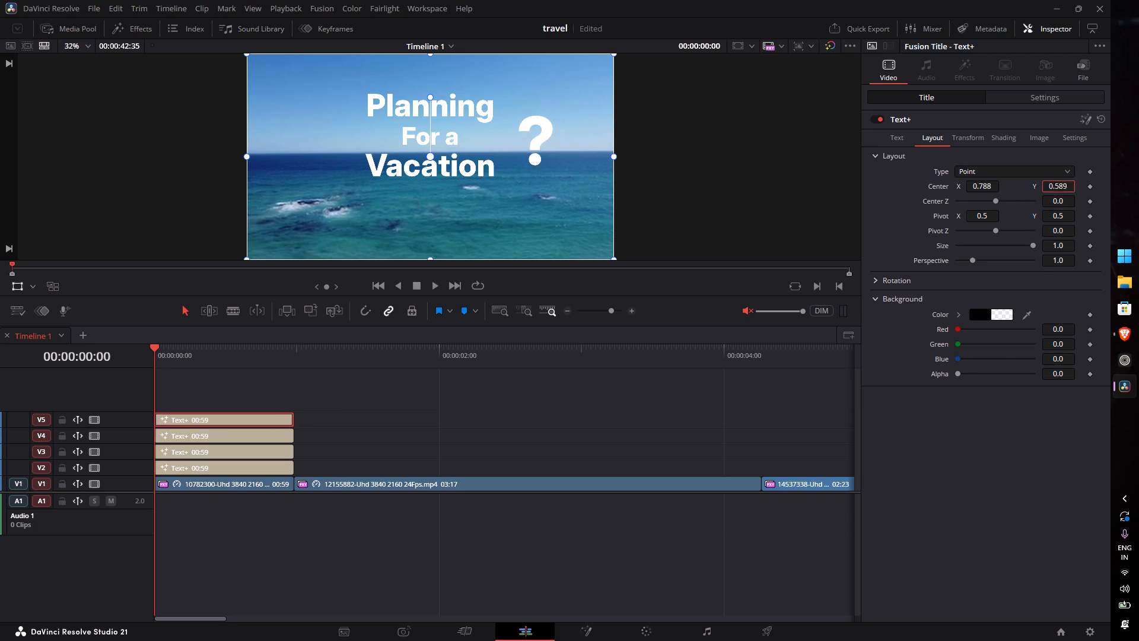
left_click_drag(1082, 186, 1030, 183)
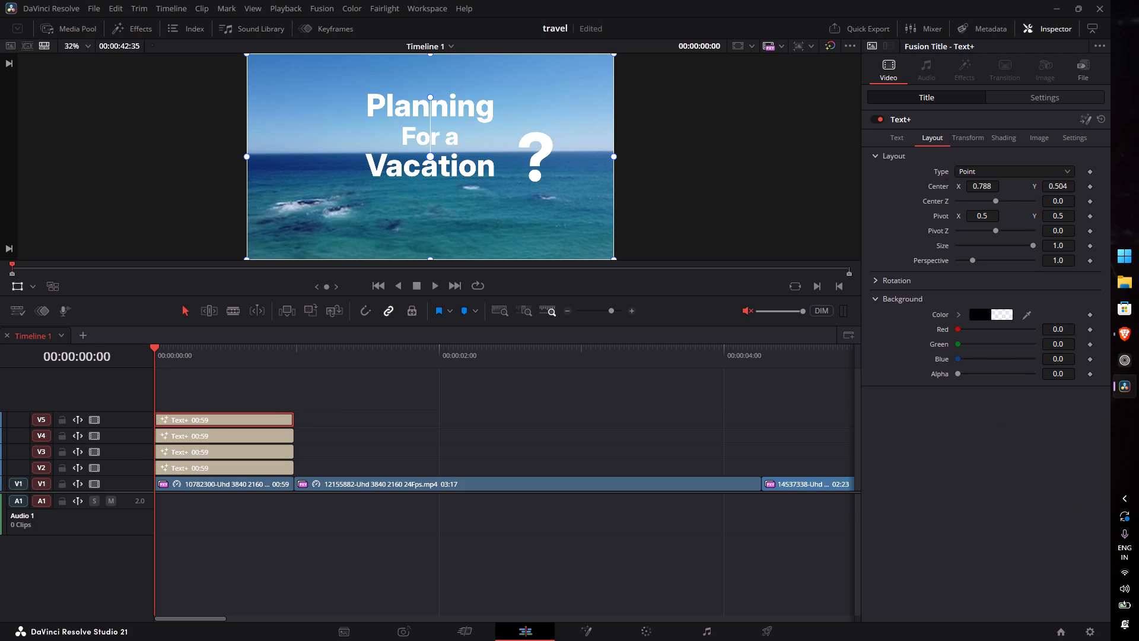
left_click_drag(990, 189, 936, 192)
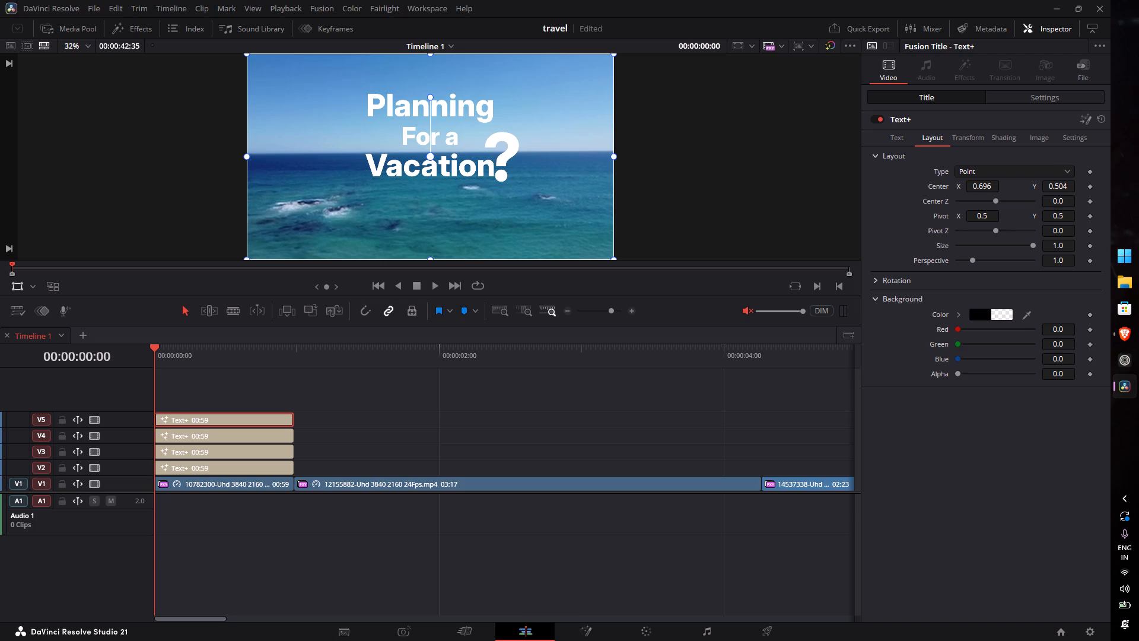
left_click_drag(1062, 188, 1029, 188)
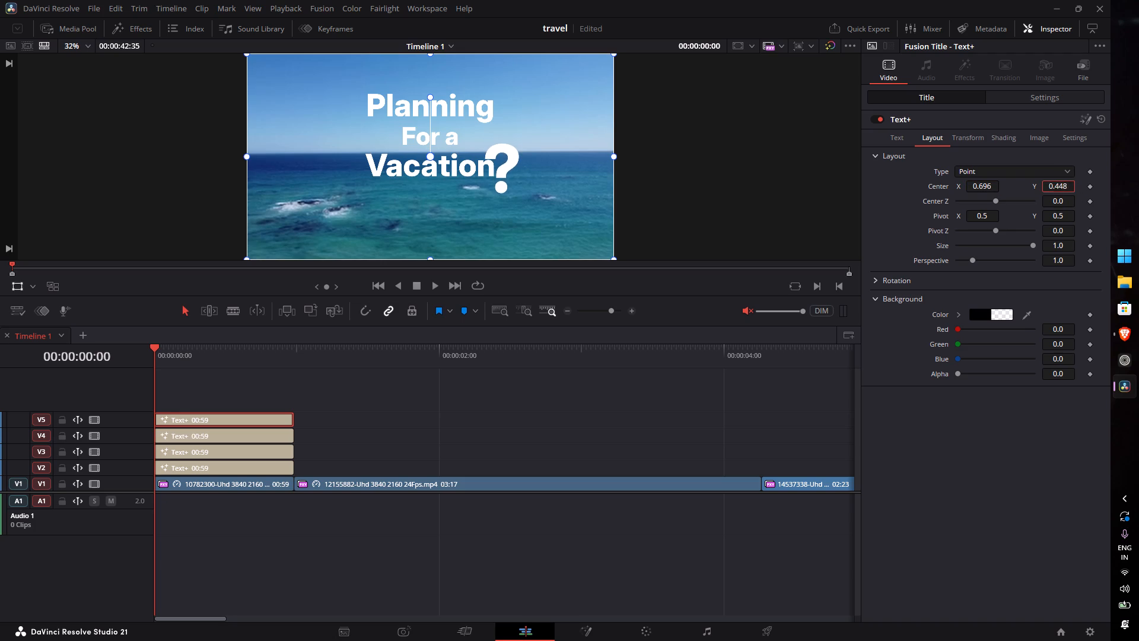
left_click_drag(1029, 188, 1033, 186)
left_click_drag(1033, 186, 1035, 186)
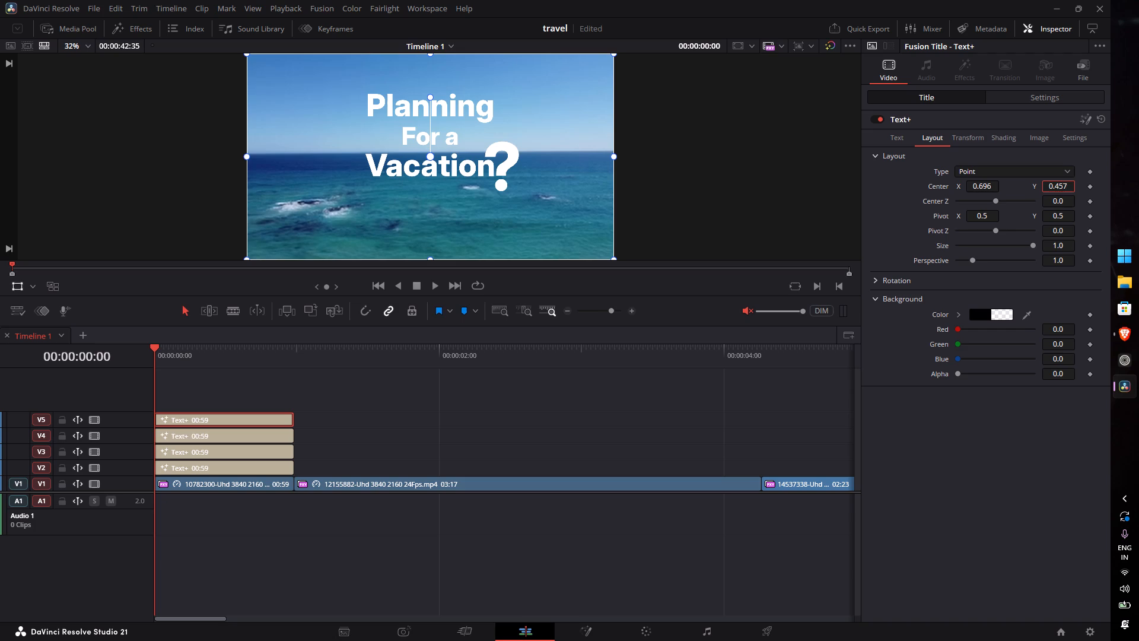
left_click_drag(1035, 186, 1030, 189)
left_click_drag(1030, 189, 1033, 186)
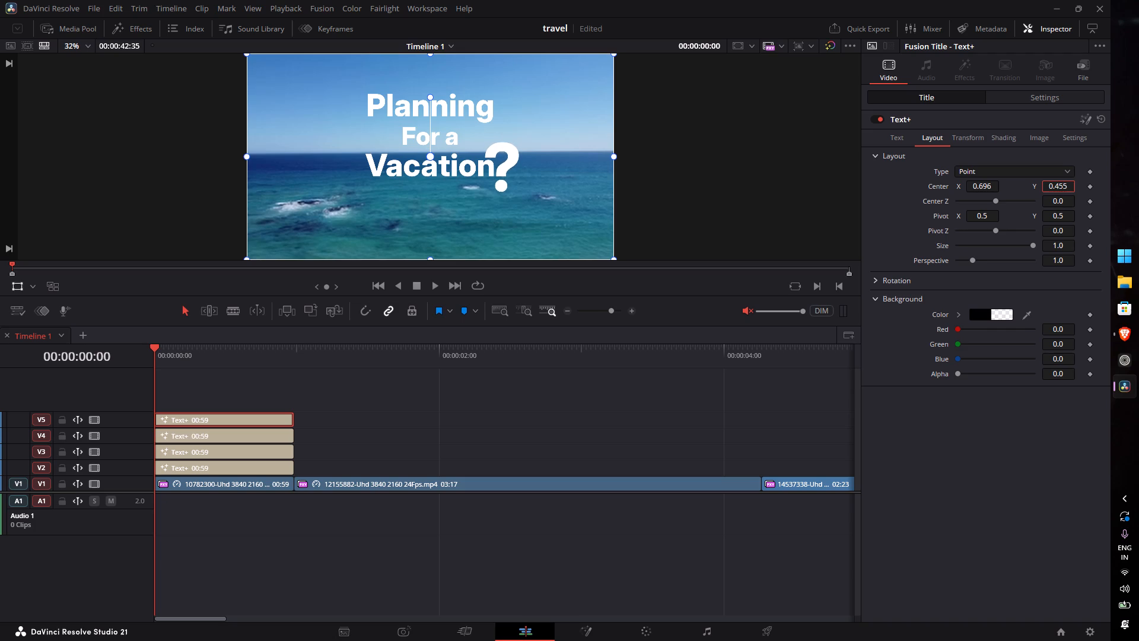
left_click_drag(1033, 186, 1033, 186)
Play the opening repeatedly from the timeline start to review the title over the ocean clip and its cut to the rafting clip.
left_click(301, 361)
left_click_drag(297, 350, 207, 347)
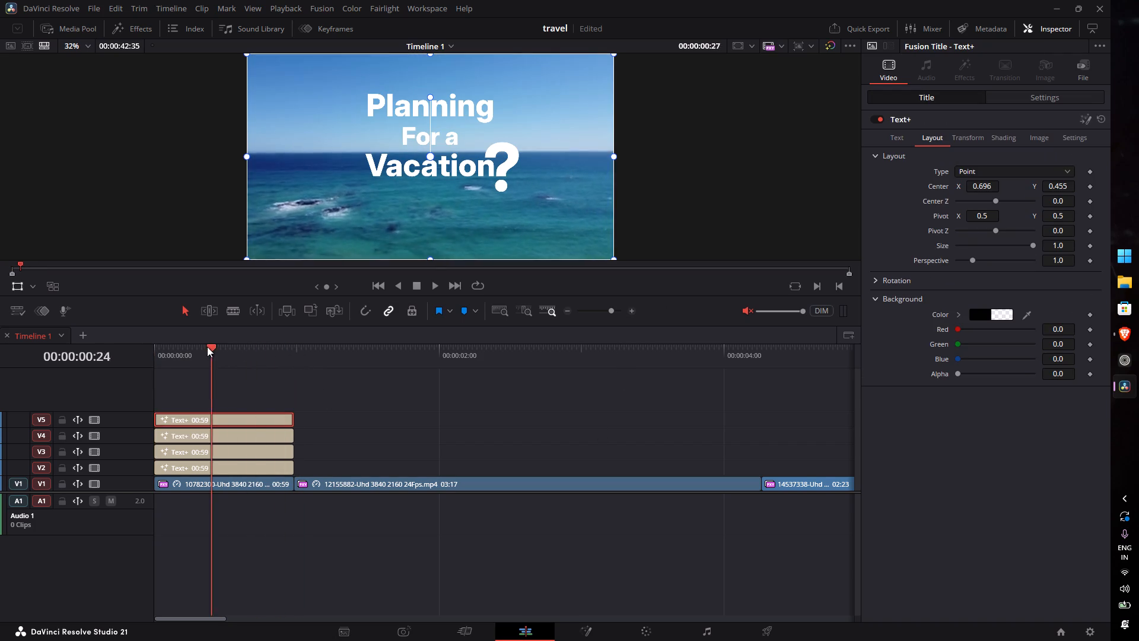
left_click_drag(207, 347, 153, 347)
key("space")
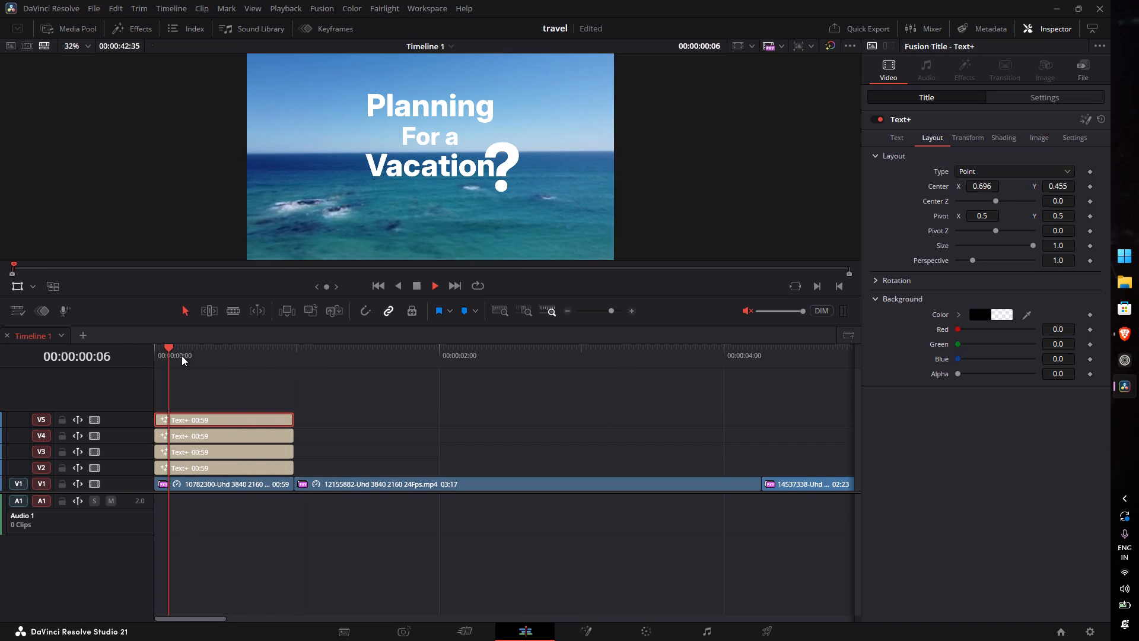
key("space")
left_click_drag(205, 349, 163, 349)
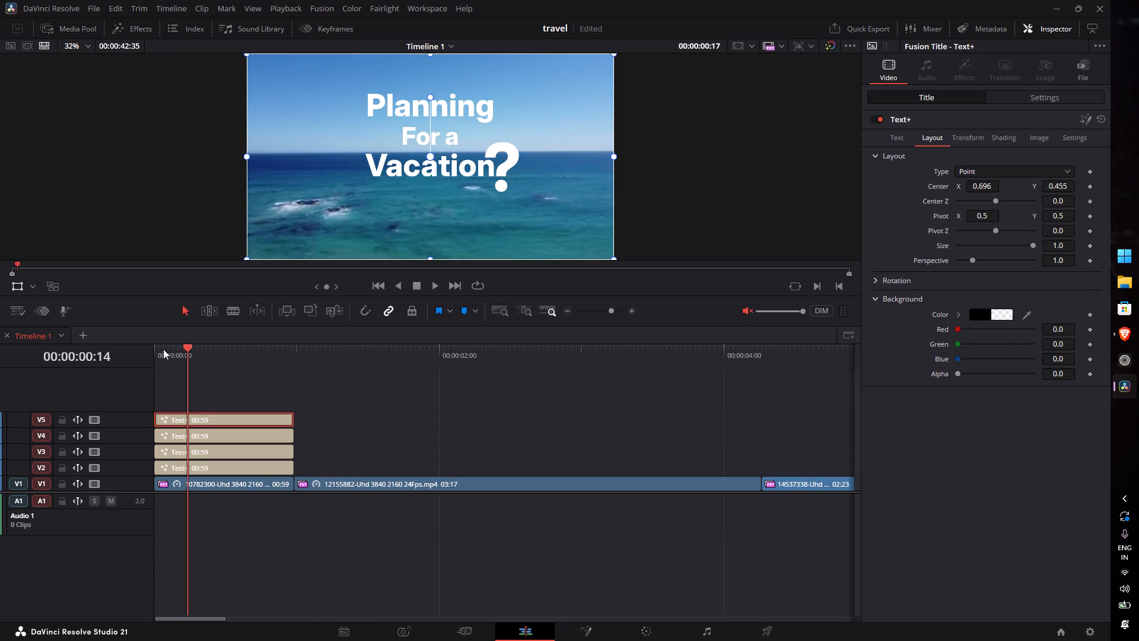
left_click_drag(163, 349, 52, 349)
key("space")
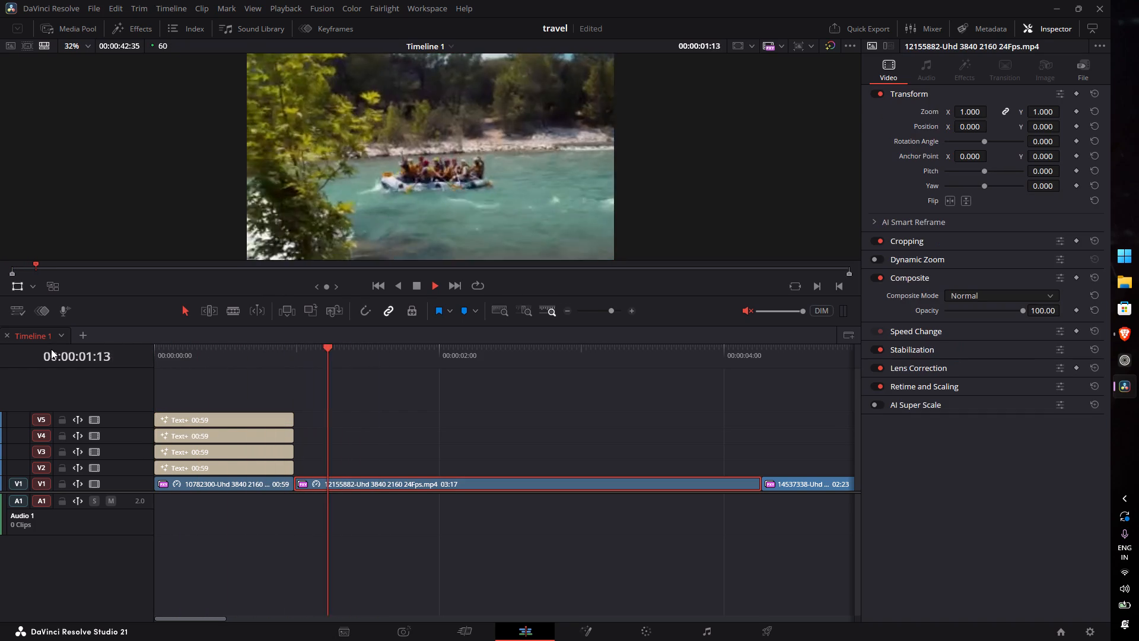
key("space")
left_click_drag(196, 354, 42, 355)
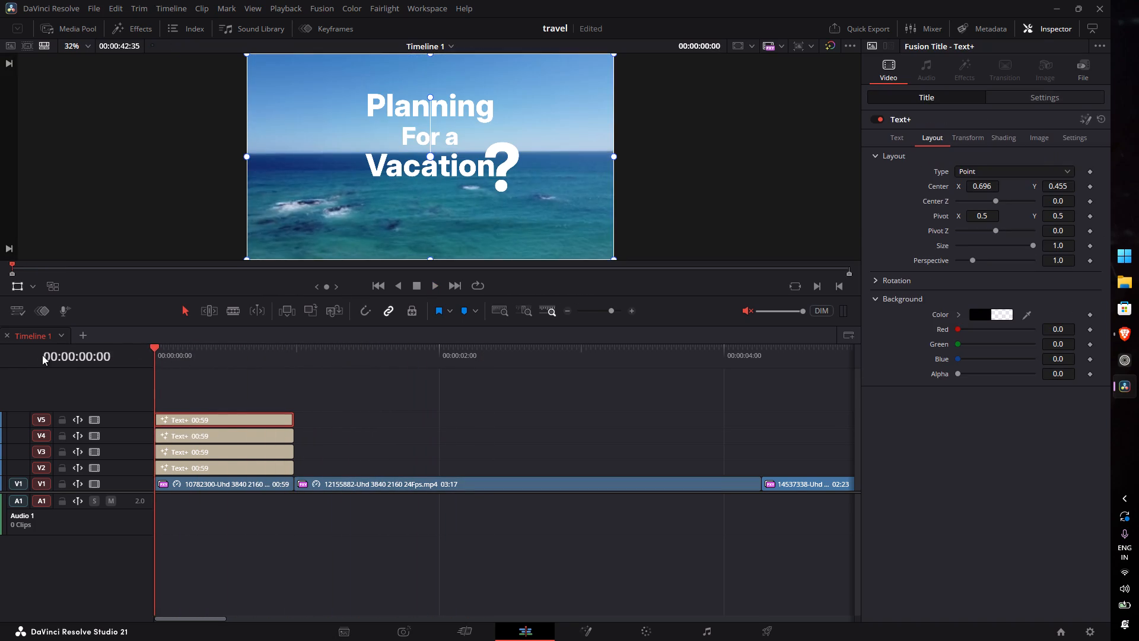
left_click_drag(42, 355, 41, 355)
key("space")
key("space")
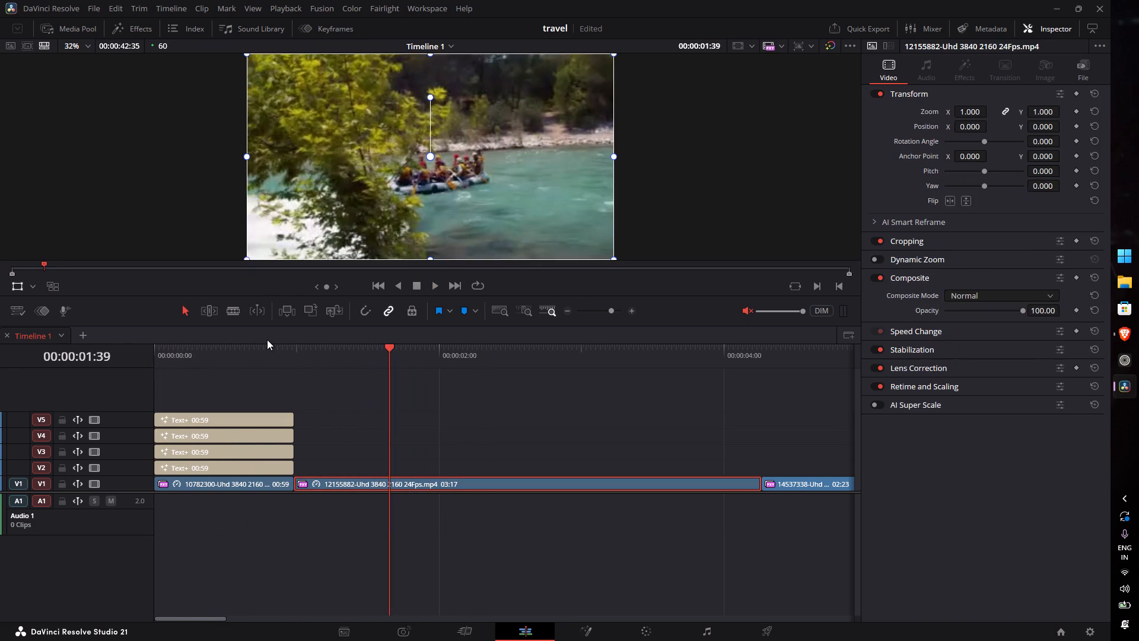
left_click_drag(257, 358, 60, 358)
key("space")
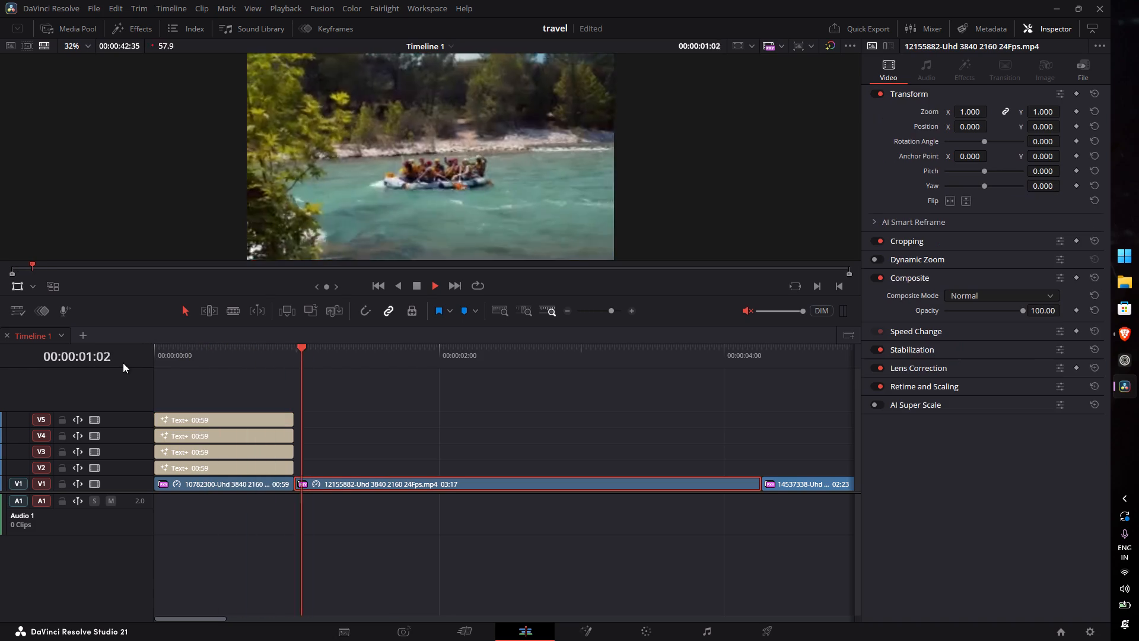
key("space")
left_click_drag(219, 349, 193, 354)
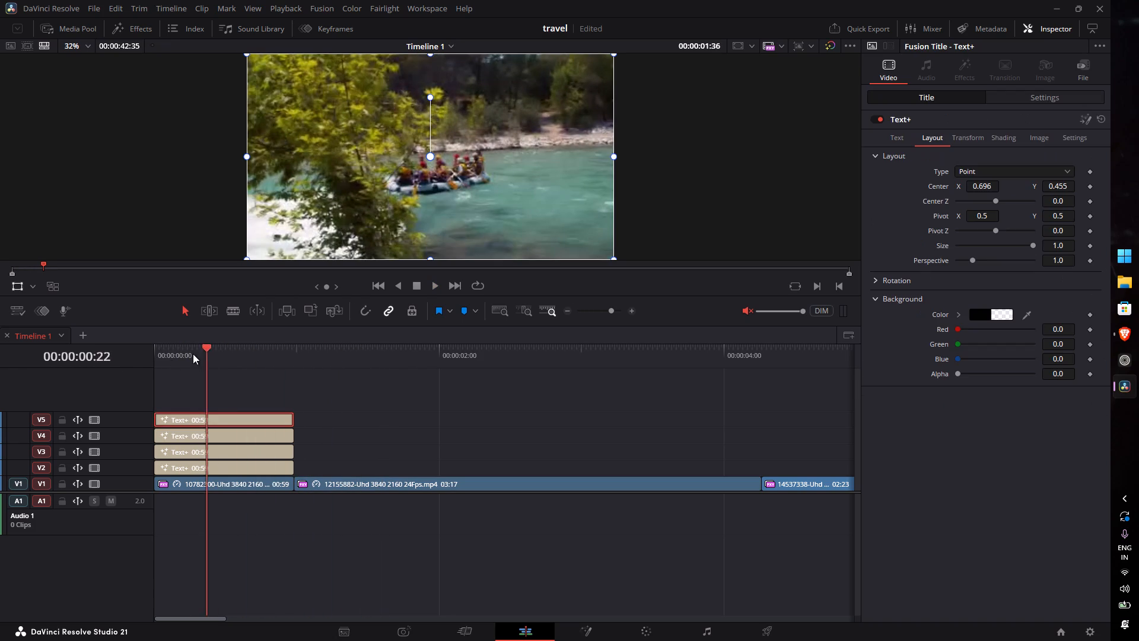
left_click_drag(193, 354, 58, 372)
key("space")
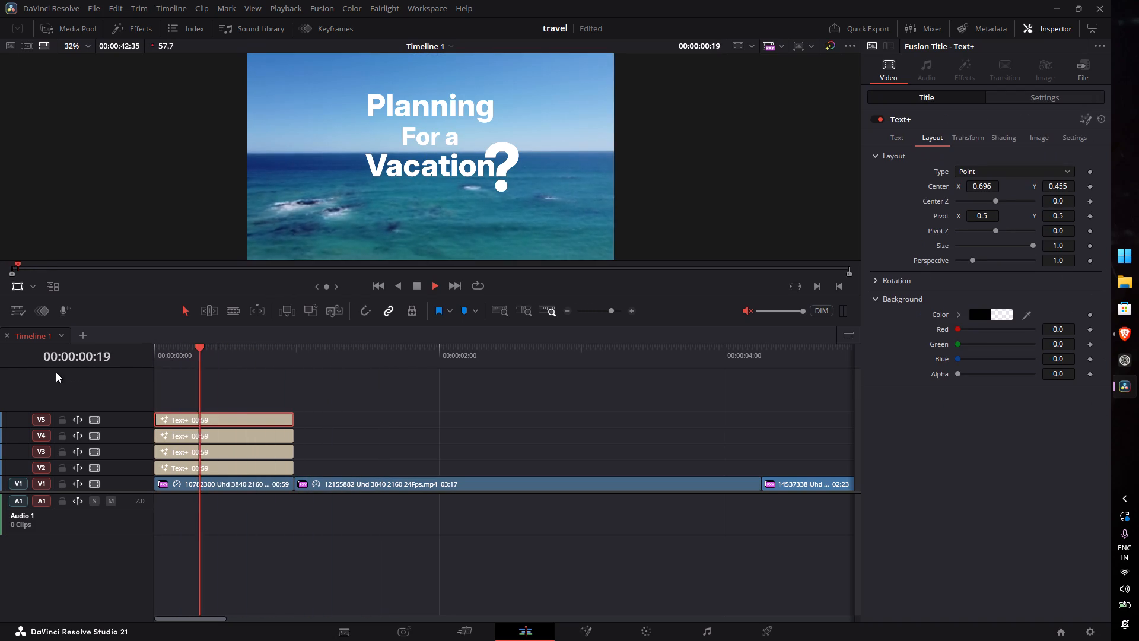
key("space")
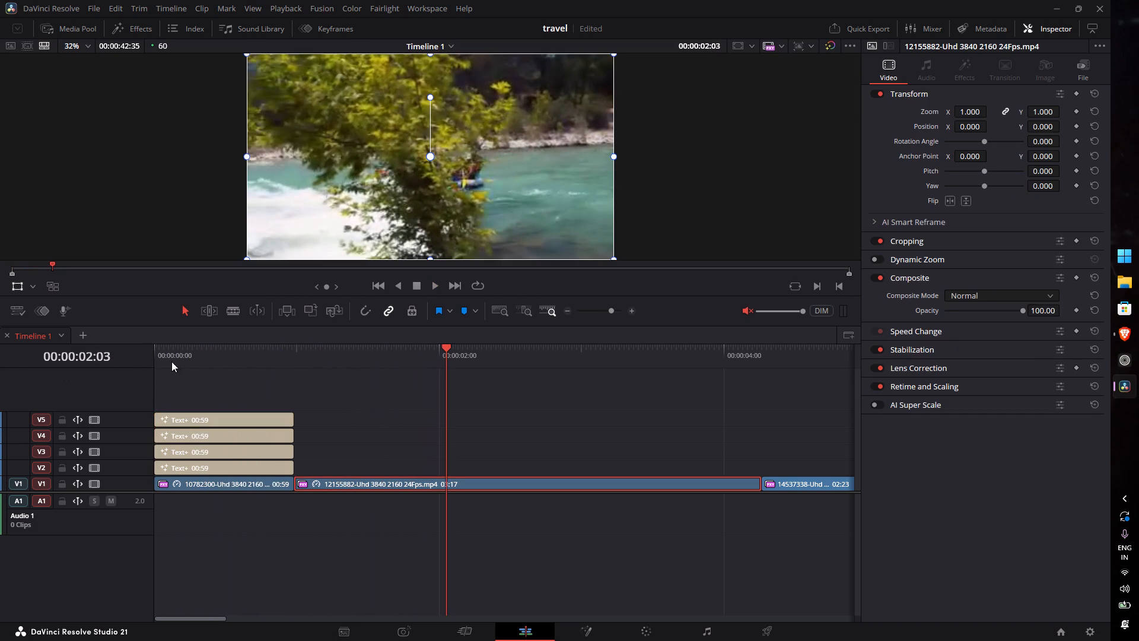
left_click_drag(210, 350, 70, 361)
key("space")
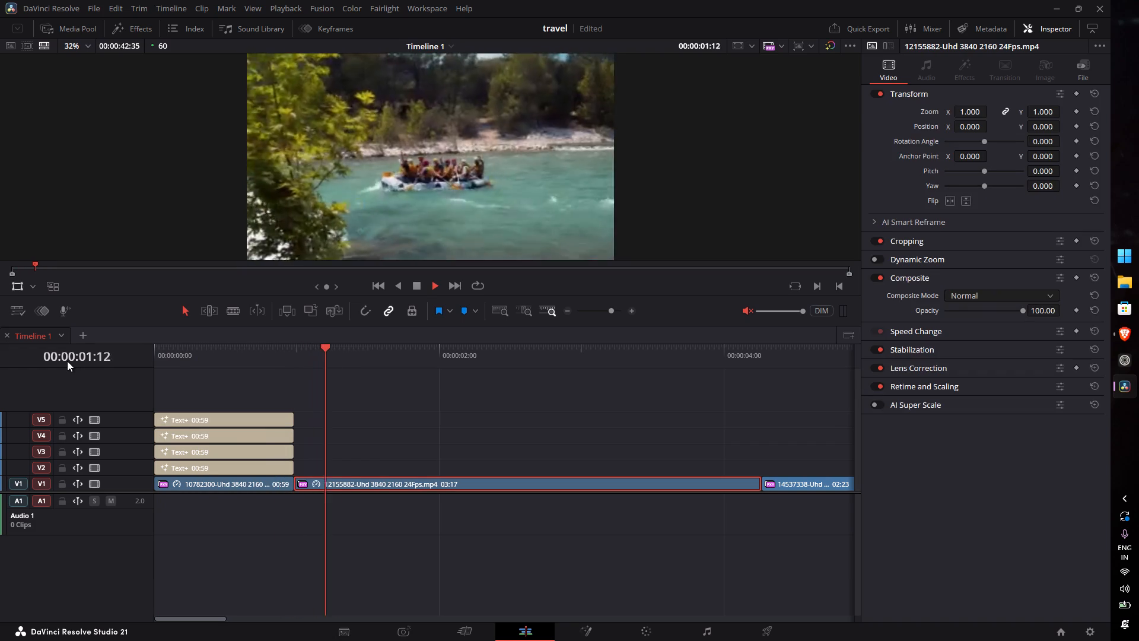
key("space")
left_click_drag(217, 355, 80, 361)
key("space")
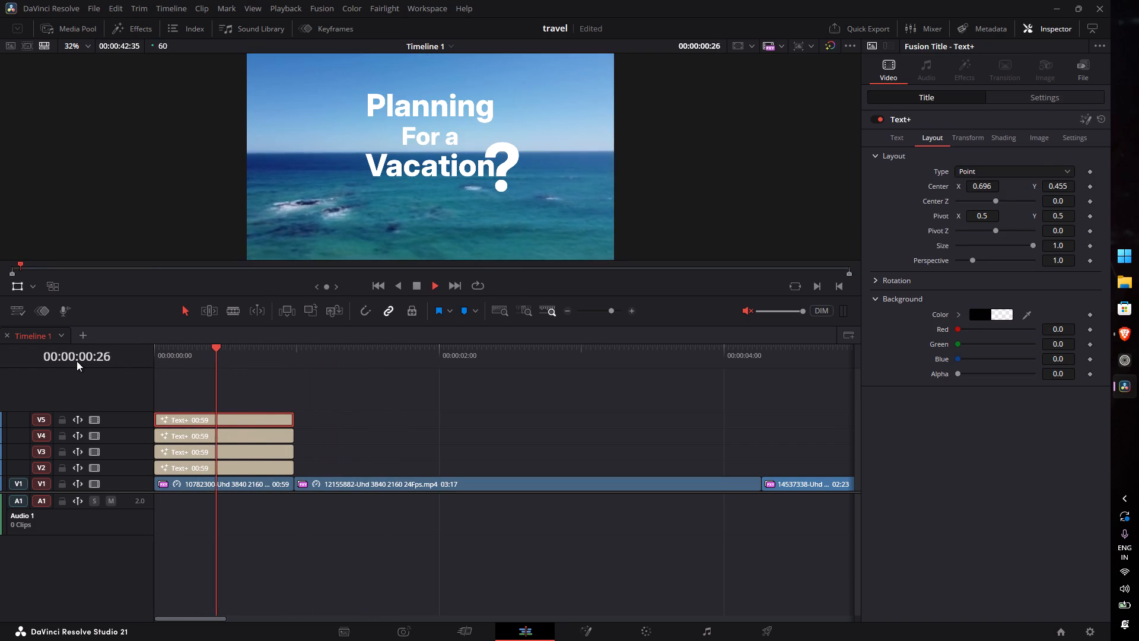
key("space")
left_click_drag(225, 354, 79, 366)
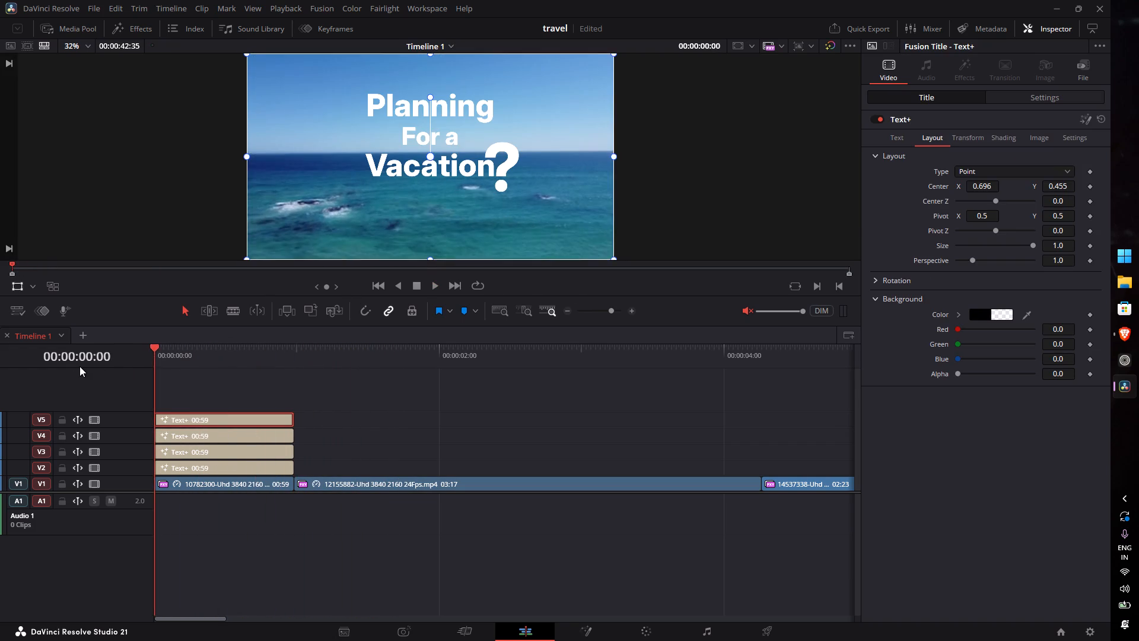
key("space")
key("space")
left_click_drag(253, 350, 29, 360)
left_click_drag(29, 360, 31, 360)
key("space")
key("space")
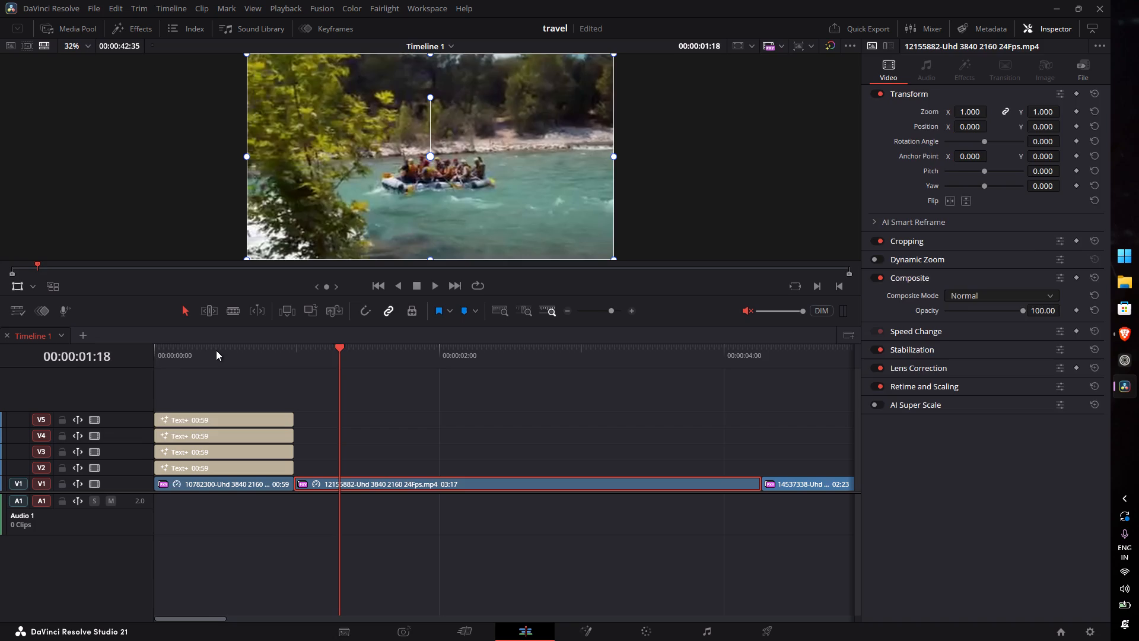
left_click_drag(217, 350, 76, 363)
key("space")
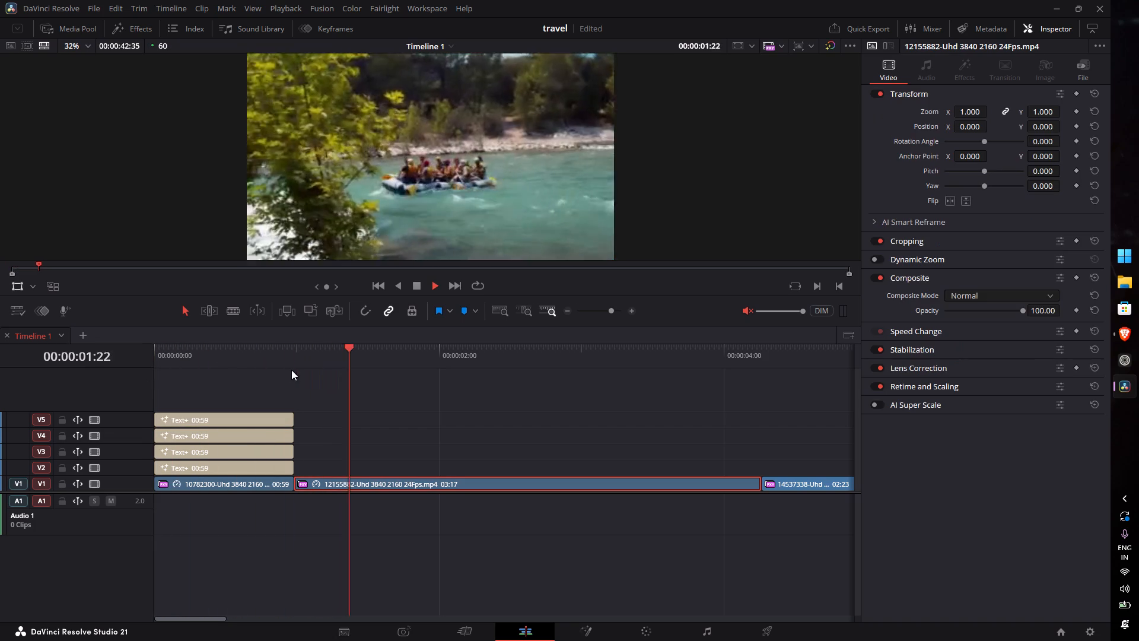
left_click_drag(282, 370, 152, 369)
left_click_drag(256, 353, 86, 366)
key("space")
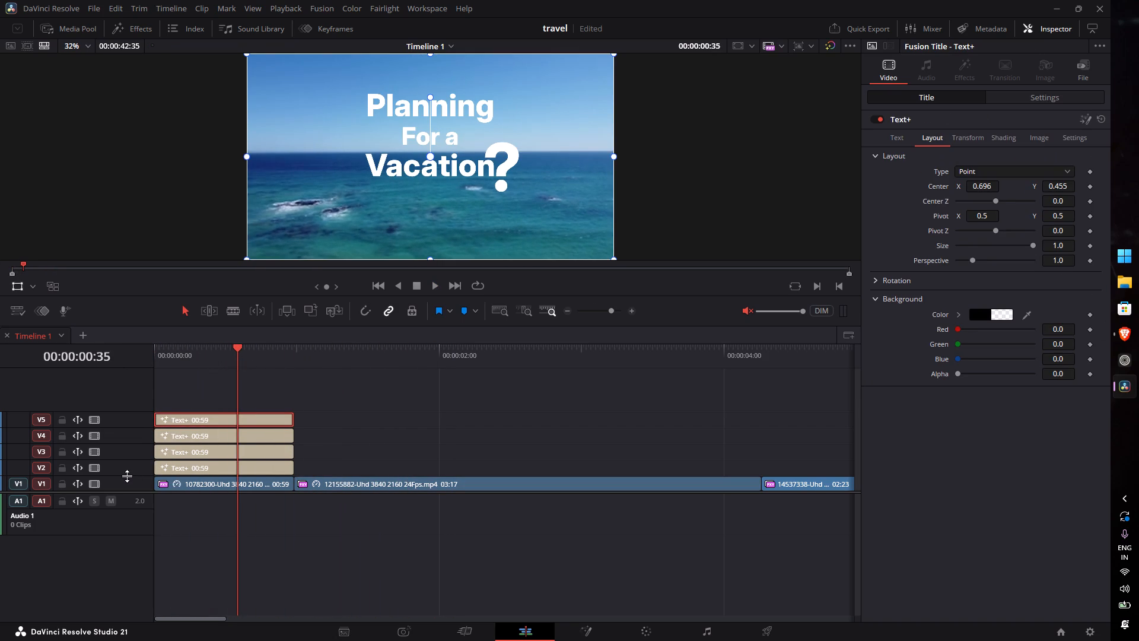
Enlarge the Video 1 track to show thumbnails and display the retime controls on the opening ocean clip.
left_click_drag(127, 476, 129, 410)
left_click(201, 443)
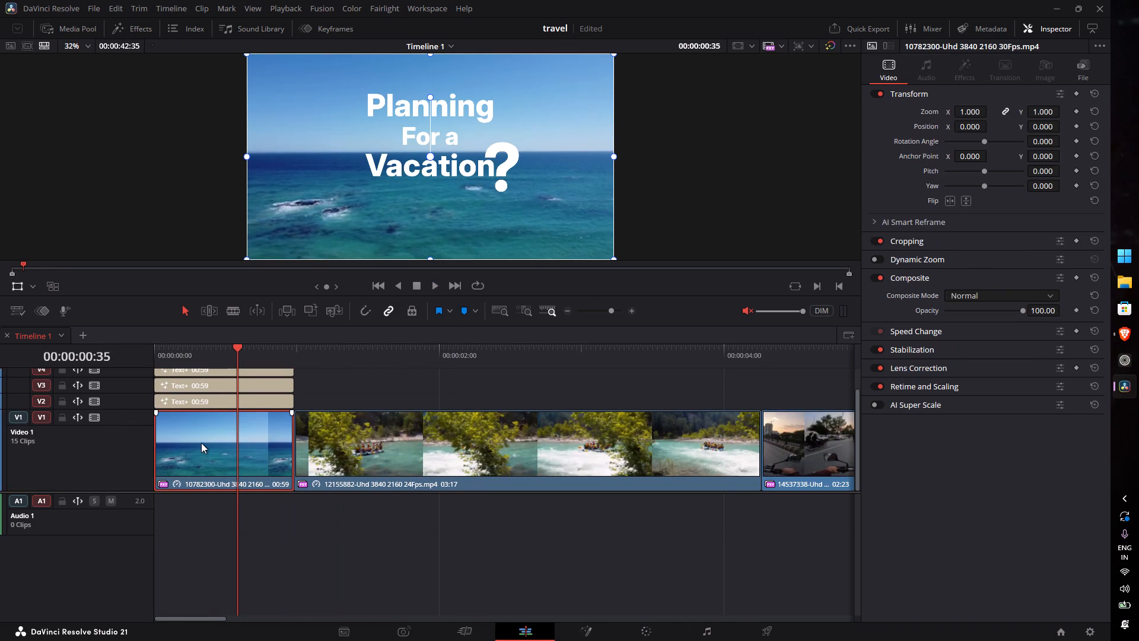
key("ctrl+r")
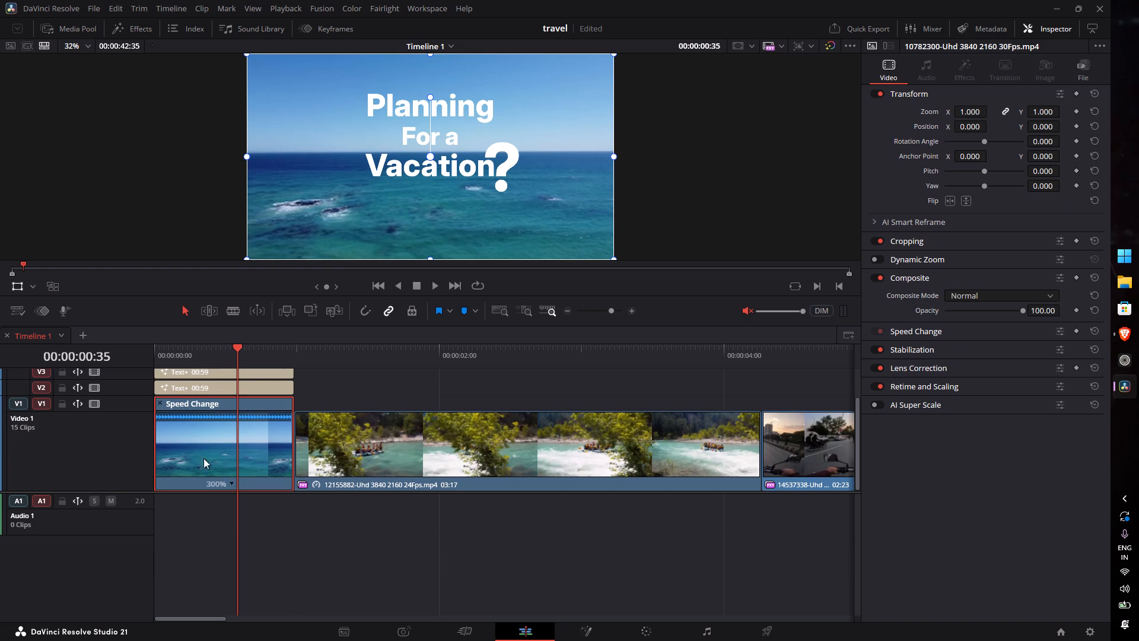
Add a speed point to the opening ocean clip at 00:00:00:10.
left_click_drag(235, 347, 177, 372)
left_click(196, 464)
scroll(111, 444, "down", 6)
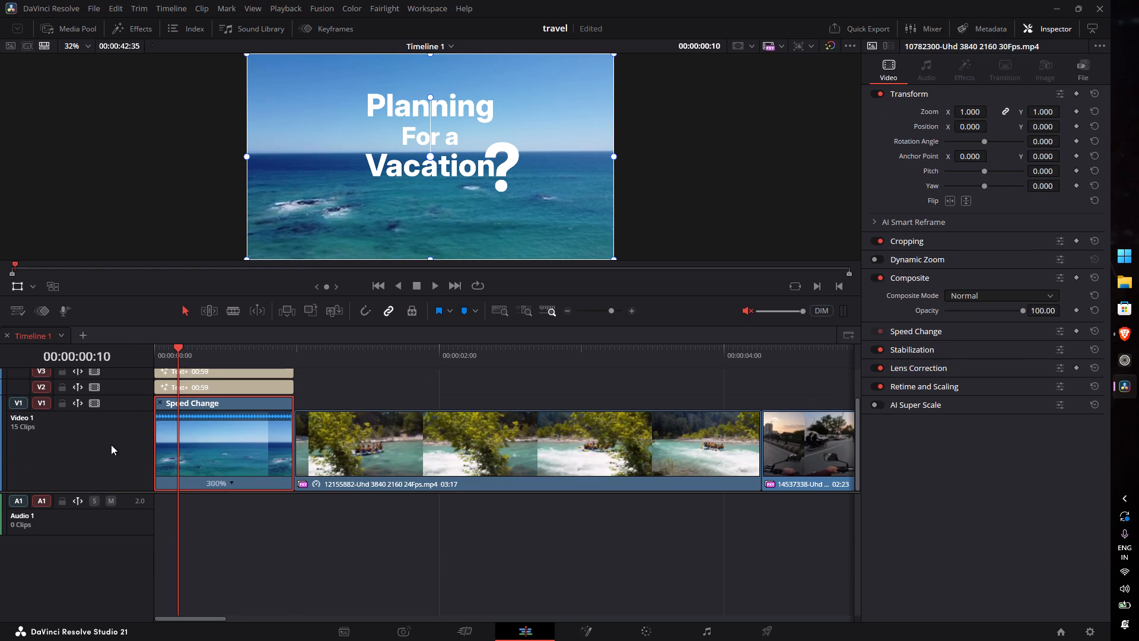
left_click(233, 483)
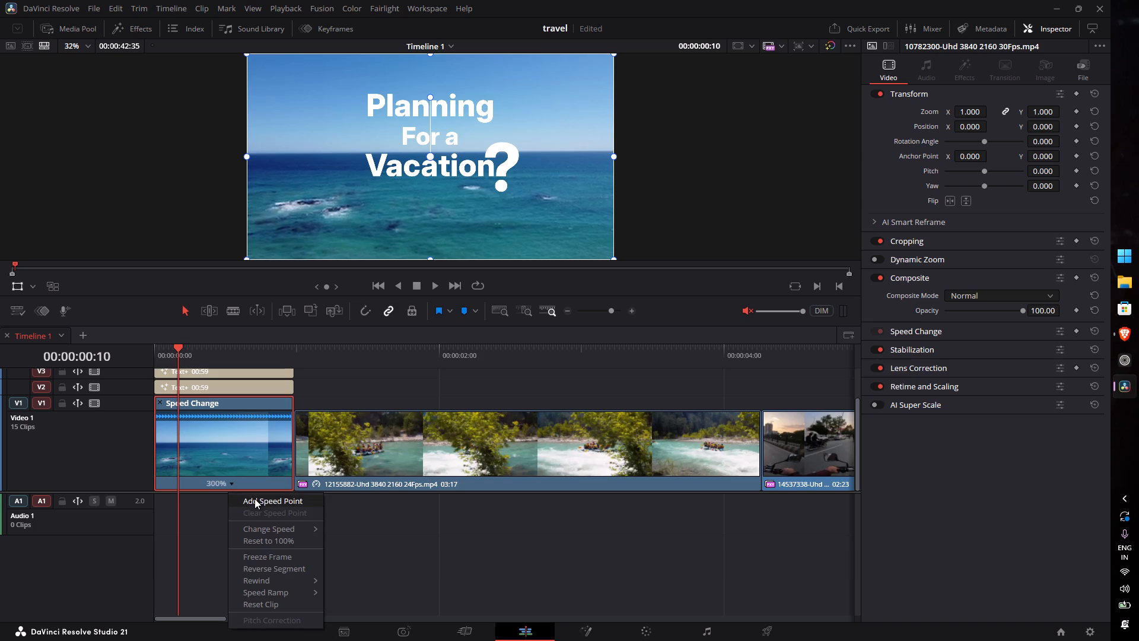
left_click(254, 499)
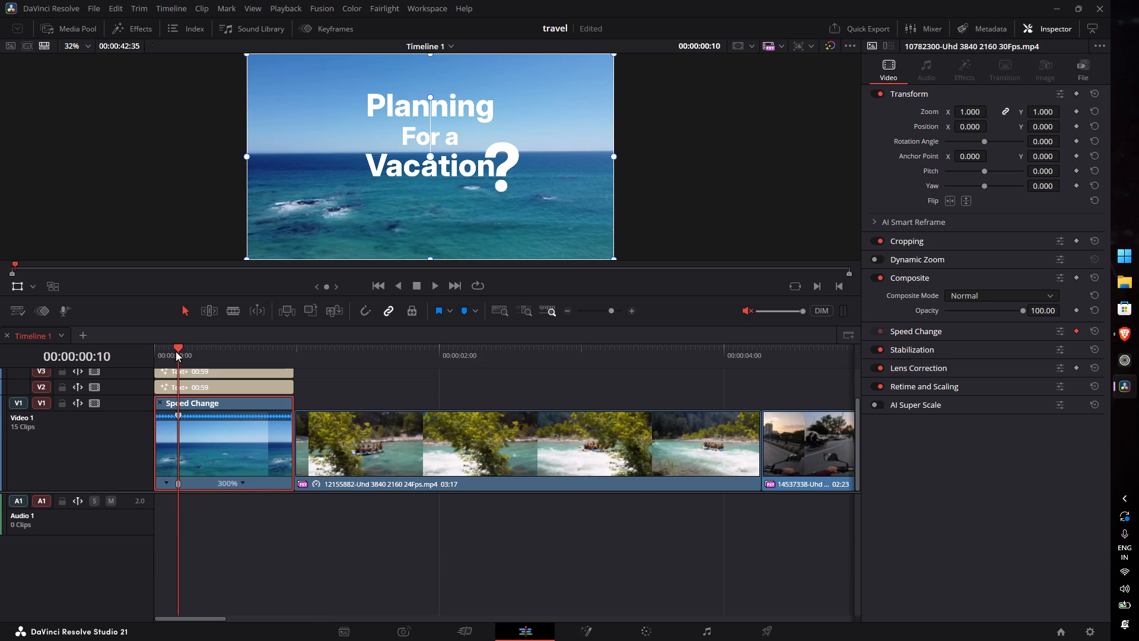
Try different positions for the ocean clip's speed point and leave it slightly later than where it was added.
left_click_drag(180, 350, 228, 347)
scroll(194, 449, "down", 5)
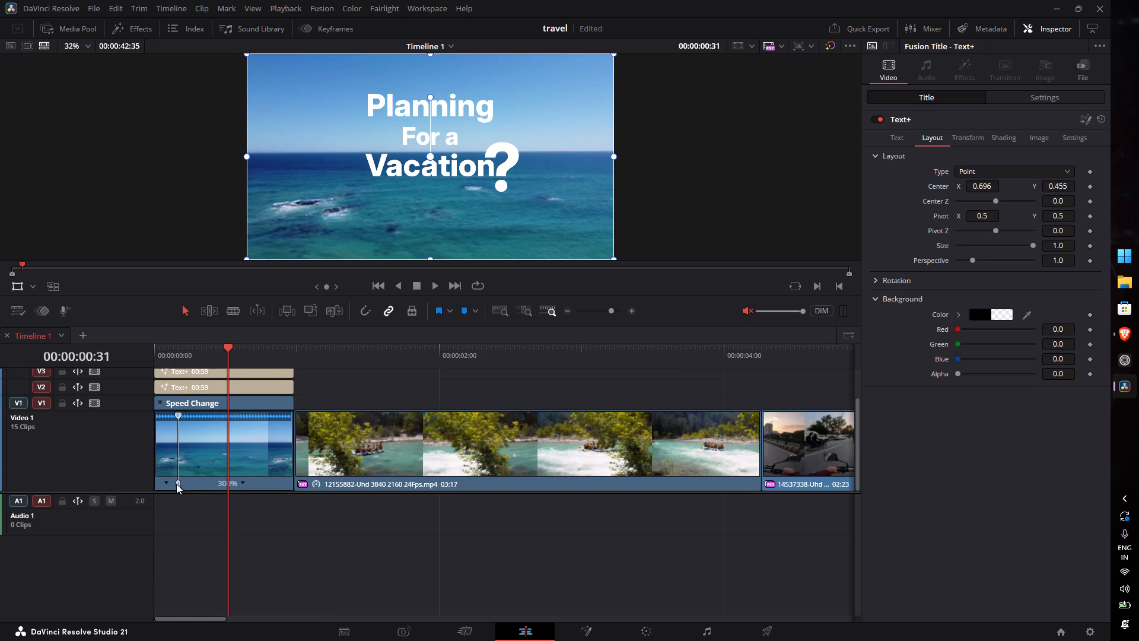
left_click_drag(178, 484, 201, 485)
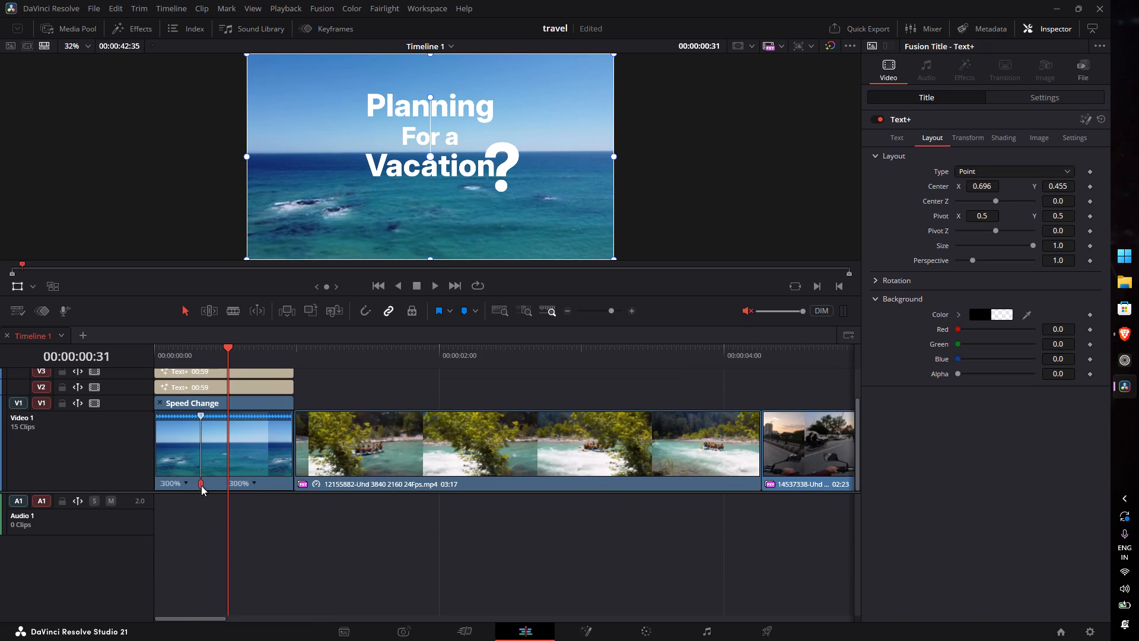
left_click_drag(201, 485, 176, 488)
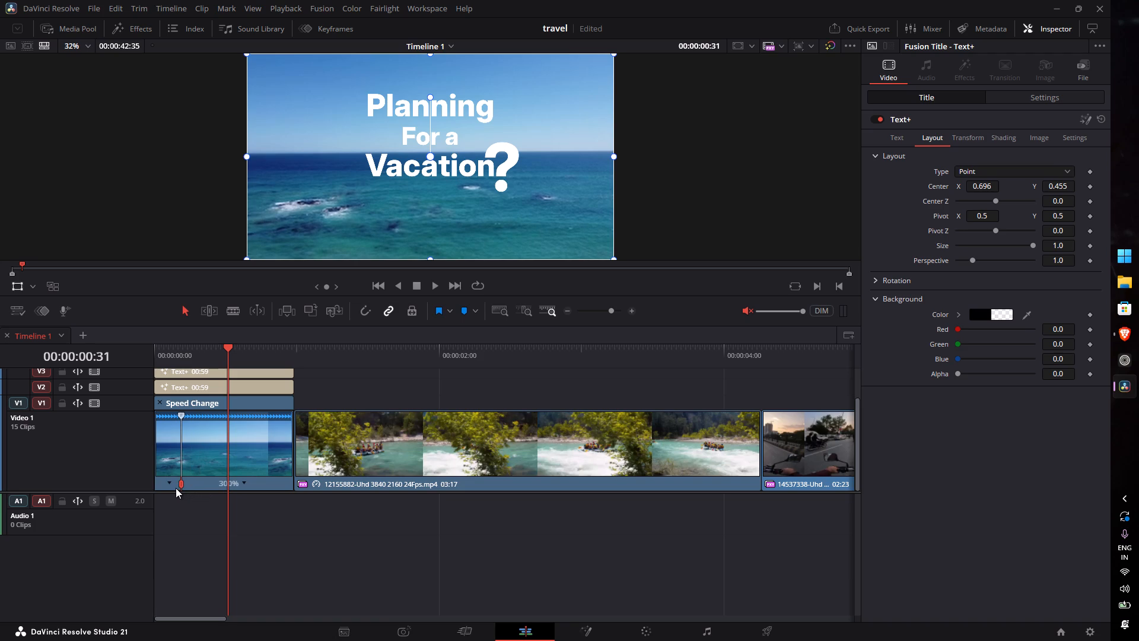
left_click_drag(176, 488, 181, 487)
left_click_drag(181, 487, 195, 487)
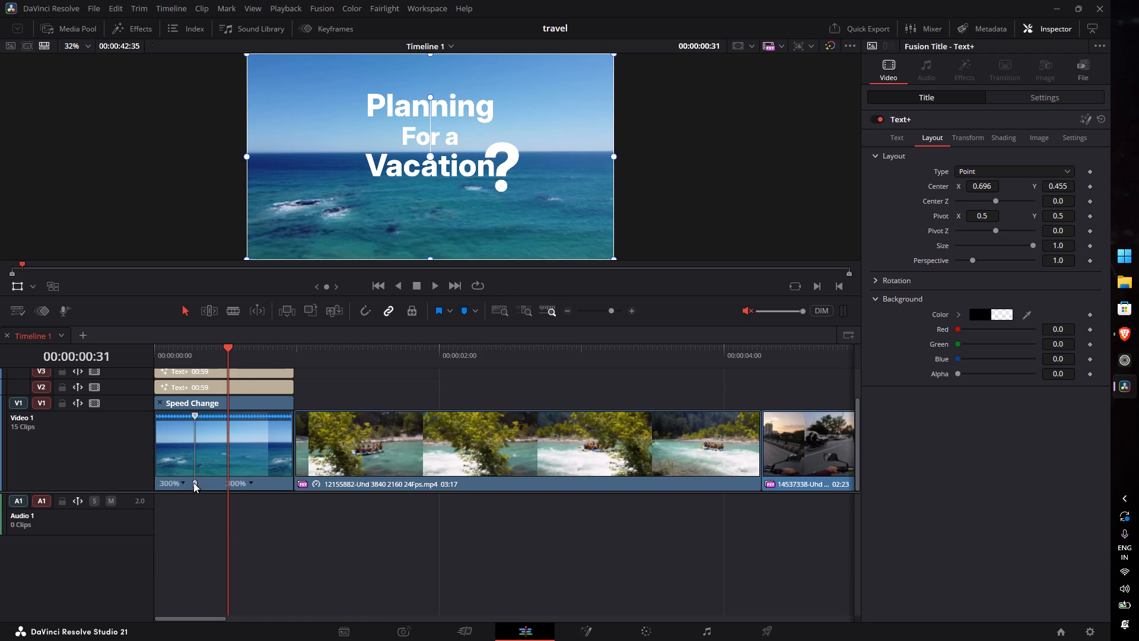
left_click_drag(195, 483, 180, 484)
Add a second speed point to the opening ocean clip at 00:00:00:42.
left_click_drag(227, 350, 243, 352)
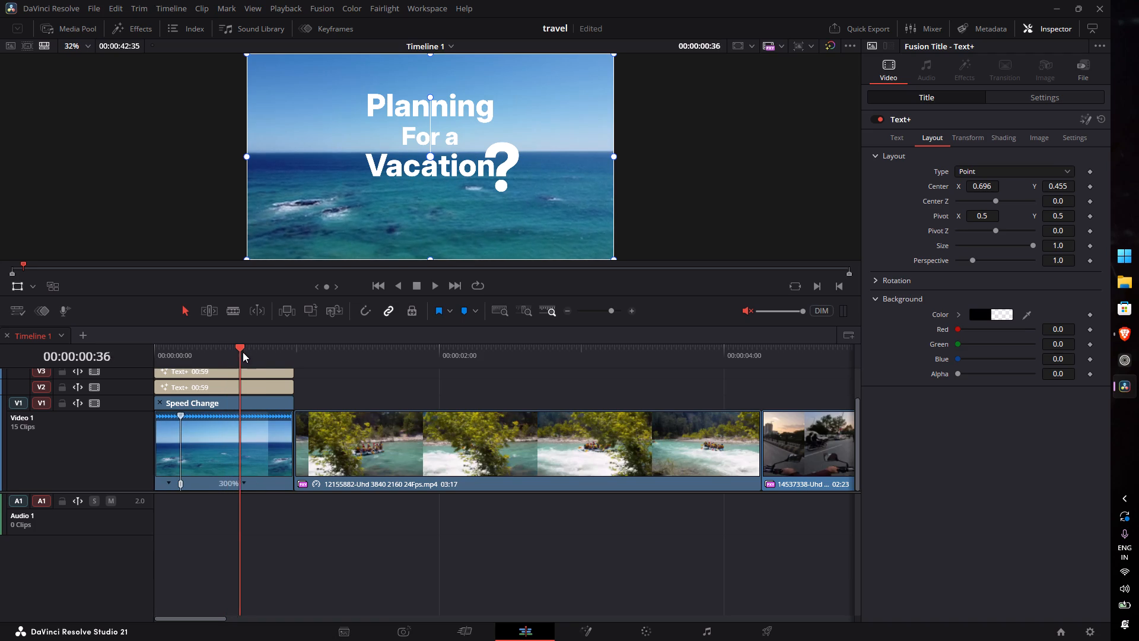
left_click_drag(243, 352, 249, 360)
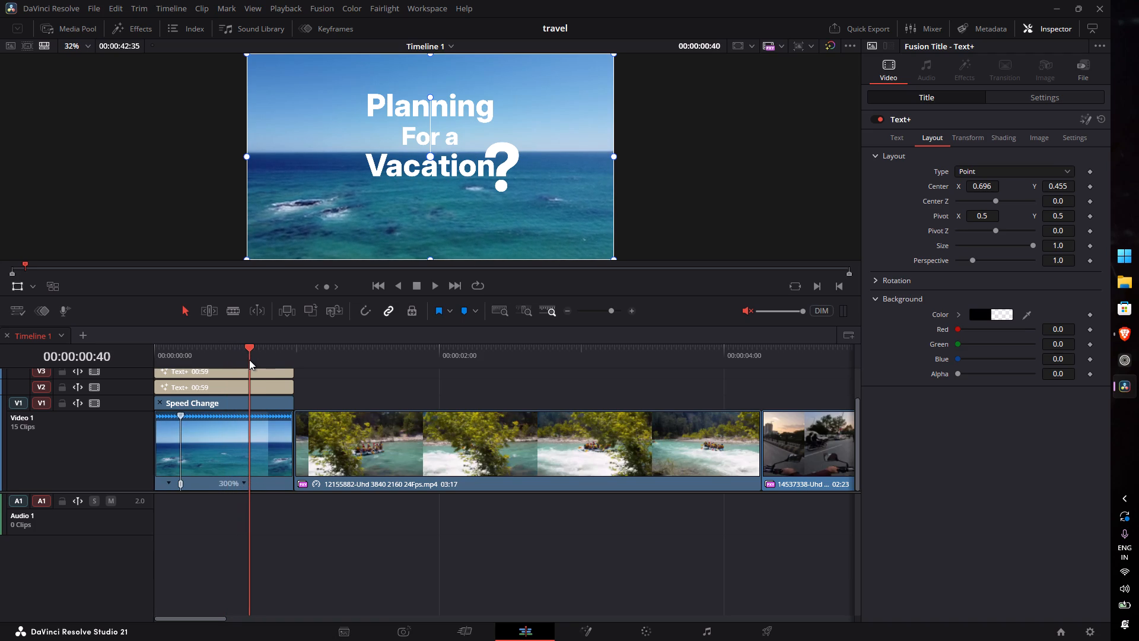
left_click_drag(249, 360, 255, 362)
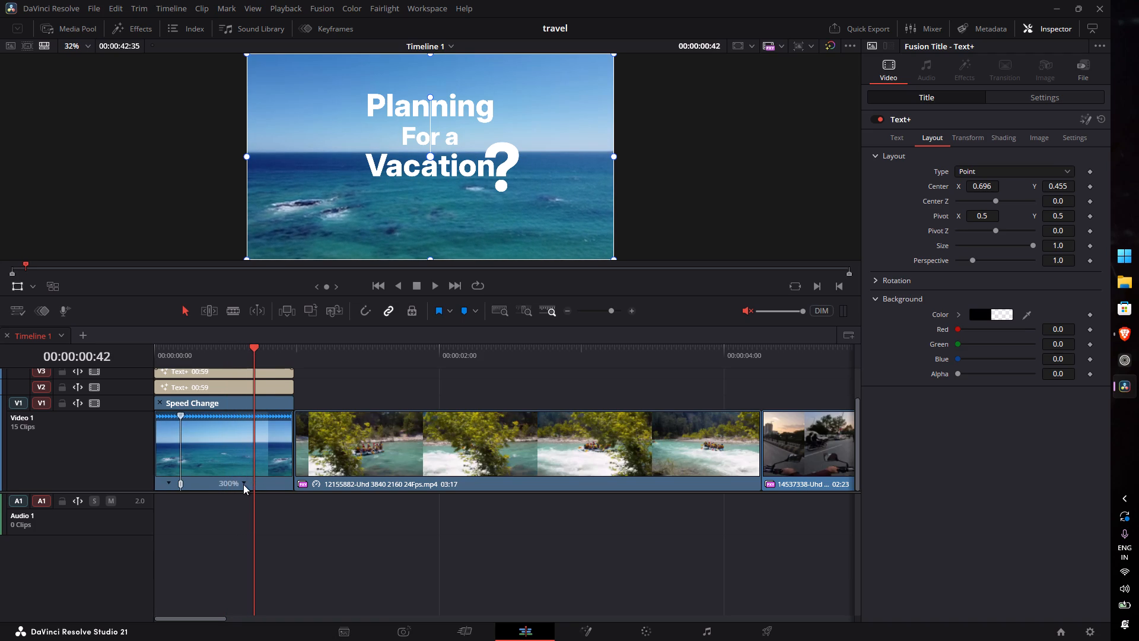
left_click(243, 484)
left_click(266, 501)
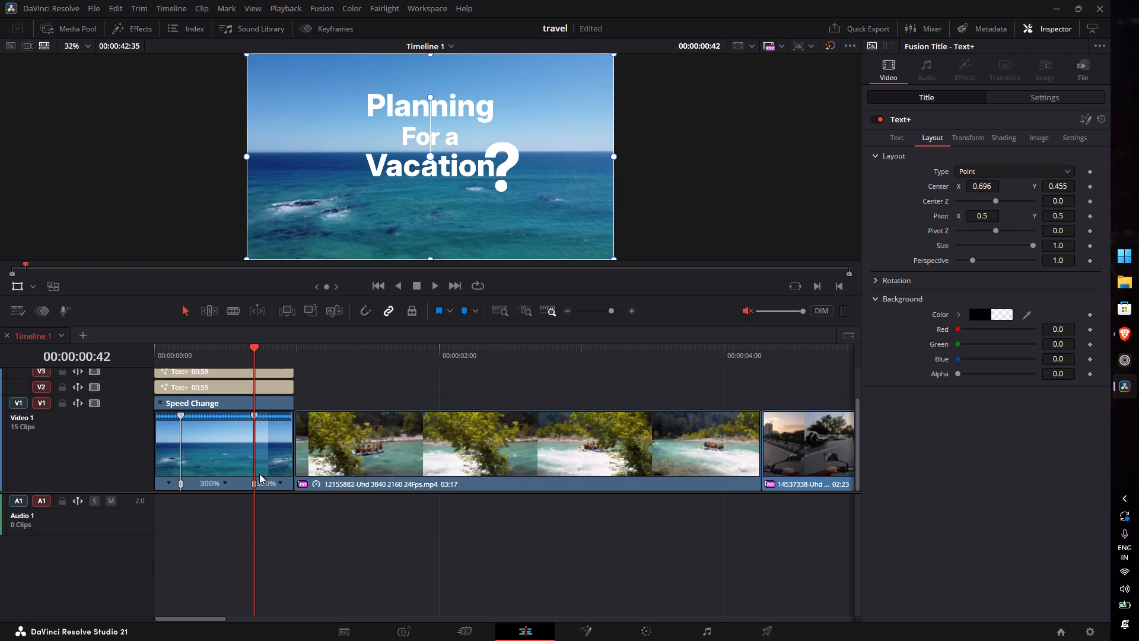
Shift the ocean clip's second speed point slightly later, closer to the clip's end.
left_click_drag(254, 347, 220, 359)
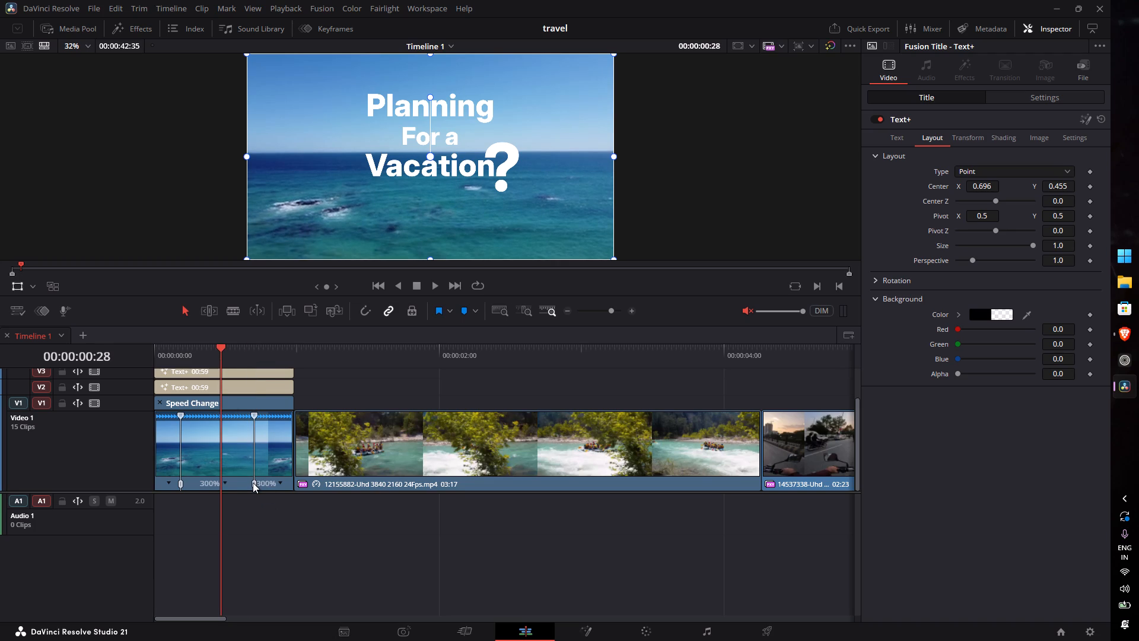
left_click_drag(253, 483, 262, 481)
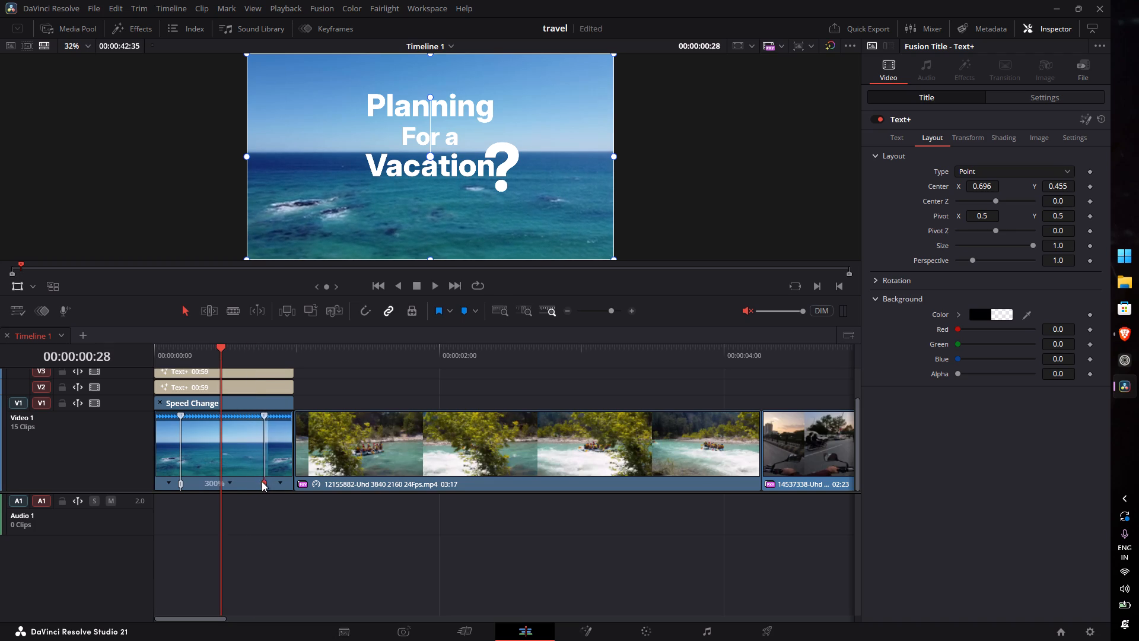
left_click_drag(262, 481, 261, 481)
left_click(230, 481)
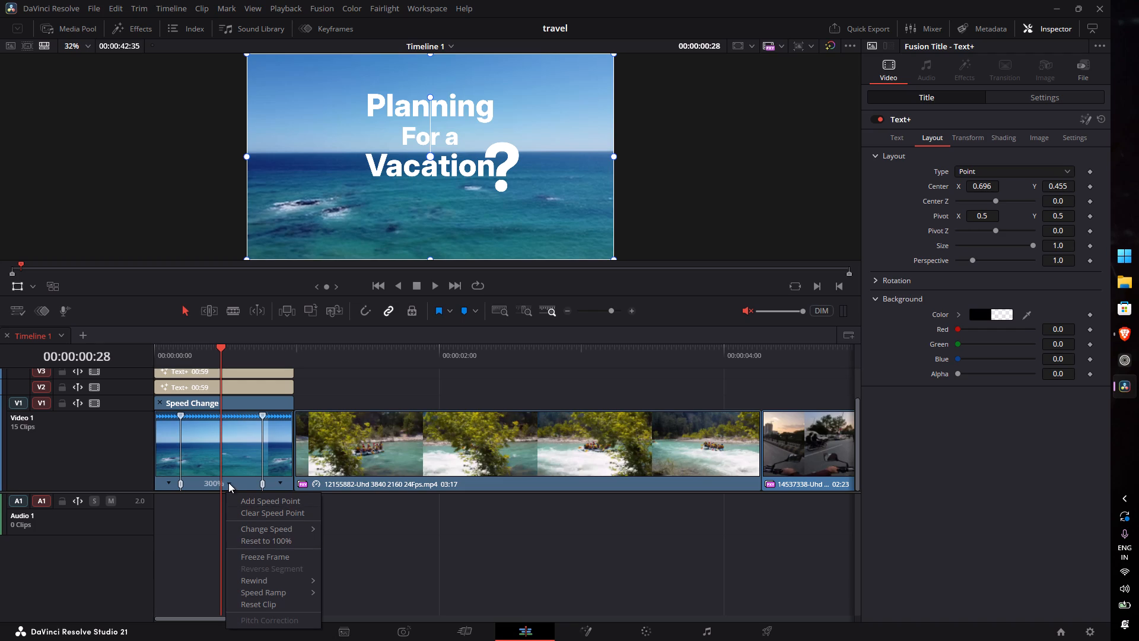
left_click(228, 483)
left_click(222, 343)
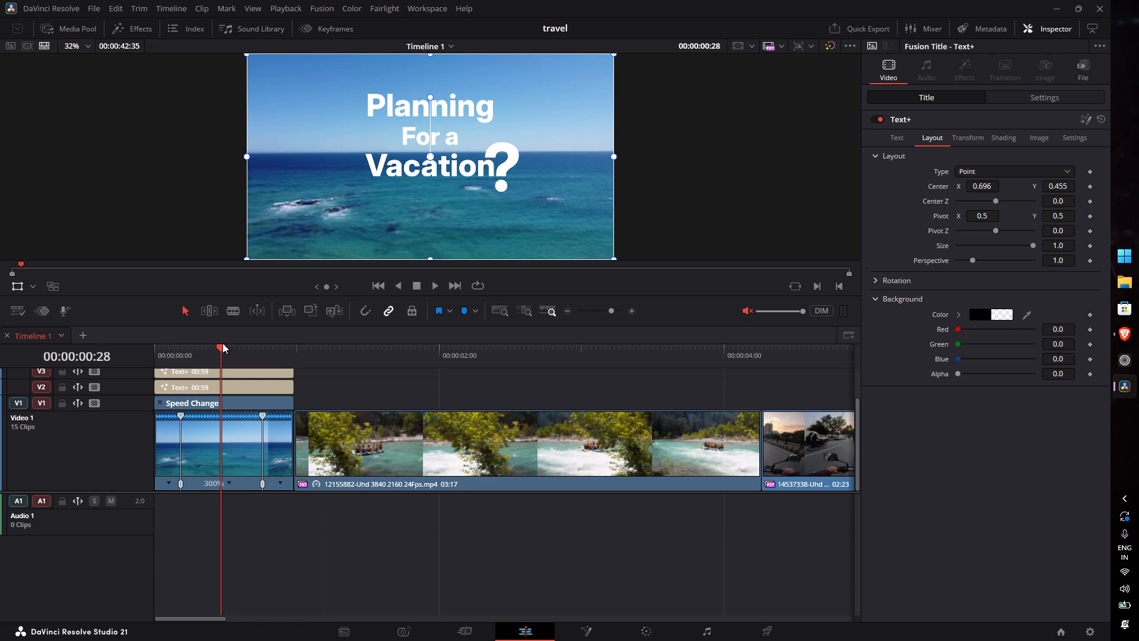
Change the speed of the ocean clip's segment between its two speed points to 800%.
left_click_drag(233, 350, 417, 360)
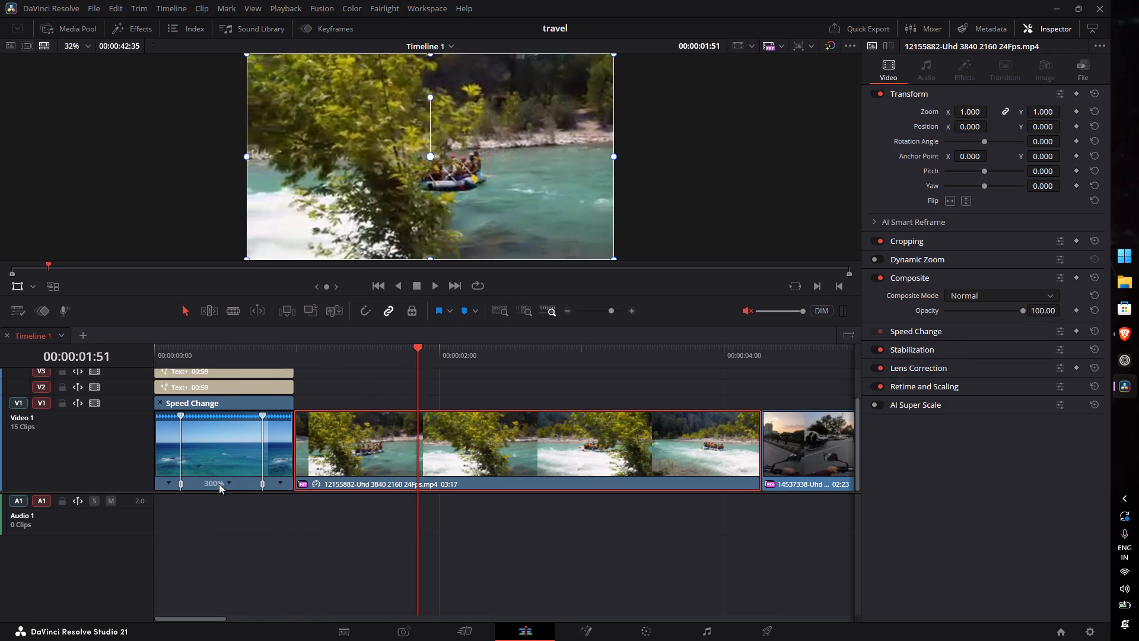
left_click(219, 484)
left_click(219, 484)
left_click(226, 483)
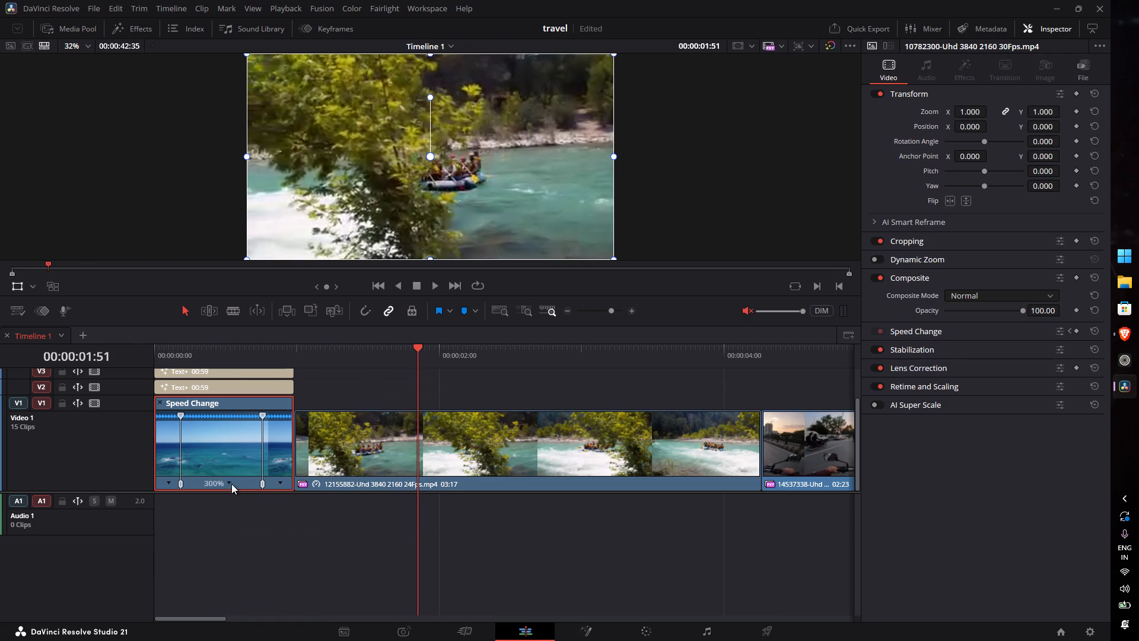
left_click(230, 482)
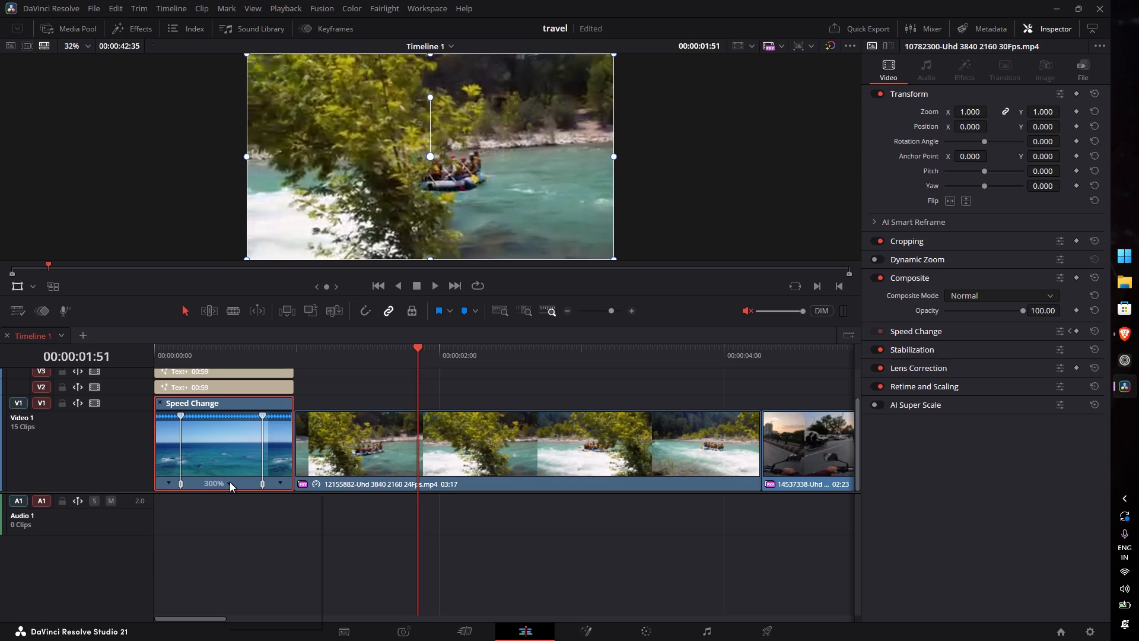
left_click(20, 286)
left_click(225, 483)
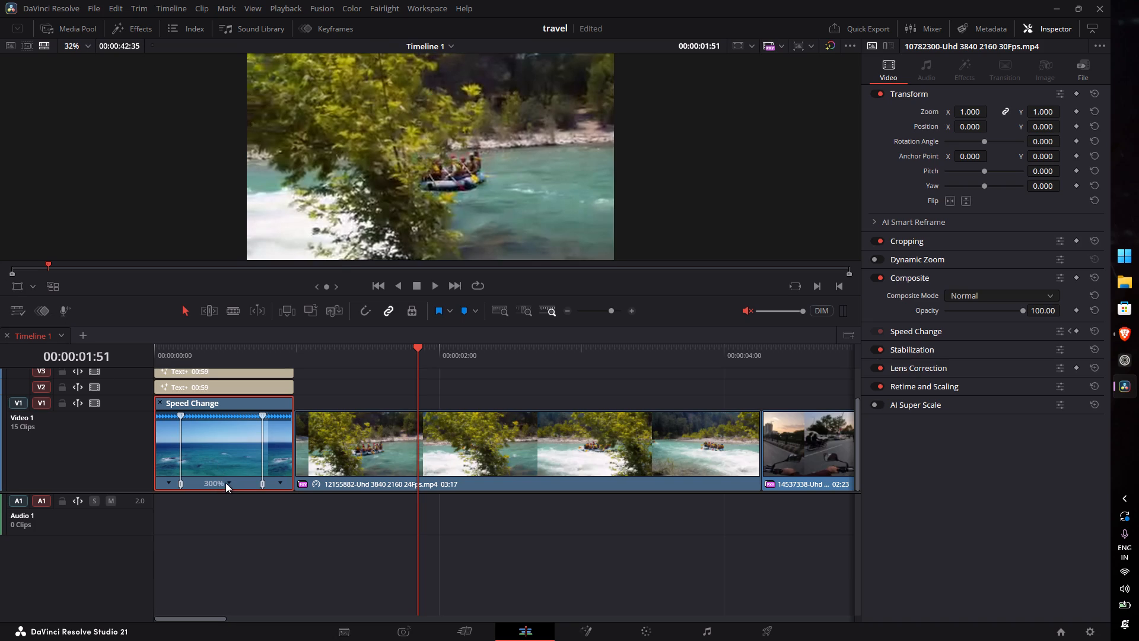
left_click(227, 482)
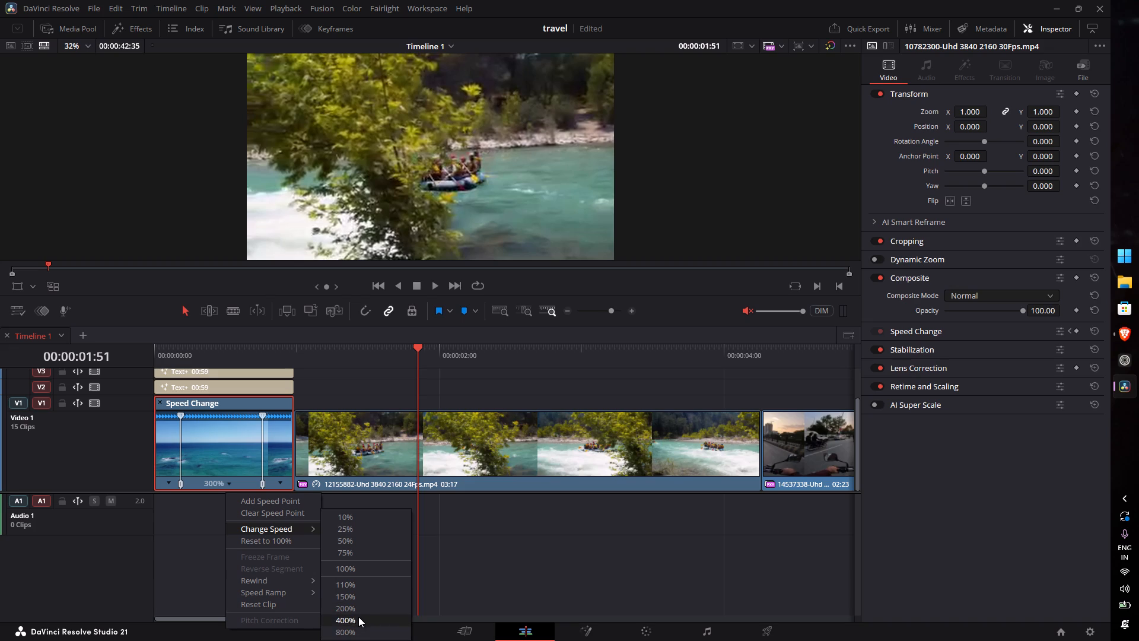
scroll(357, 631, "down", 8)
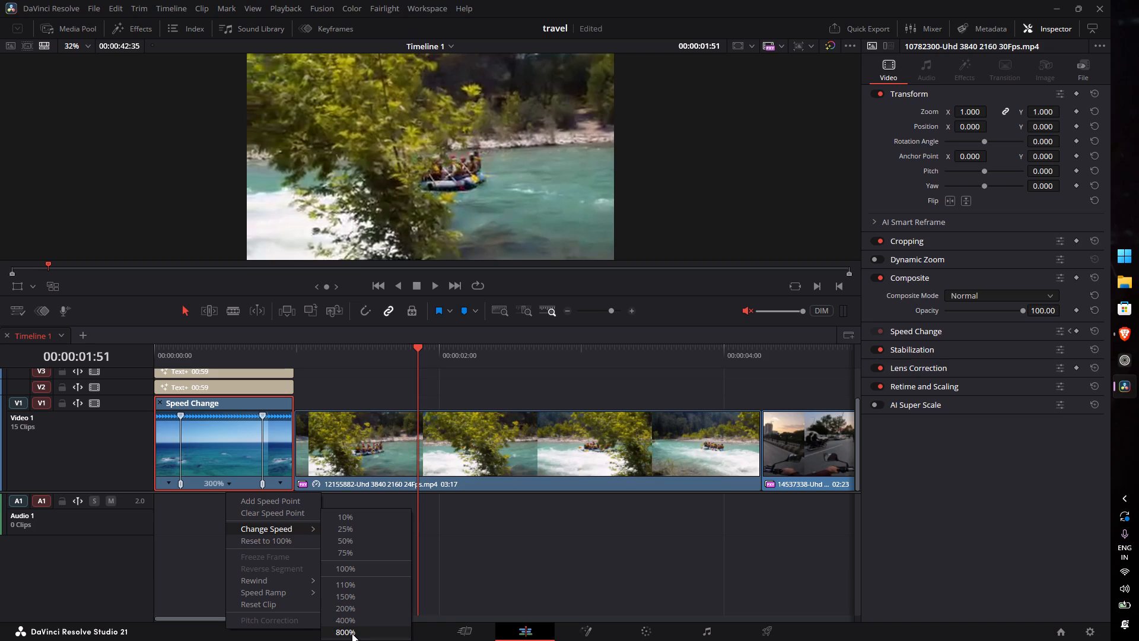
left_click(352, 633)
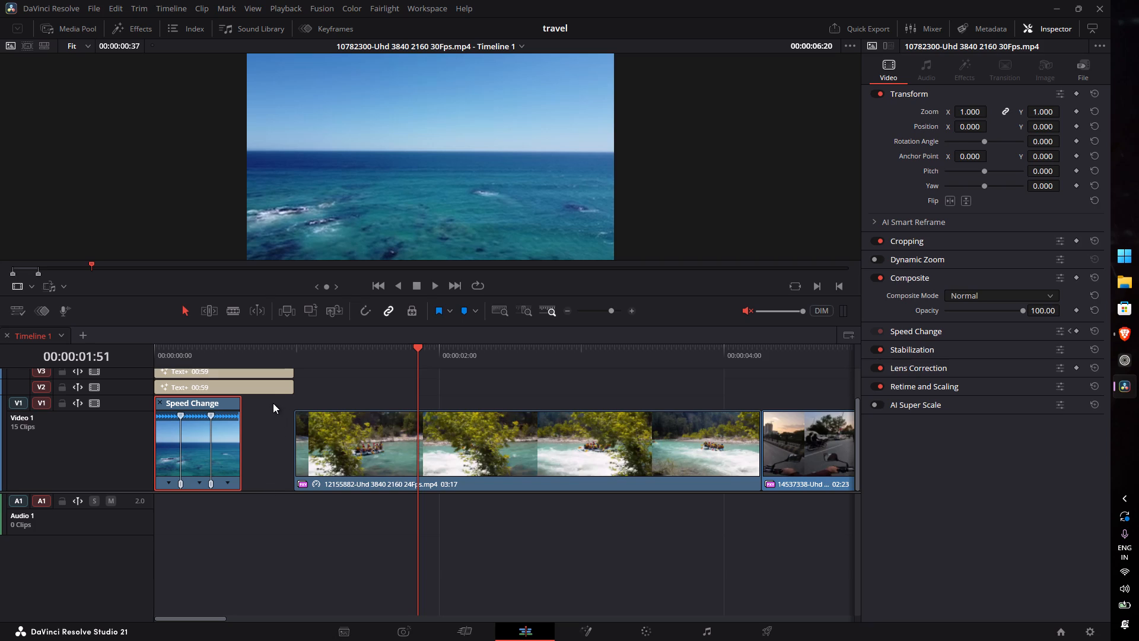
Play the opening from the timeline start to check the ocean clip's speed ramp beneath the title.
scroll(273, 403, "down", 1)
left_click_drag(182, 347, 178, 348)
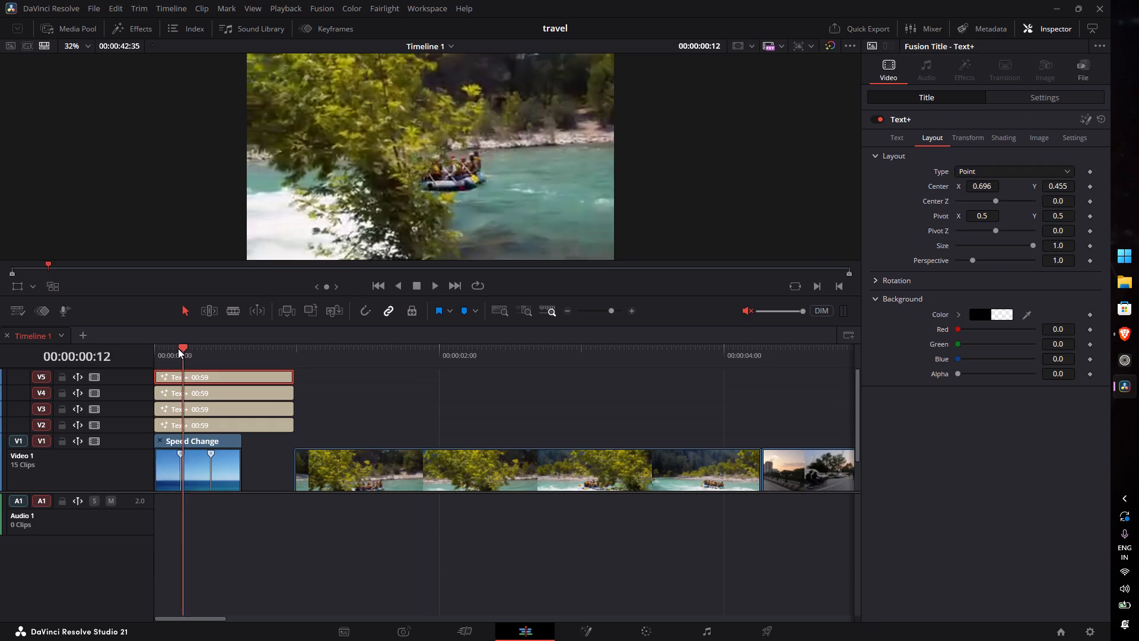
left_click_drag(178, 348, 125, 361)
key("space")
key("space")
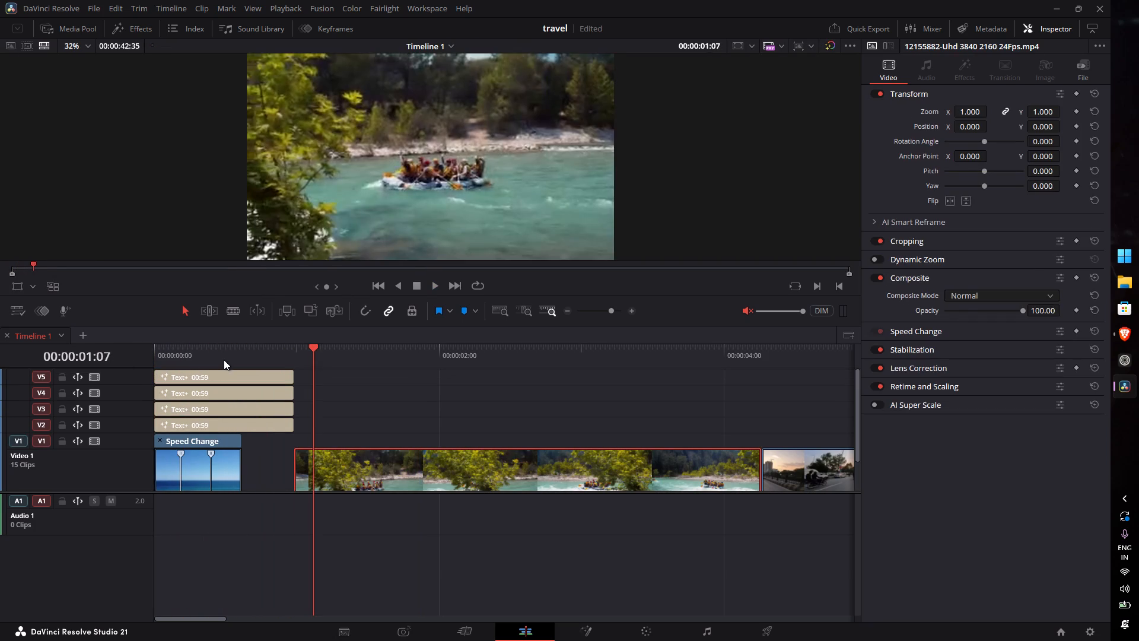
left_click_drag(219, 352, 92, 369)
key("space")
key("space")
key("q")
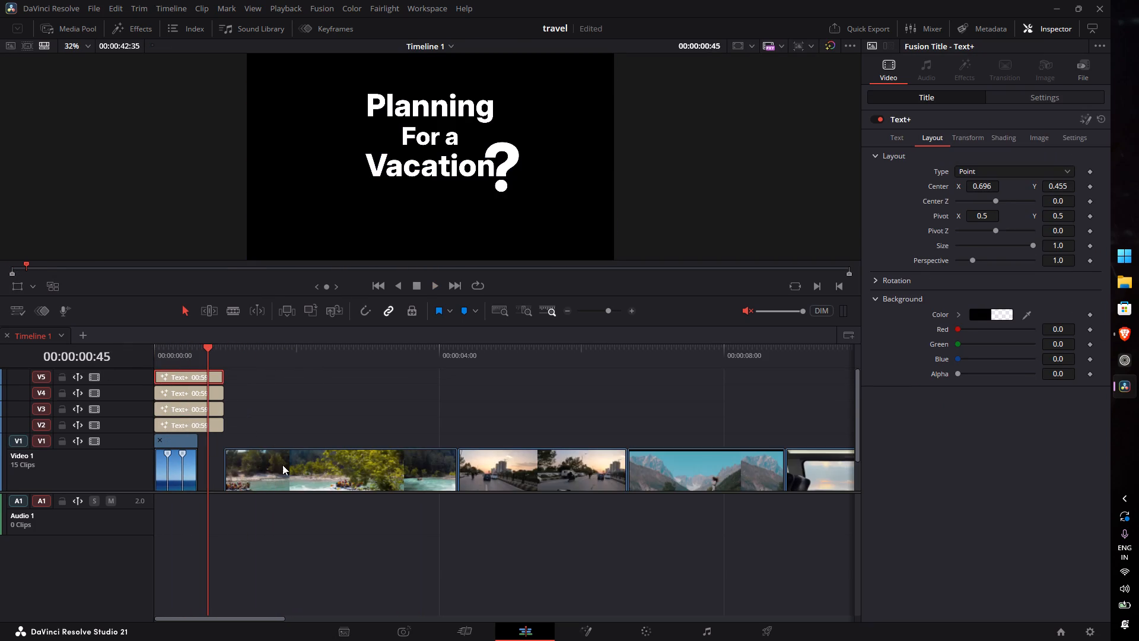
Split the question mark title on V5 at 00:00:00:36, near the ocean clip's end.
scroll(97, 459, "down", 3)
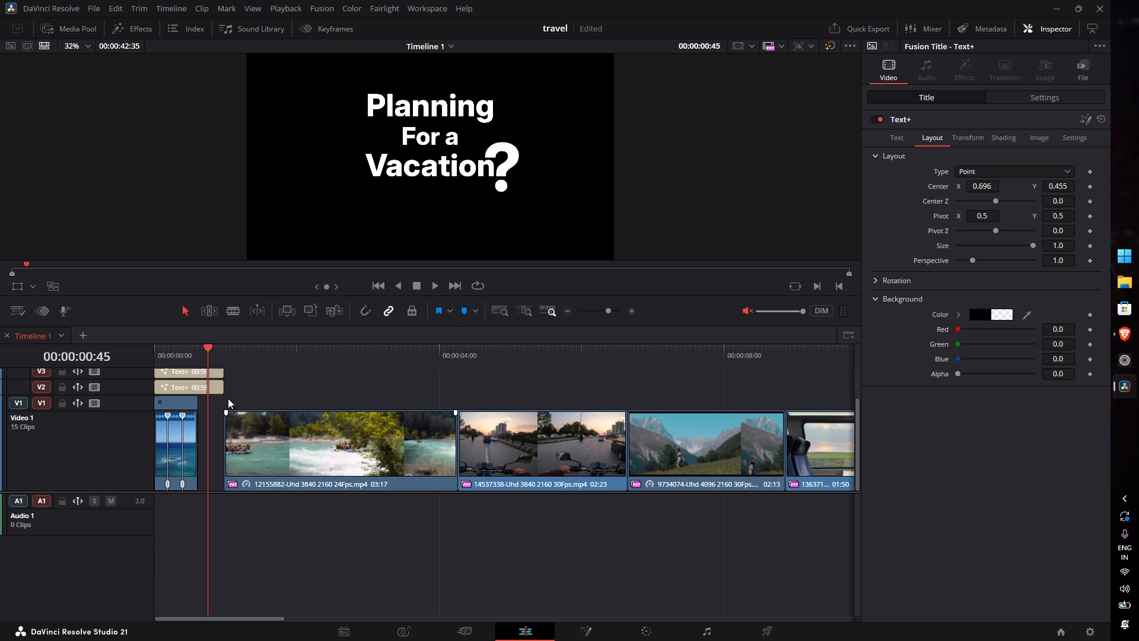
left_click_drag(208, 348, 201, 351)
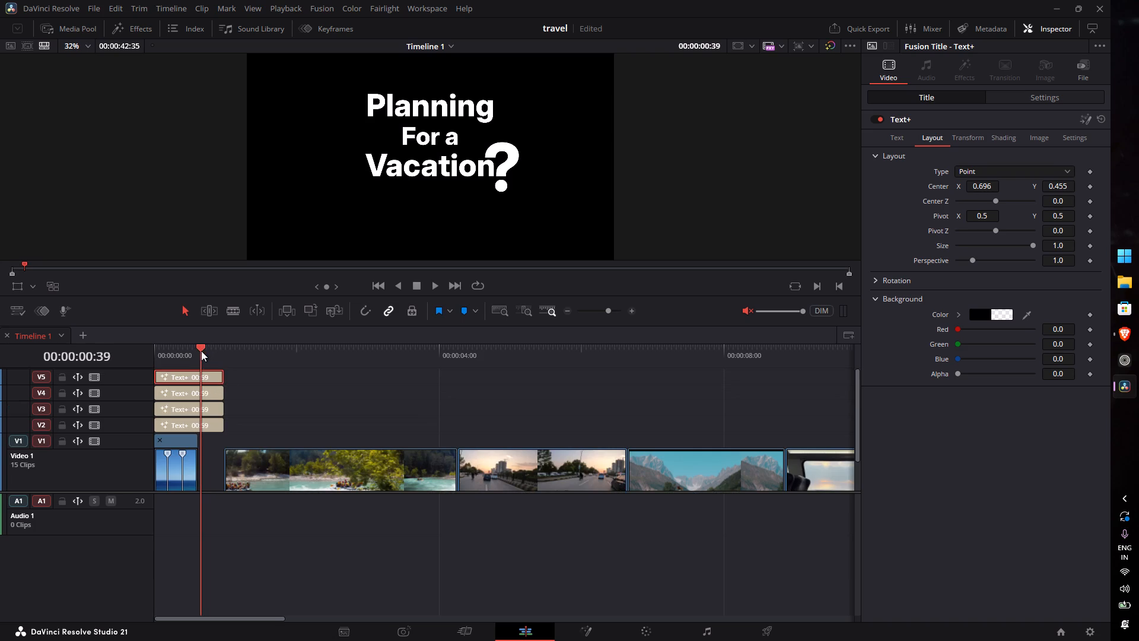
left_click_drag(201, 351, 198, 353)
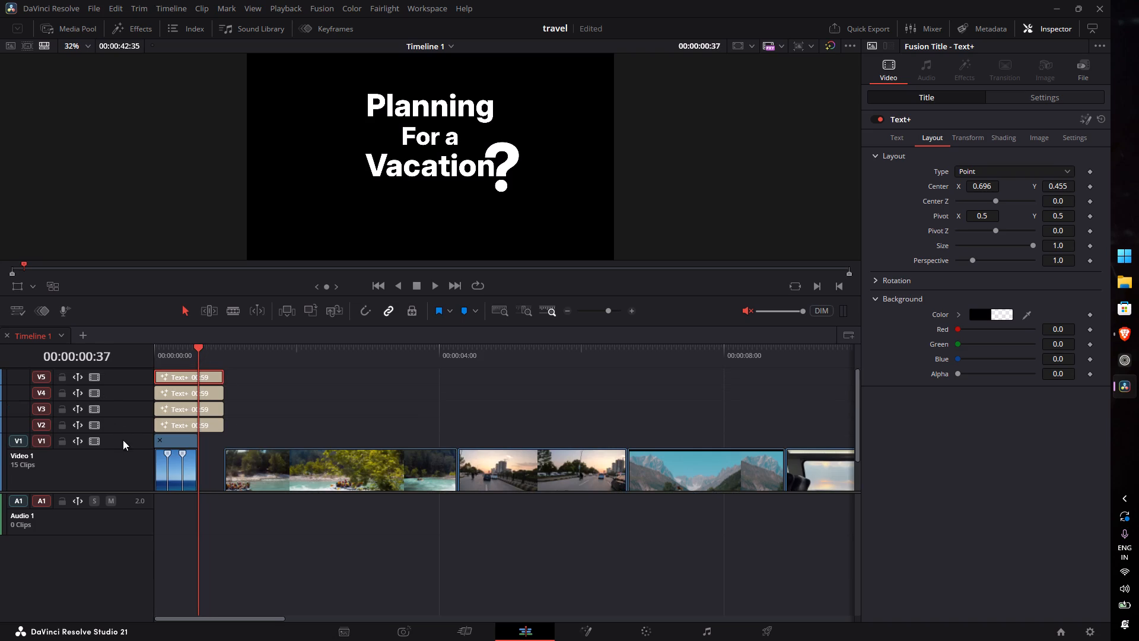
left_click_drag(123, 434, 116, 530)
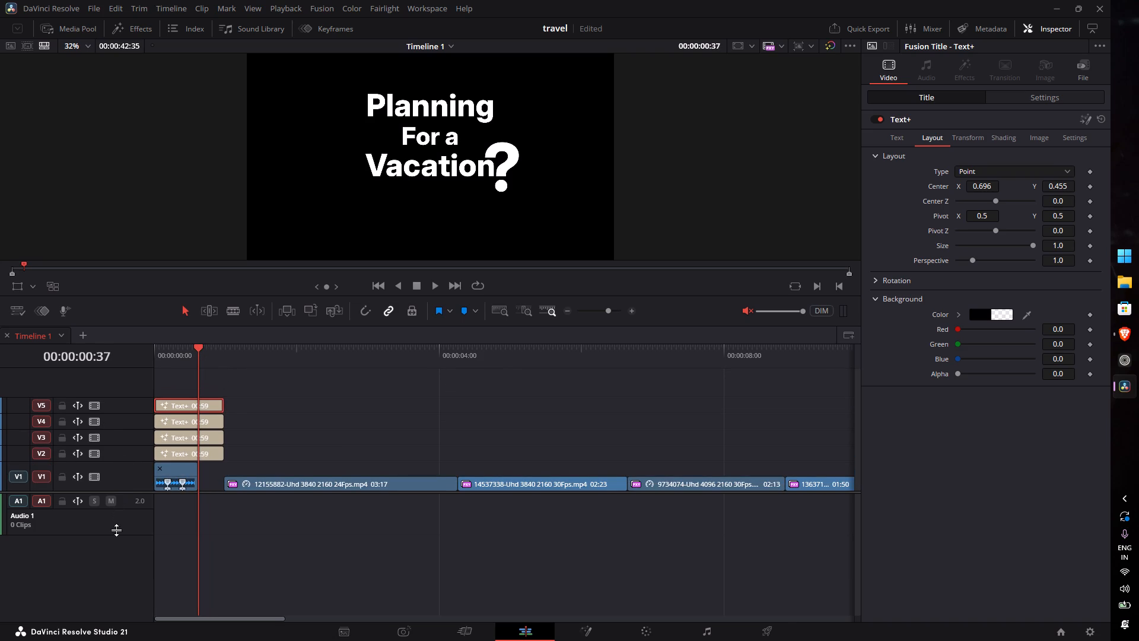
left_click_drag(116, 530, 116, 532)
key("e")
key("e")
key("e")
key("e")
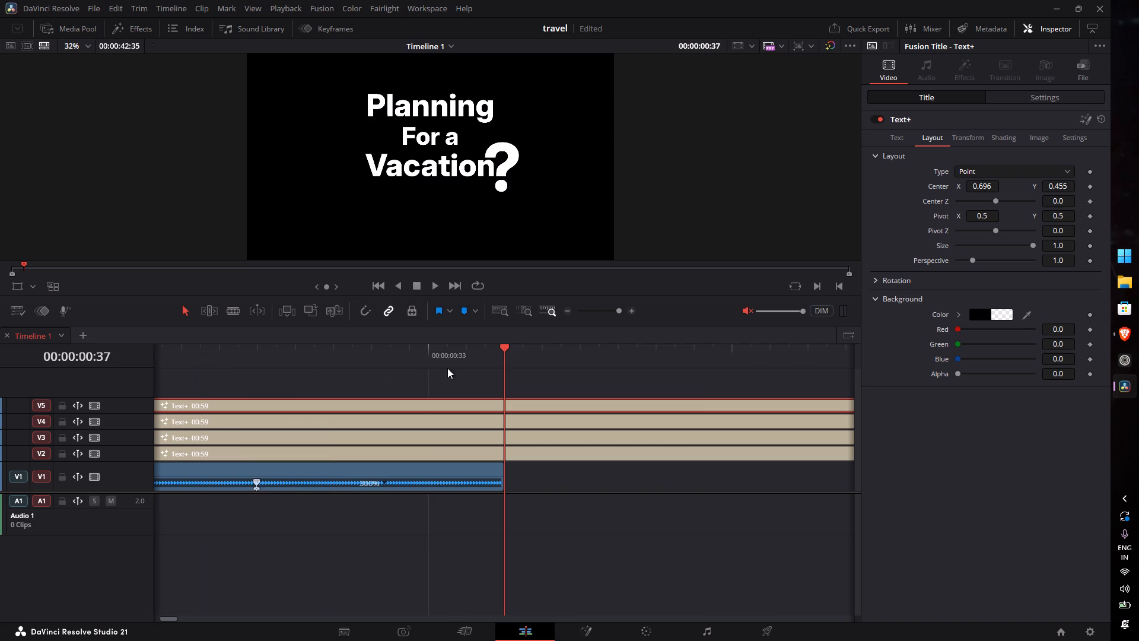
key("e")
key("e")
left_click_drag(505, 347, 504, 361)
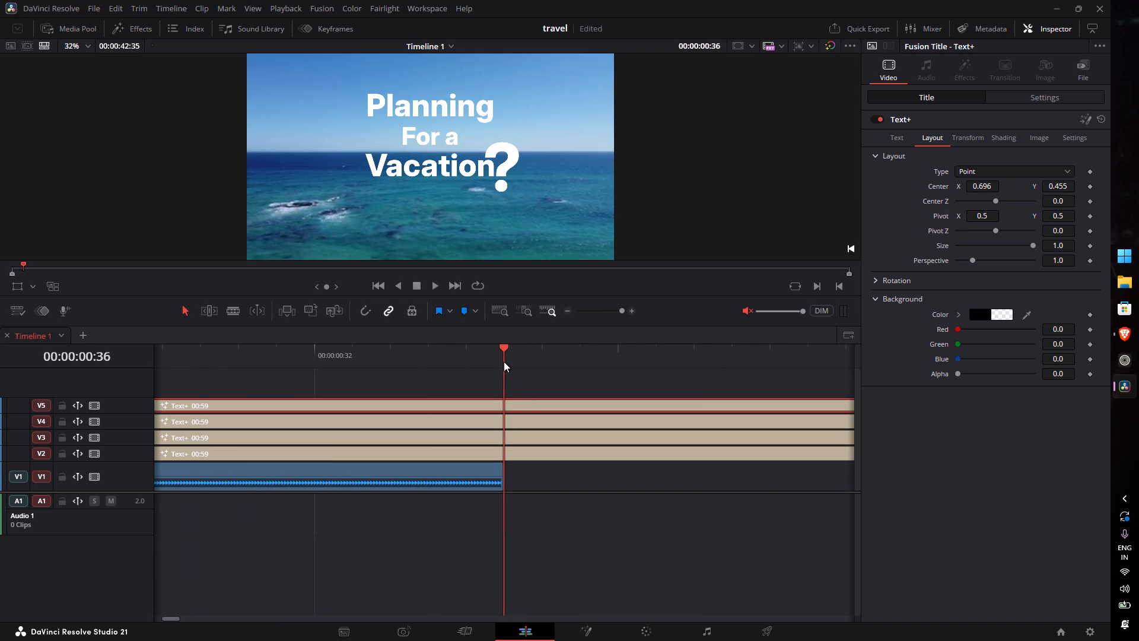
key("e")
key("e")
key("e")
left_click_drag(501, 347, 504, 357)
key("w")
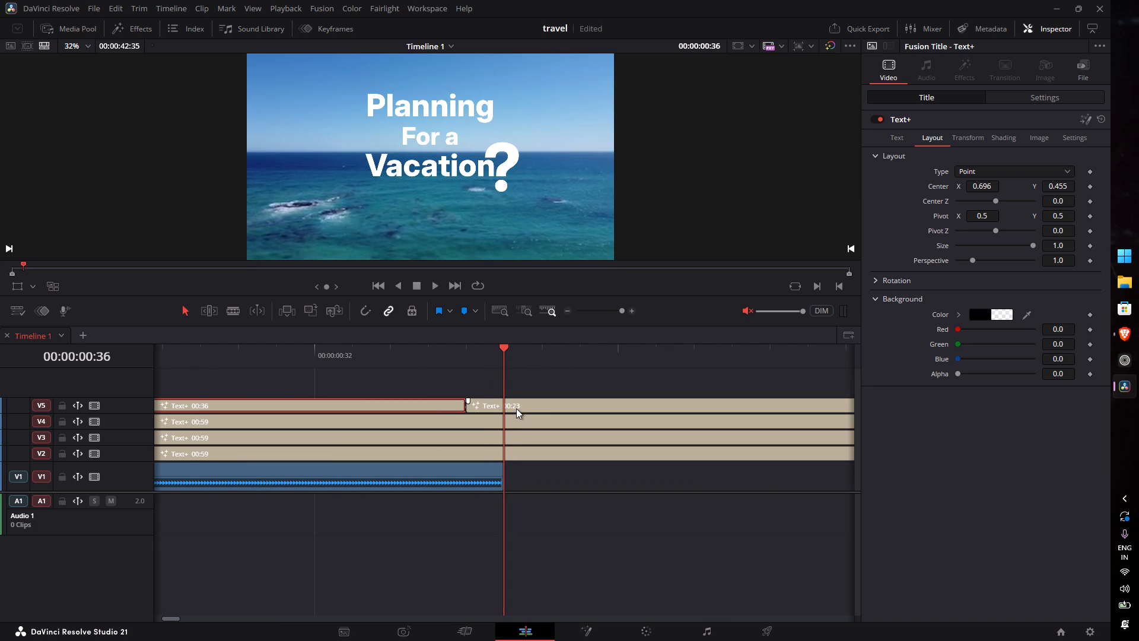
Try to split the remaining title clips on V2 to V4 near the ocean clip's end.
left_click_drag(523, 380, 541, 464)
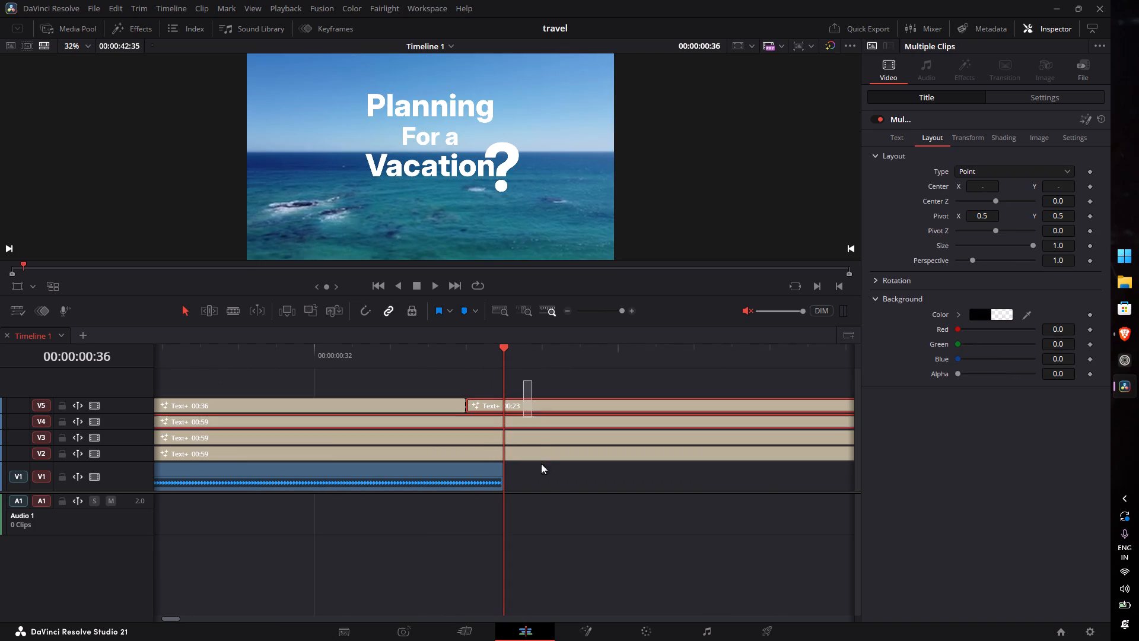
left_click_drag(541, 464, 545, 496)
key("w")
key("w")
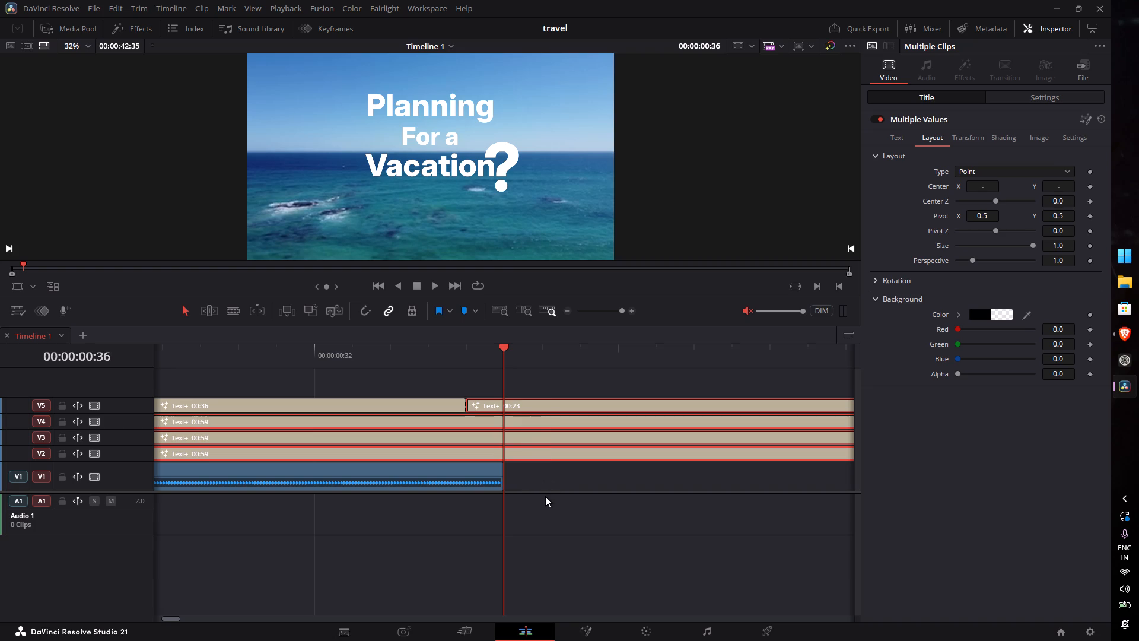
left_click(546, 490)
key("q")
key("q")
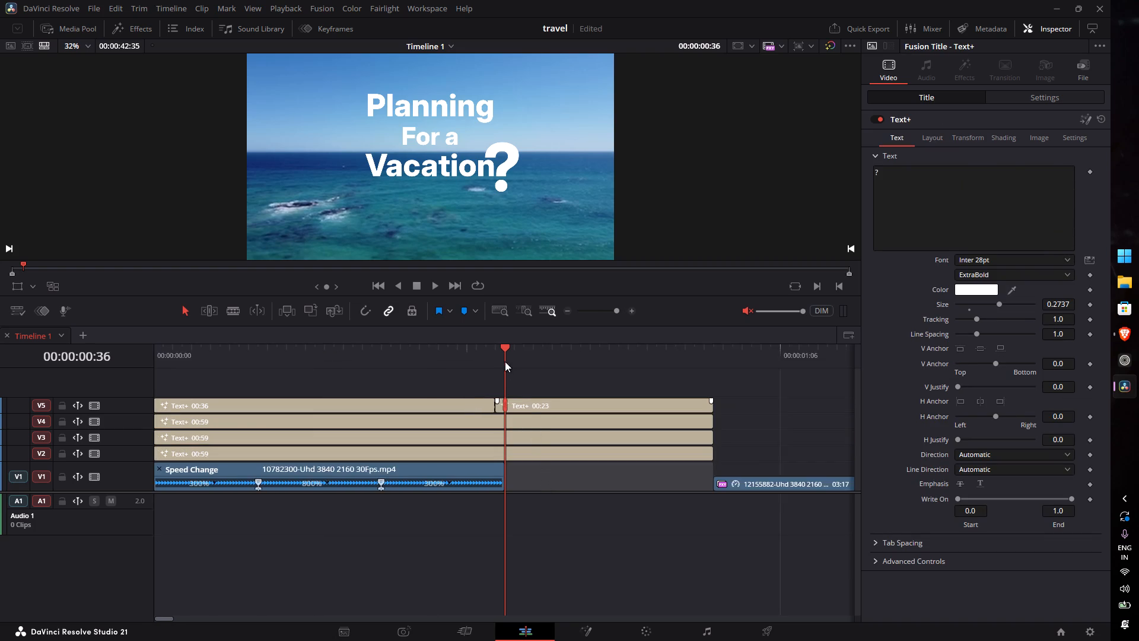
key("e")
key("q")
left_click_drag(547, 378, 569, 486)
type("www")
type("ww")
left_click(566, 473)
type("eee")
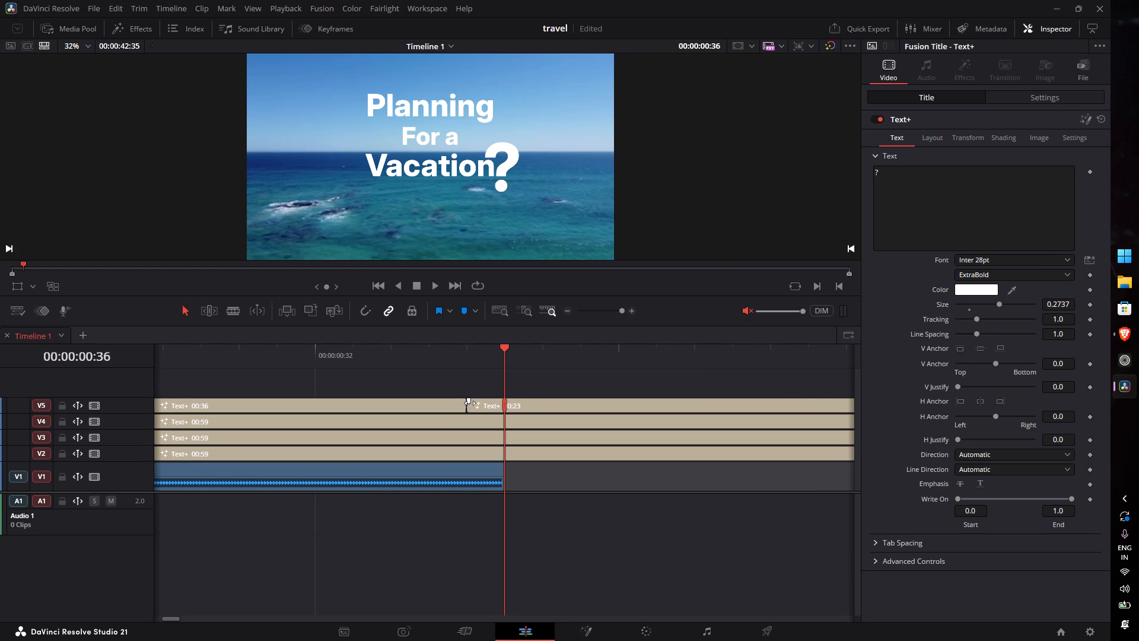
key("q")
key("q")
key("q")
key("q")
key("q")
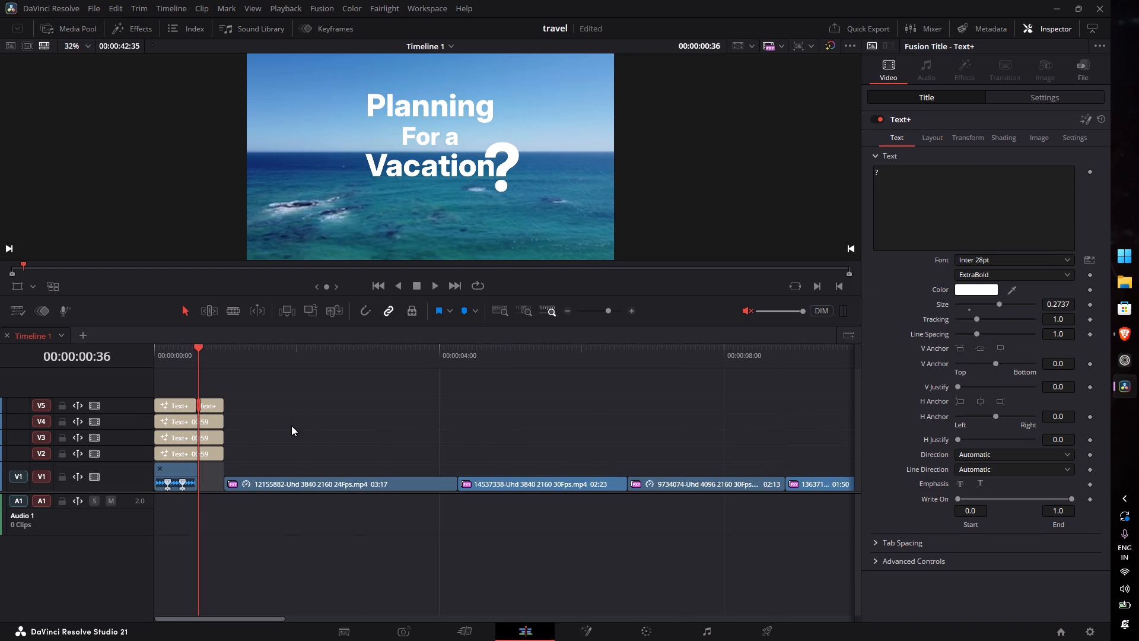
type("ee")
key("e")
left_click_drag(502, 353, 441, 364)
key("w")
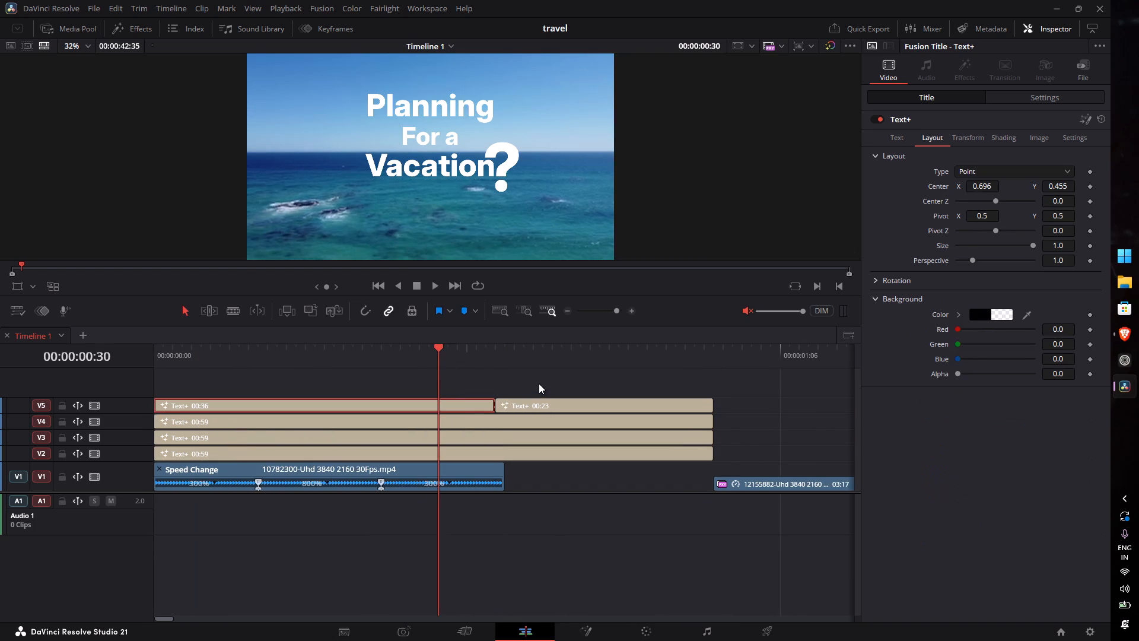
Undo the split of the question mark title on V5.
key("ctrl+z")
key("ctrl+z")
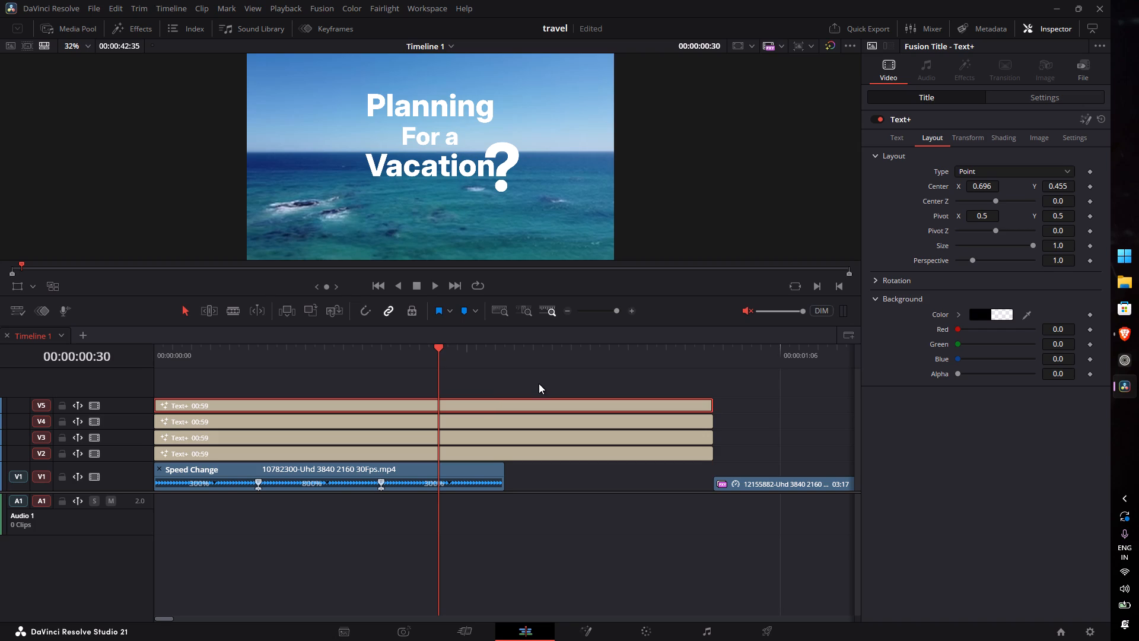
Cut all four title clips at 00:00:00:37 and delete the leftover pieces beyond the ocean clip's end.
left_click_drag(442, 347, 510, 364)
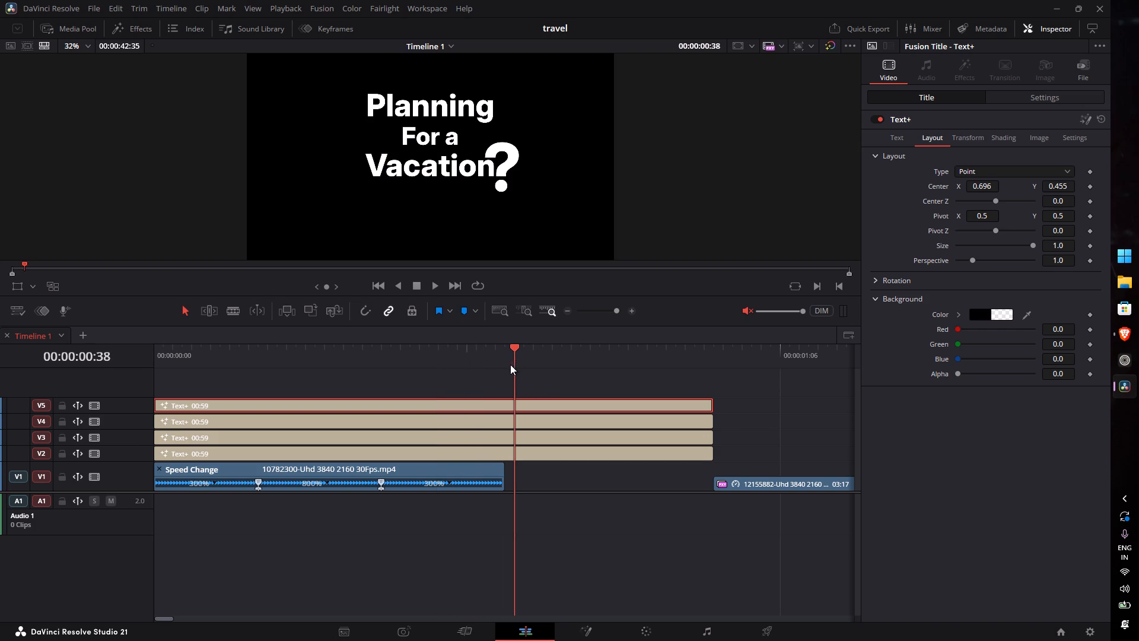
left_click_drag(510, 364, 507, 366)
left_click(555, 487)
left_click_drag(530, 395, 532, 397)
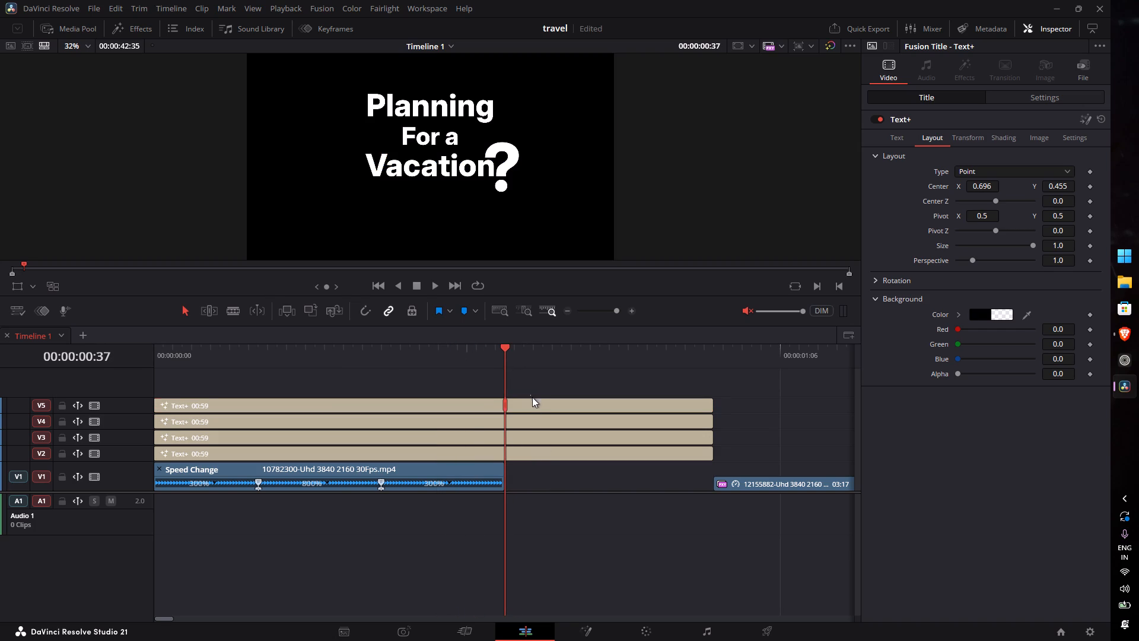
left_click_drag(532, 397, 545, 477)
key("w")
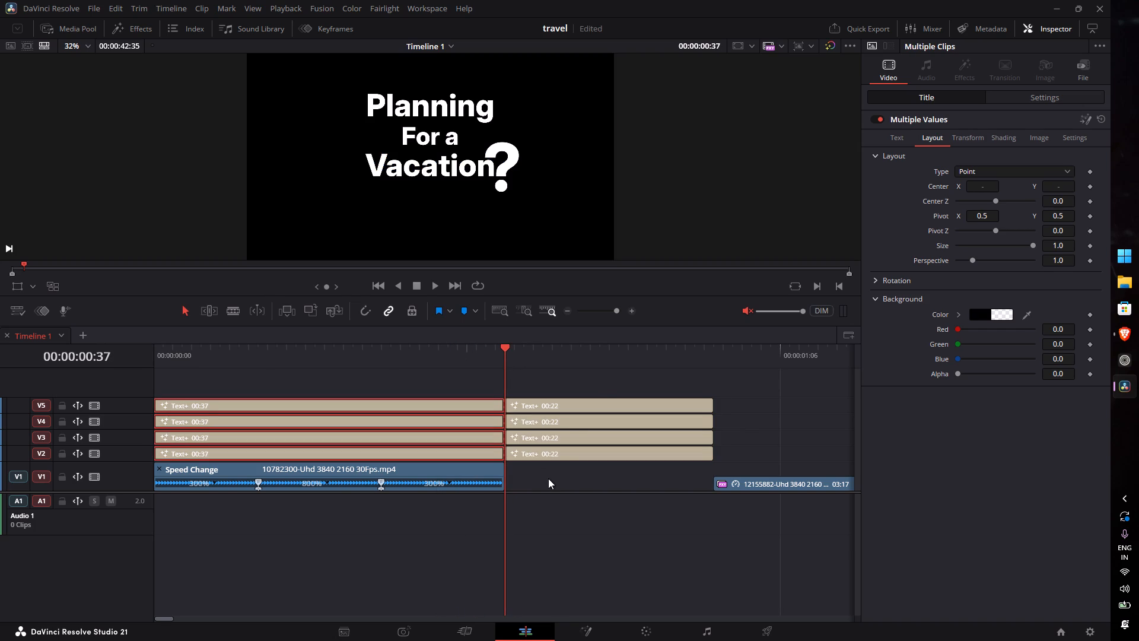
left_click_drag(548, 478, 607, 375)
key("BackSpace")
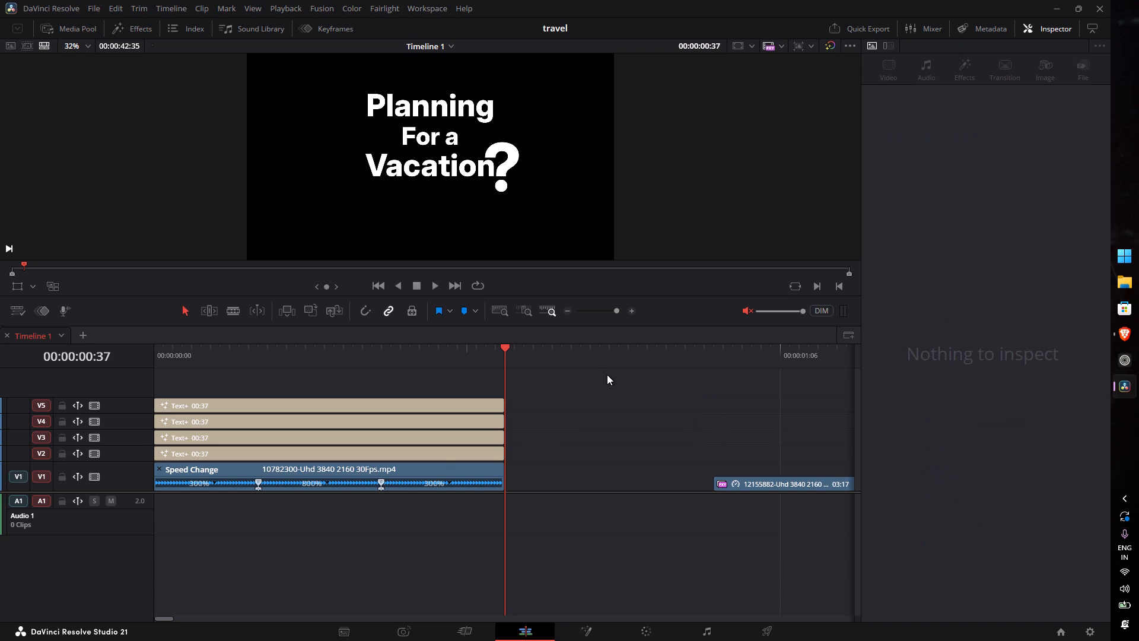
Close the gap between the ocean clip and the rafting clip on V1.
type("qq")
left_click(270, 485)
key("2")
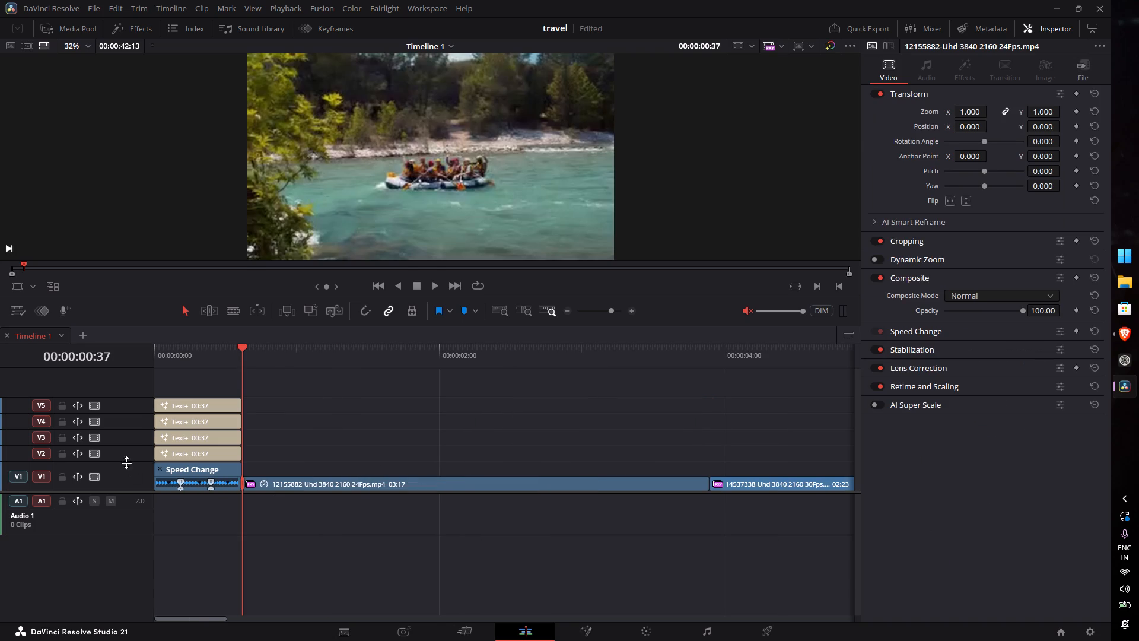
Enlarge the V1 track and play the opening to review the ocean clip's speed ramp under the title.
left_click_drag(132, 462, 139, 428)
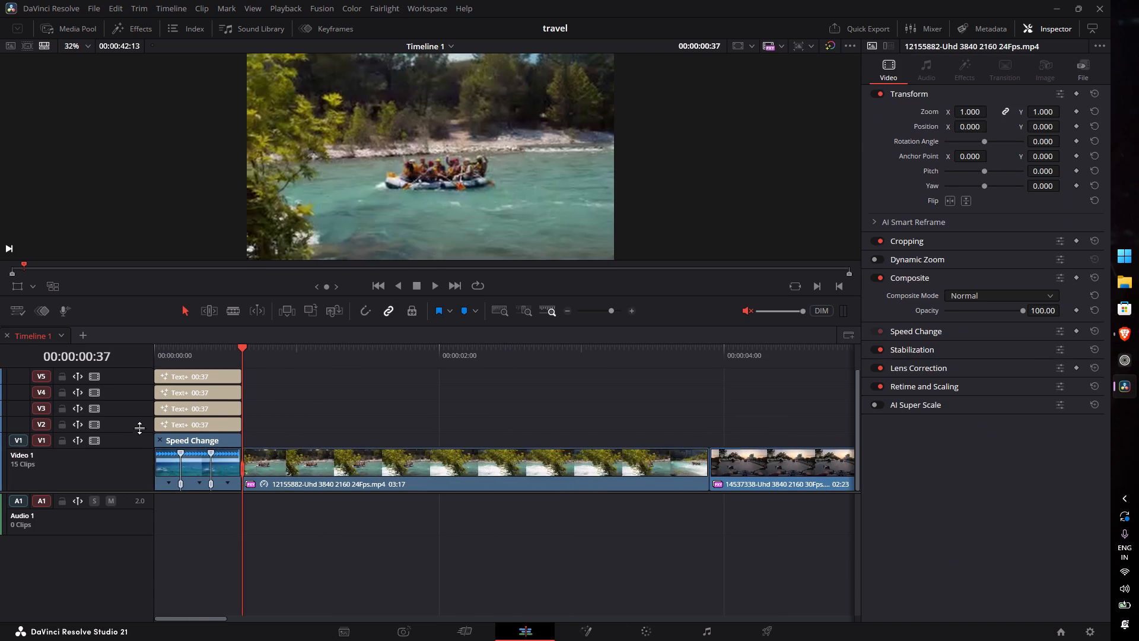
left_click_drag(139, 428, 144, 418)
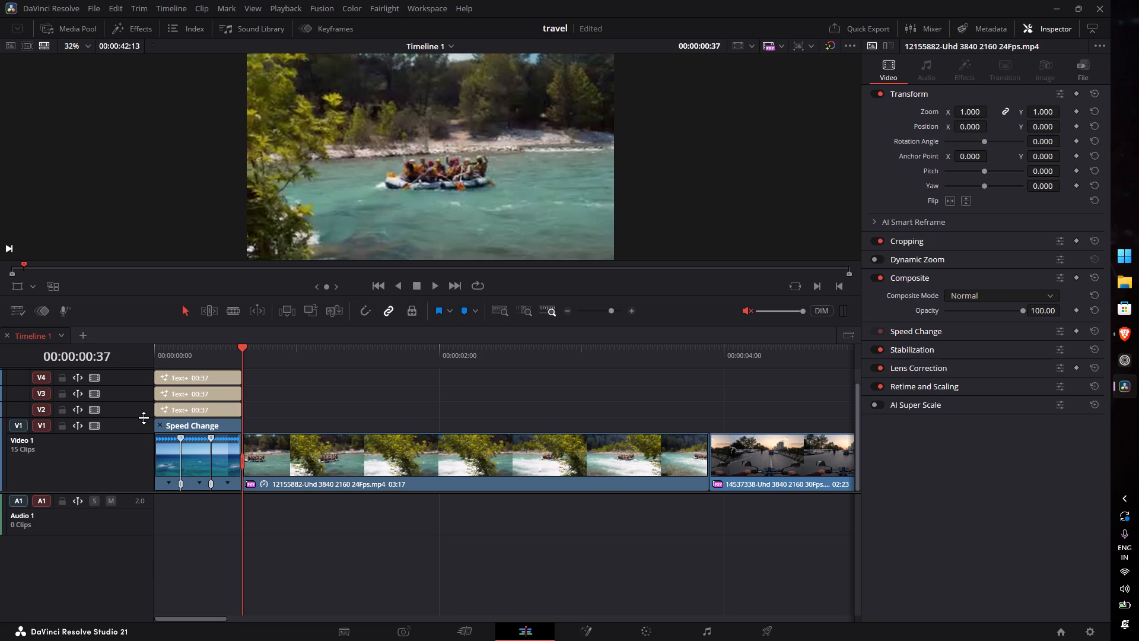
type("eeq")
left_click_drag(273, 353, 68, 358)
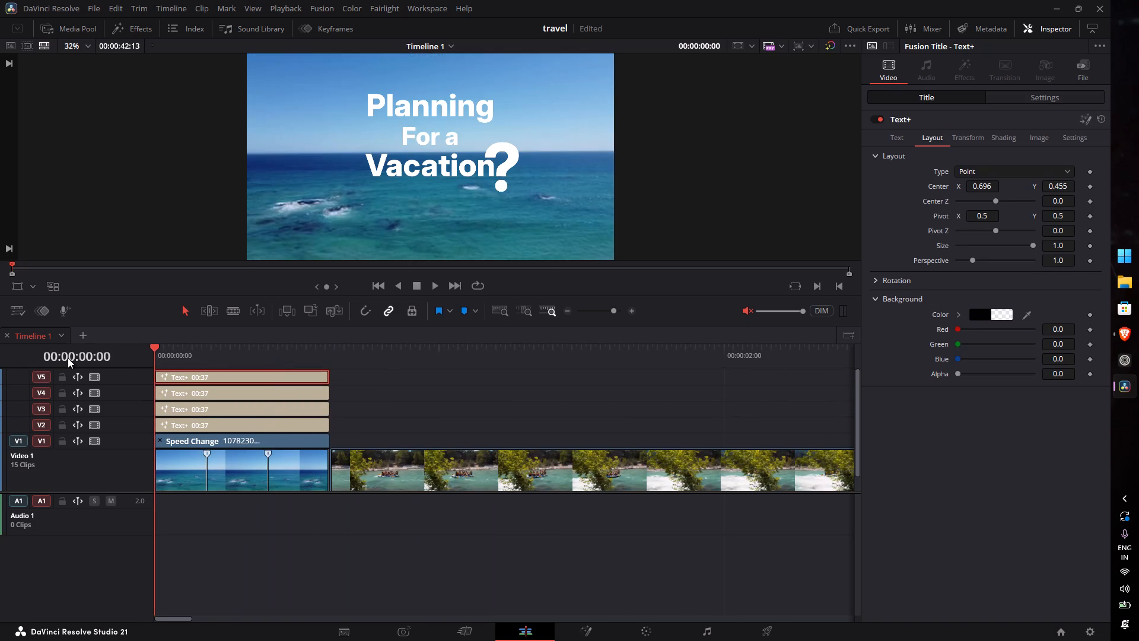
type("ee")
key("q")
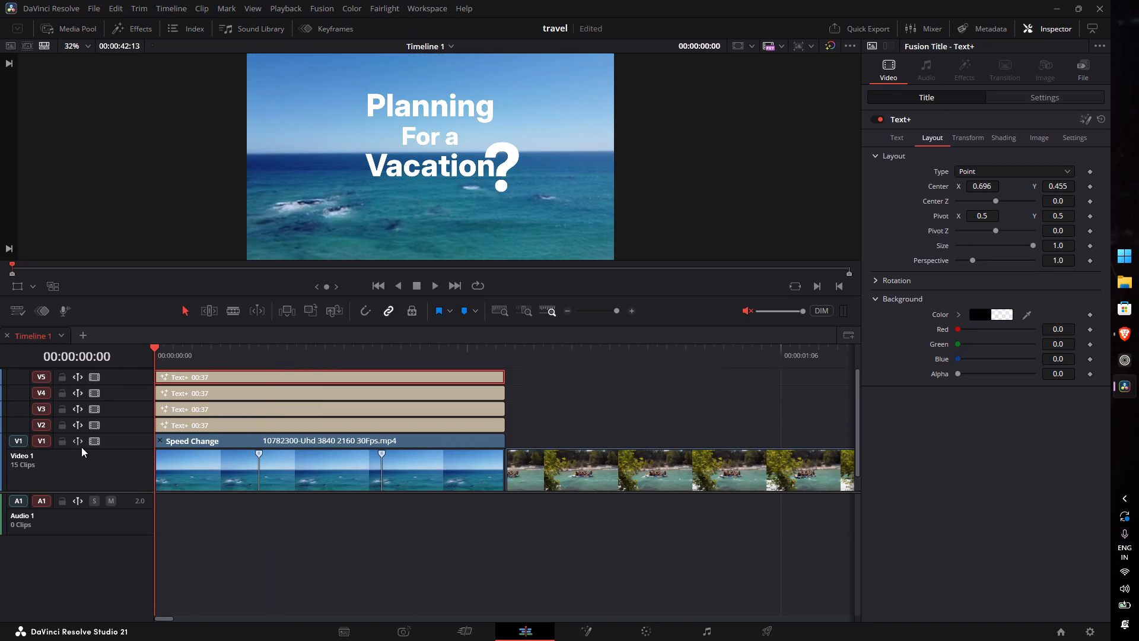
scroll(136, 448, "down", 6)
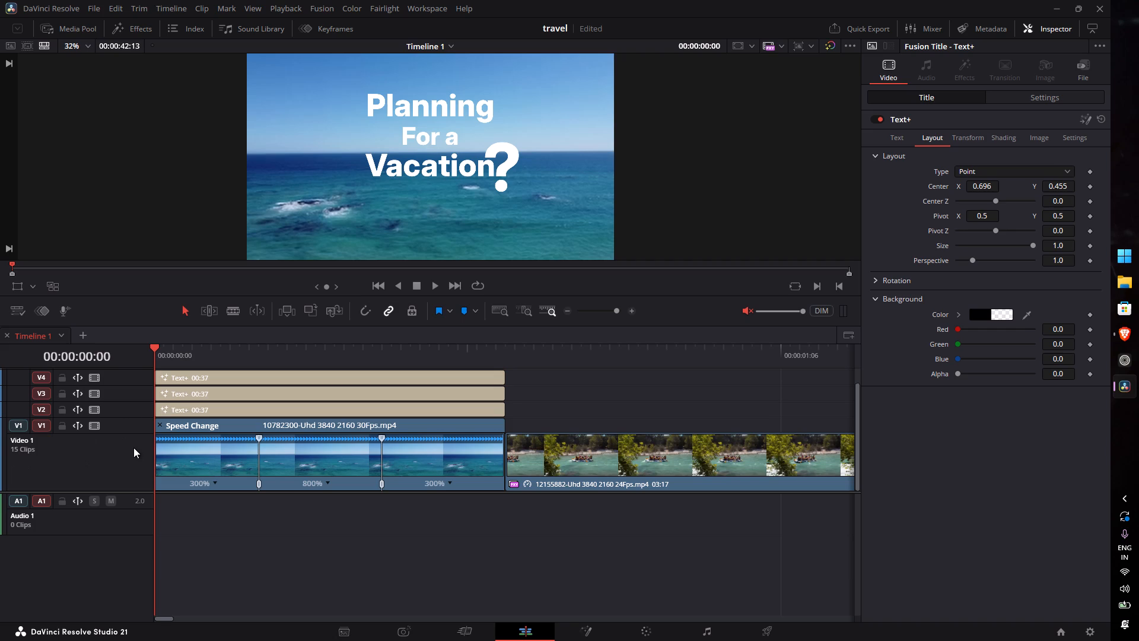
scroll(133, 448, "up", 5)
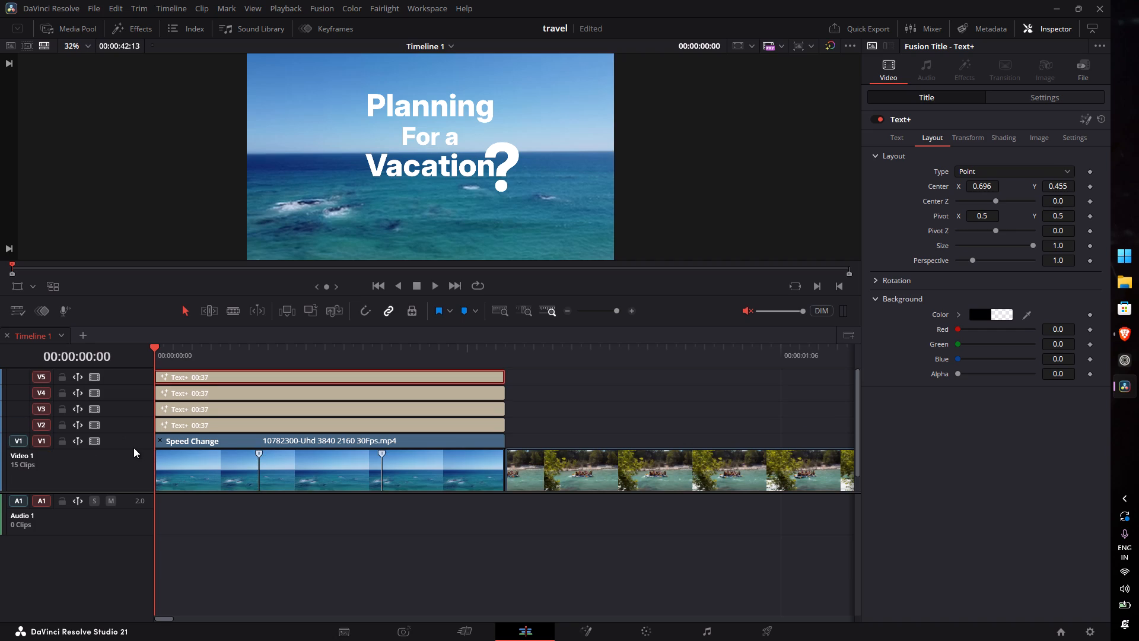
scroll(133, 448, "down", 6)
key("space")
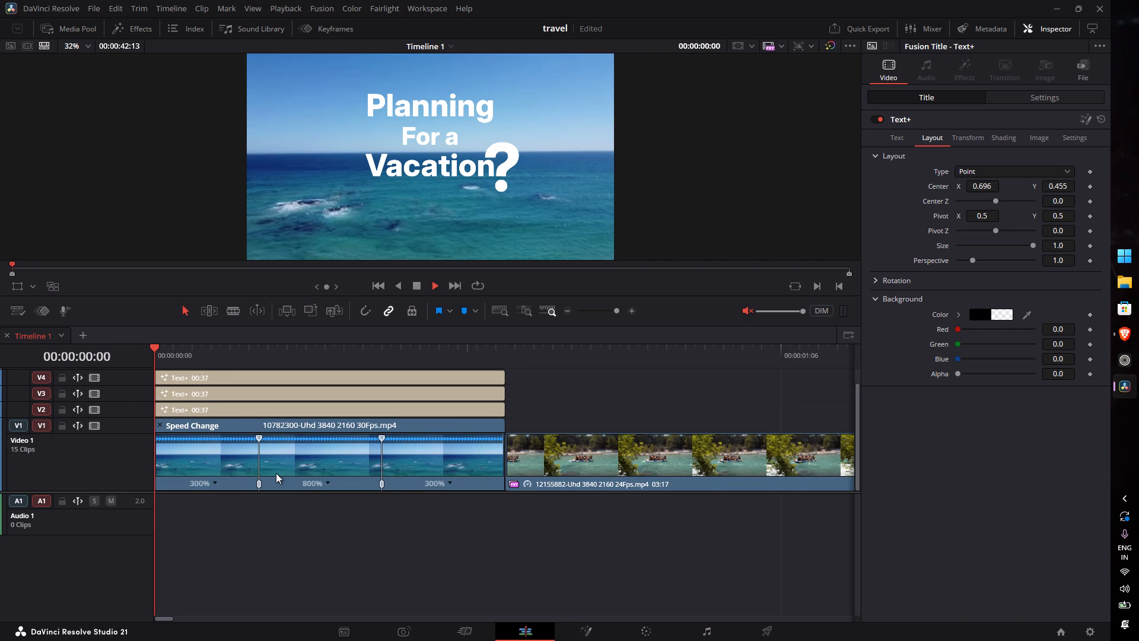
key("space")
type("q")
key("e")
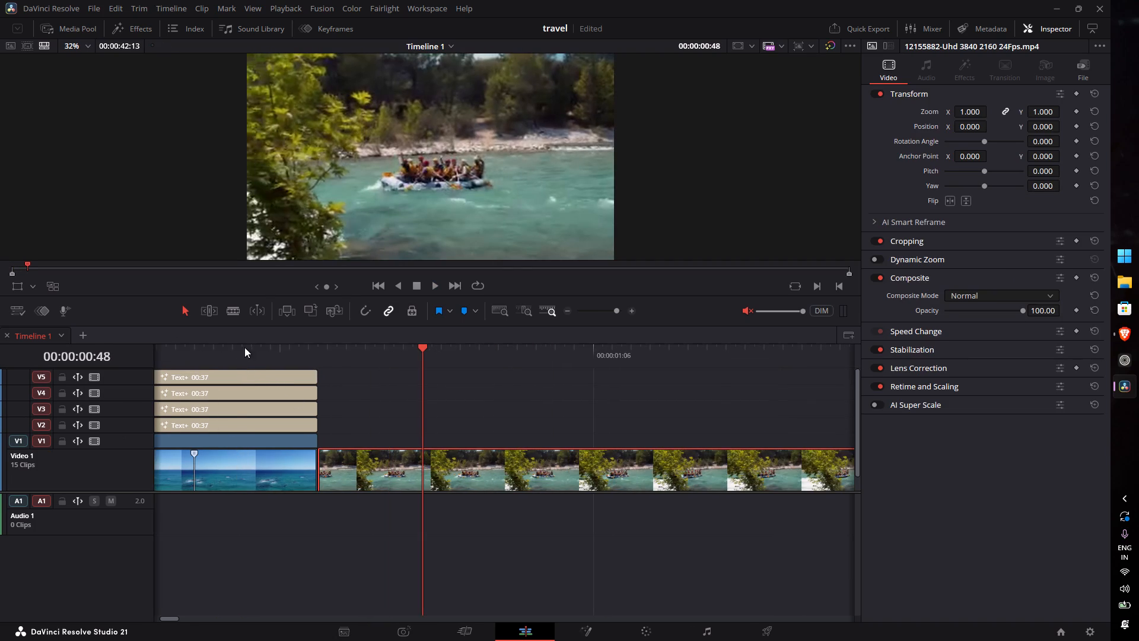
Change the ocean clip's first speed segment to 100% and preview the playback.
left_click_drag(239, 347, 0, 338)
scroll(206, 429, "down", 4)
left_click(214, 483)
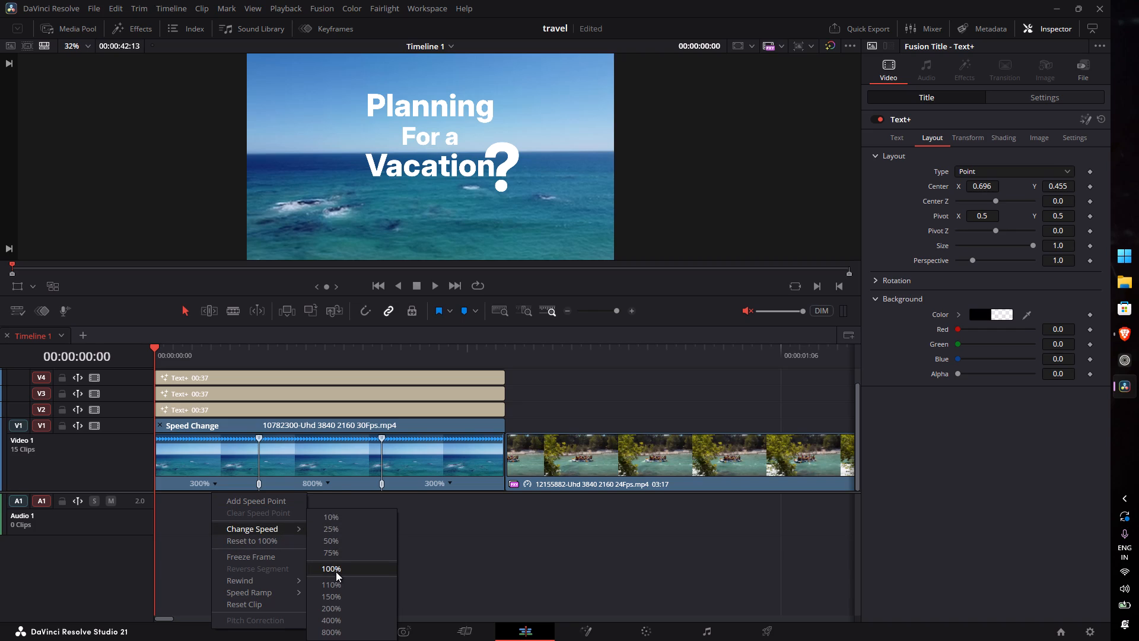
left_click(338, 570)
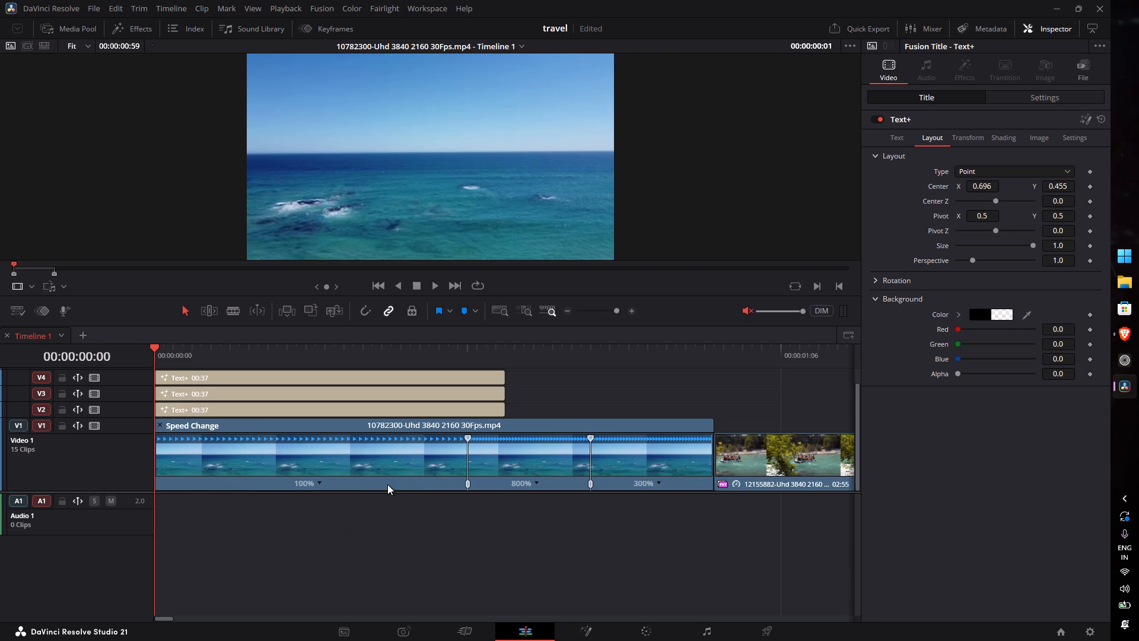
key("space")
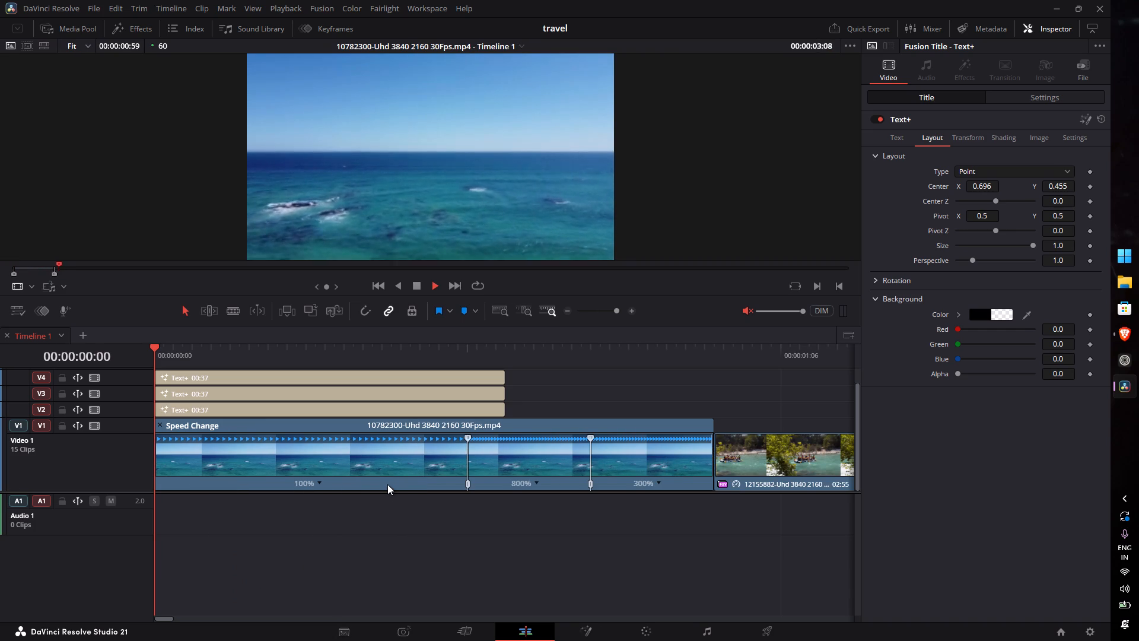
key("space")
Set both the first and last speed segments of the ocean clip to 200%.
left_click(319, 483)
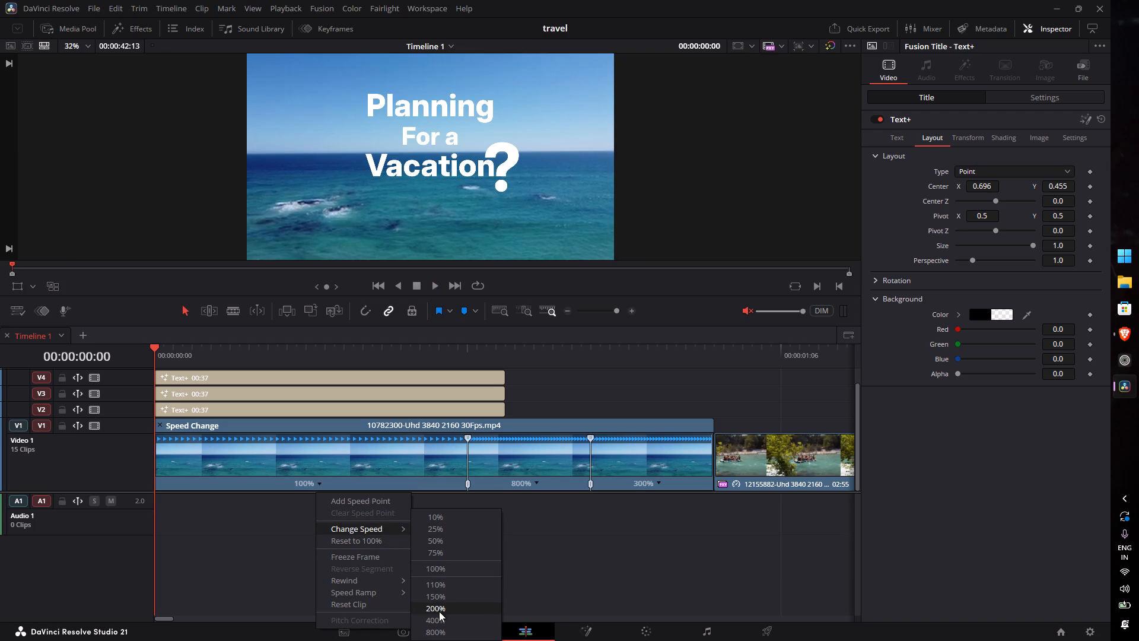
left_click(437, 611)
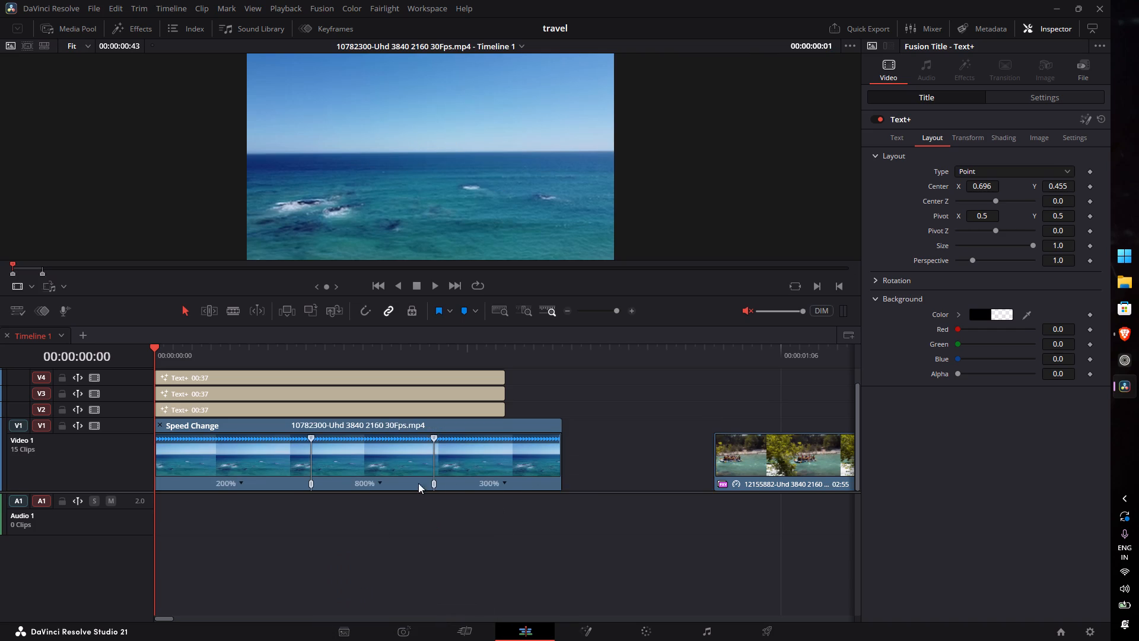
left_click(506, 483)
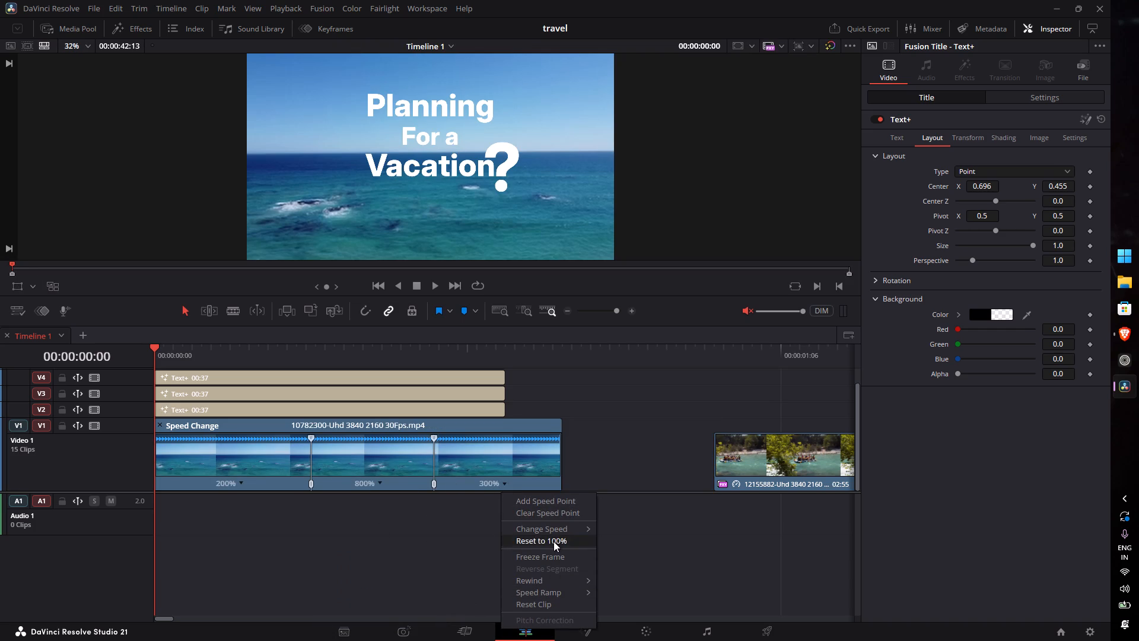
left_click(616, 608)
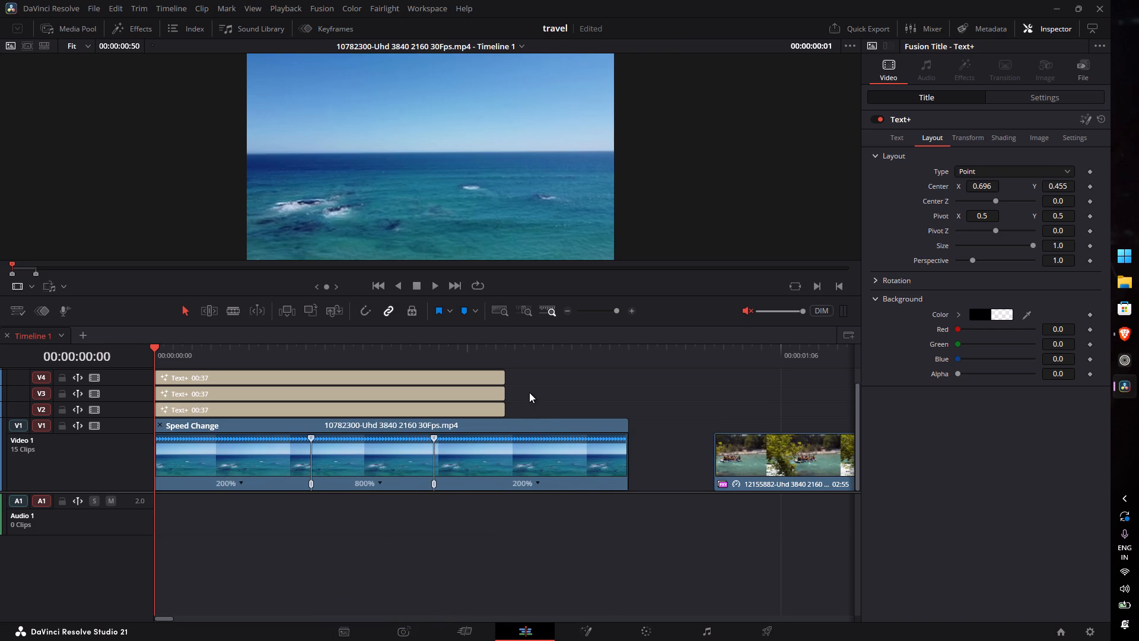
Trim the ocean clip's end on V1 back to the end of the title clips.
scroll(117, 455, "up", 3)
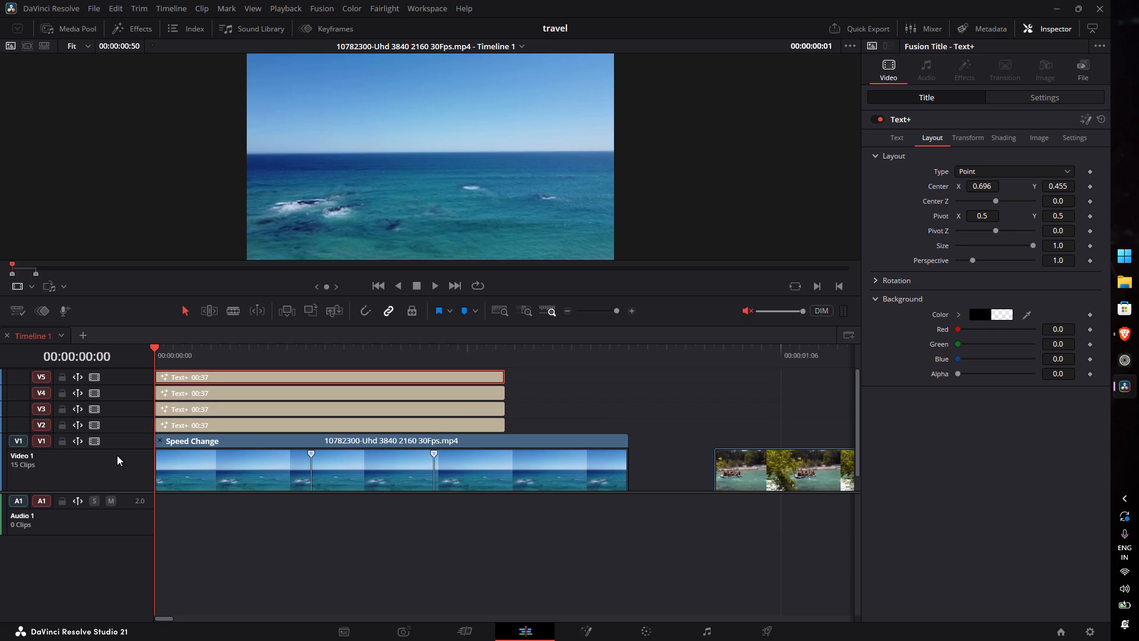
scroll(117, 455, "down", 2)
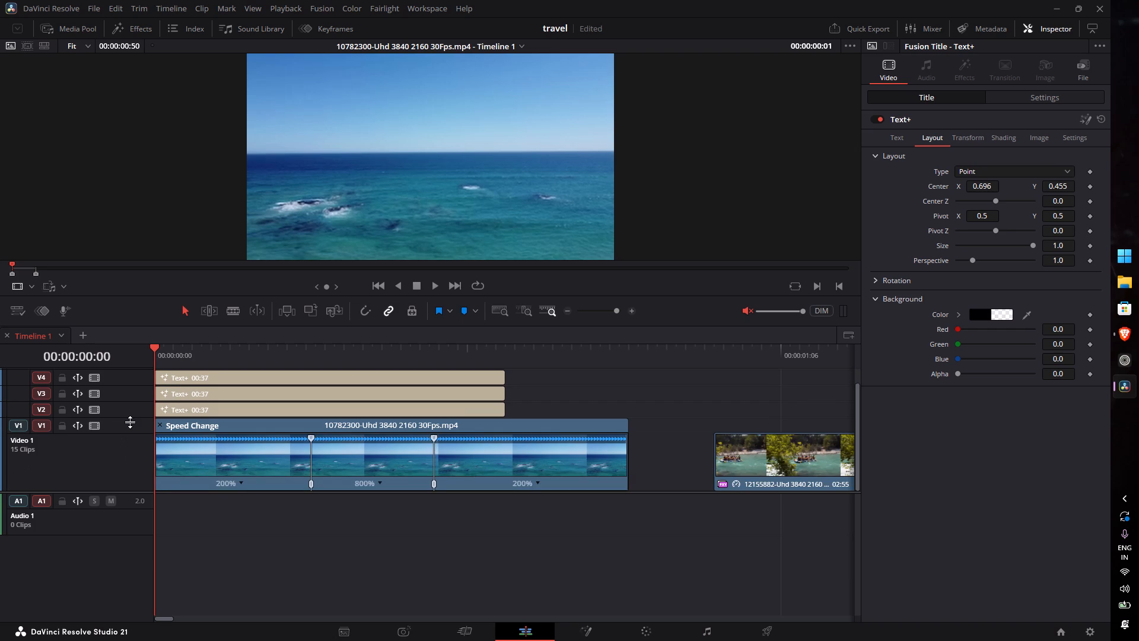
left_click_drag(130, 422, 130, 517)
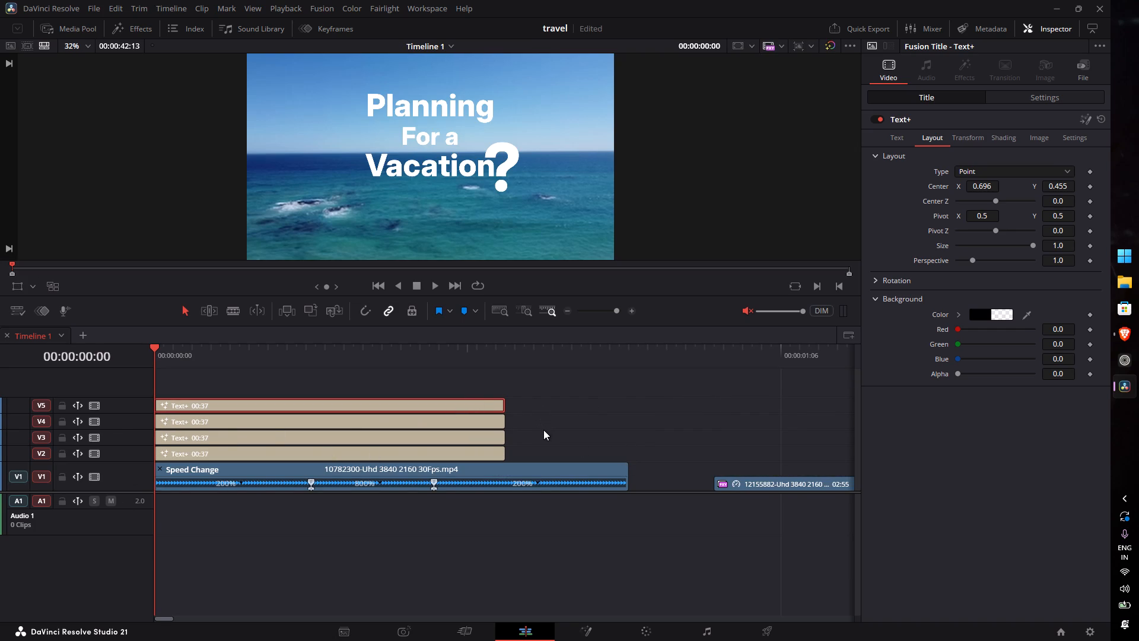
scroll(157, 430, "down", 5)
scroll(105, 424, "down", 4)
left_click_drag(113, 461, 121, 386)
left_click_drag(124, 461, 125, 458)
left_click_drag(125, 458, 125, 373)
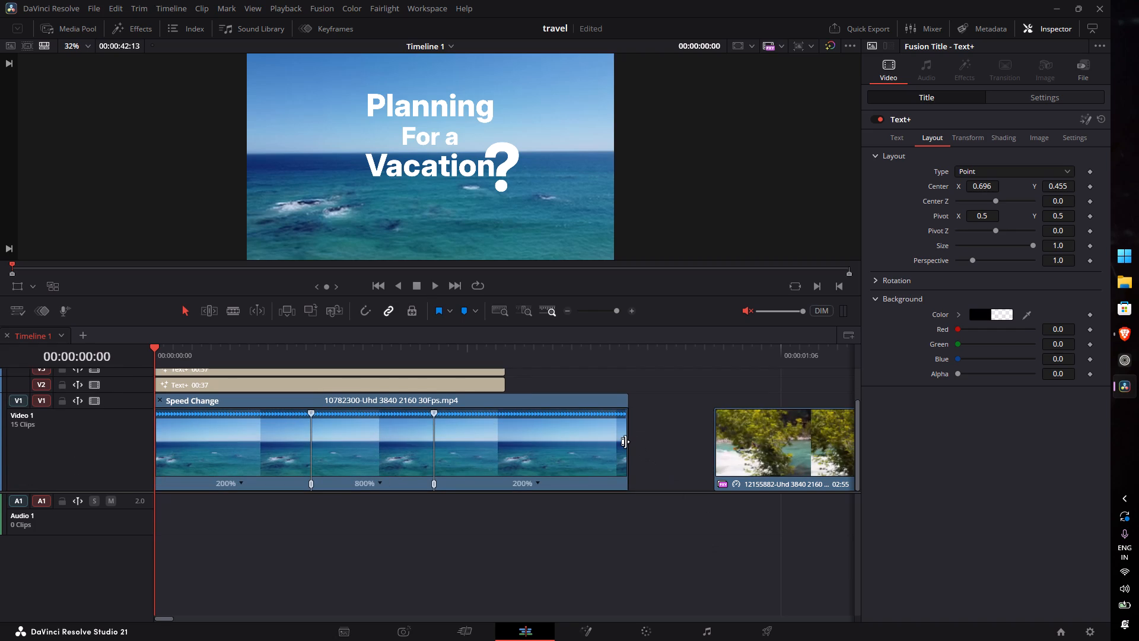
left_click_drag(625, 442, 498, 437)
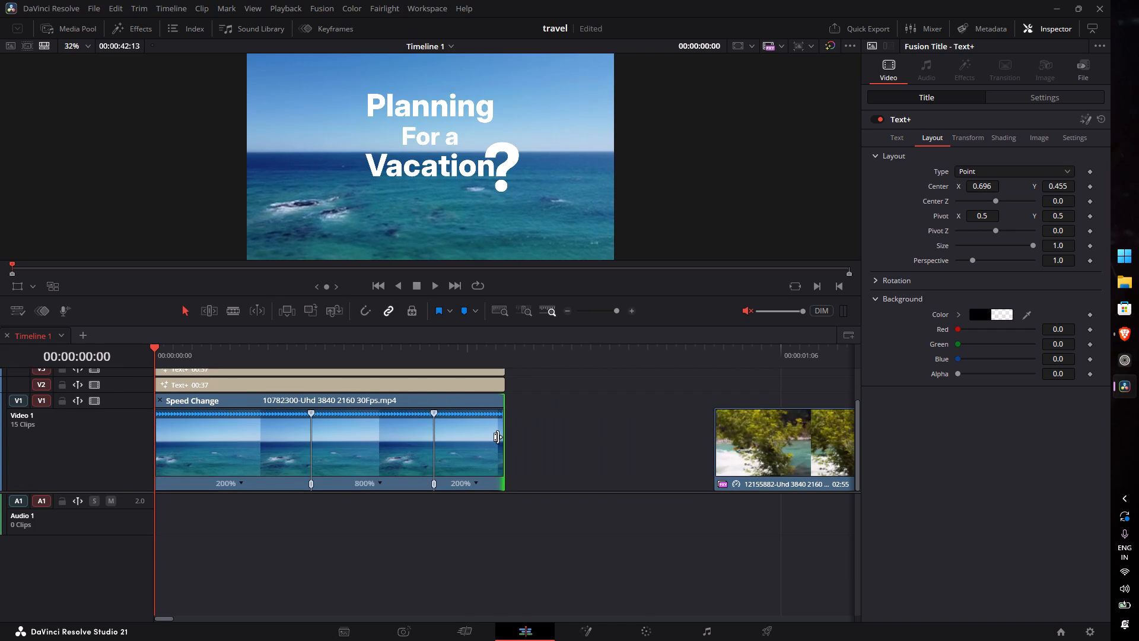
Delete the gap between the ocean clip and the rafting clip on V1.
left_click(522, 462)
type("2q")
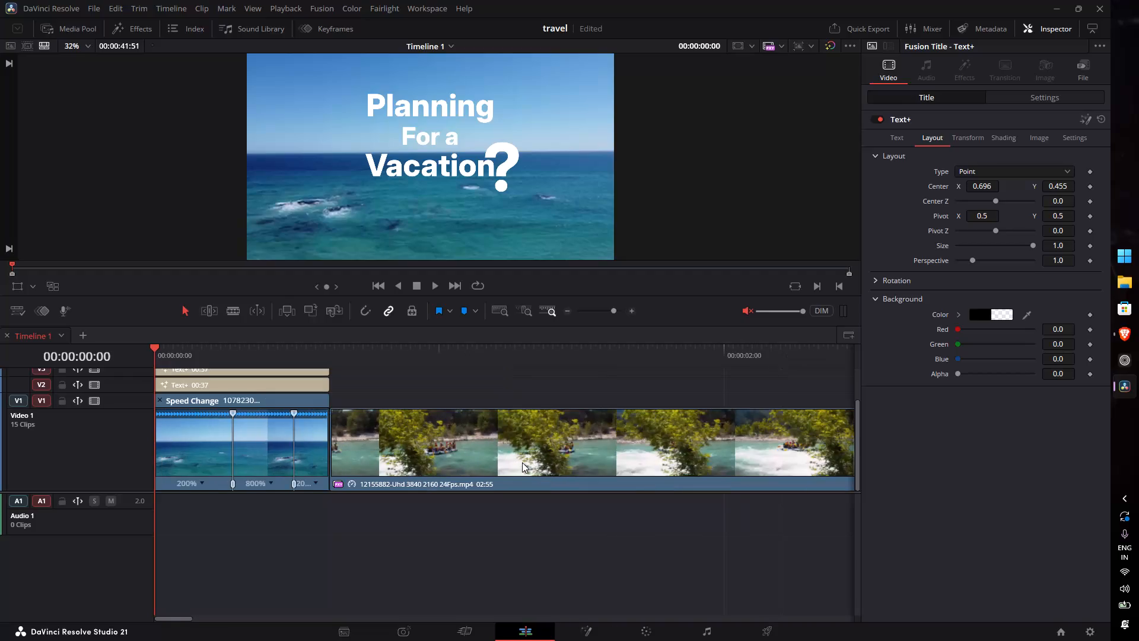
Shrink the V1 track again and play the montage from the start to review its pacing.
scroll(398, 459, "up", 4)
scroll(120, 455, "down", 5)
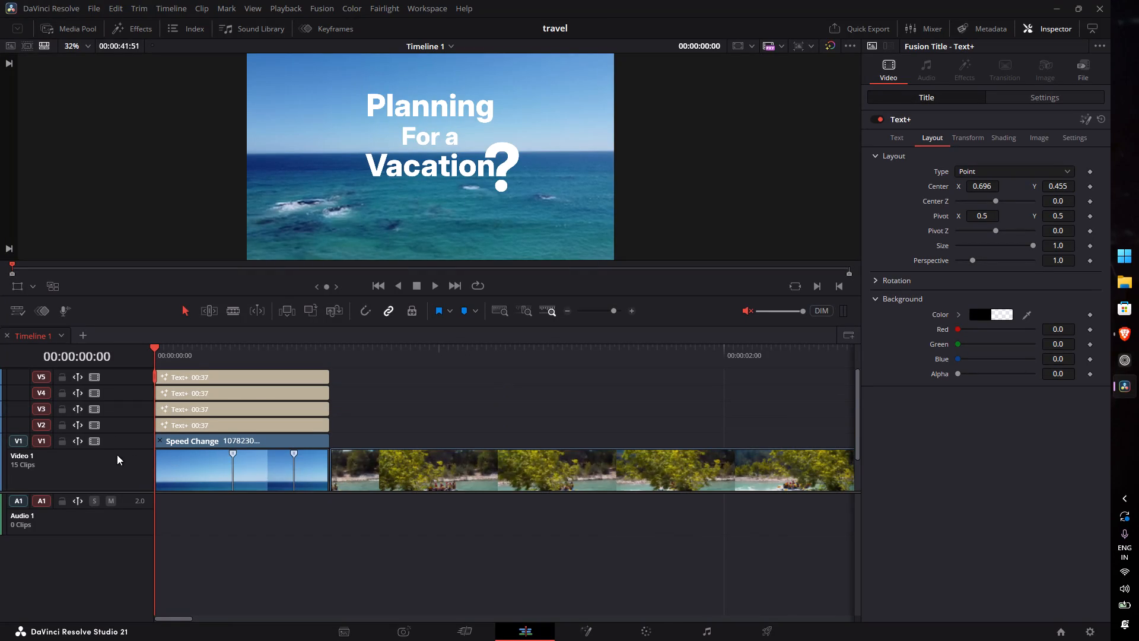
left_click_drag(114, 395, 115, 505)
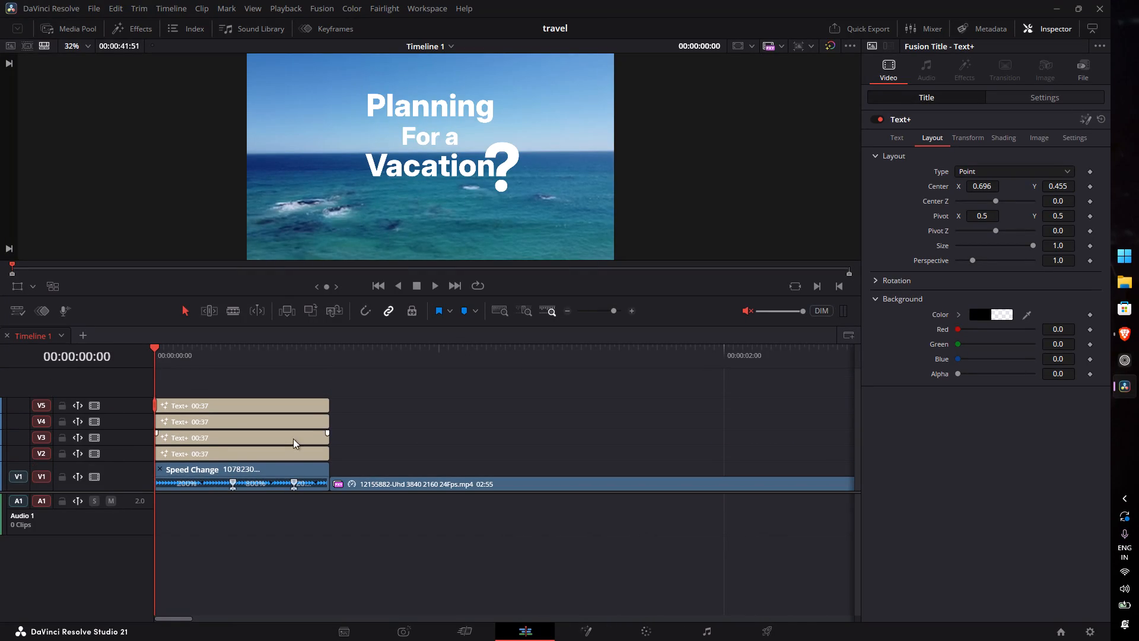
key("space")
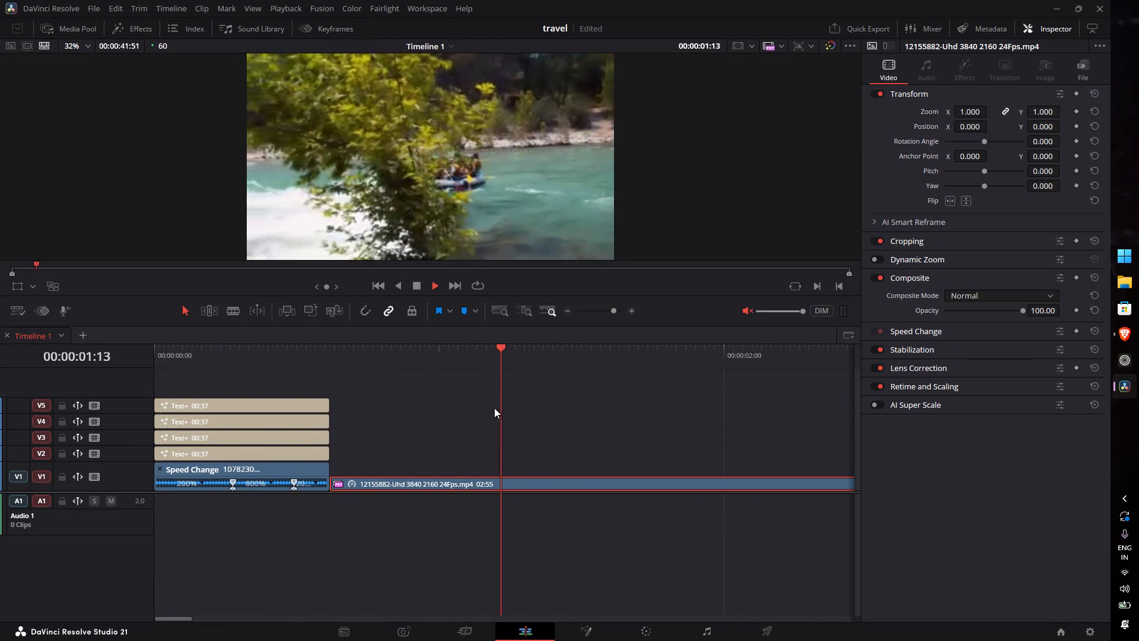
type("qq")
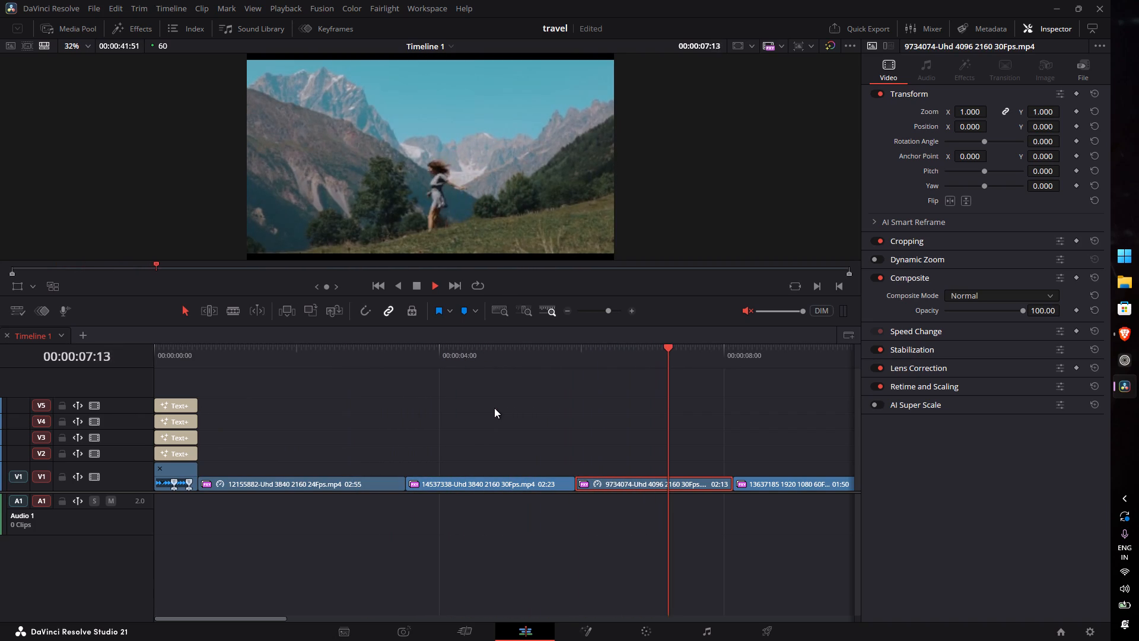
type("qqq")
key("space")
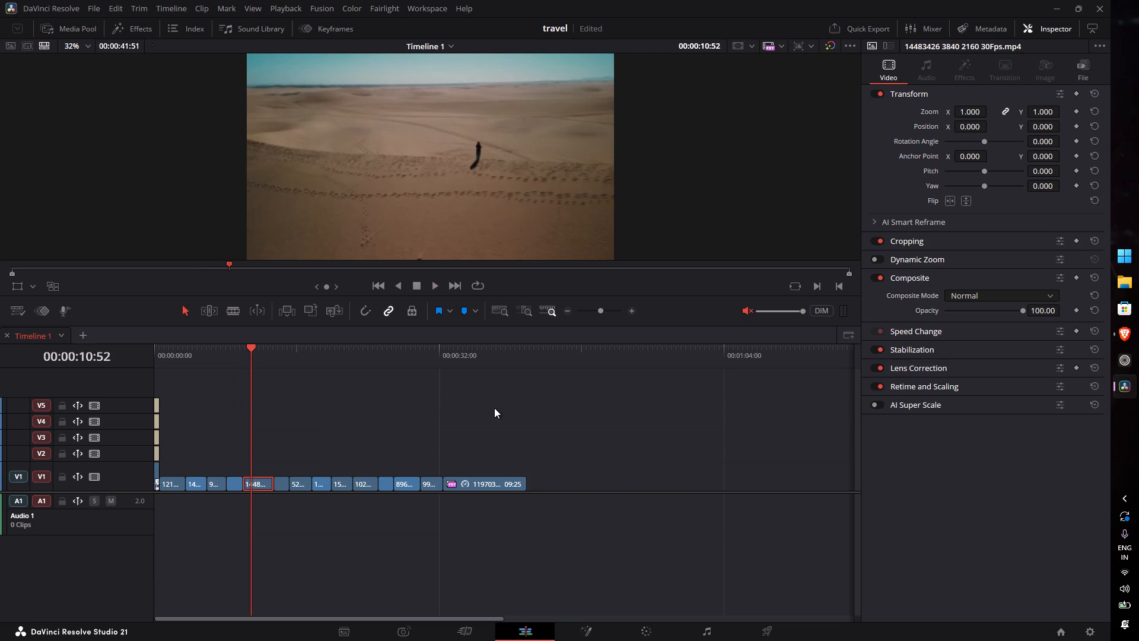
key("space")
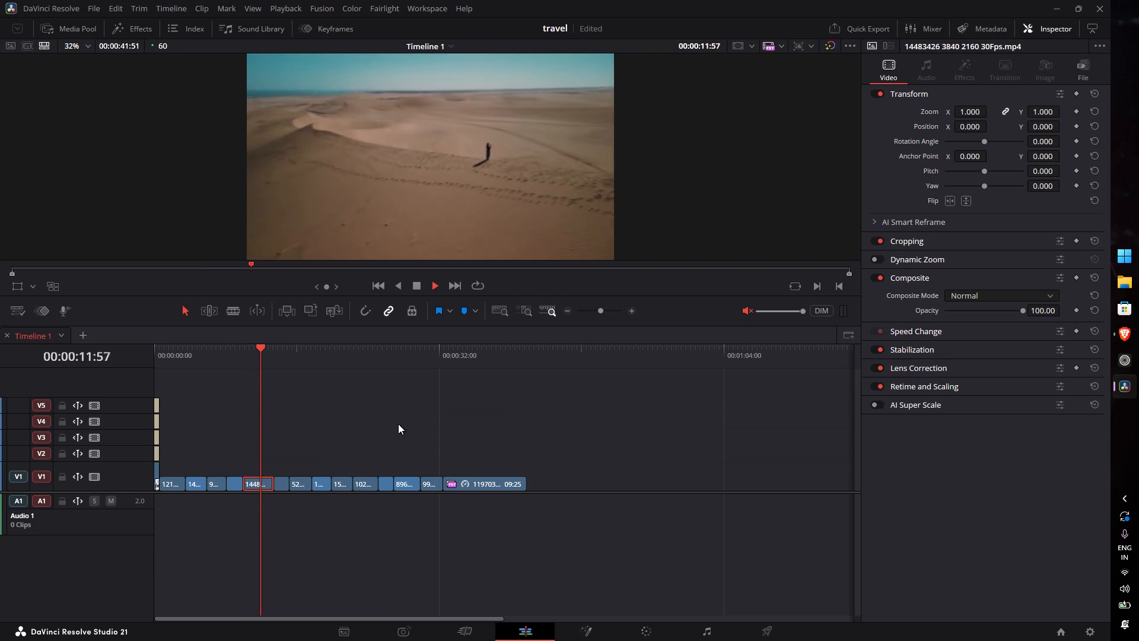
key("space")
left_click_drag(249, 352, 97, 355)
key("space")
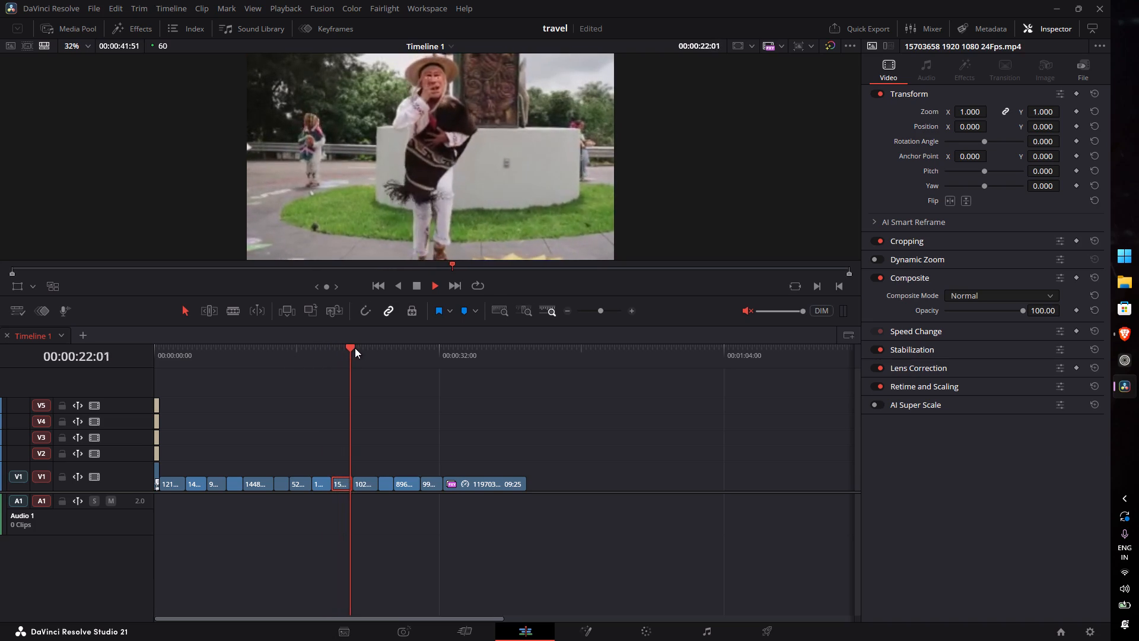
key("space")
Ripple-trim the end of the masked dancer clip (15703658) to 00:00:21:09, closing up the following clips.
left_click_drag(357, 348, 341, 356)
key("e")
key("e")
key("e")
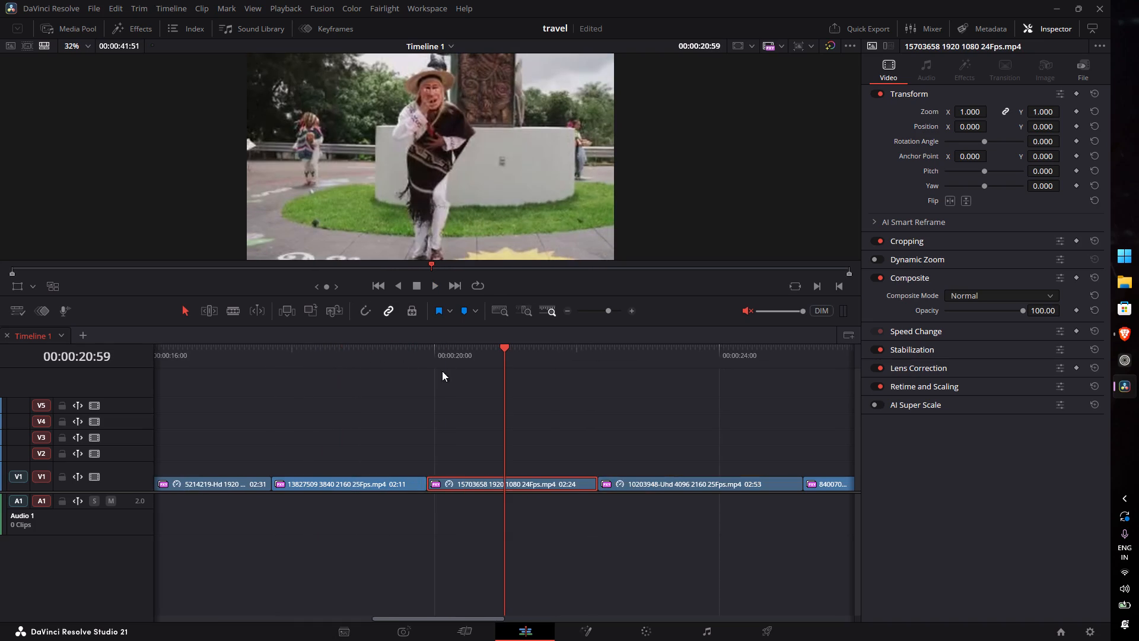
left_click_drag(505, 350, 511, 351)
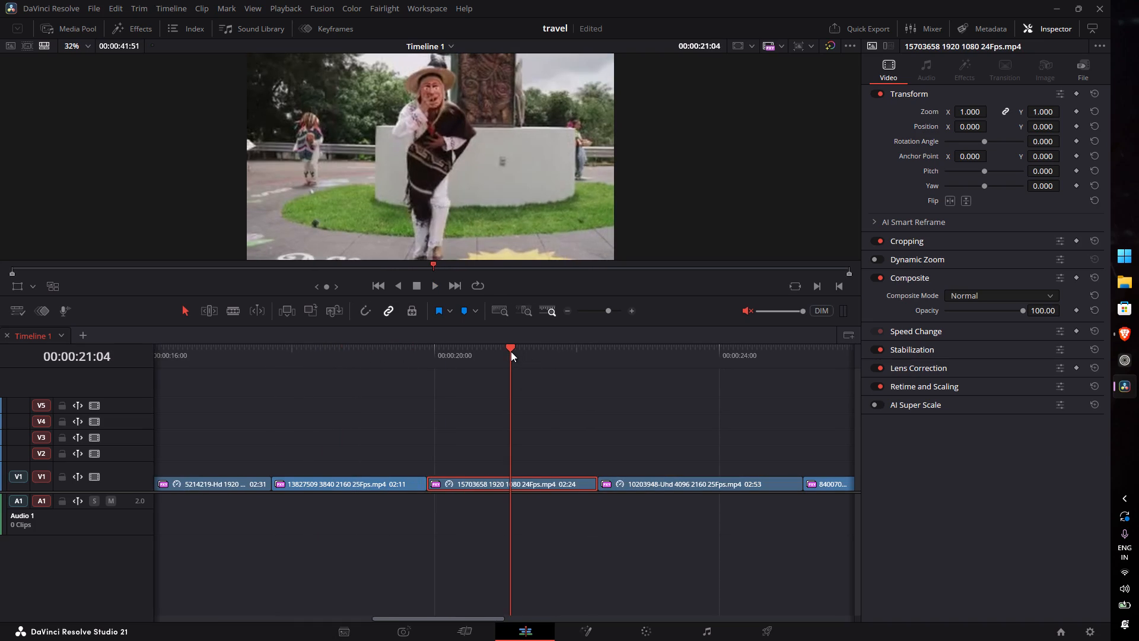
left_click_drag(507, 348, 435, 373)
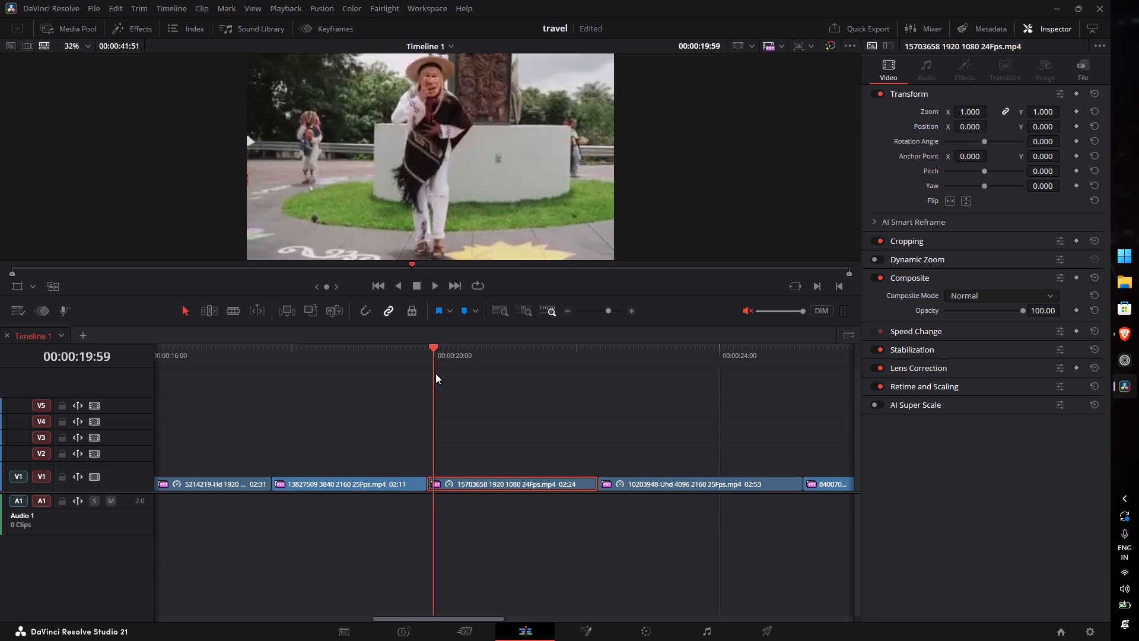
left_click_drag(435, 373, 508, 369)
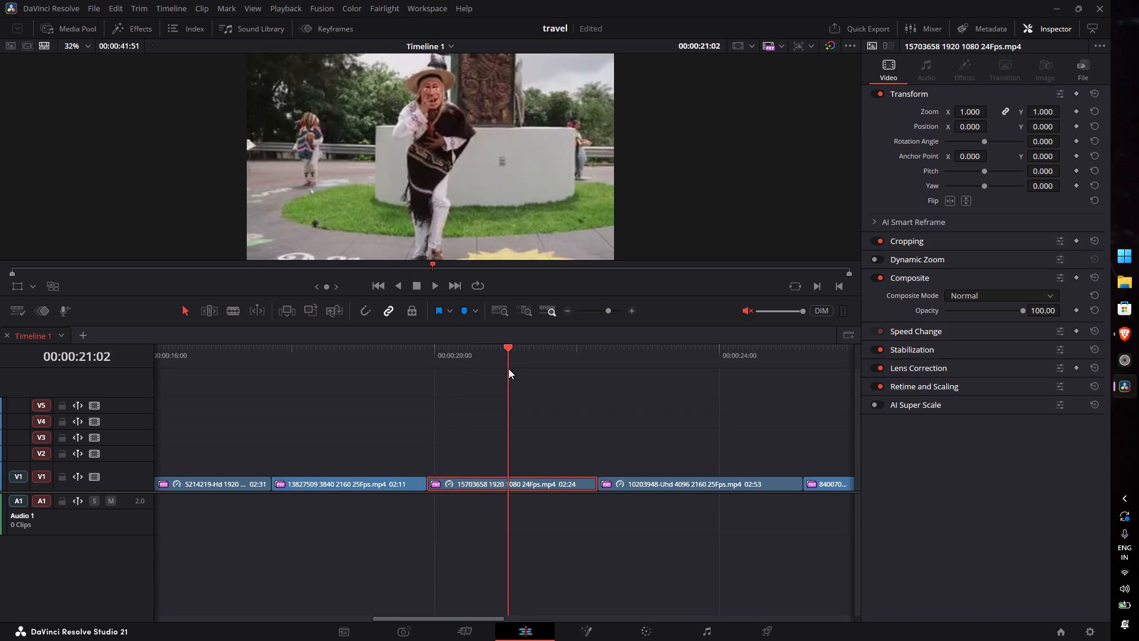
left_click_drag(508, 369, 516, 369)
key("3")
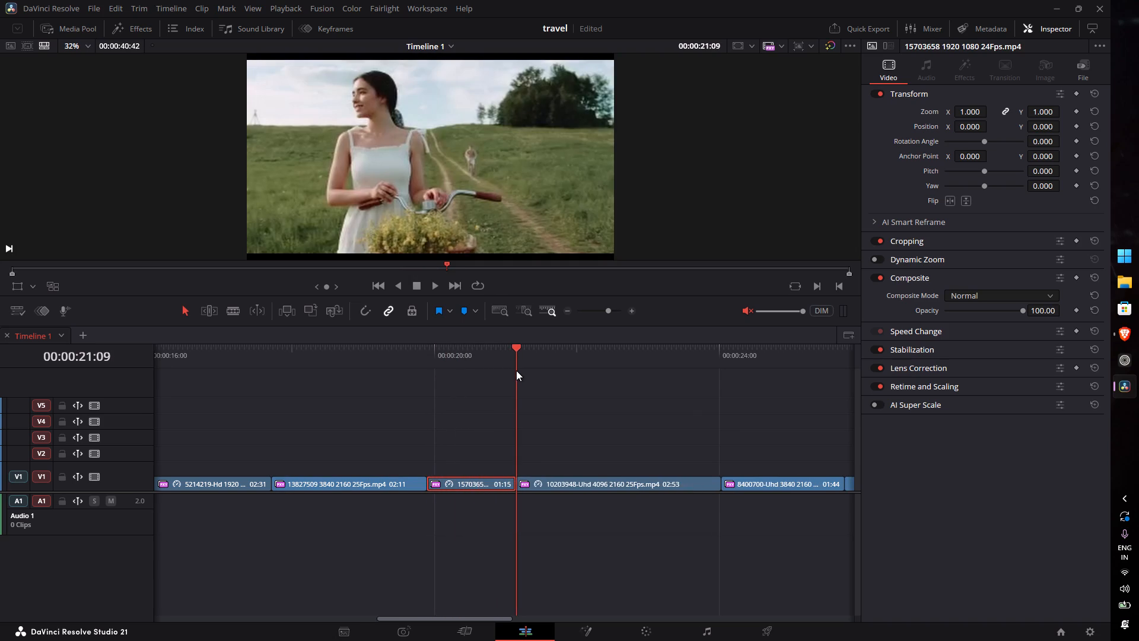
Play through the woman-with-bicycle clip (10203948) and ripple-trim its end to leave a 02:02 duration.
key("q")
left_click_drag(490, 349, 464, 357)
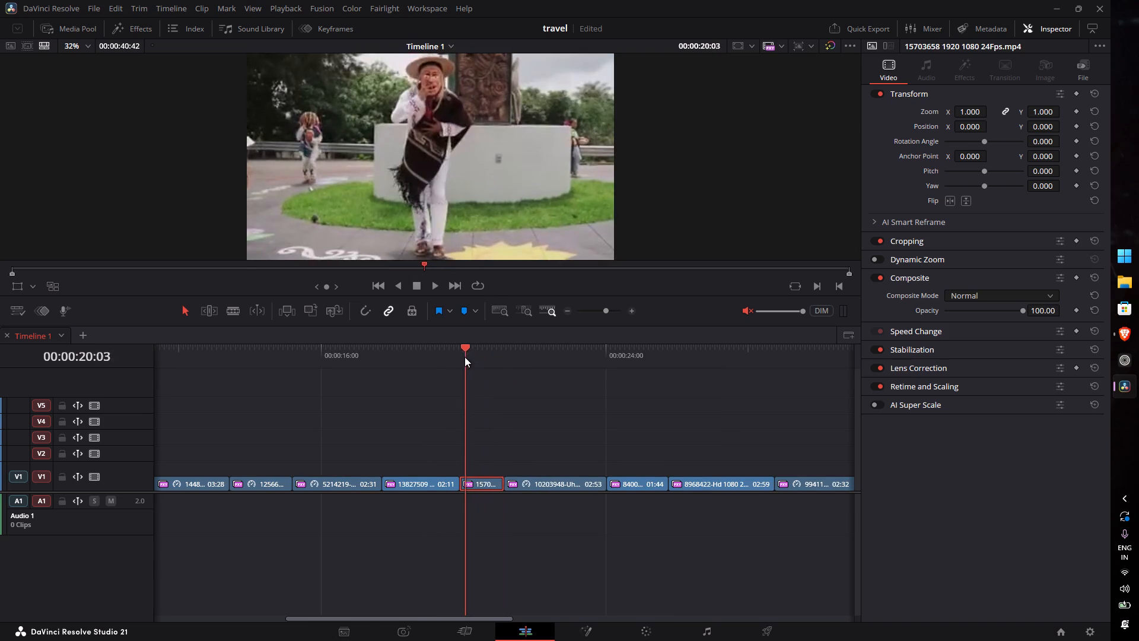
left_click_drag(464, 357, 460, 357)
key("space")
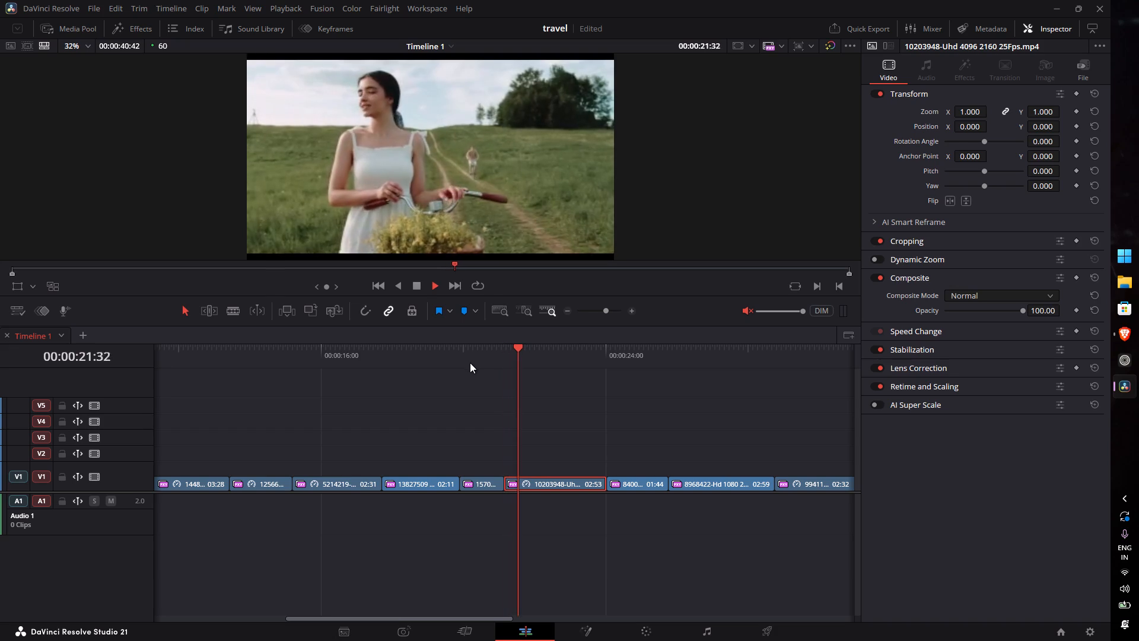
key("space")
key("space")
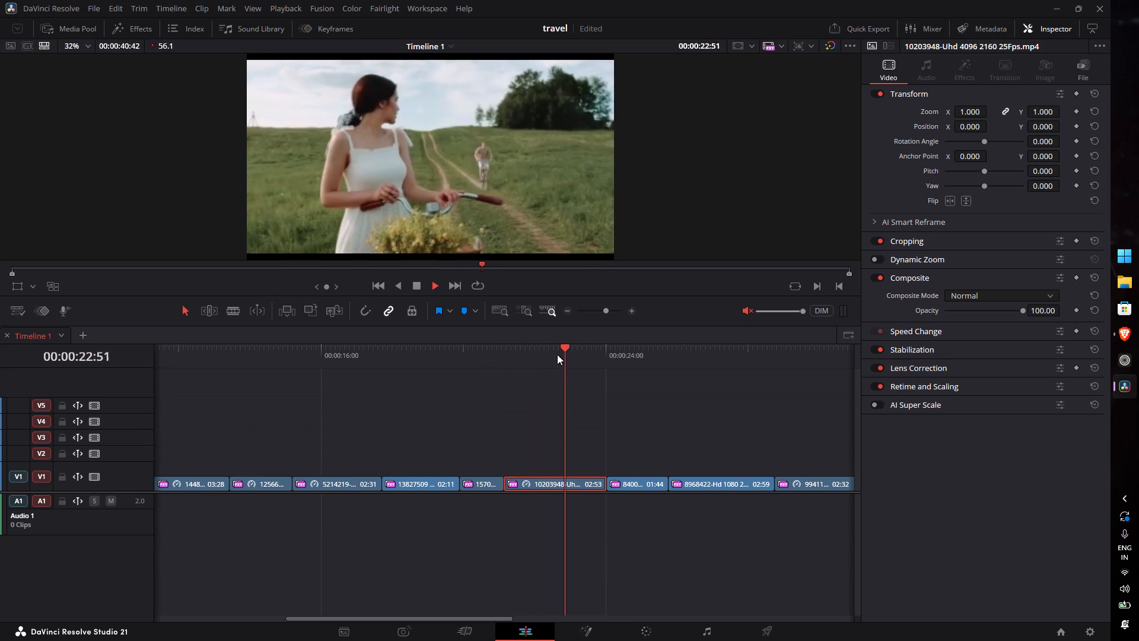
key("space")
type("3")
Ripple-trim the start of the hat-wearing photographer clip (8968422) to leave a 01:48 duration.
key("space")
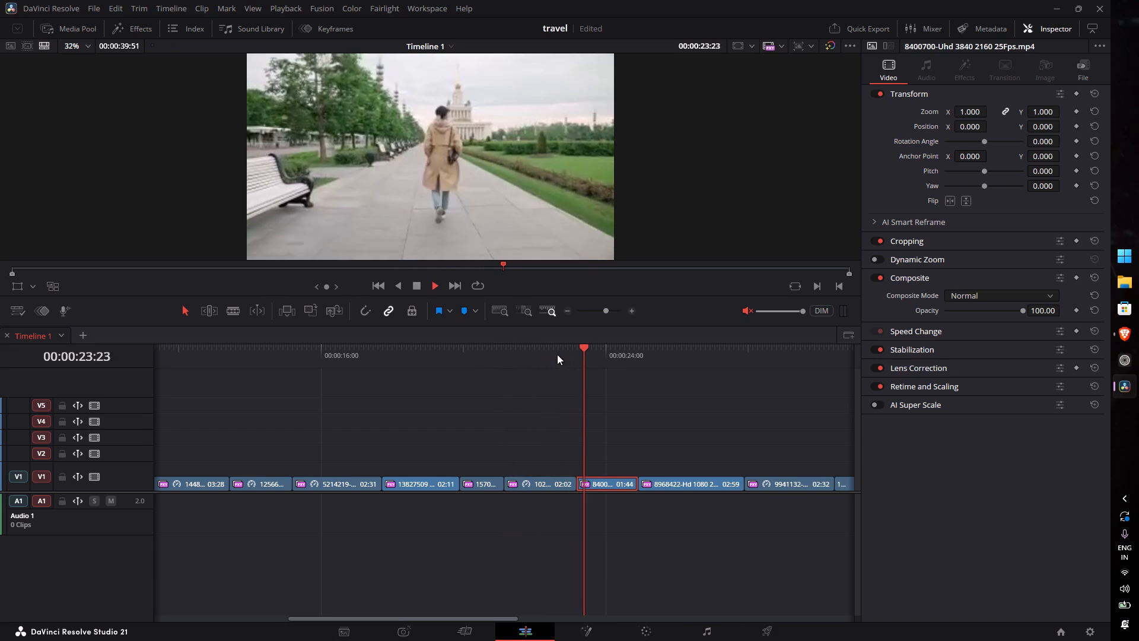
type("qqee")
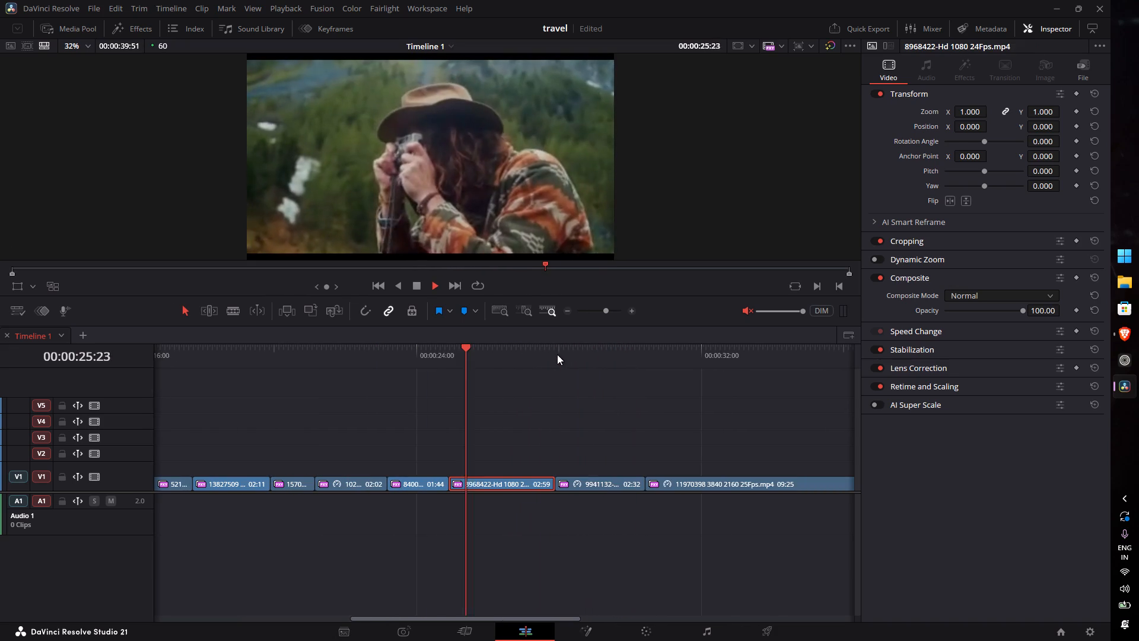
key("space")
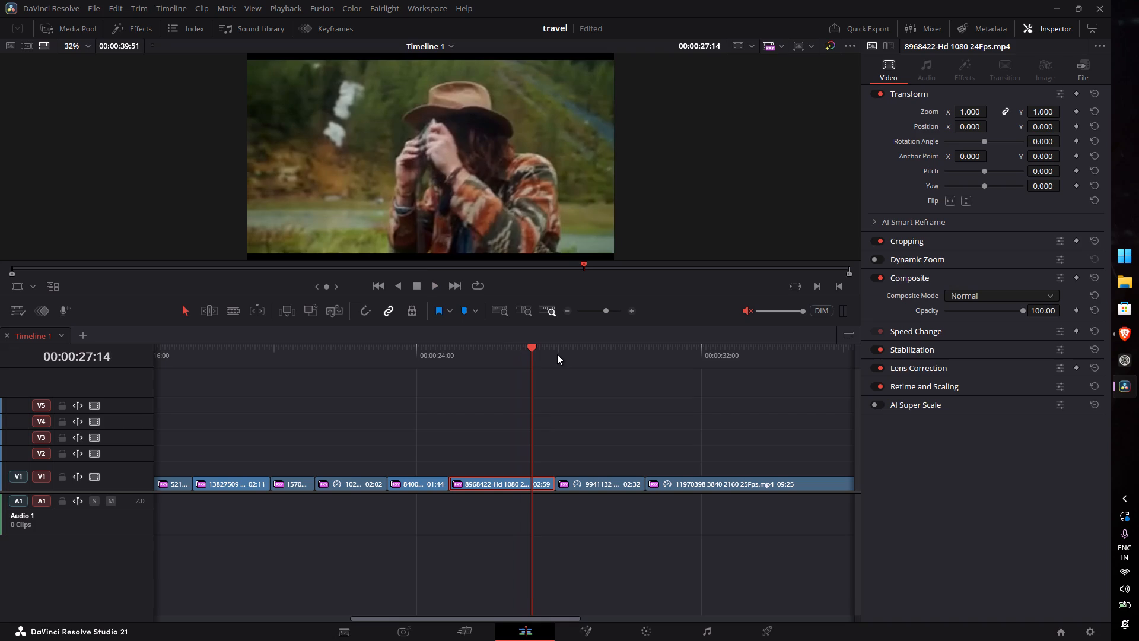
key("space")
key("space")
left_click_drag(529, 349, 481, 367)
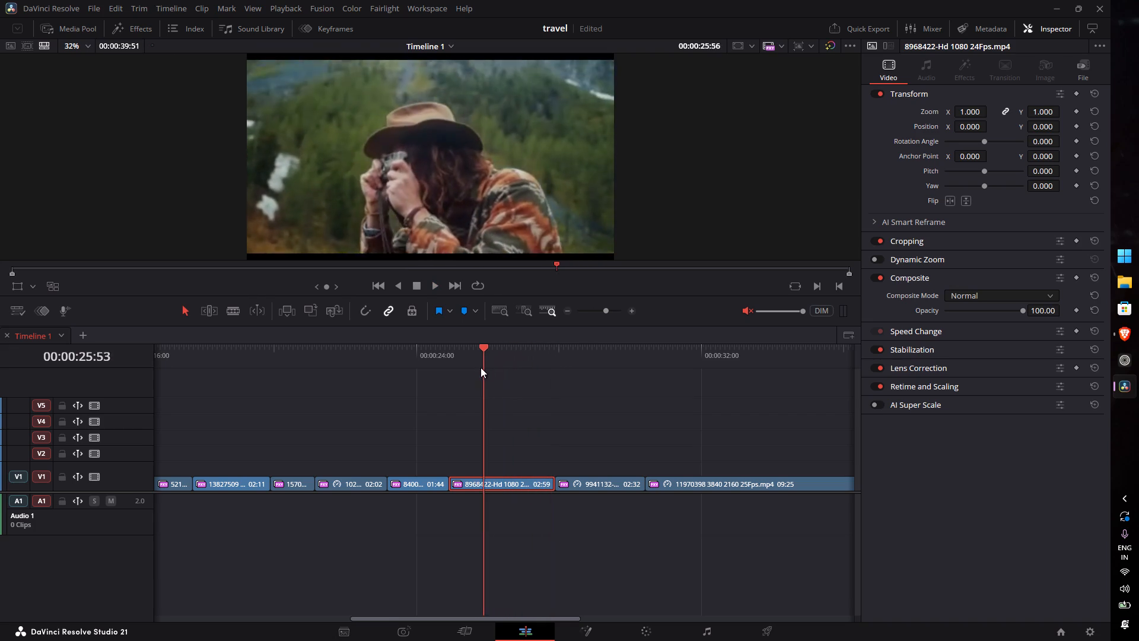
left_click_drag(481, 367, 470, 370)
type("1 1")
Ripple-trim the start of the backpacker-in-the-rocks clip (9941132) to a 01:56 duration and play on into the final rafting clip.
key("space")
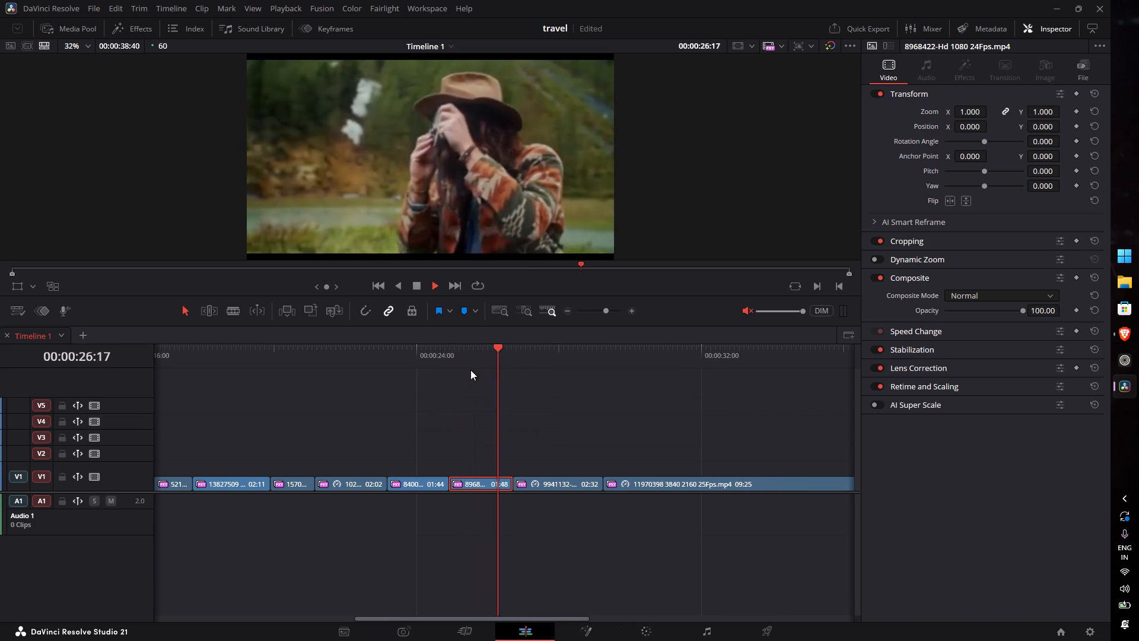
key("space")
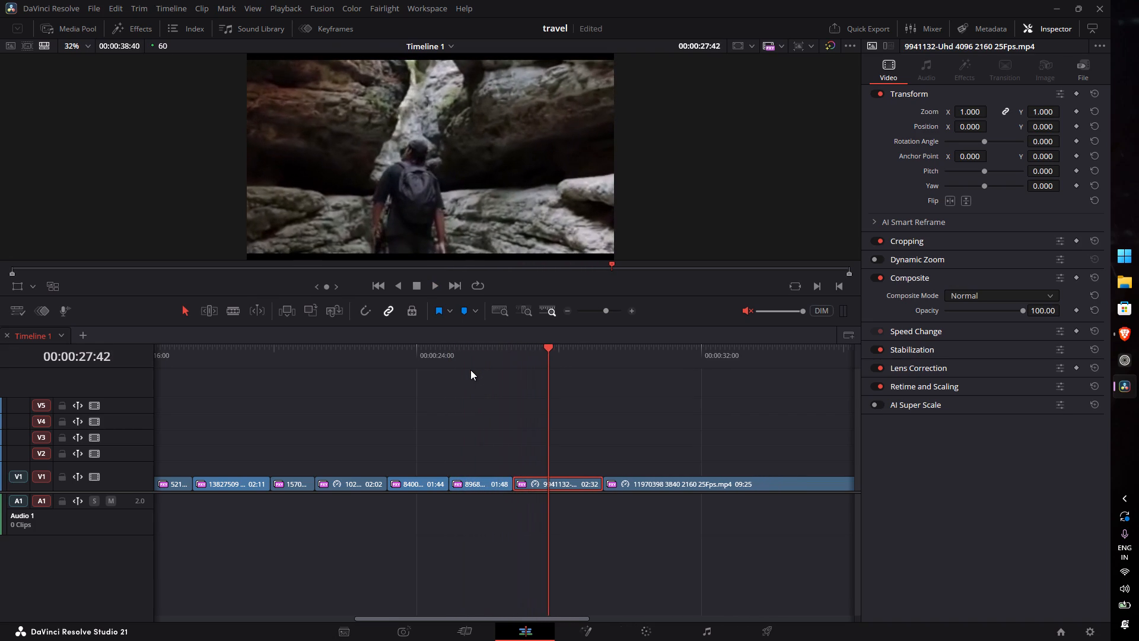
left_click_drag(543, 347, 535, 351)
type("1")
key("space")
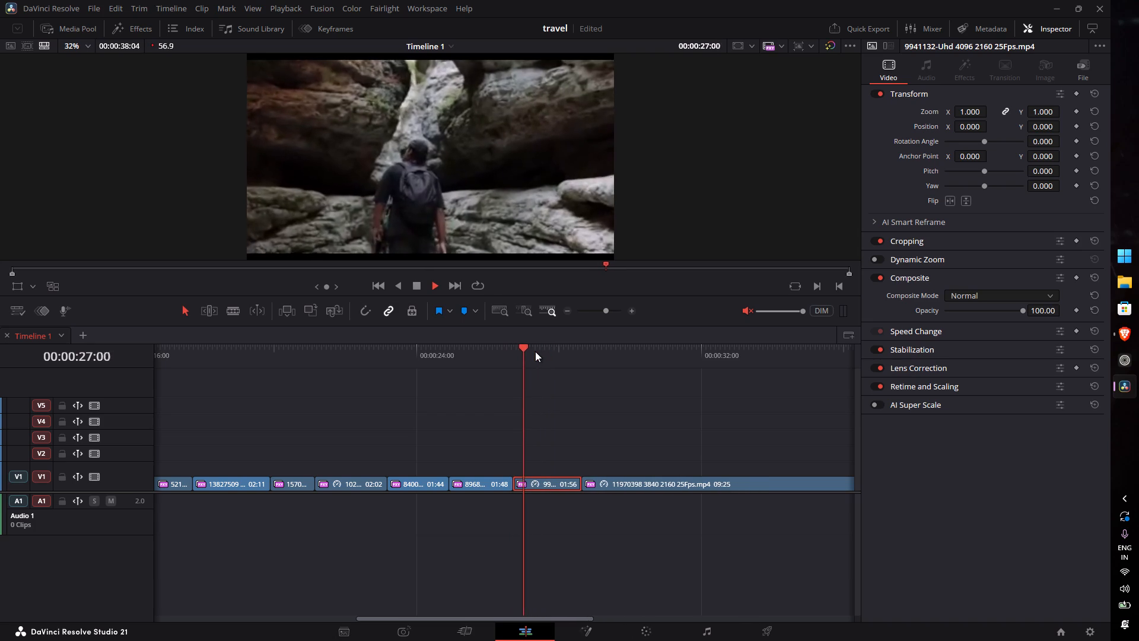
key("space")
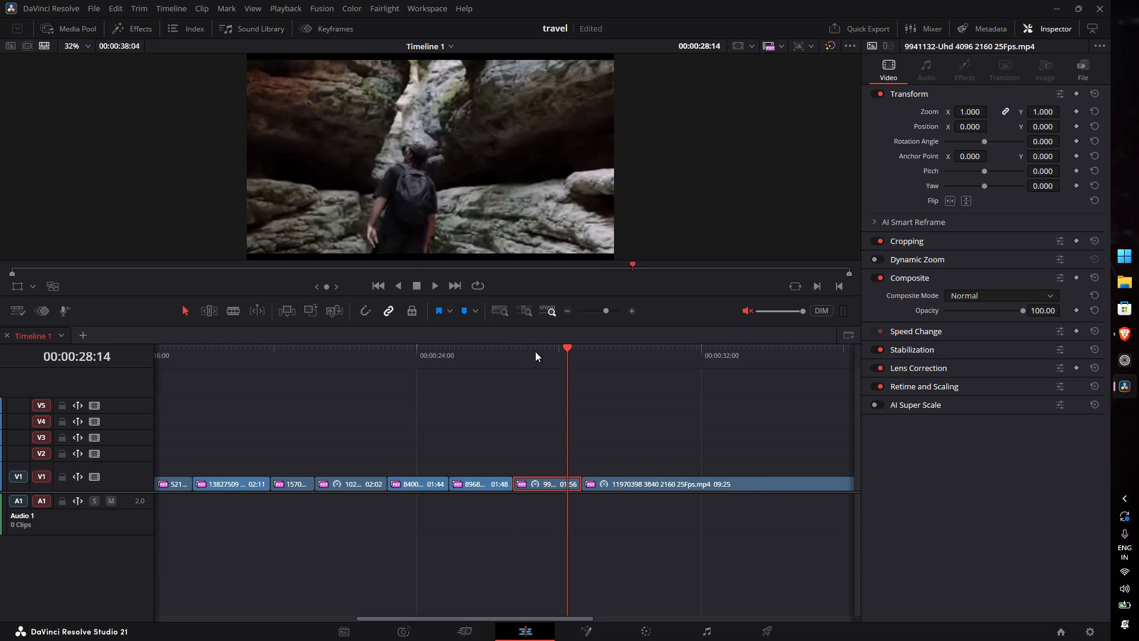
key("space")
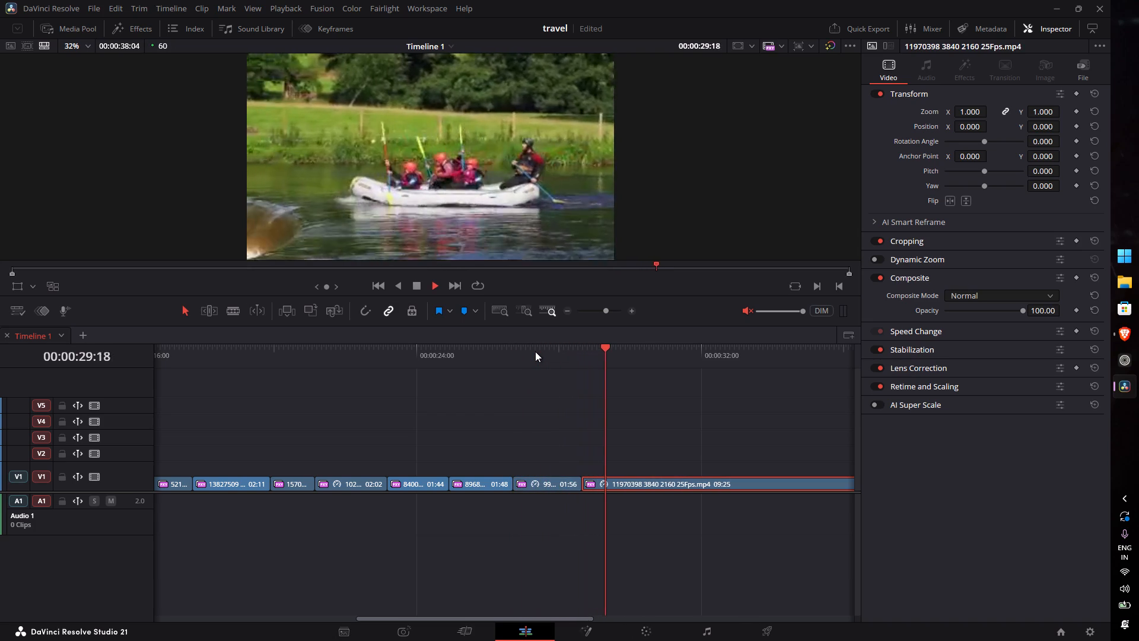
key("space")
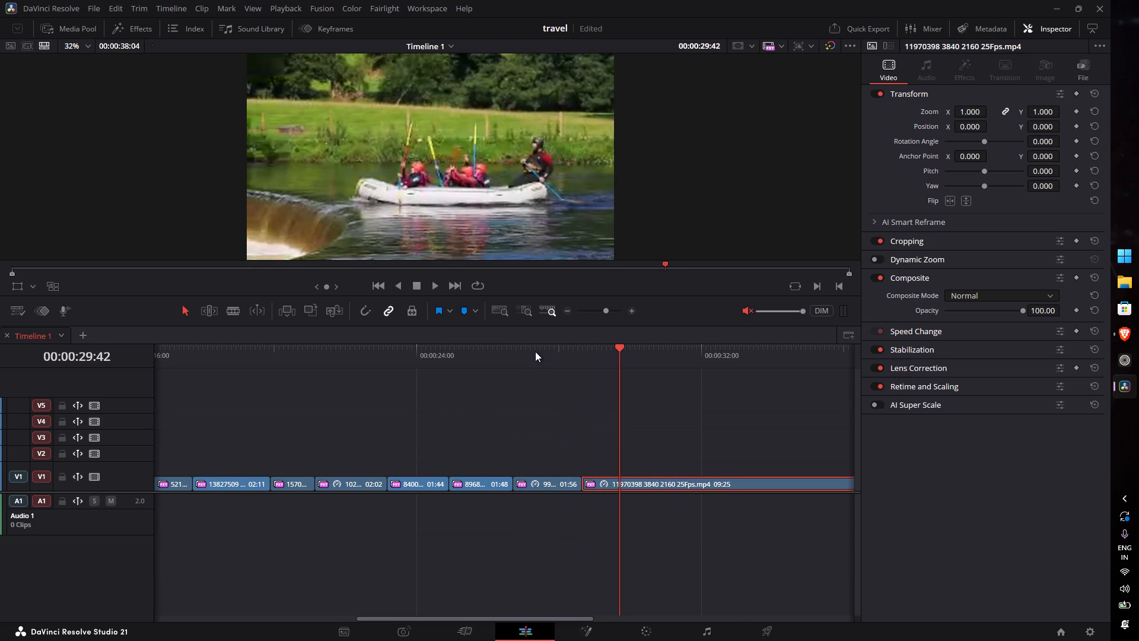
Play and scrub the montage from its start through the first rafting and motorbike clips to review the pacing.
type("qe")
key("q")
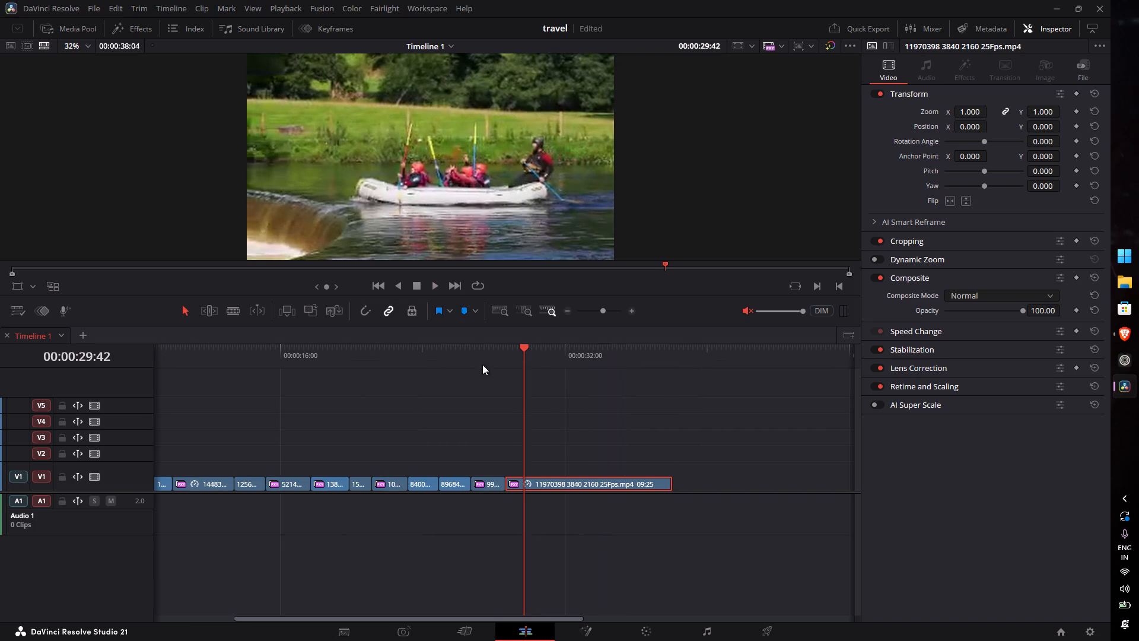
left_click_drag(481, 350, 0, 385)
type("qq")
key("space")
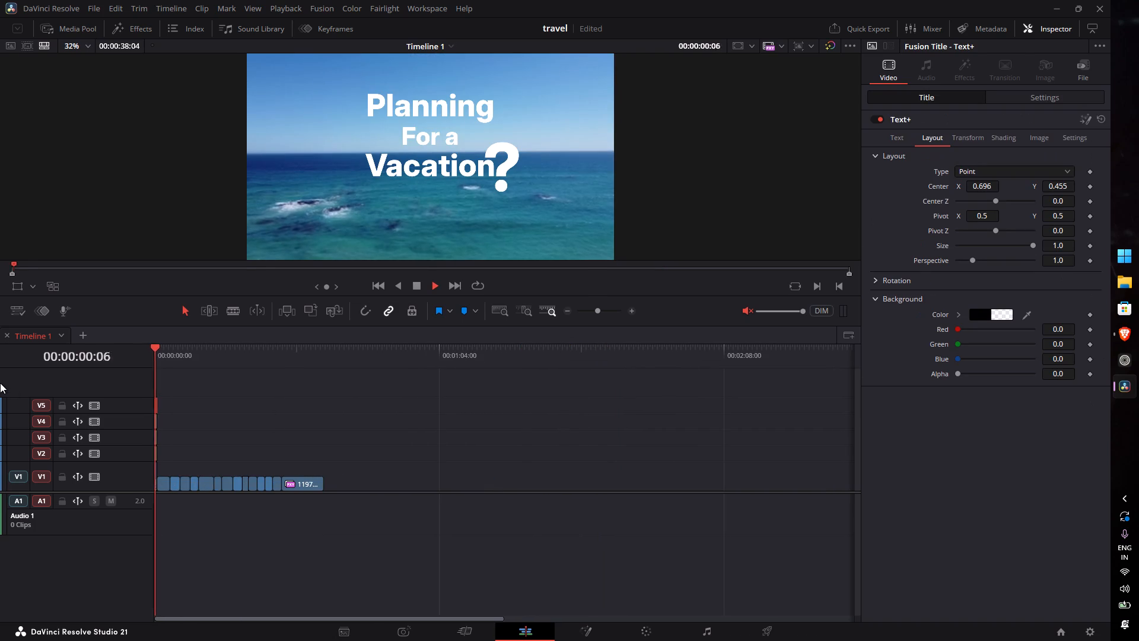
type("eee")
key("e")
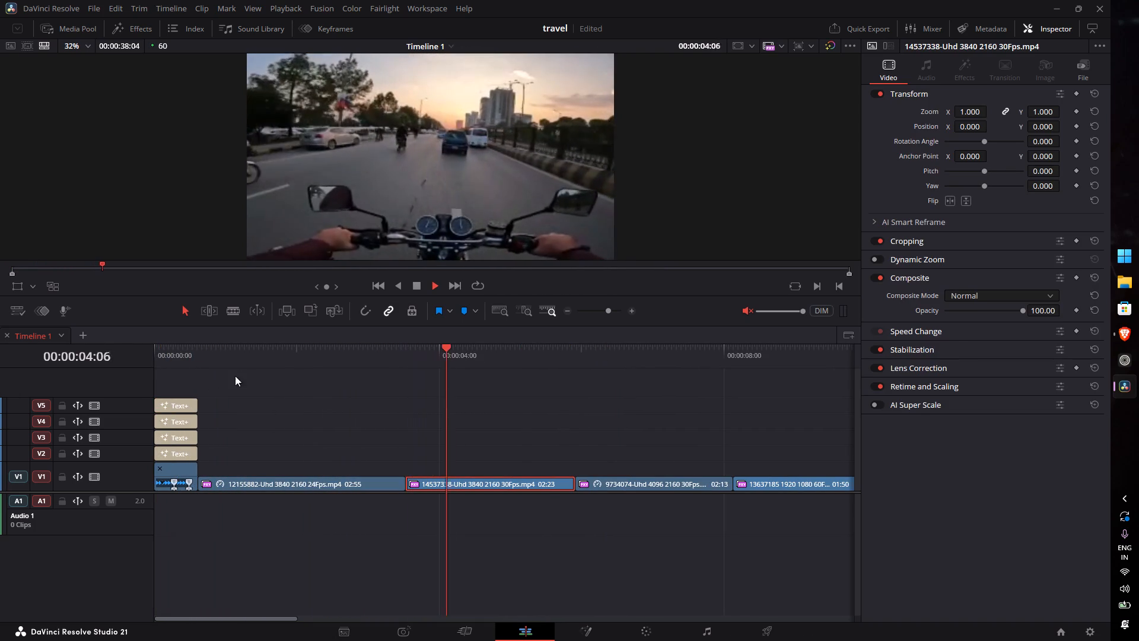
key("space")
left_click_drag(295, 353, 286, 366)
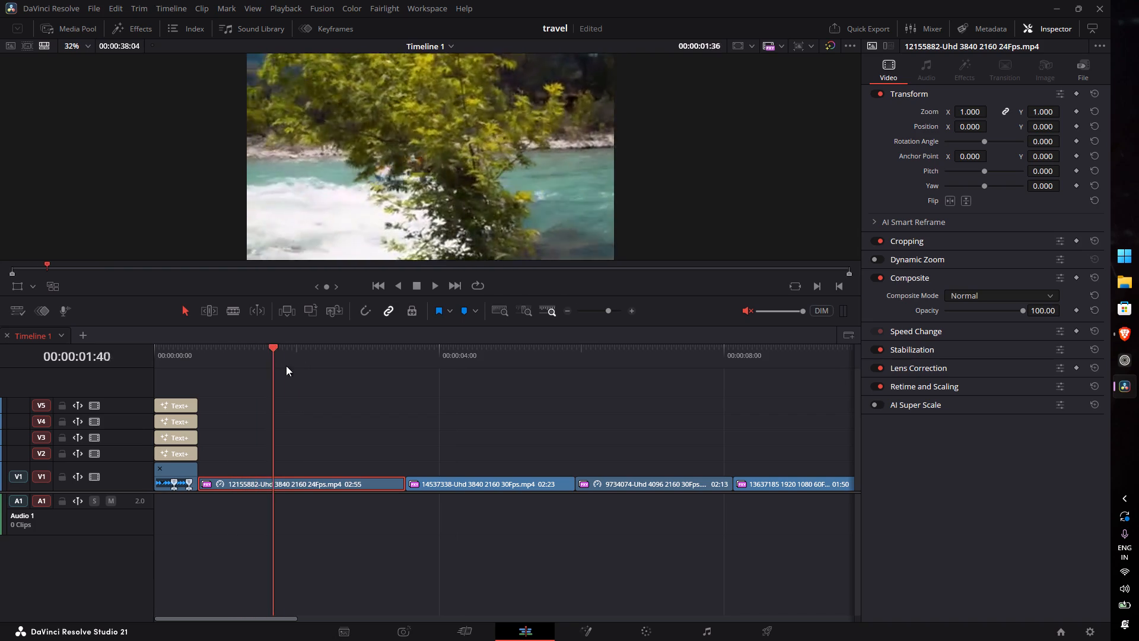
left_click_drag(286, 366, 509, 365)
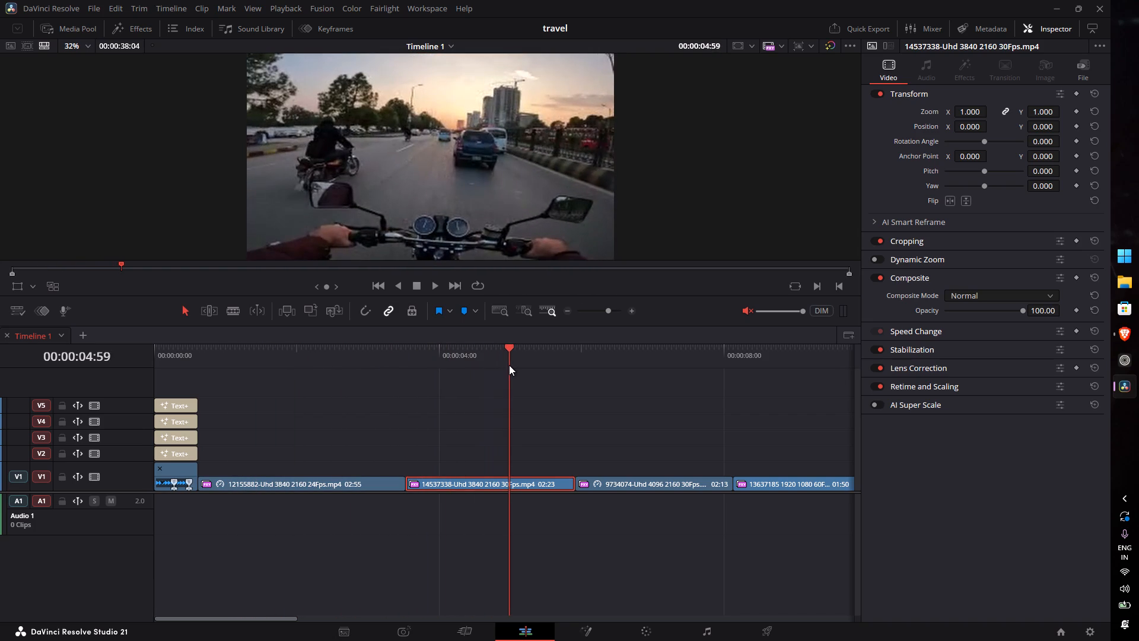
type("qq")
key("q")
key("q")
key("q")
key("q")
key("e")
type("eeeeeq")
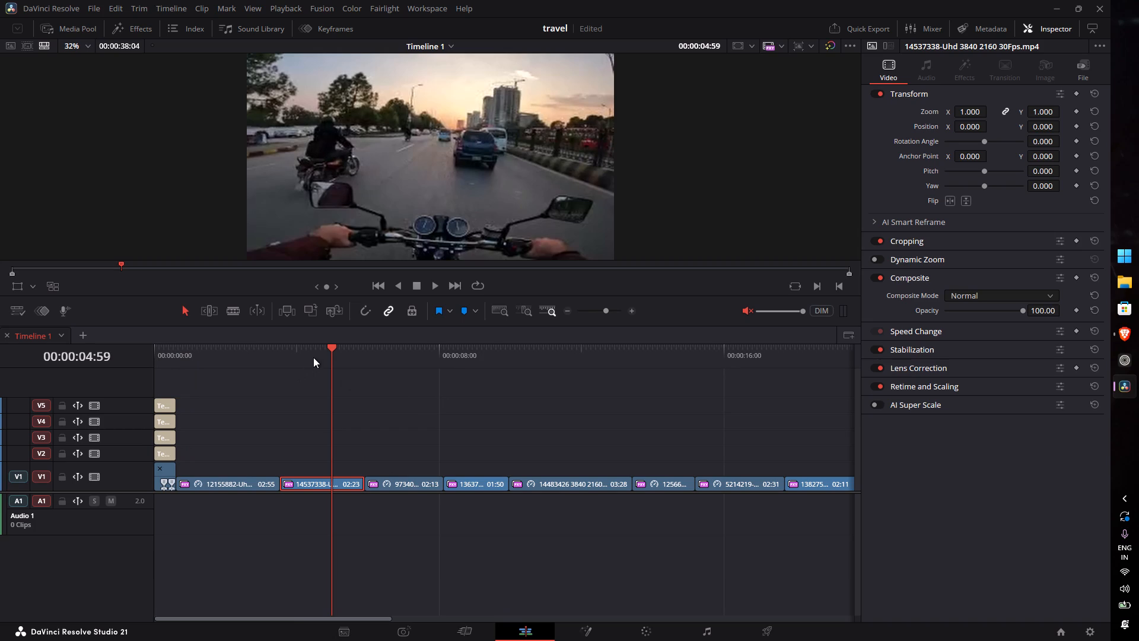
Play on to the desert clip (14483426) and ripple-trim its start to leave a 02:53 duration.
key("space")
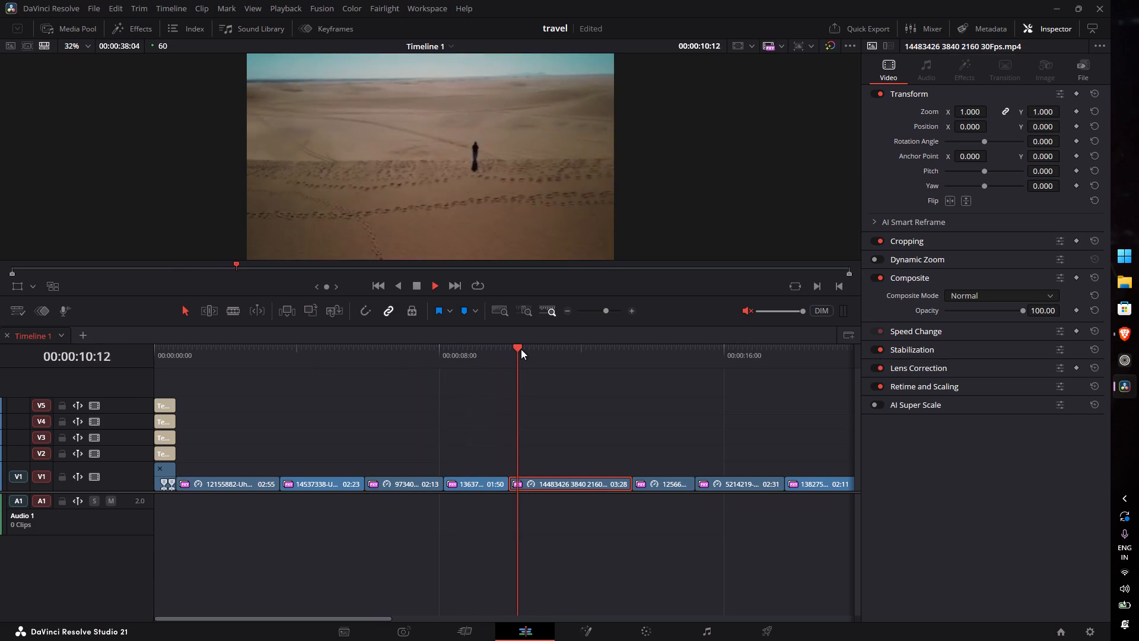
key("space")
left_click_drag(543, 348, 530, 355)
type("1")
Play on to the giraffe clip (5214219) and ripple-trim its start to leave a 01:53 duration.
key("space")
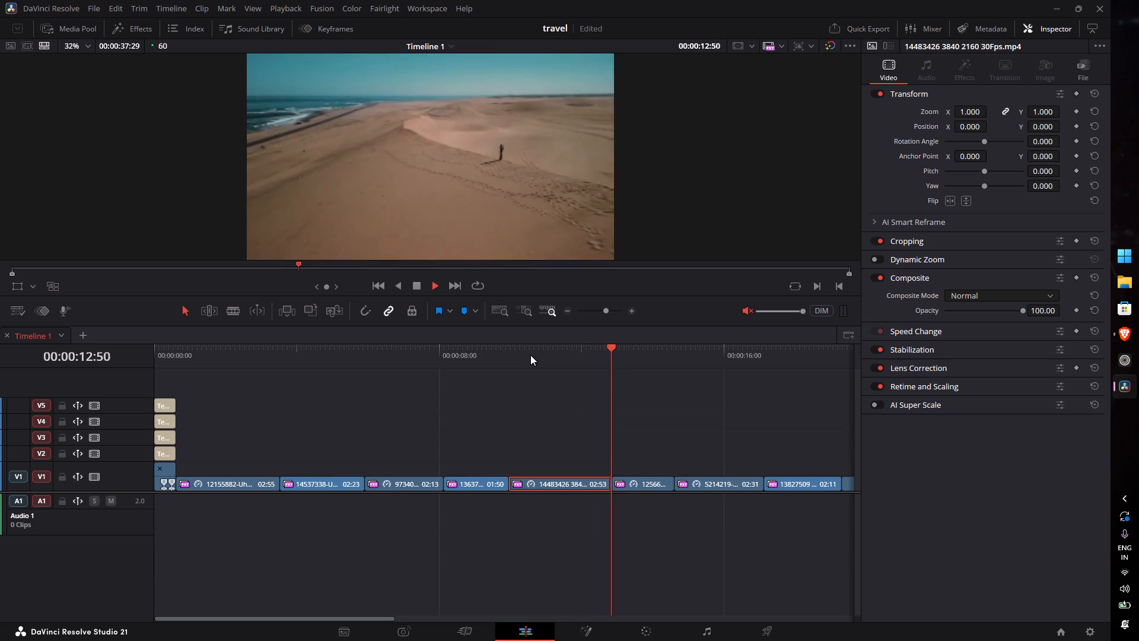
key("q")
type("ee")
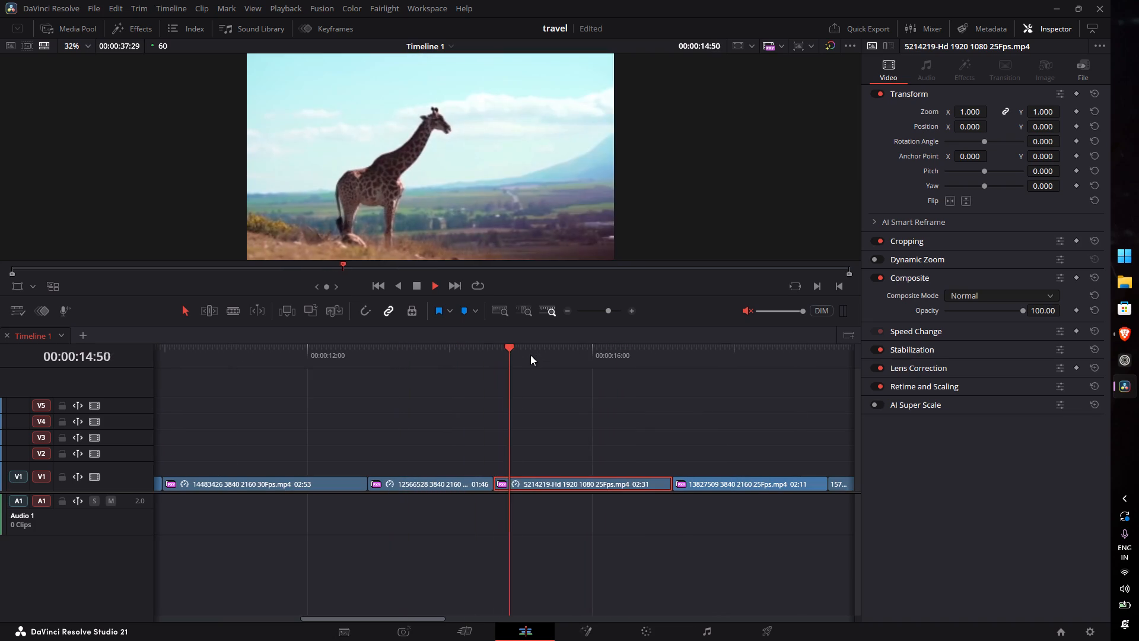
key("space")
left_click(536, 353)
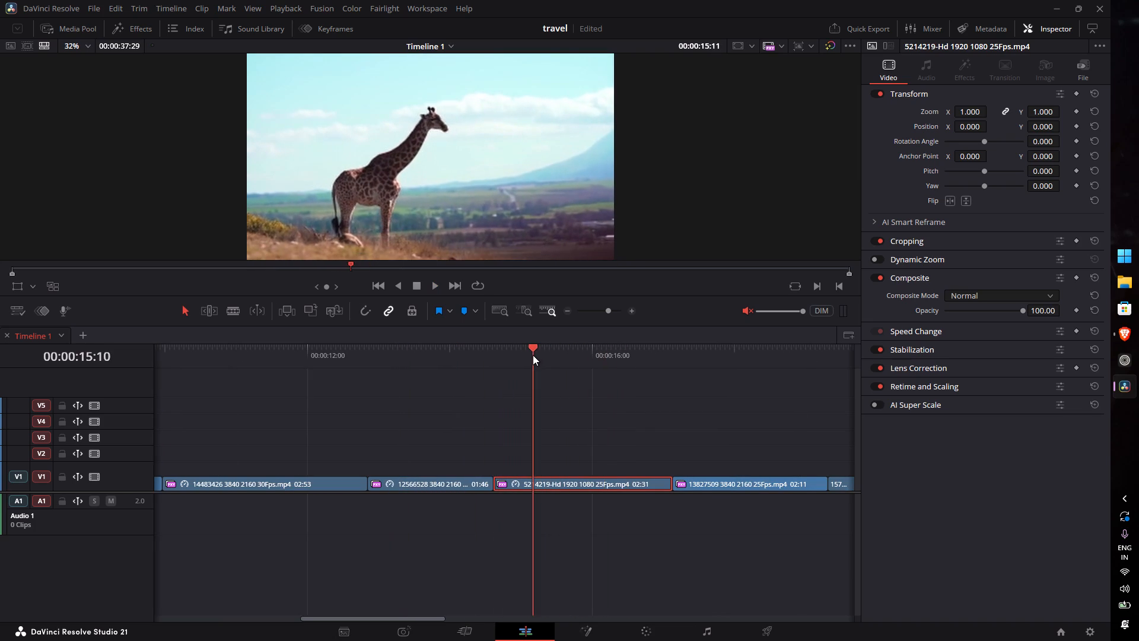
type("1")
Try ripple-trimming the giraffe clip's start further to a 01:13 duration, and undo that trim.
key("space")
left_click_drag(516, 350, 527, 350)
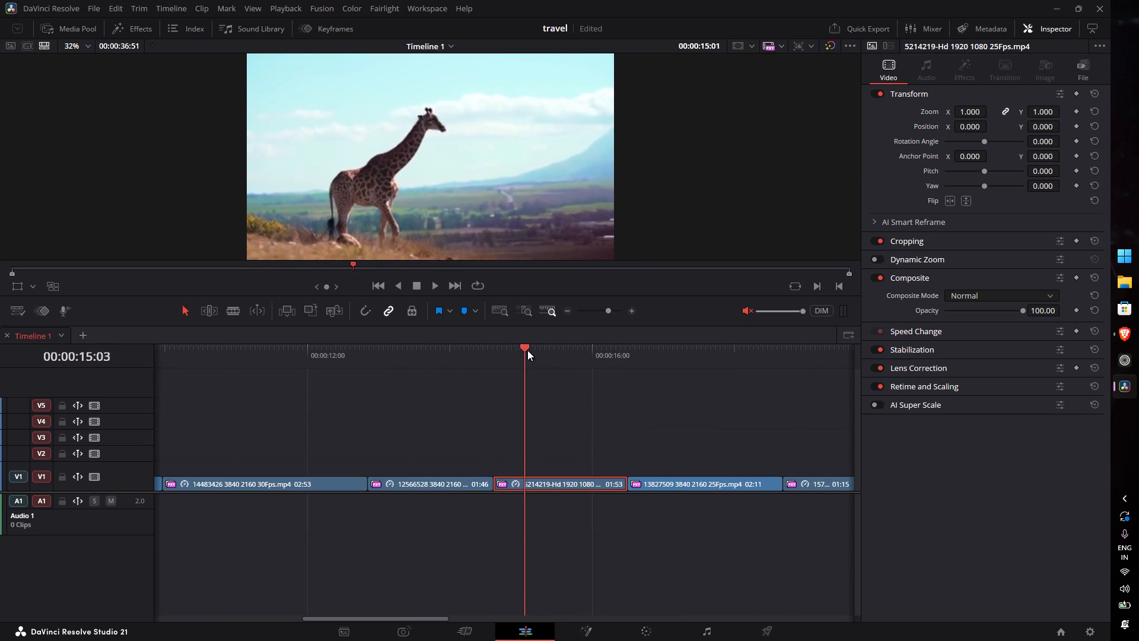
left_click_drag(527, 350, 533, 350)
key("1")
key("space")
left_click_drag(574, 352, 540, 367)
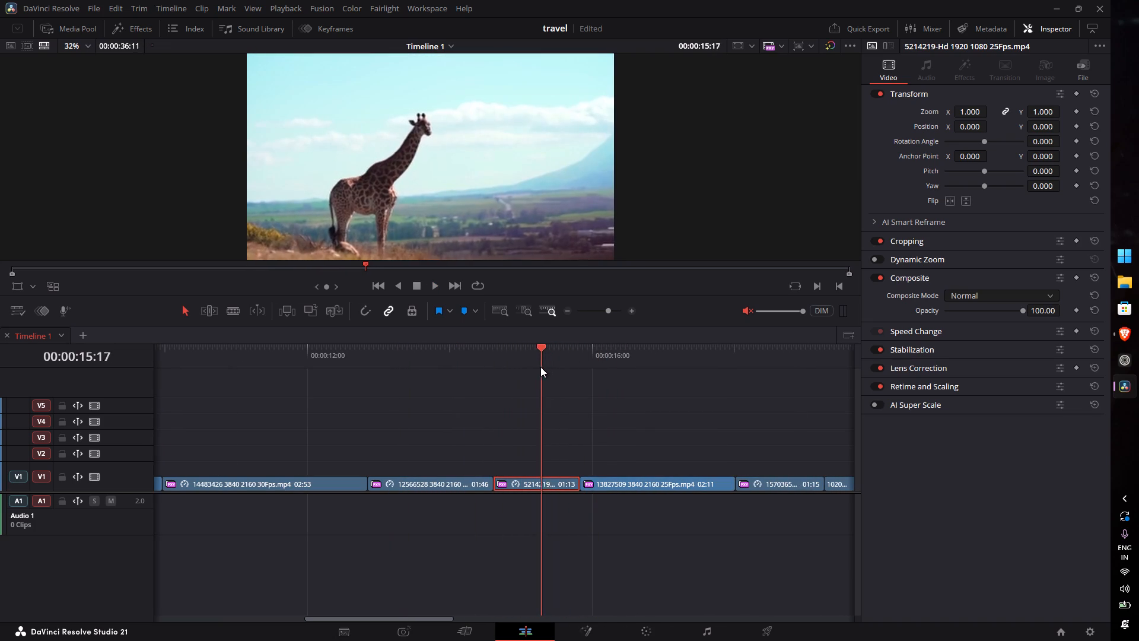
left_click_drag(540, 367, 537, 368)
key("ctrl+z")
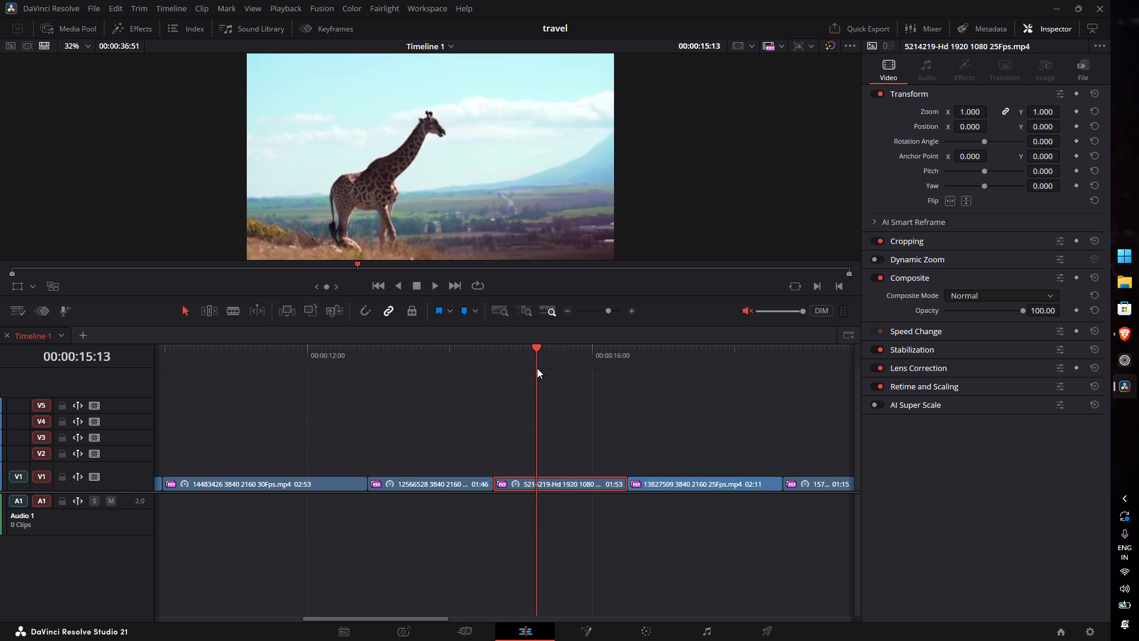
Ripple-trim the giraffe clip's end, followed by its start, to leave a 01:02 duration.
left_click_drag(536, 345, 536, 361)
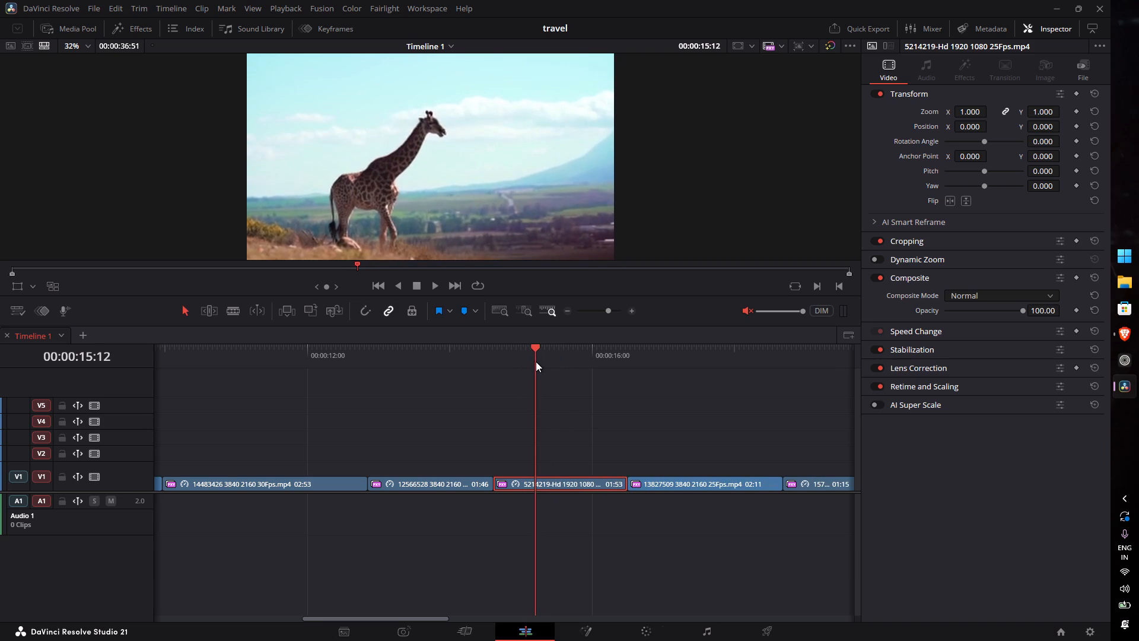
left_click_drag(536, 350, 584, 356)
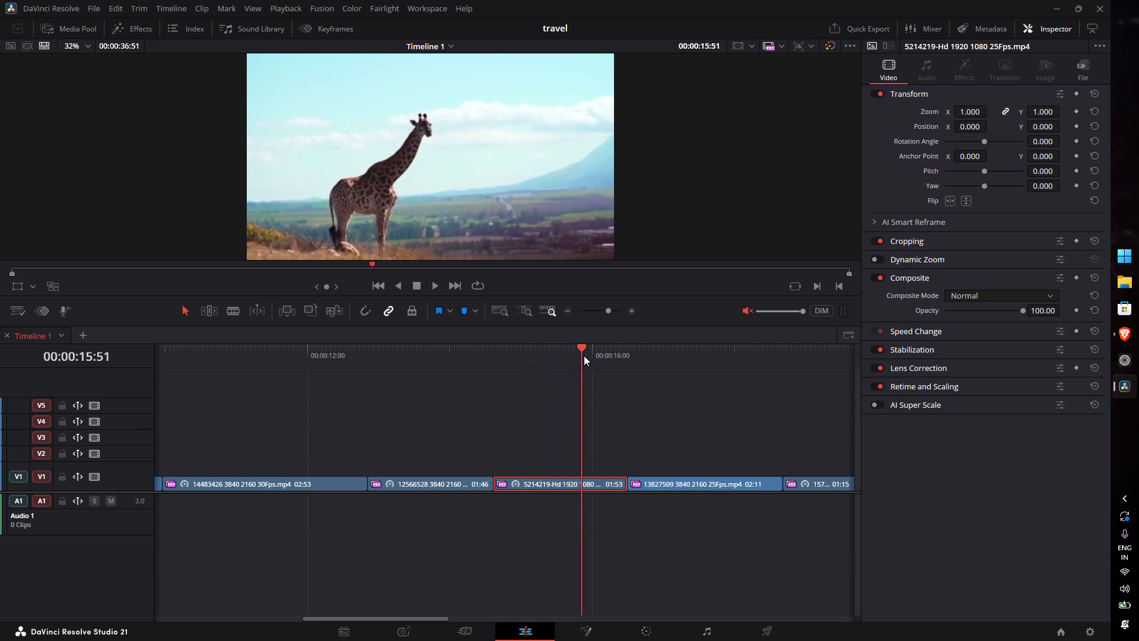
left_click_drag(584, 356, 597, 357)
key("3")
left_click_drag(583, 353, 539, 372)
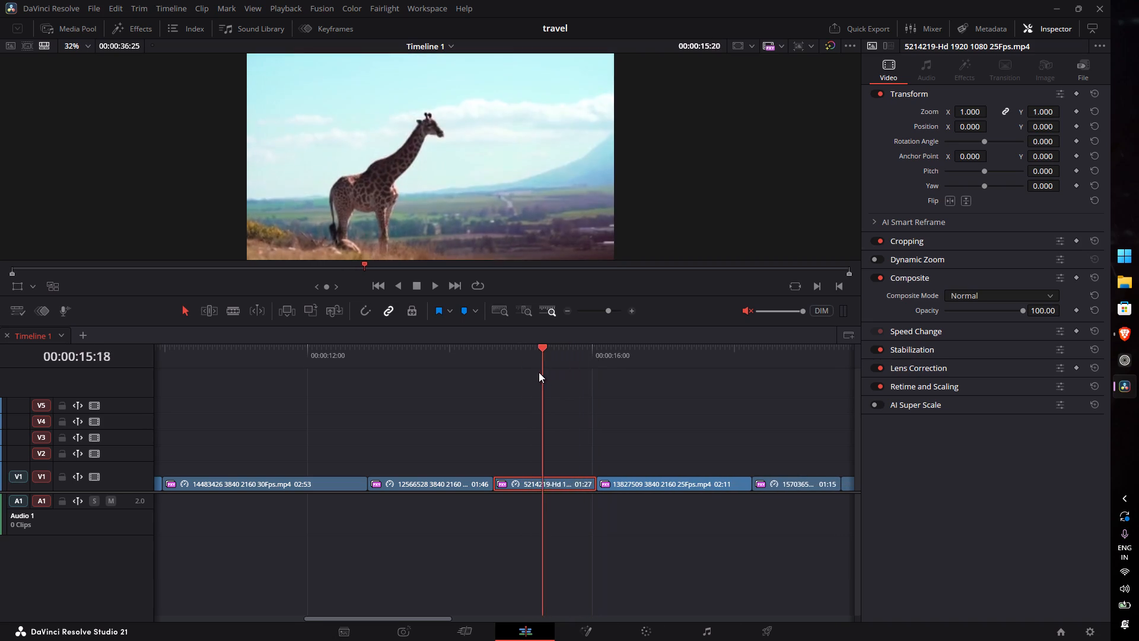
left_click_drag(539, 372, 524, 377)
key("1")
key("space")
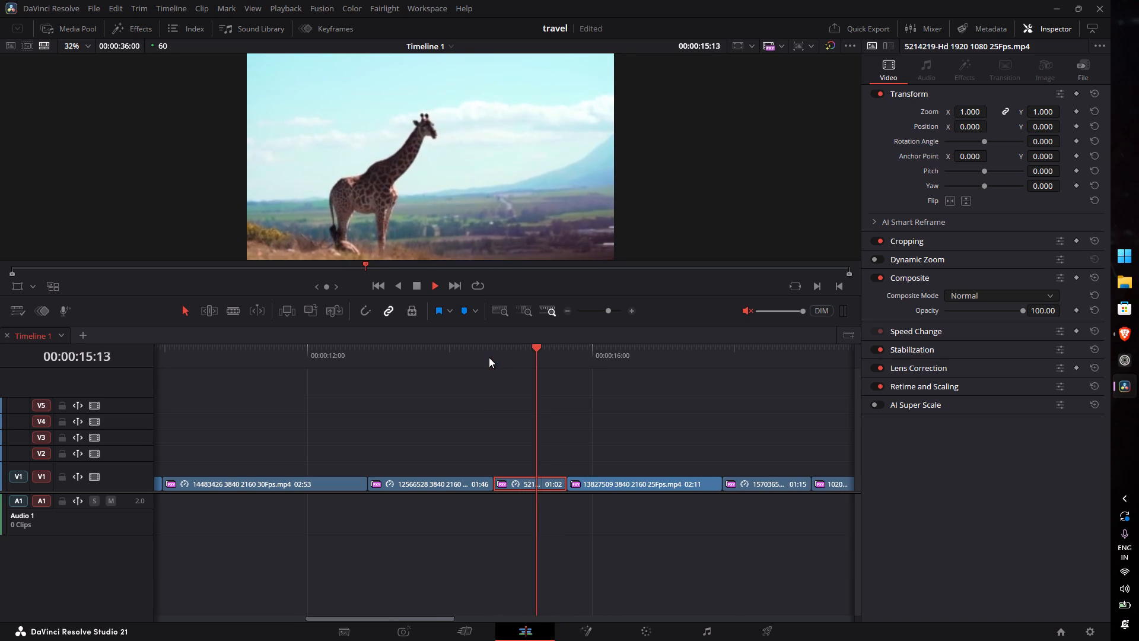
Ripple-trim both ends of the zebra and wildebeest clip (13827509) to a 00:51 duration and play on into the masked dancer clip.
key("space")
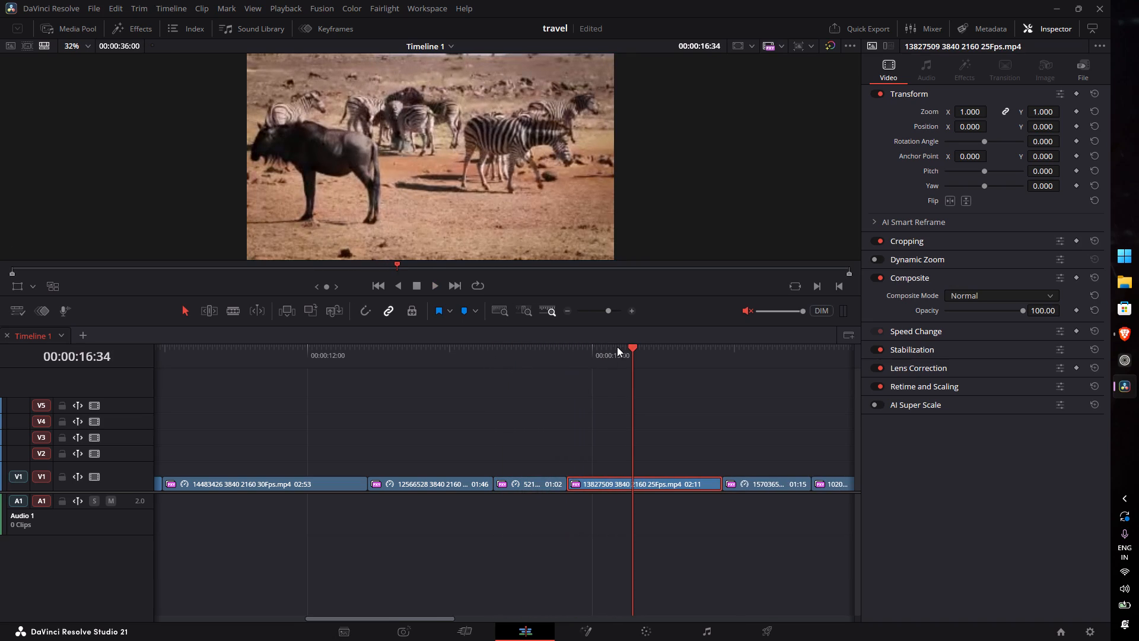
left_click_drag(626, 353, 609, 365)
key("1")
left_click_drag(564, 348, 586, 348)
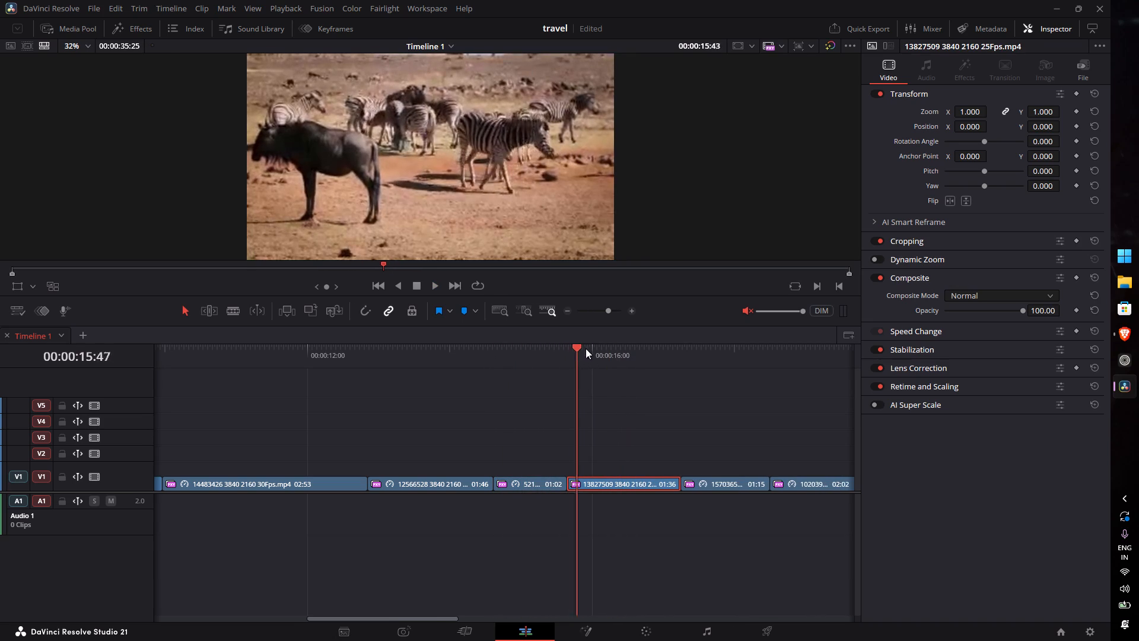
left_click_drag(586, 348, 656, 359)
key("3")
left_click_drag(640, 350, 602, 368)
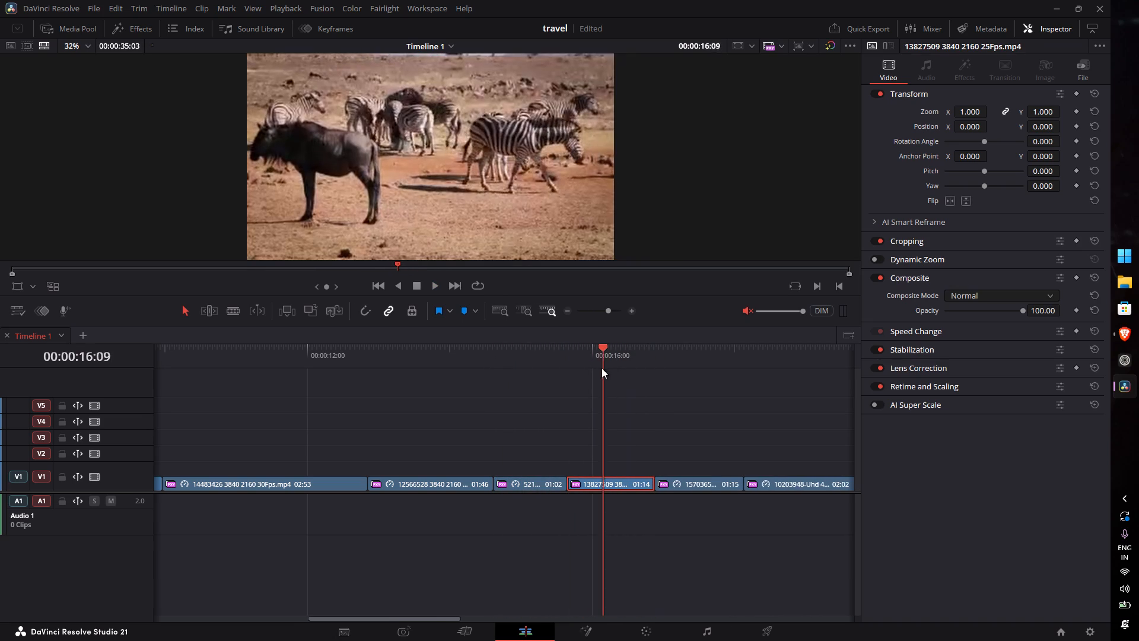
left_click_drag(602, 368, 595, 372)
key("1")
key("space")
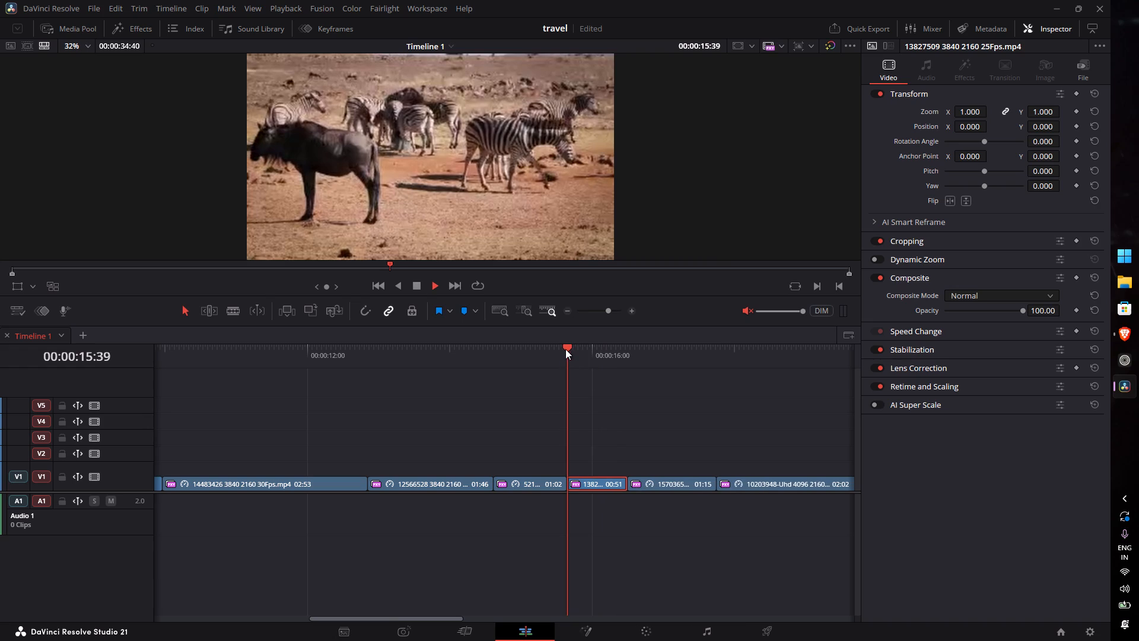
key("space")
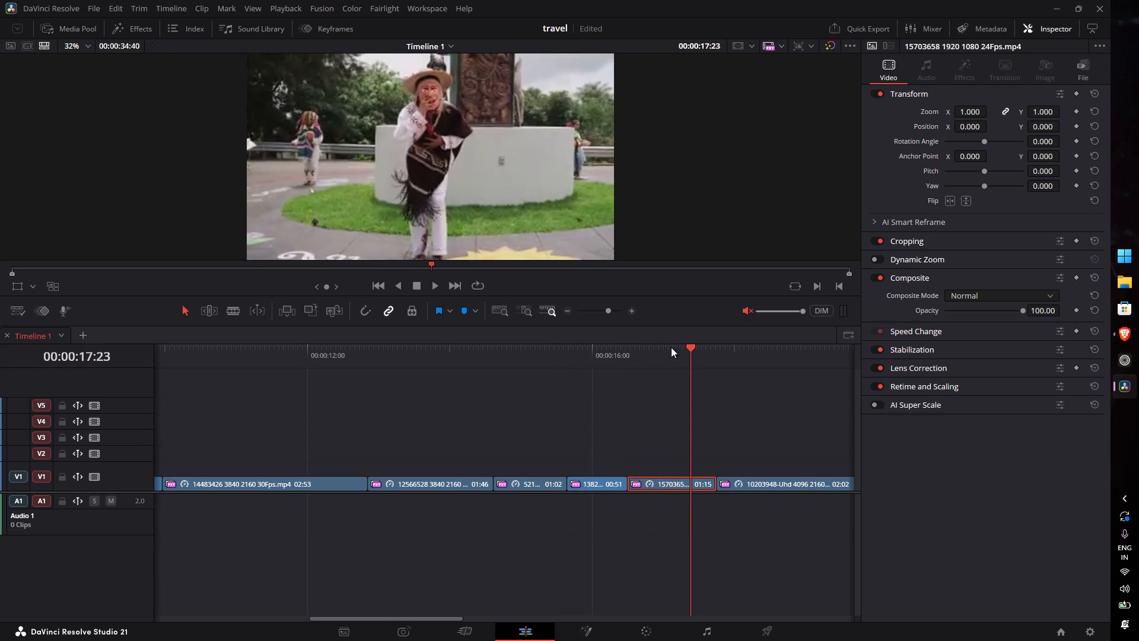
Ripple-trim the masked dancer clip's (15703658) start to leave a 00:58 duration and play on to the final rafting clip (11970398).
left_click_drag(678, 350, 653, 364)
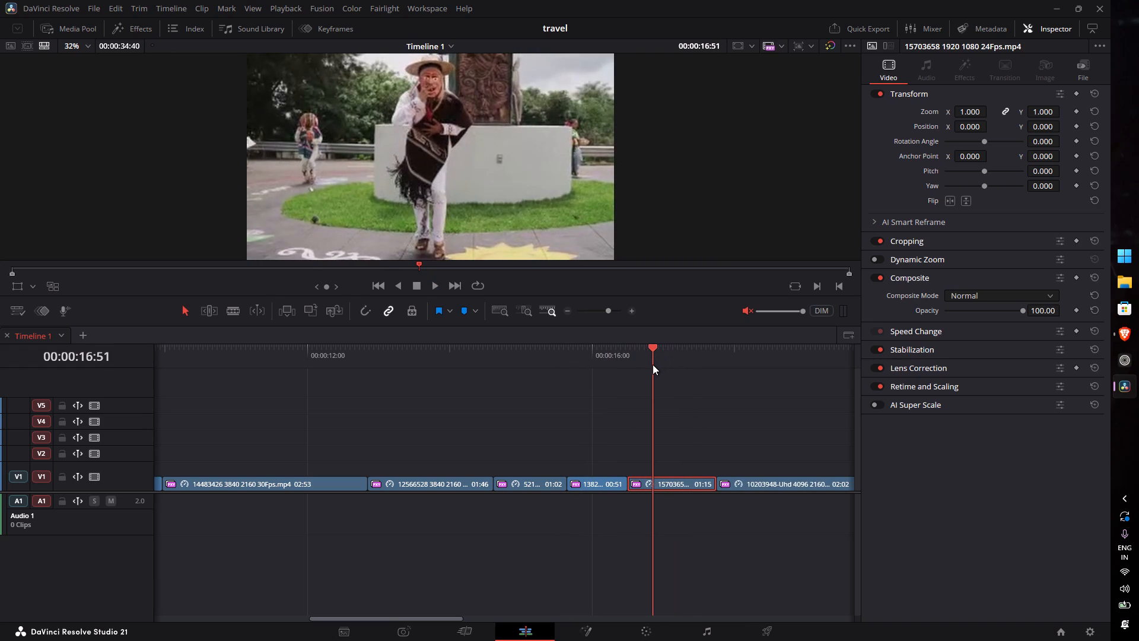
left_click_drag(653, 364, 648, 367)
type("1")
key("space")
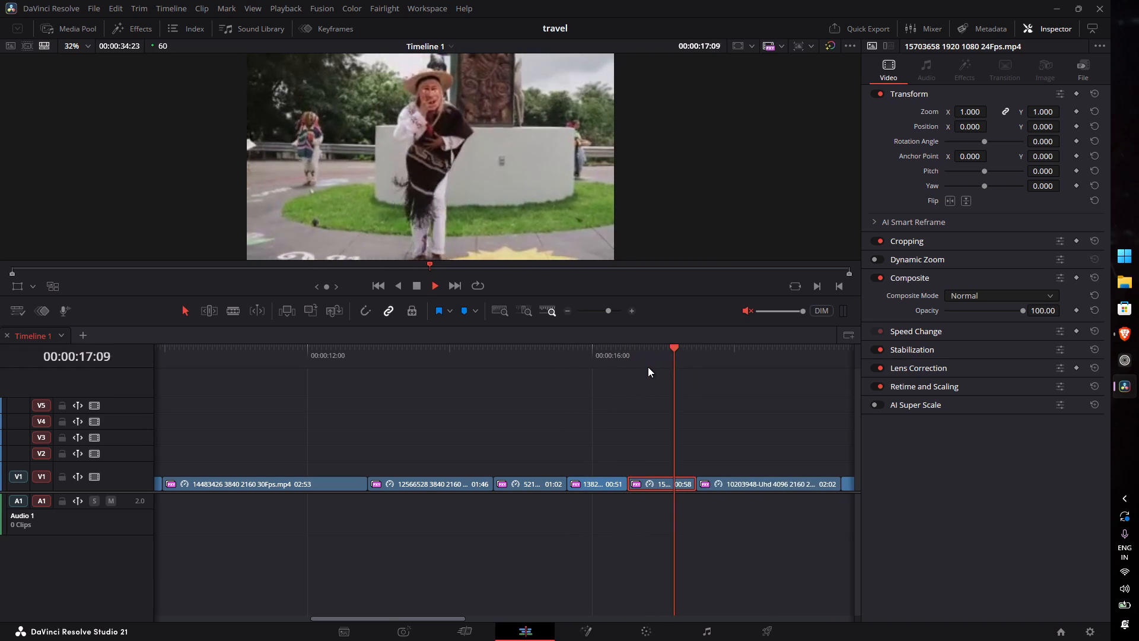
type("qq")
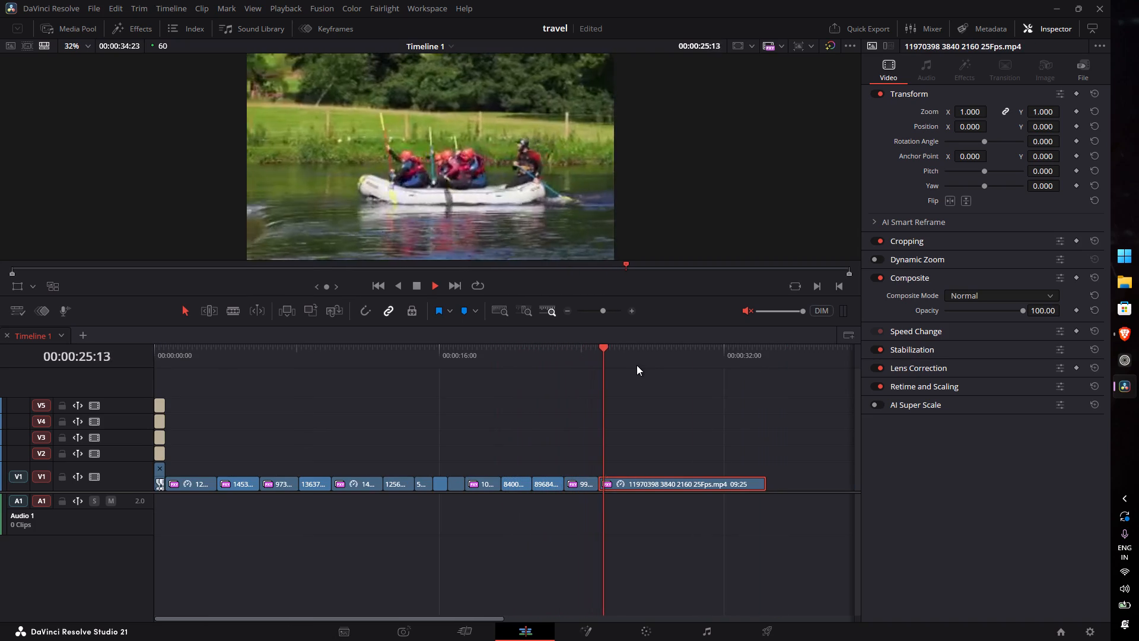
key("space")
Scrub the final rafting clip, and replay the opening title and the cuts into the river rafting and motorcycle clips to examine the pacing.
left_click_drag(615, 350, 724, 350)
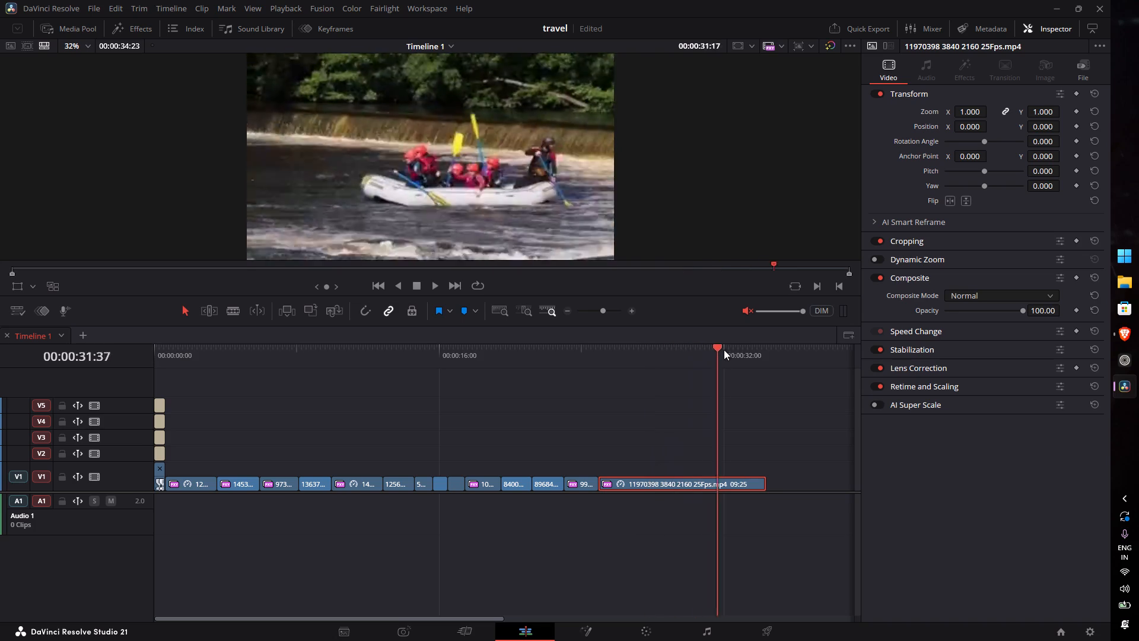
left_click_drag(724, 350, 174, 410)
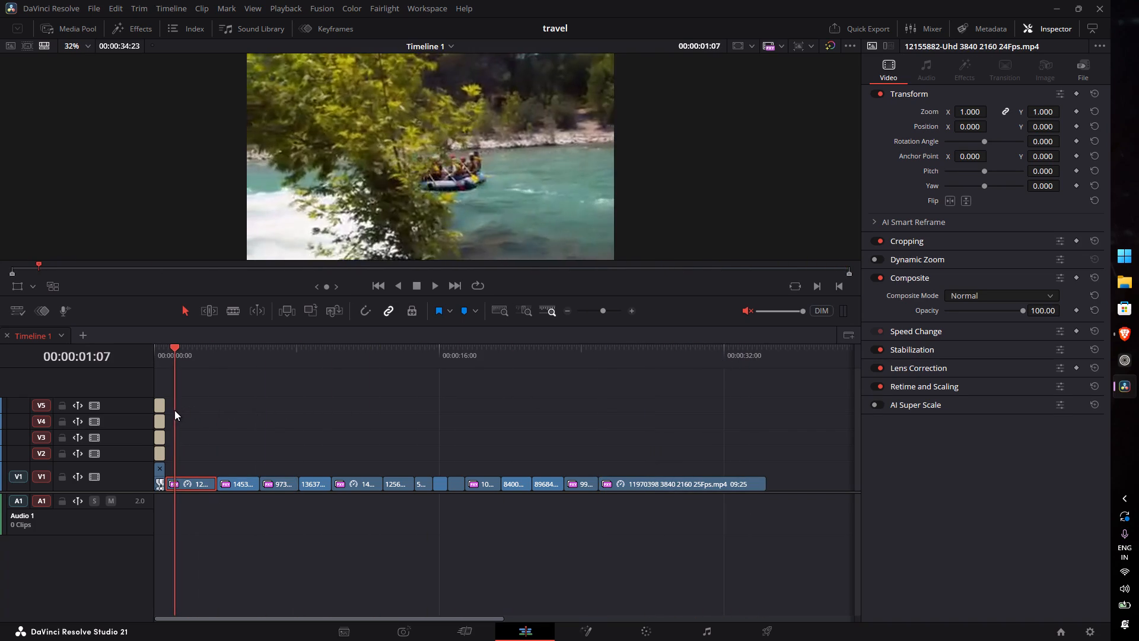
left_click_drag(174, 410, 130, 410)
key("e")
key("e")
key("e")
key("e")
key("e")
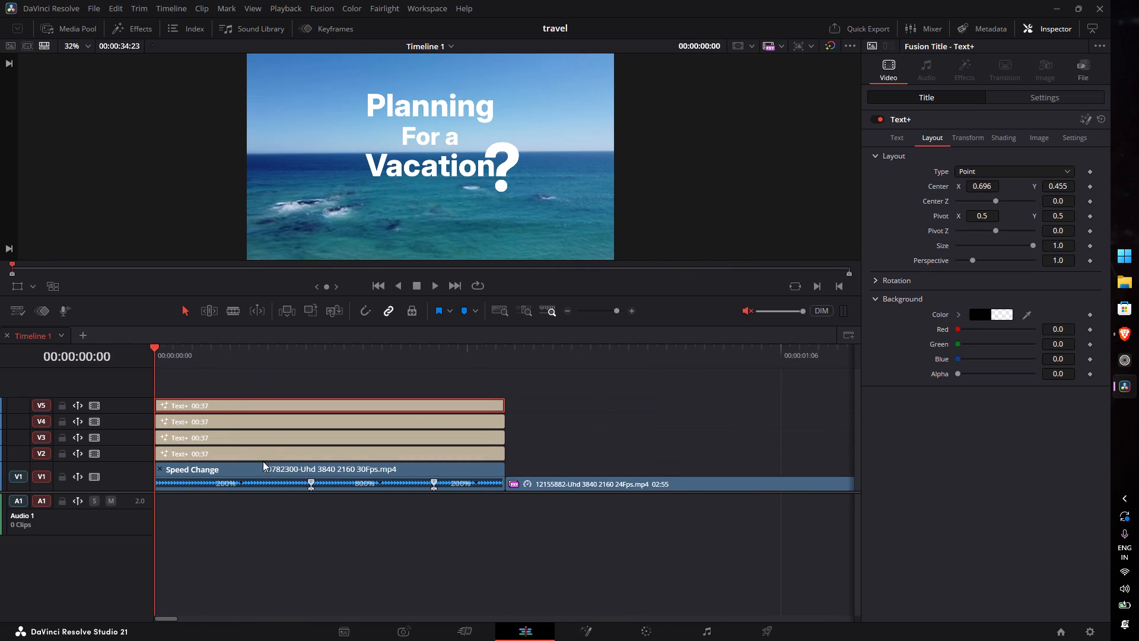
key("q")
key("q")
key("space")
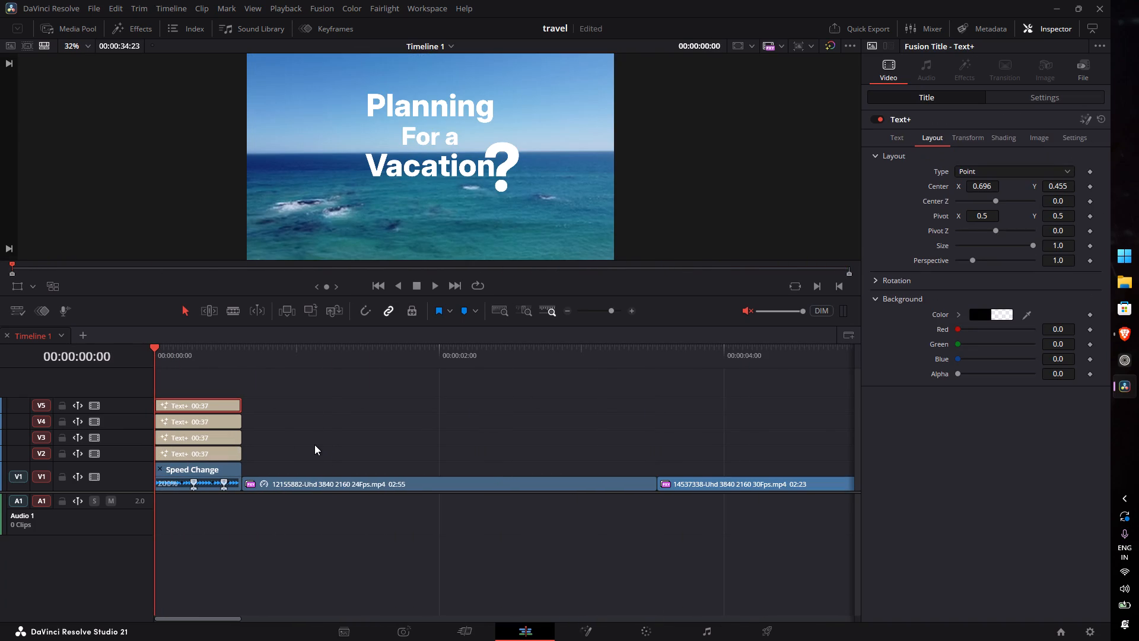
key("space")
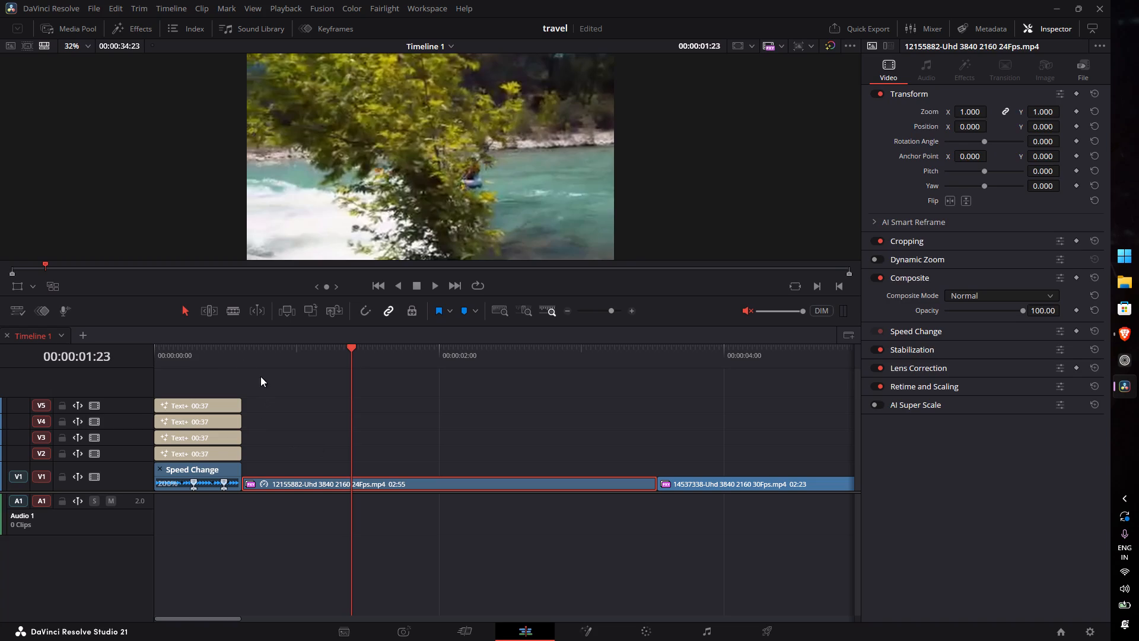
left_click_drag(210, 353, 119, 360)
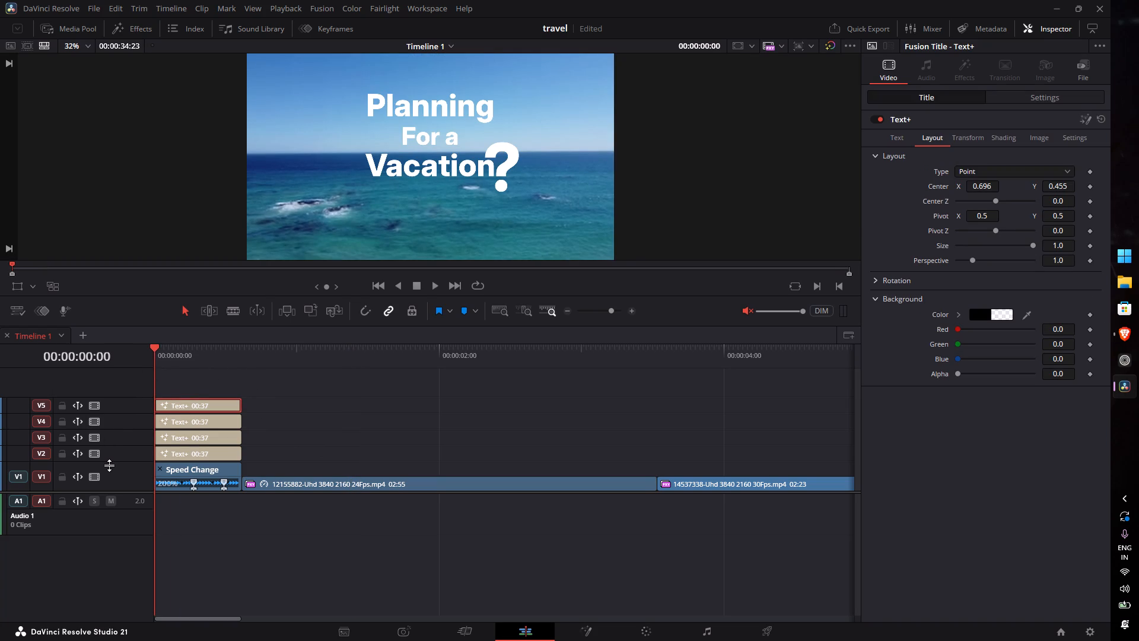
key("space")
key("space")
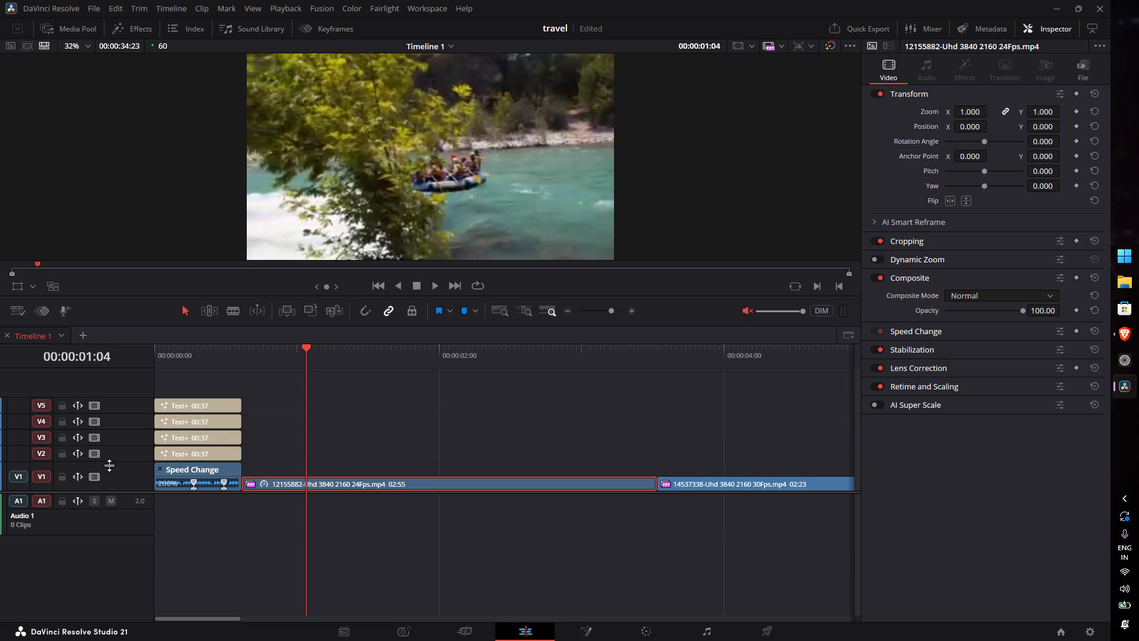
left_click_drag(217, 354, 189, 358)
left_click_drag(189, 358, 39, 383)
key("space")
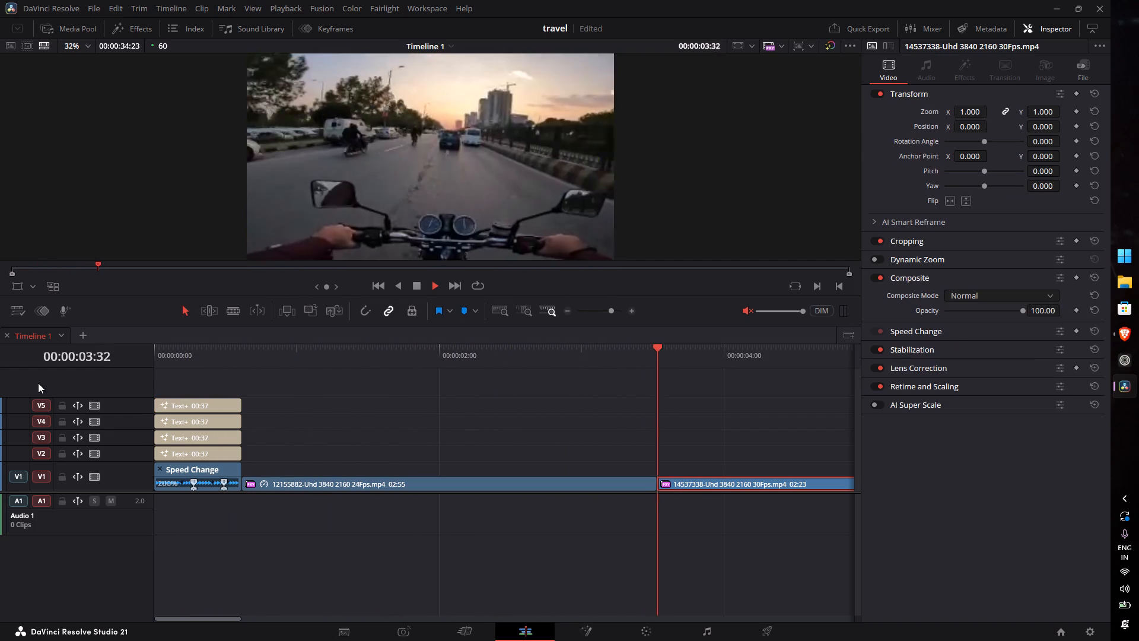
key("space")
left_click_drag(416, 350, 322, 390)
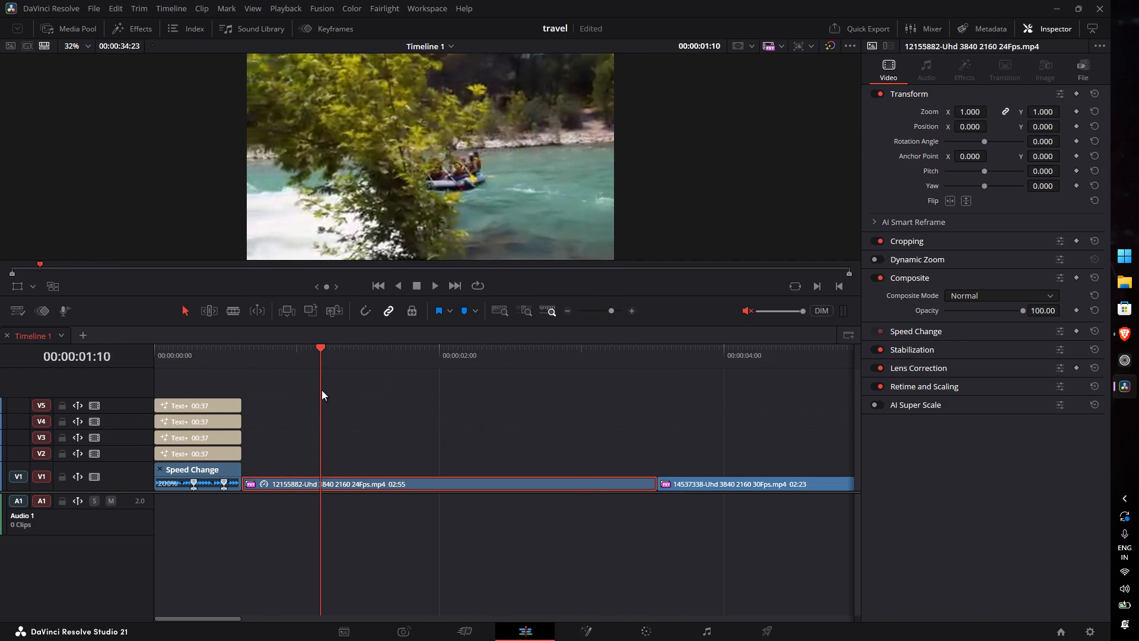
type("qq q")
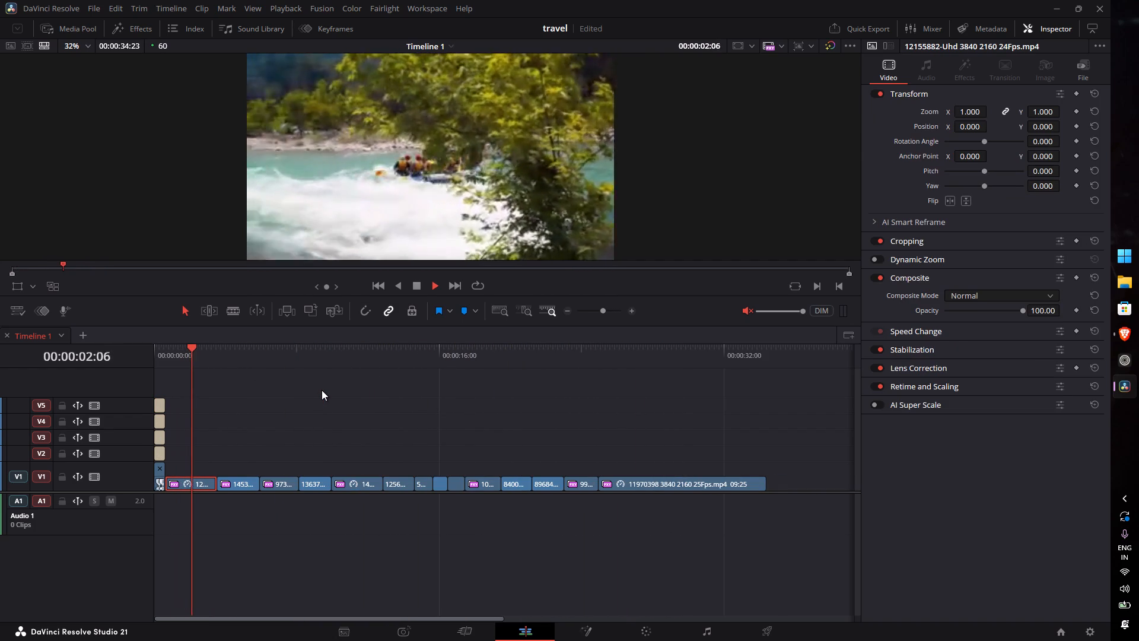
key("space")
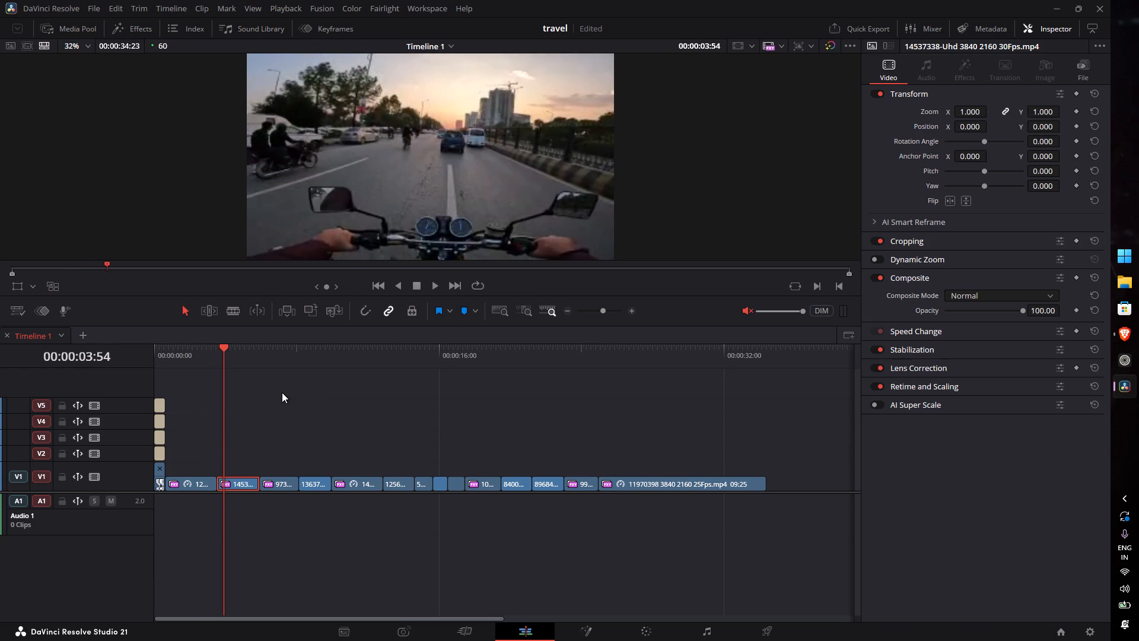
left_click_drag(198, 353, 79, 366)
key("space")
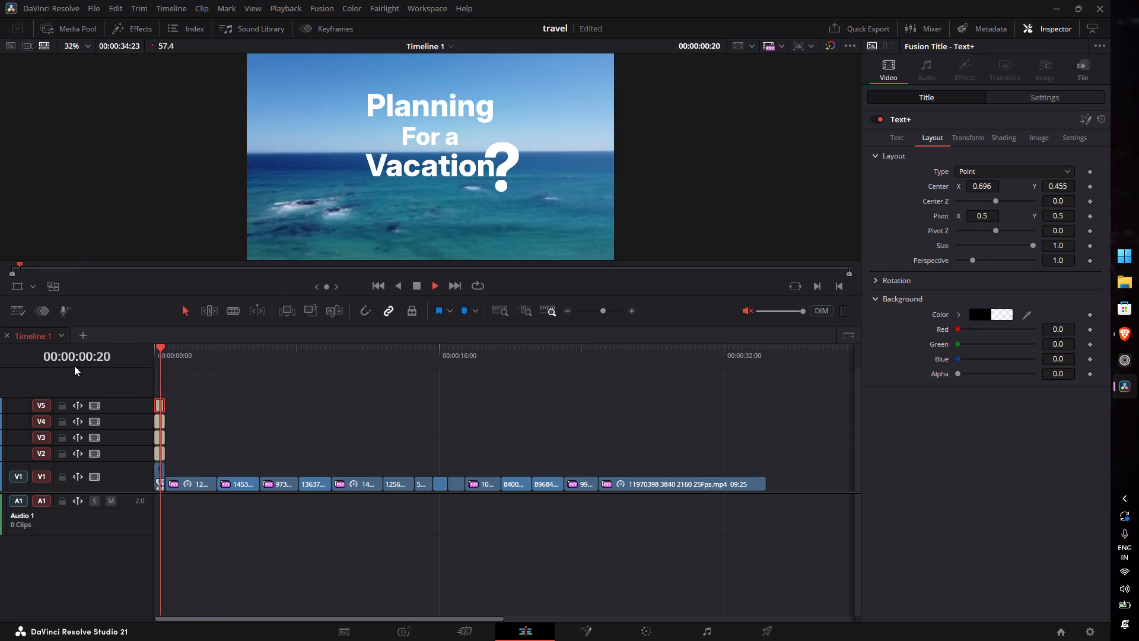
type("eee")
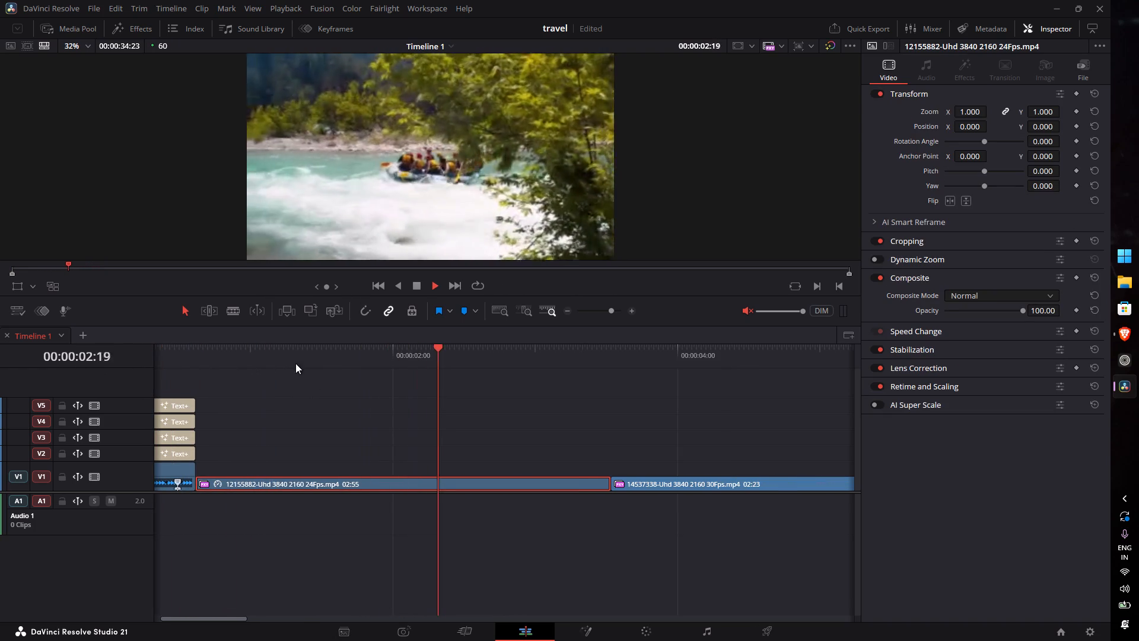
key("q")
left_click_drag(310, 361, 58, 363)
key("space")
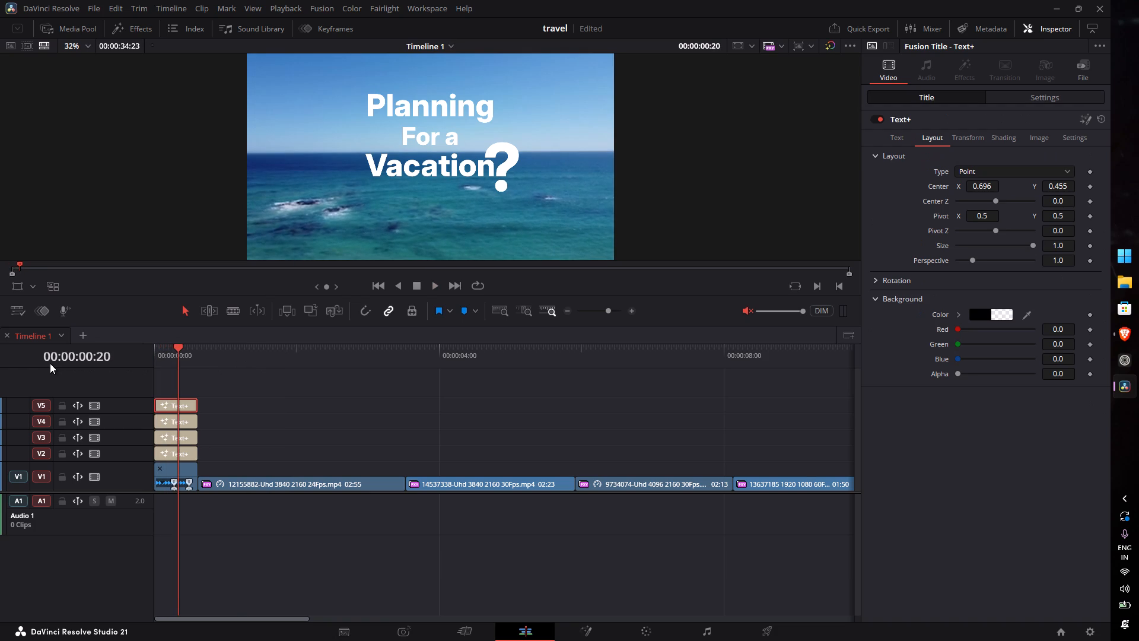
key("space")
key("space")
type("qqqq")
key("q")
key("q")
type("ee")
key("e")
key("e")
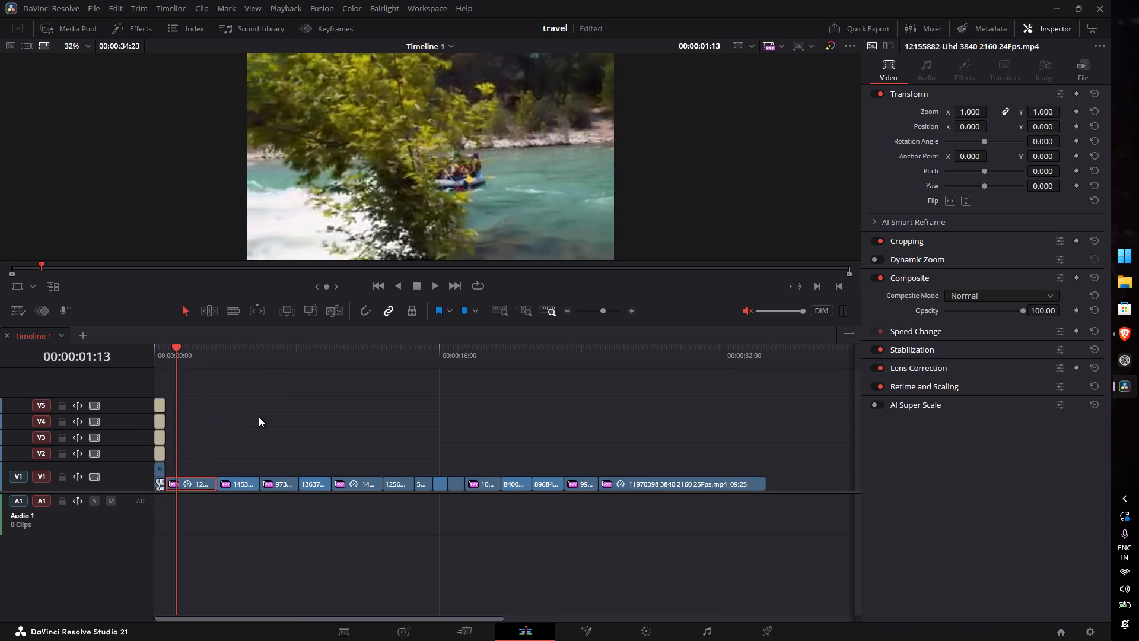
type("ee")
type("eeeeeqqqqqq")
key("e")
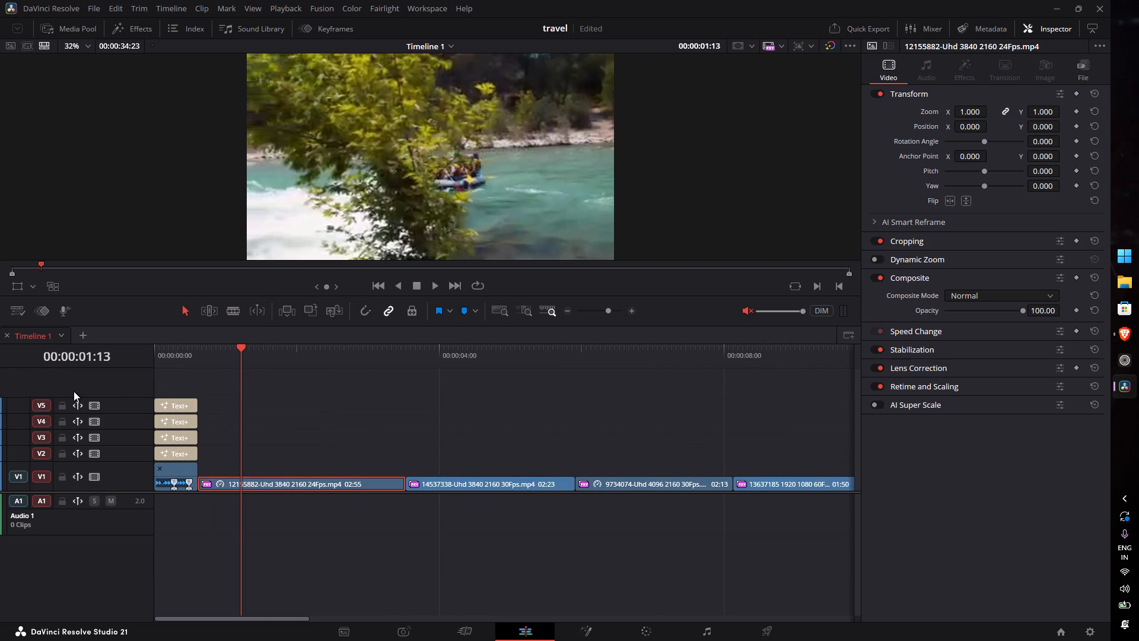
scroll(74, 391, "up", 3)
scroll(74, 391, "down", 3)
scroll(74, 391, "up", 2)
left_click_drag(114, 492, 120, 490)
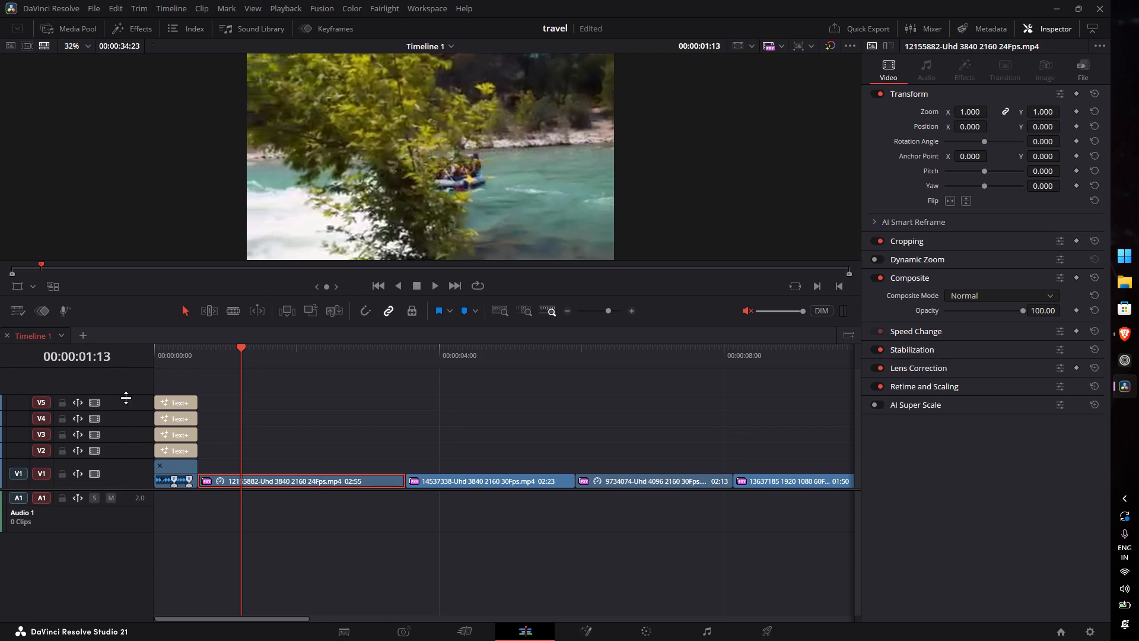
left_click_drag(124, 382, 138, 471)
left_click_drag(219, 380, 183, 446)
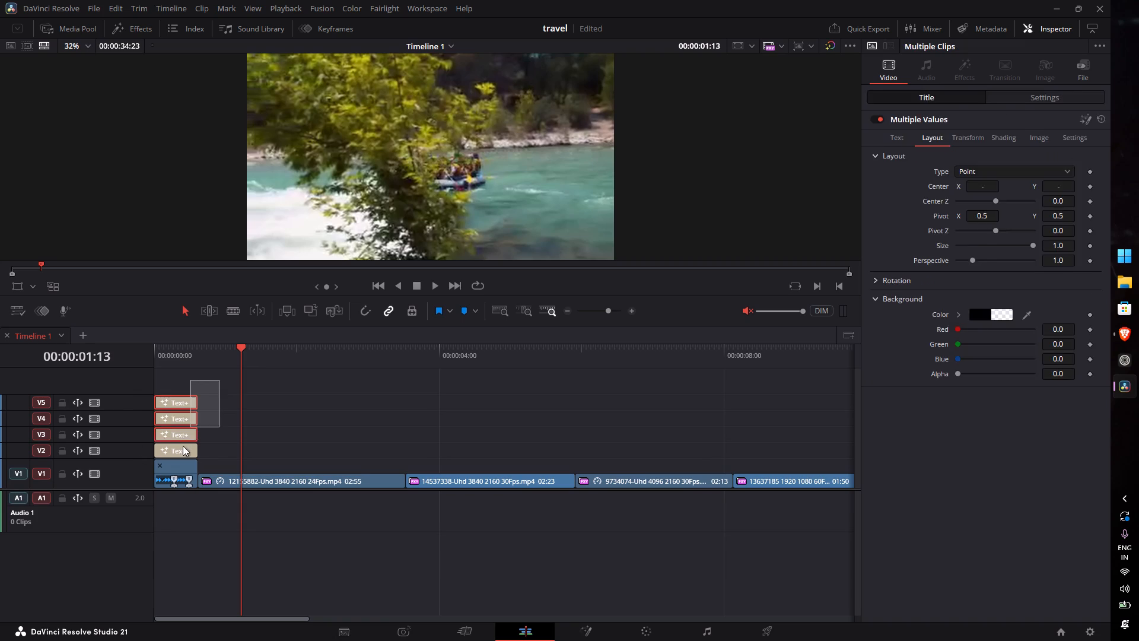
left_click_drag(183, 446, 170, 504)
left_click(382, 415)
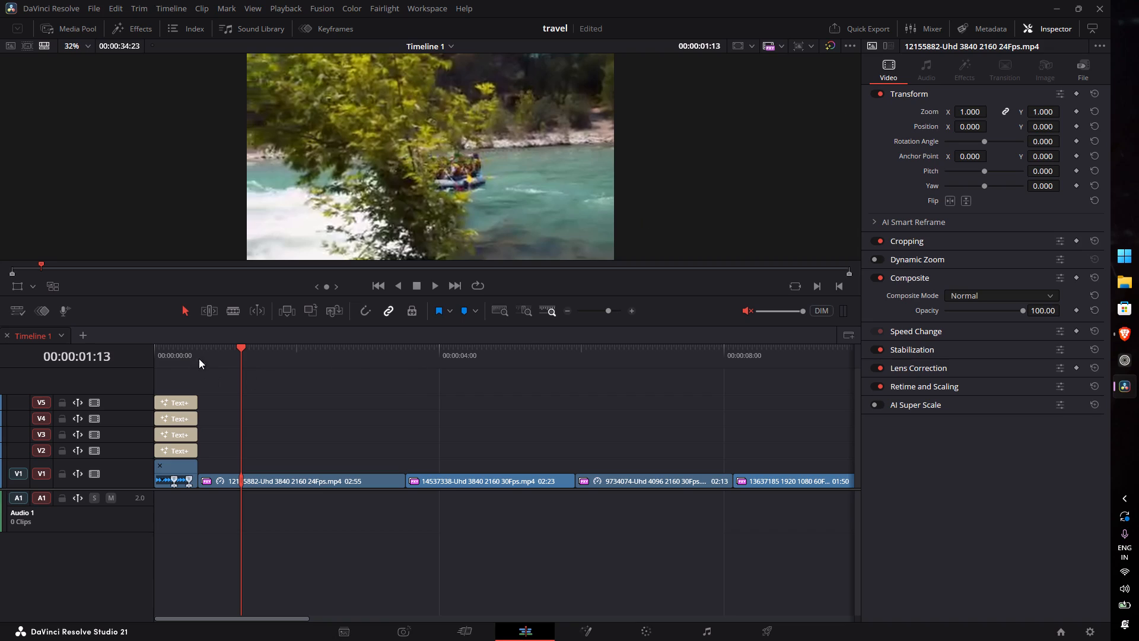
Reduce the "Vacation" title on track V4 to a text size of 0.12.
left_click_drag(189, 350, 116, 357)
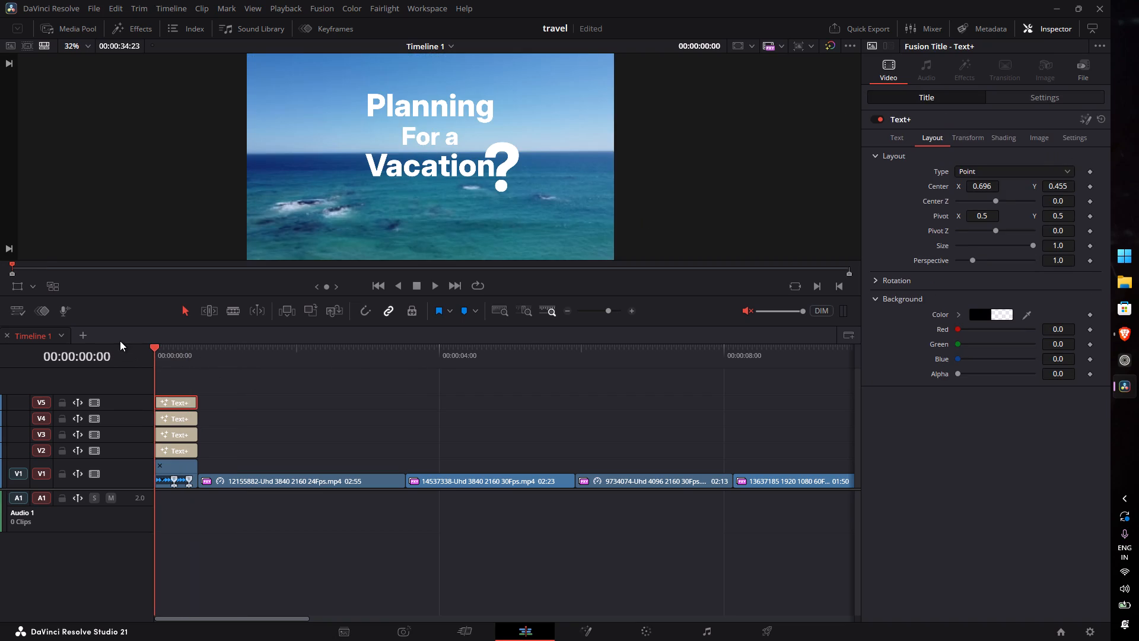
left_click(176, 418)
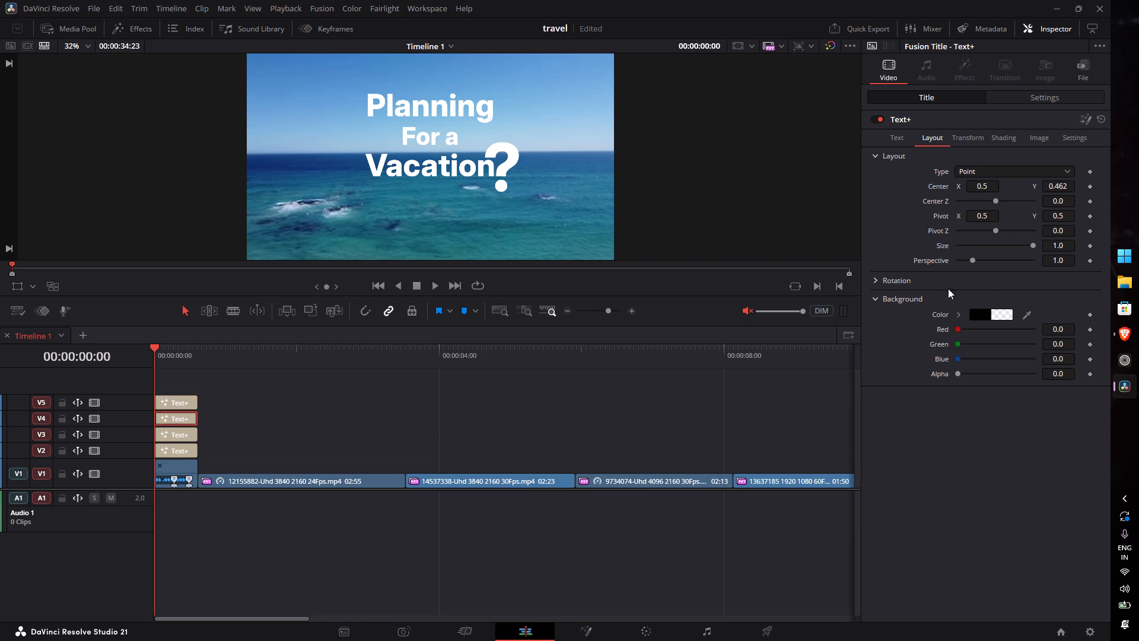
left_click(893, 138)
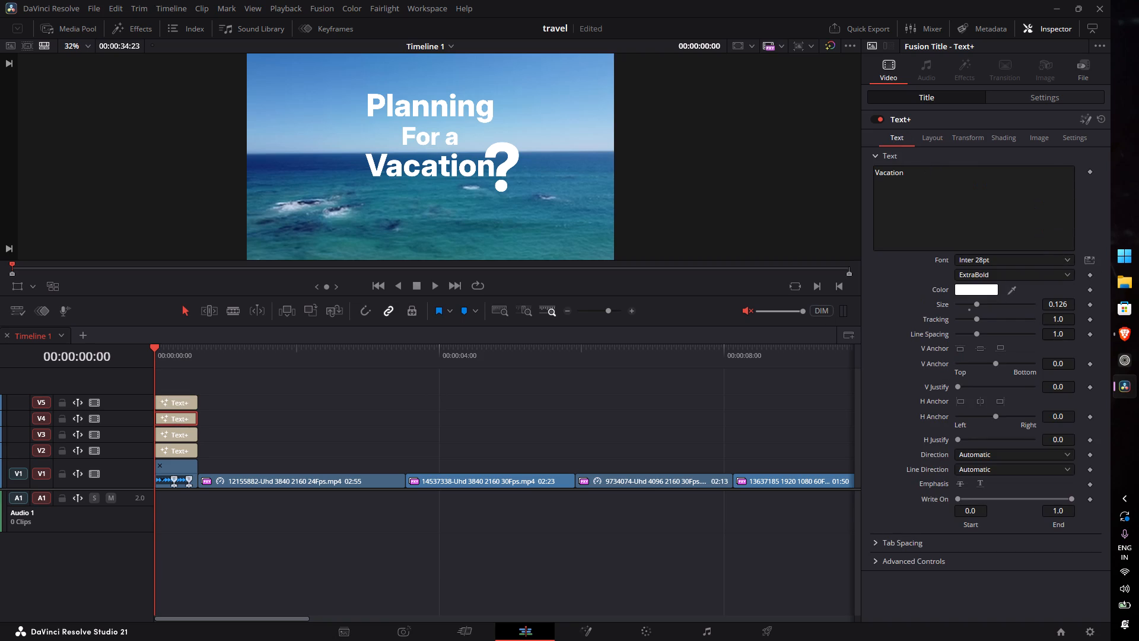
left_click(924, 133)
left_click(903, 137)
left_click_drag(1062, 306, 1060, 307)
left_click_drag(1060, 307, 1030, 319)
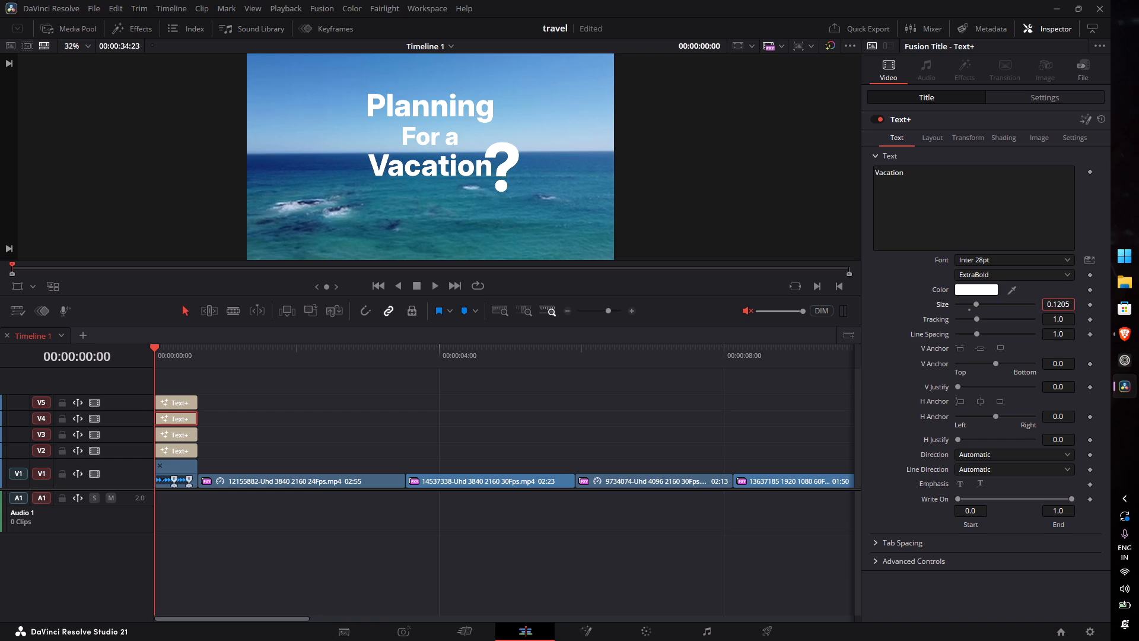
left_click_drag(1030, 319, 1029, 319)
left_click_drag(1029, 319, 1027, 321)
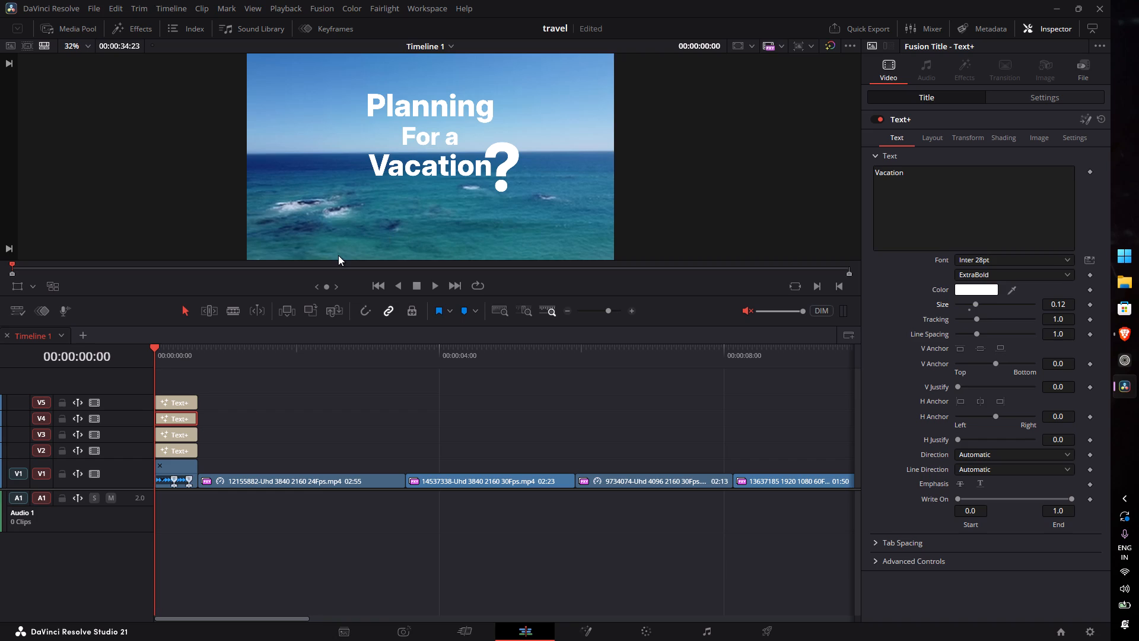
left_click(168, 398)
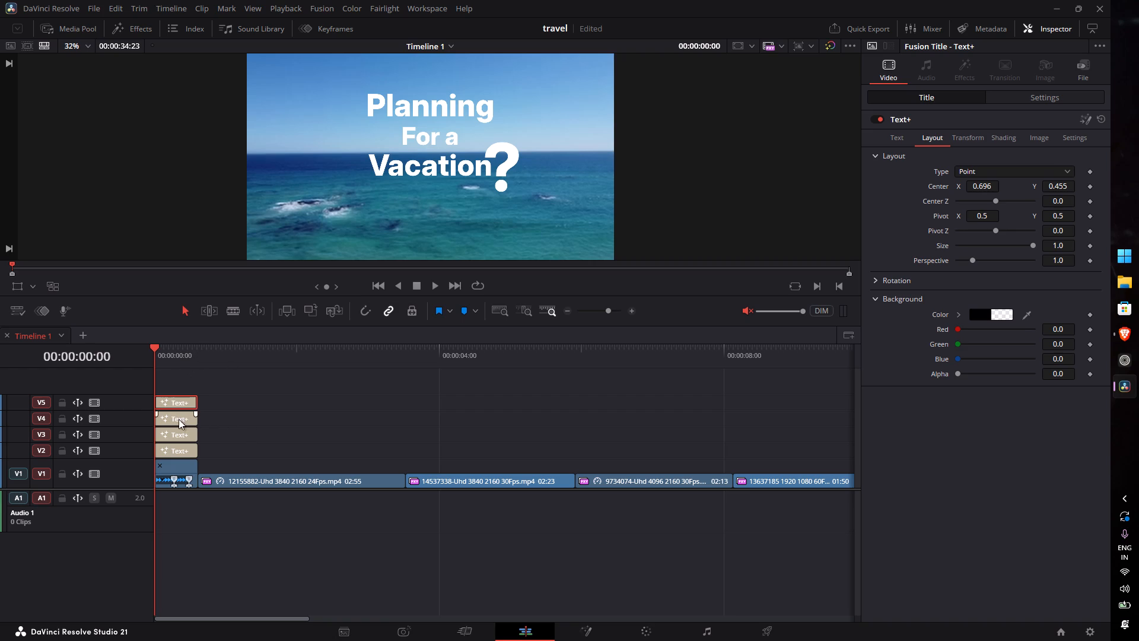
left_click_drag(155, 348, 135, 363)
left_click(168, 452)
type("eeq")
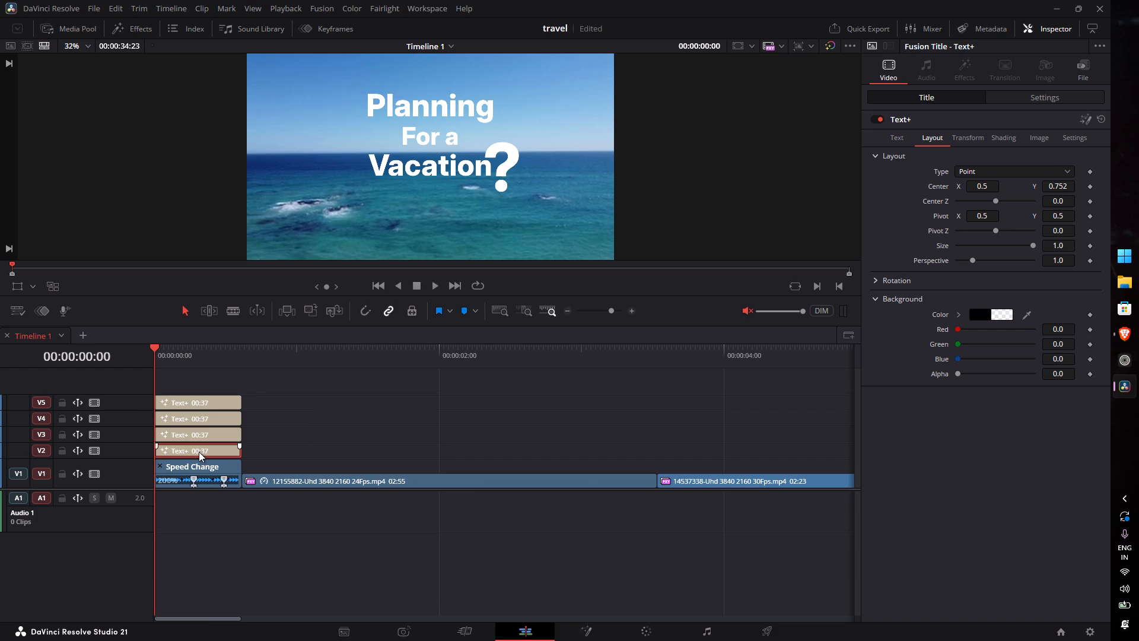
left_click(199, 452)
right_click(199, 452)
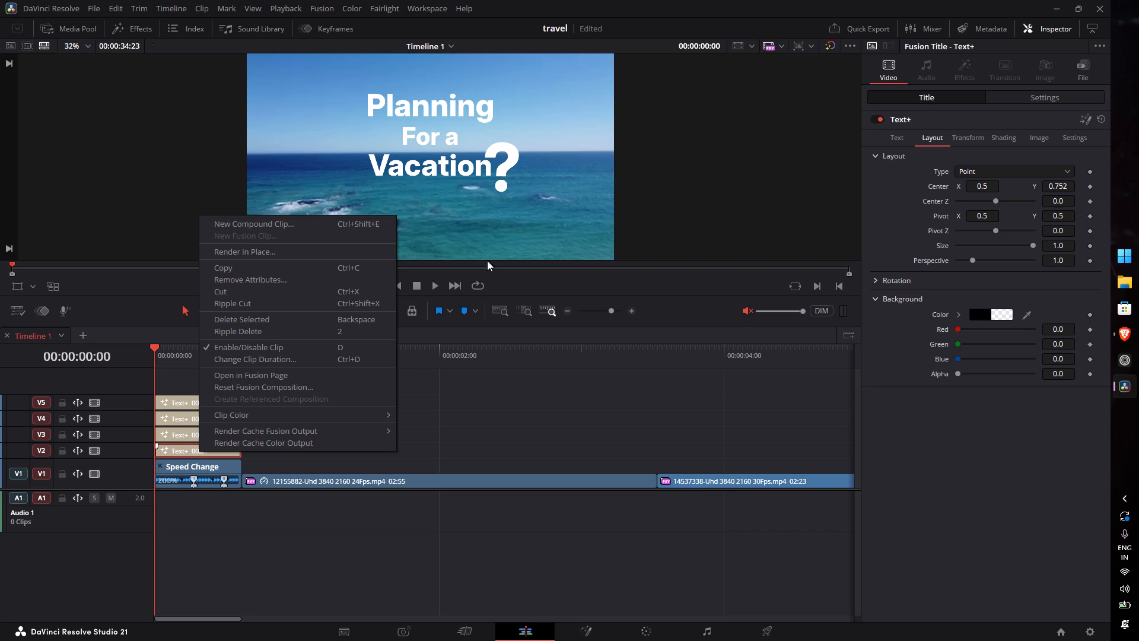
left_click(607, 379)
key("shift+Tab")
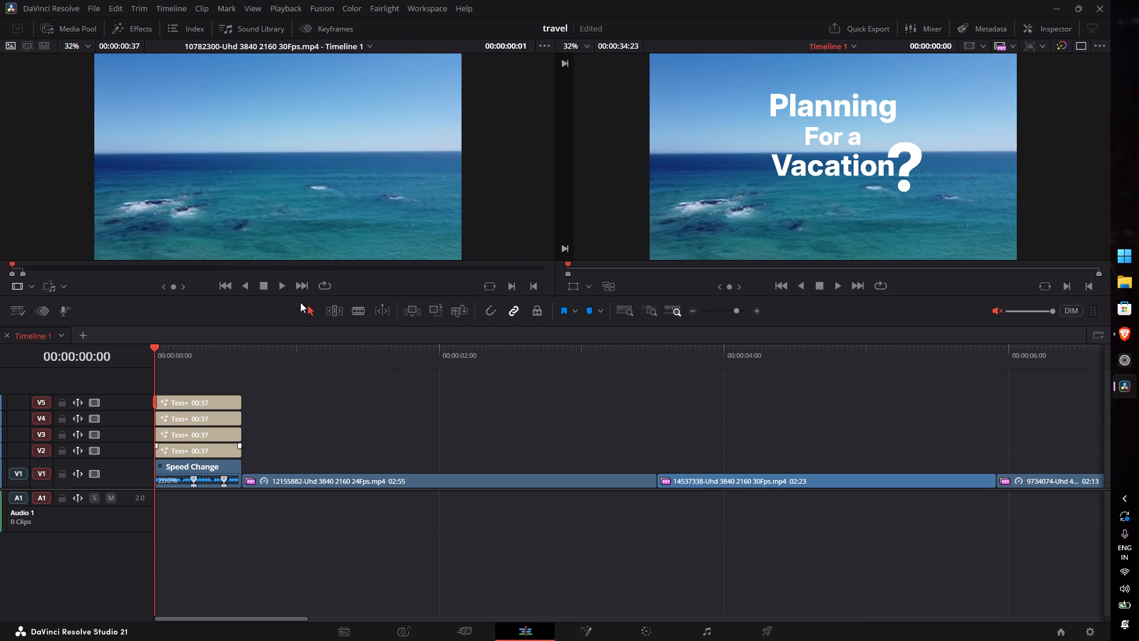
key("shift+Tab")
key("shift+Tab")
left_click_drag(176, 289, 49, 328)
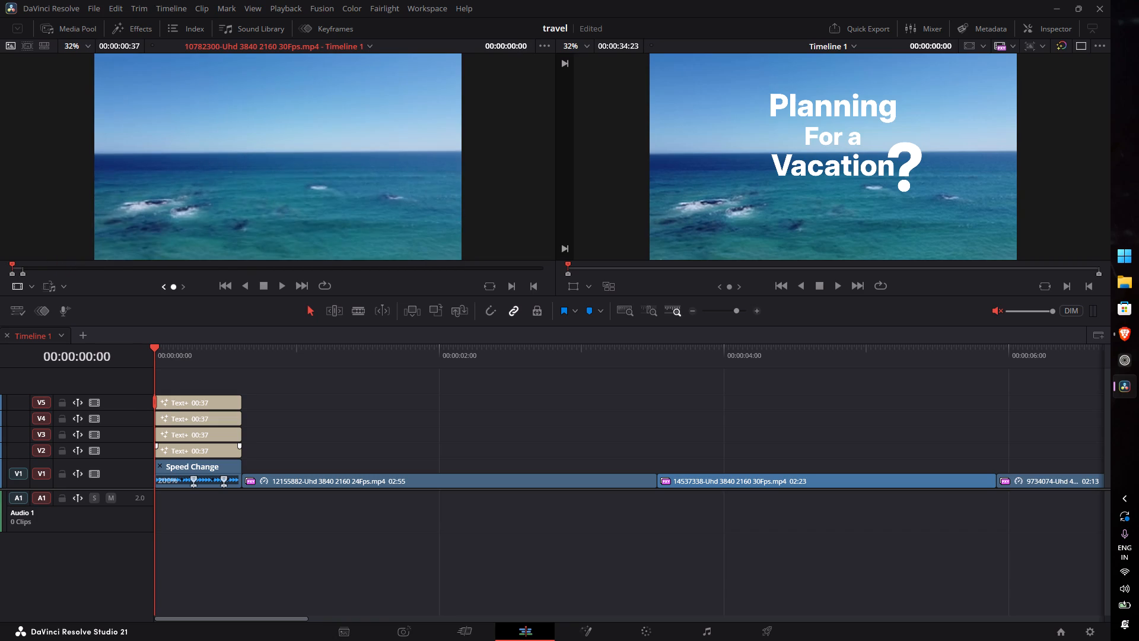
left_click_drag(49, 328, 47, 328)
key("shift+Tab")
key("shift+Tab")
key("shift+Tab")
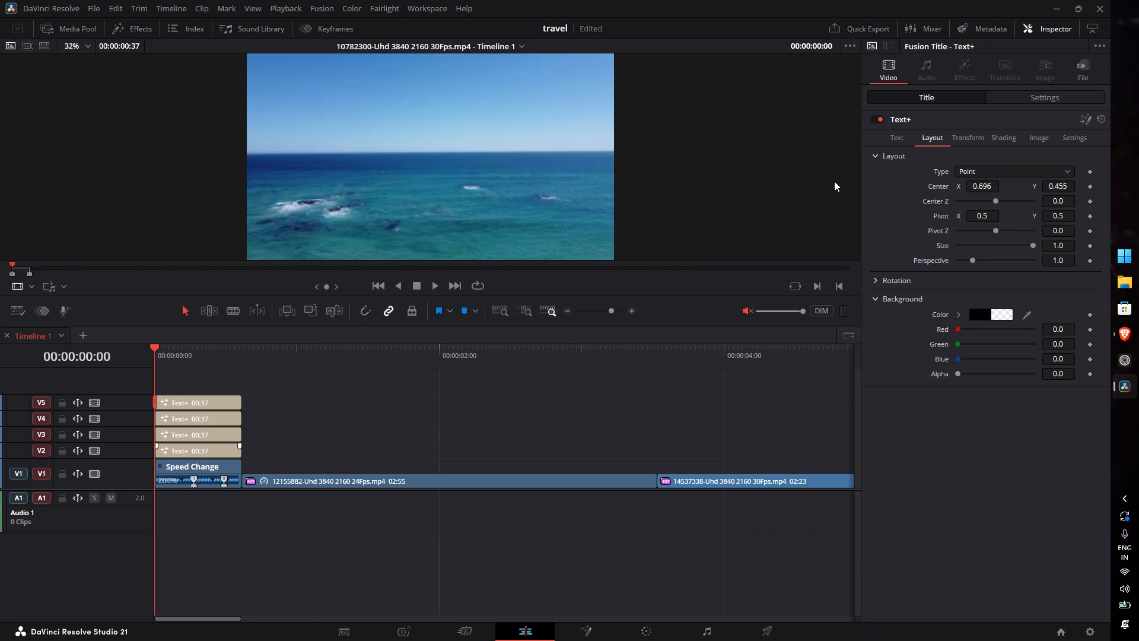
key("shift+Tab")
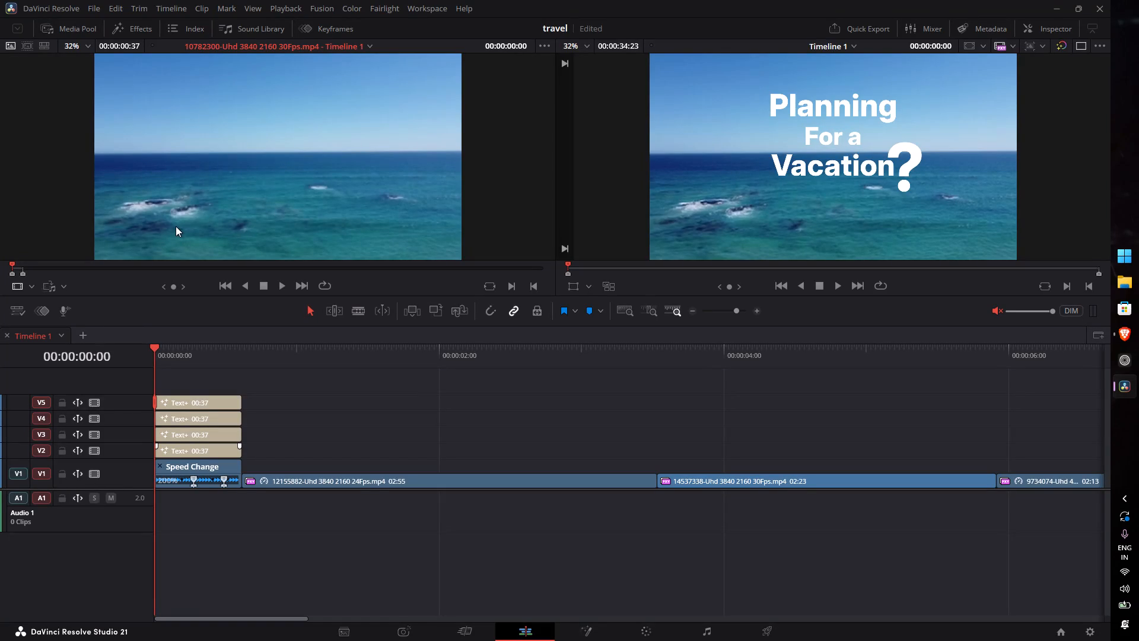
Load the reference video "Mad 2 Travel (Travel agency advertisement video)" from the "Travel to edit like" bin into the source viewer.
key("Tab")
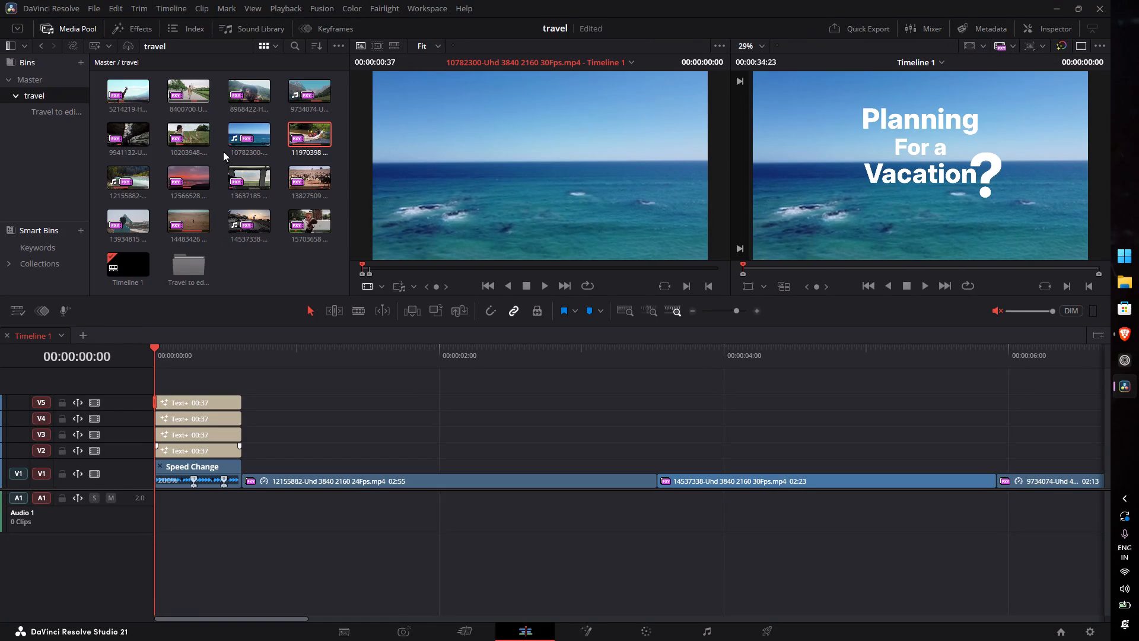
left_click_drag(94, 81, 112, 120)
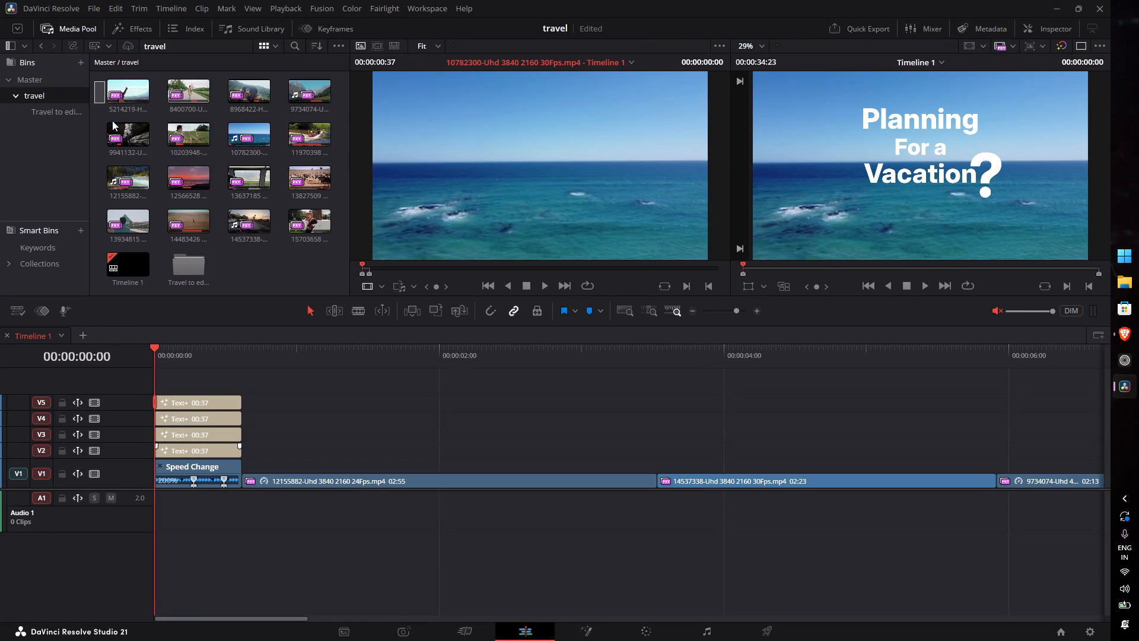
left_click_drag(112, 120, 327, 302)
left_click(241, 272)
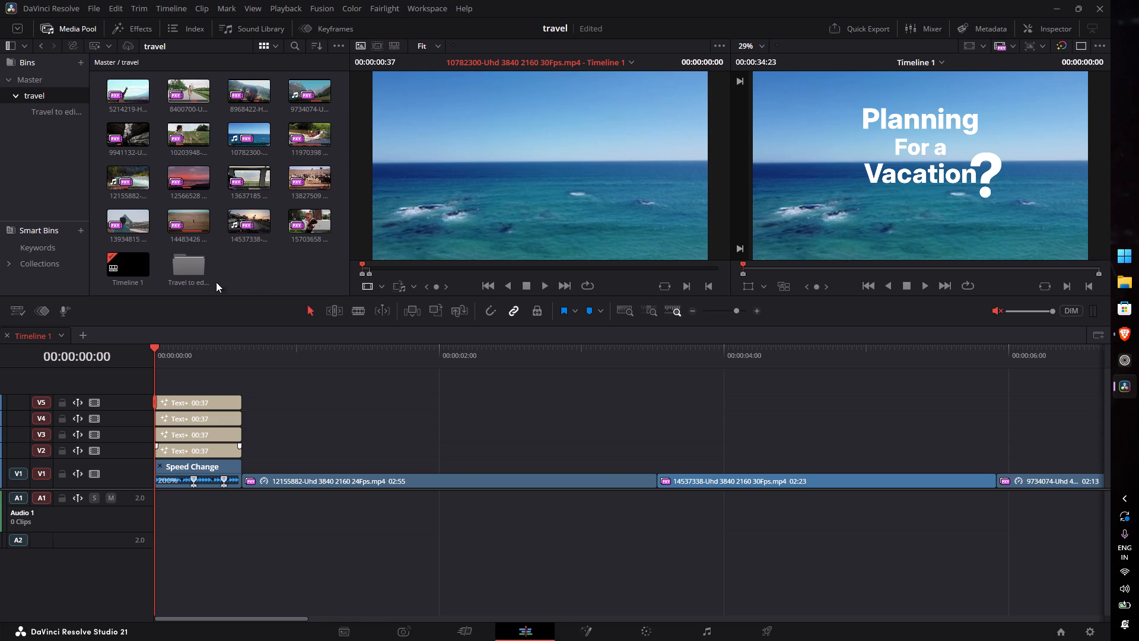
left_click(41, 118)
left_click(43, 100)
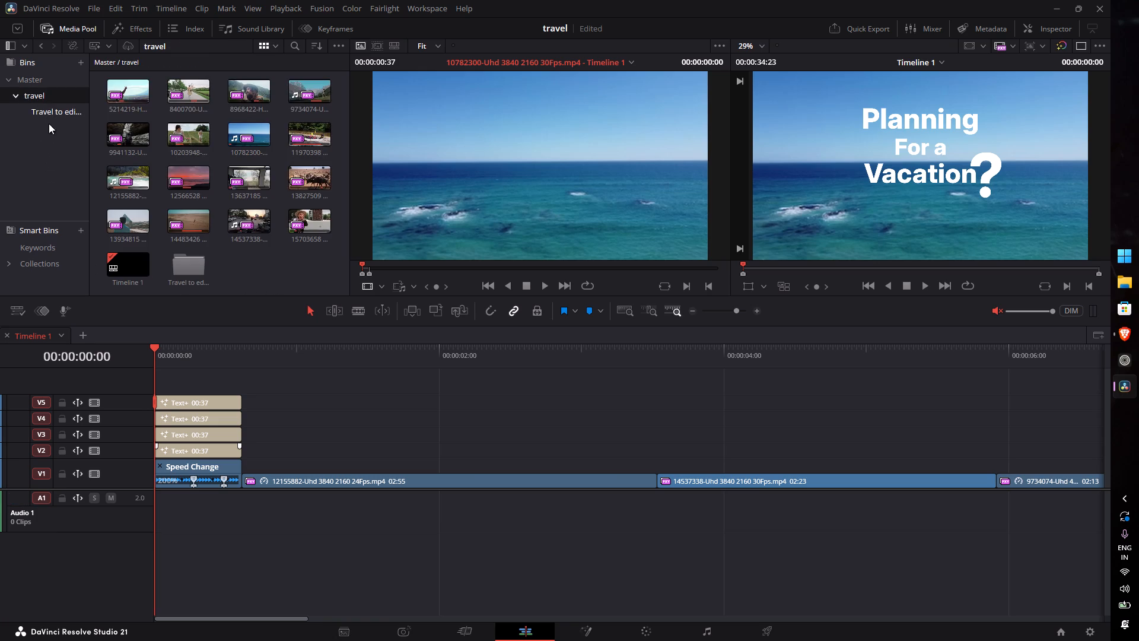
left_click(57, 116)
double_click(134, 96)
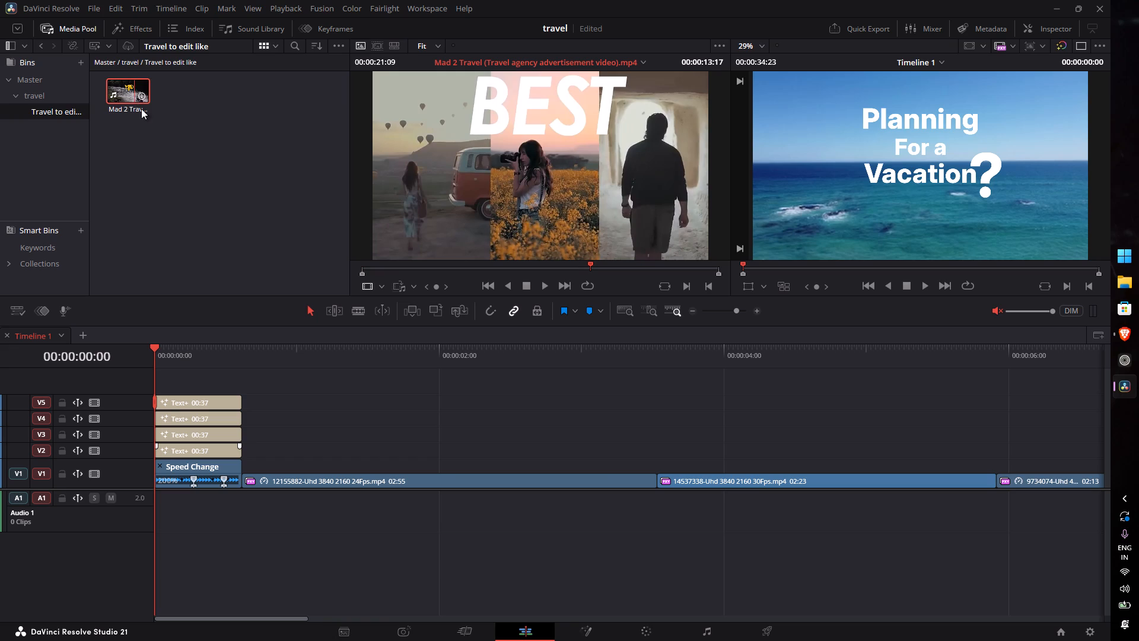
Play and scrub the reference video from its opening title through the "Explore" and rafting shots to examine the pacing.
left_click_drag(438, 287, 99, 269)
key("space")
key("space")
left_click_drag(441, 287, 597, 287)
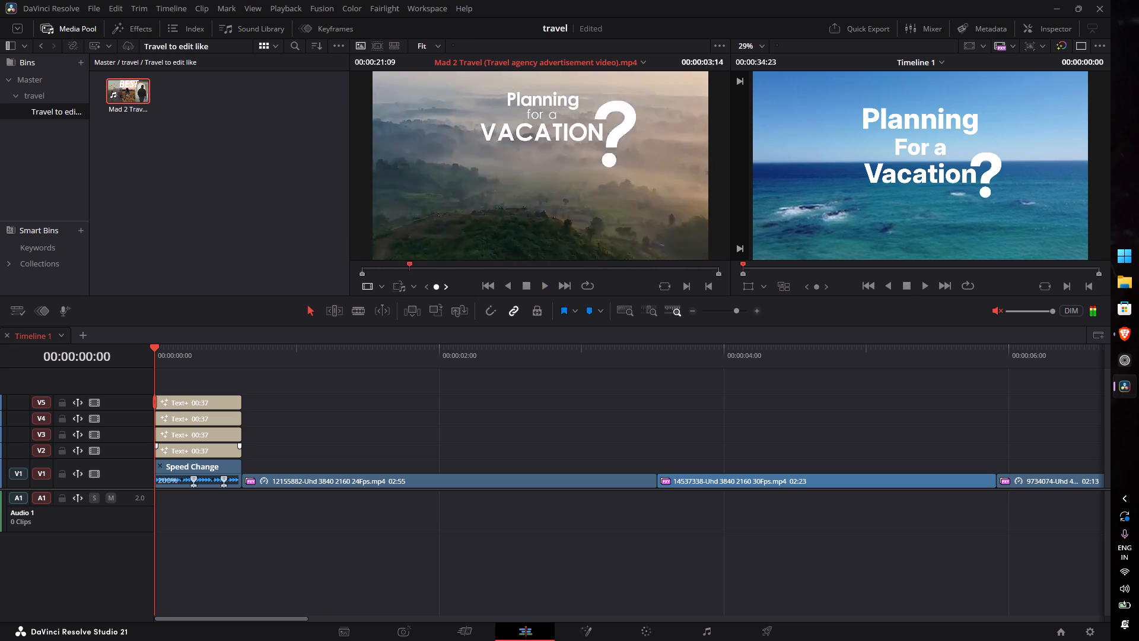
left_click_drag(597, 287, 406, 320)
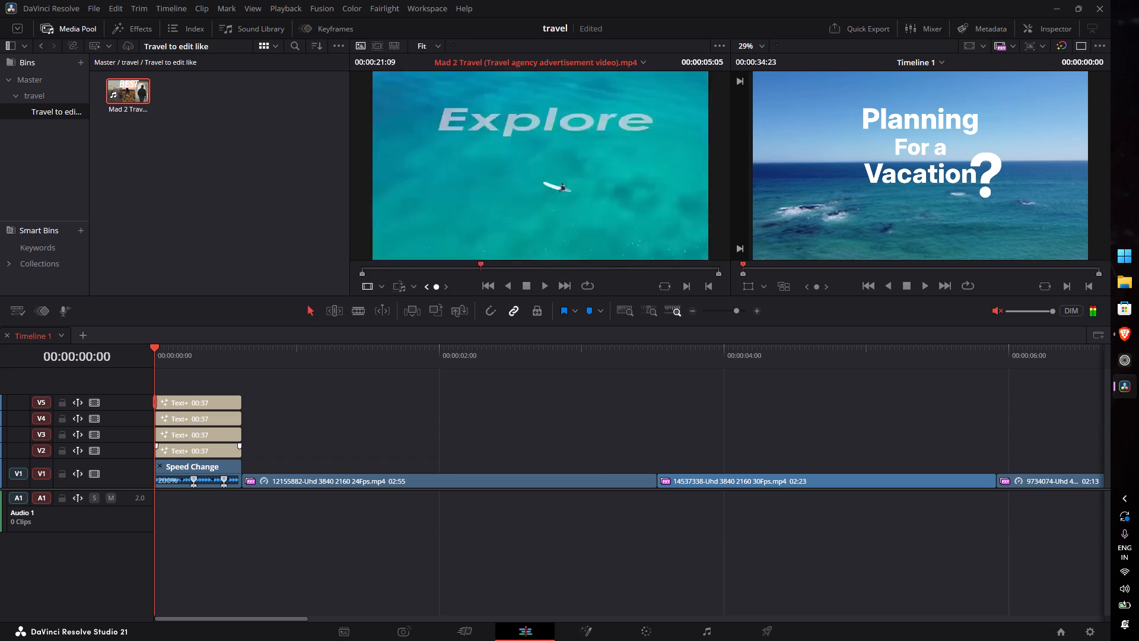
left_click_drag(406, 320, 520, 310)
key("space")
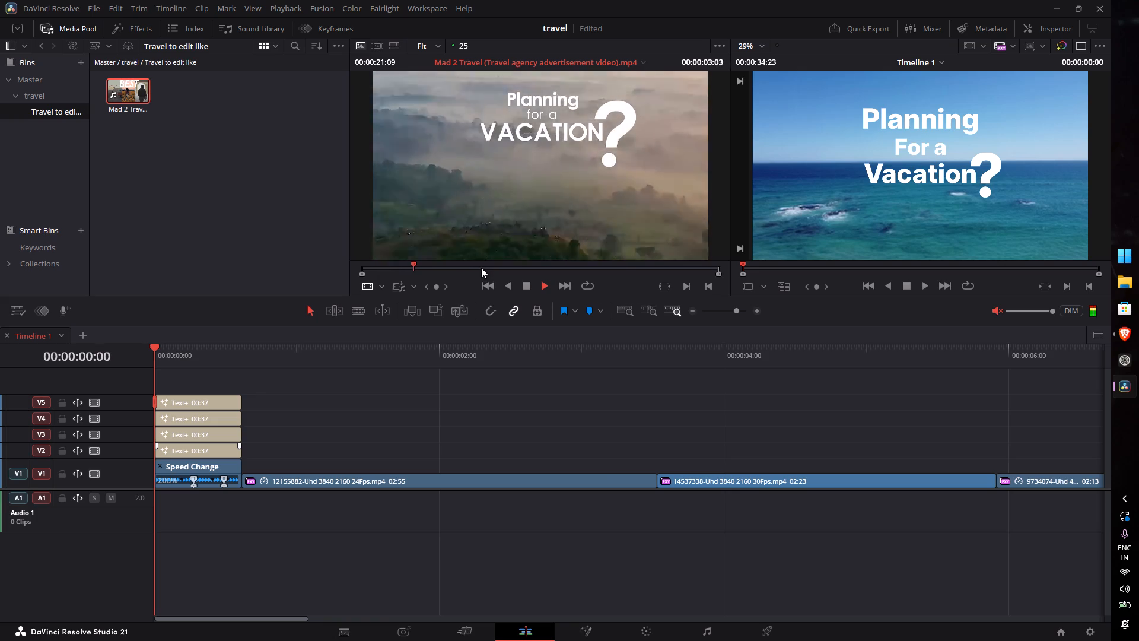
key("space")
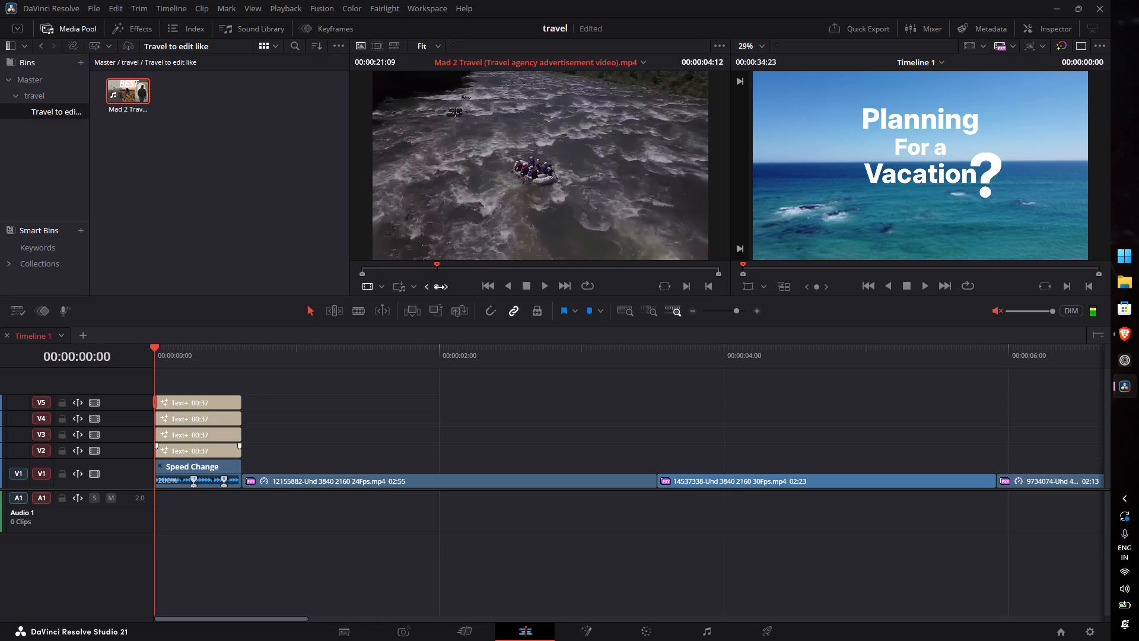
Scrub the reference's "Planning for a VACATION?" opening repeatedly to examine how each word and the question mark animate in and when the shot ends.
left_click_drag(437, 288, 276, 306)
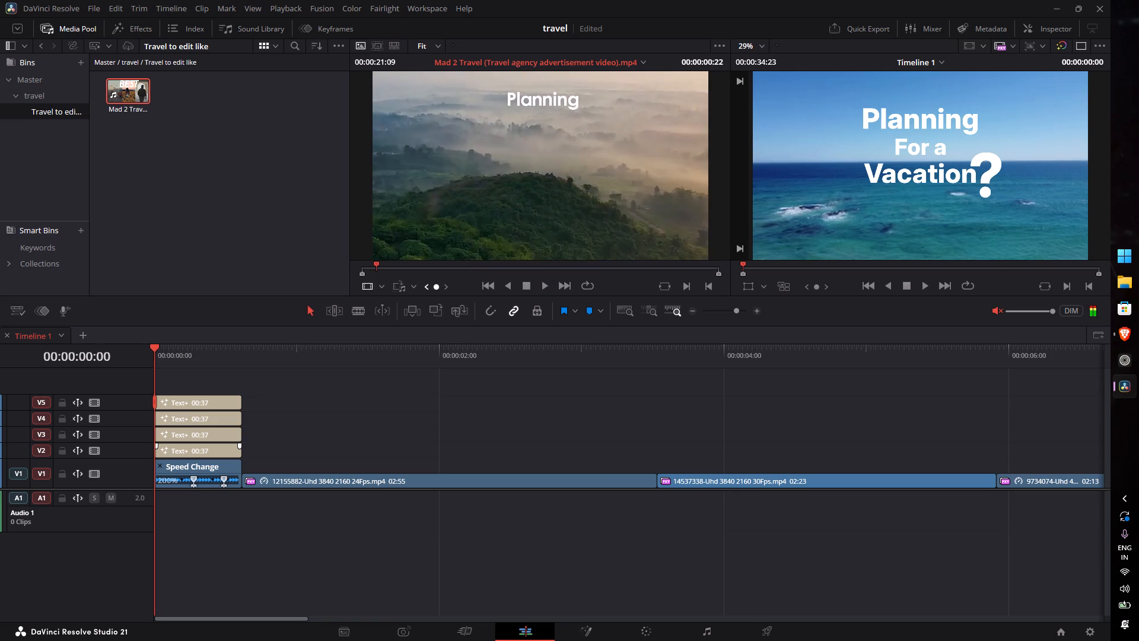
left_click_drag(276, 306, 315, 308)
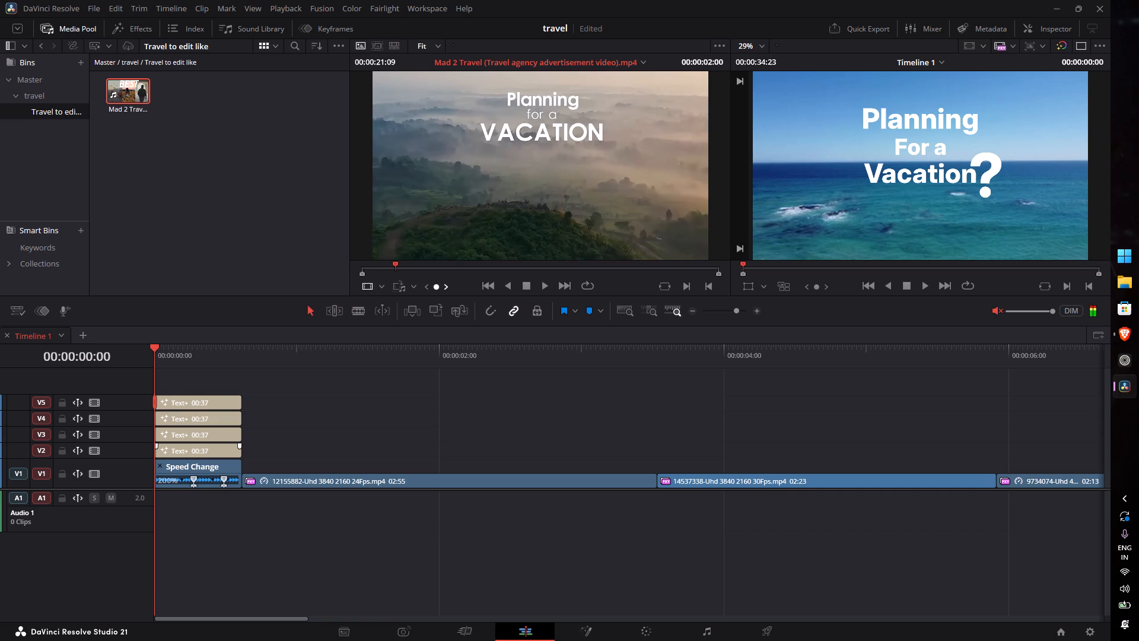
left_click_drag(315, 308, 322, 316)
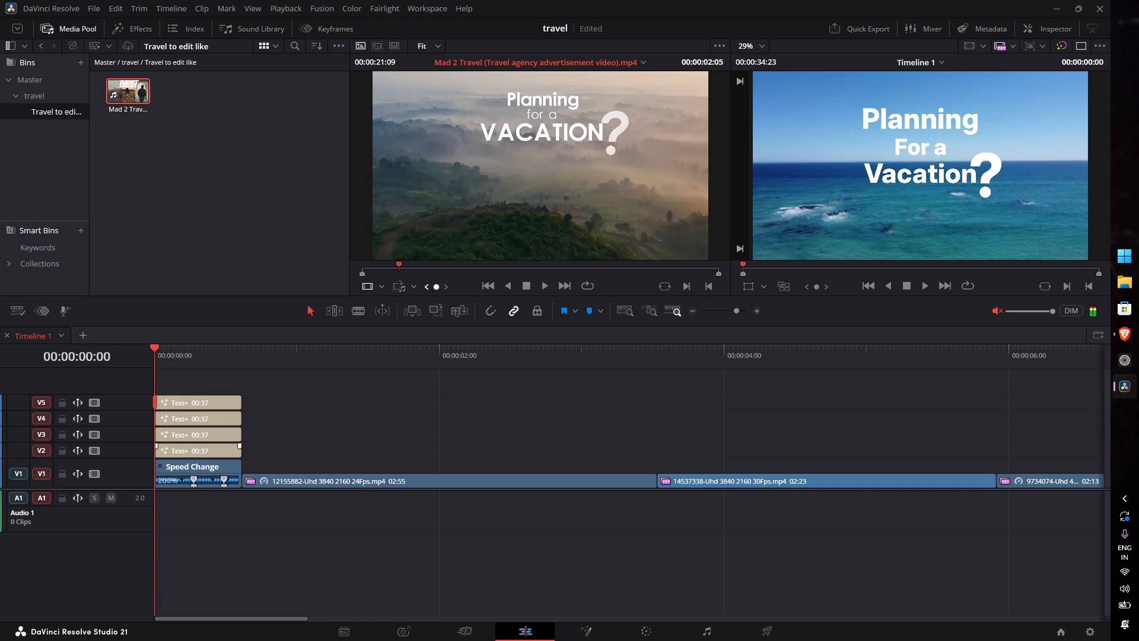
left_click_drag(322, 316, 237, 316)
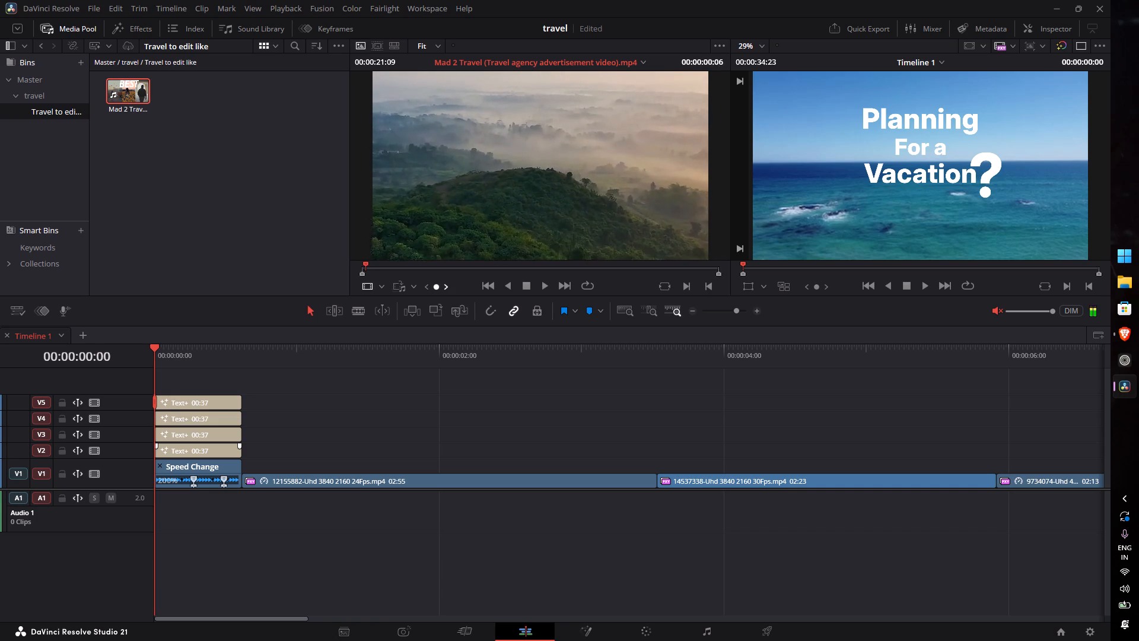
left_click_drag(237, 316, 294, 320)
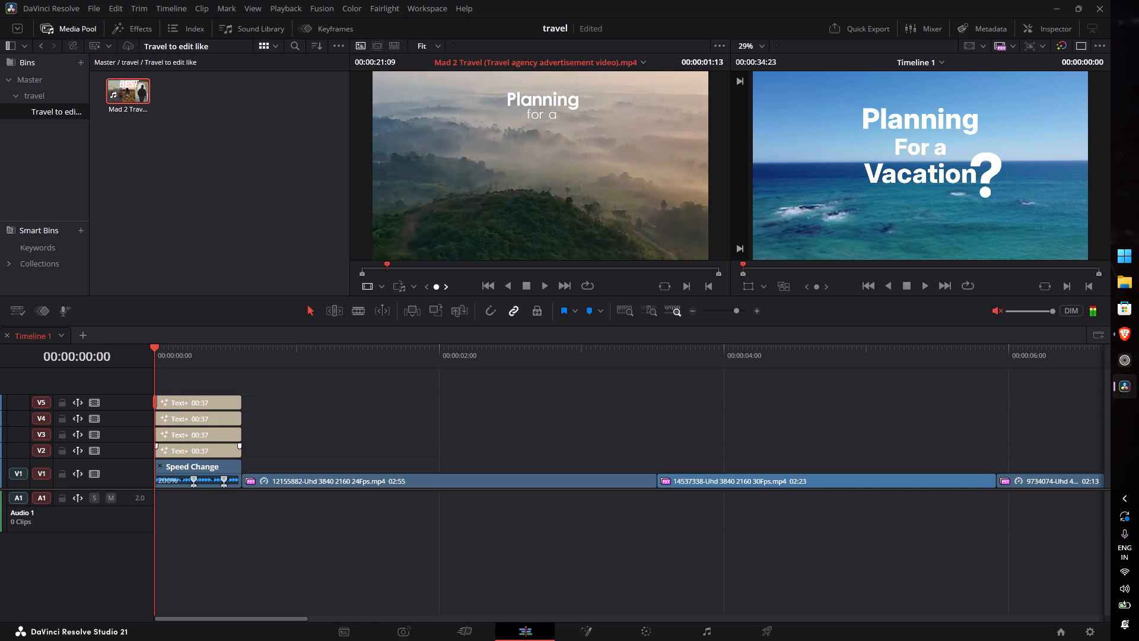
left_click_drag(294, 320, 319, 324)
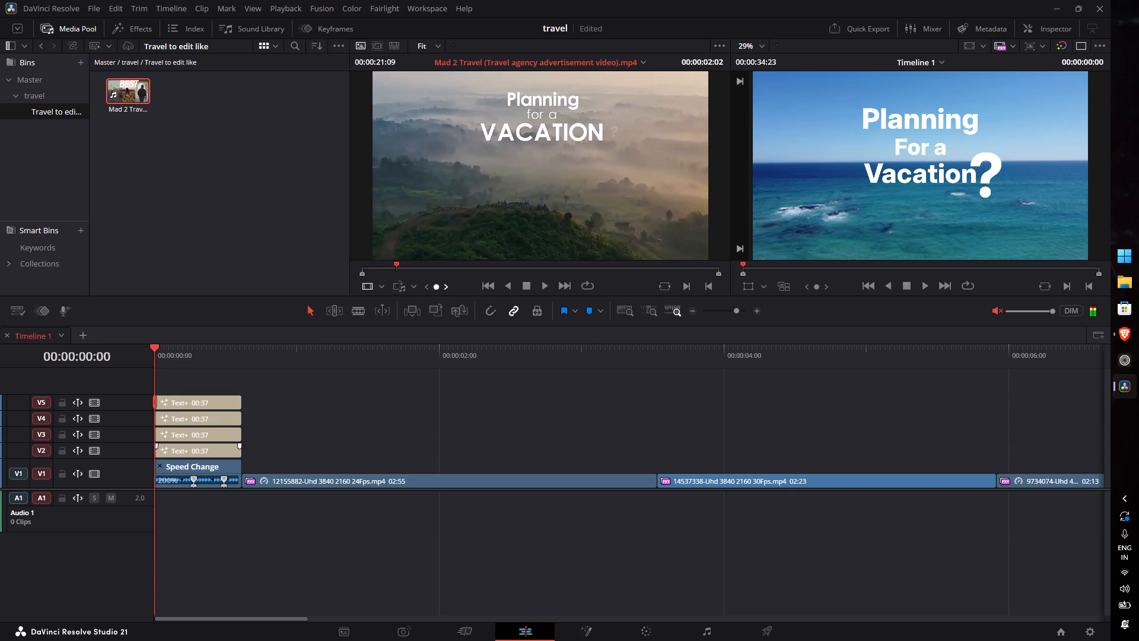
left_click_drag(319, 324, 282, 335)
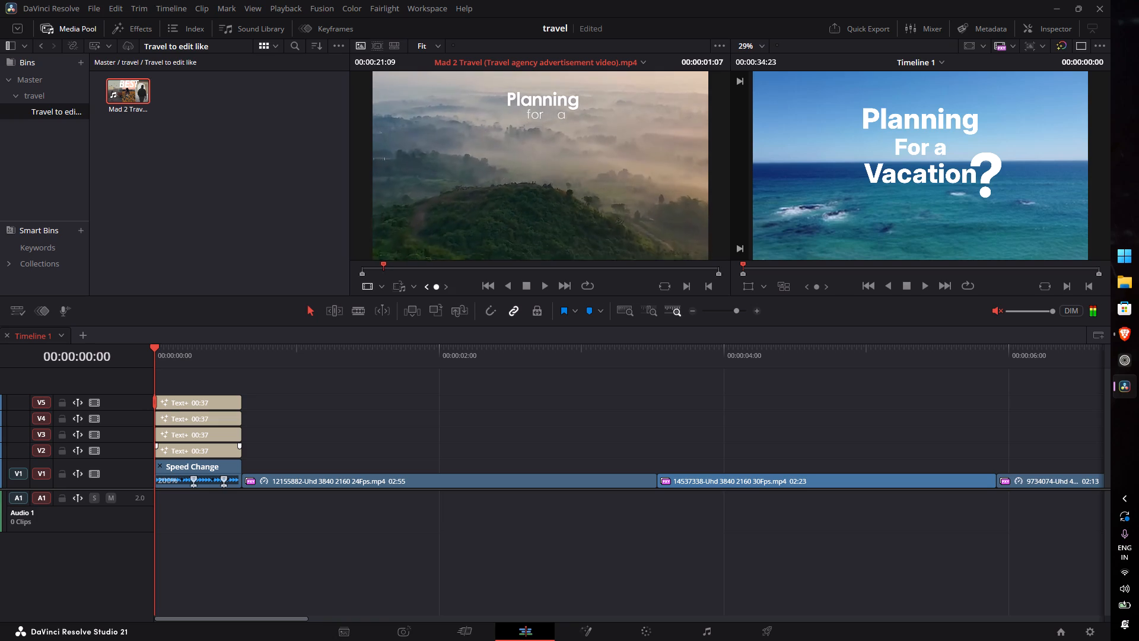
left_click_drag(282, 335, 236, 335)
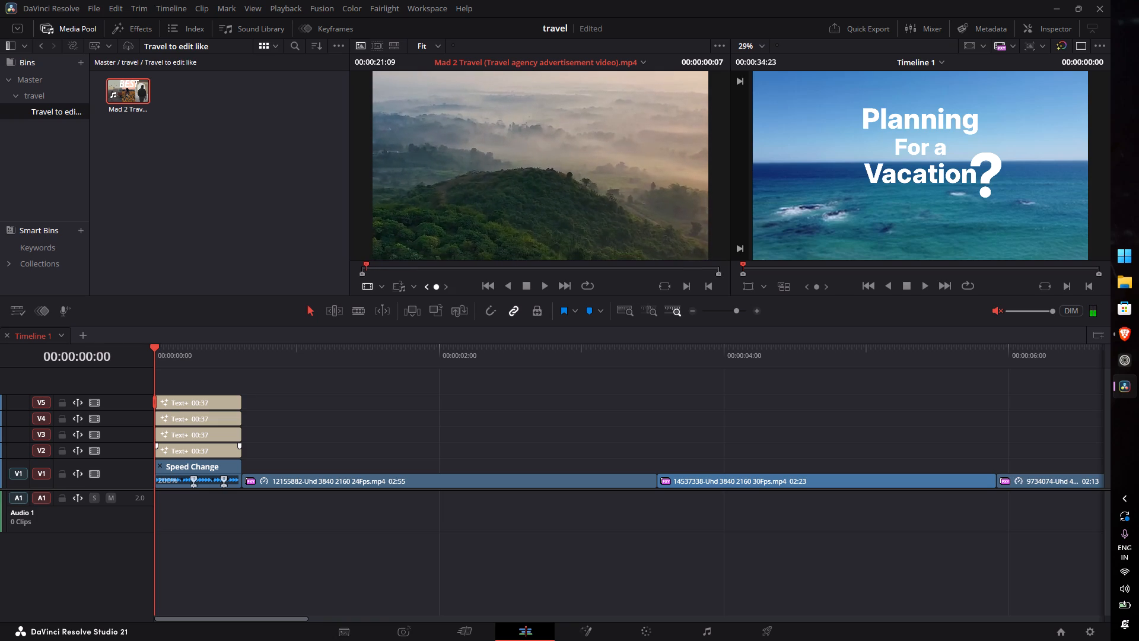
left_click_drag(236, 335, 273, 340)
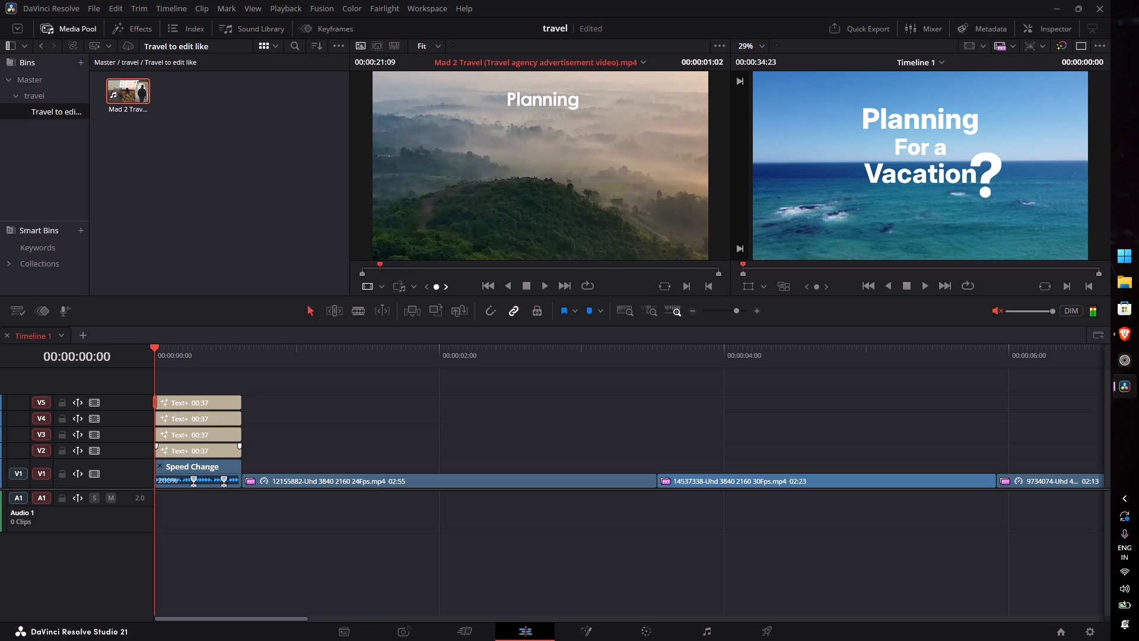
left_click_drag(273, 340, 257, 344)
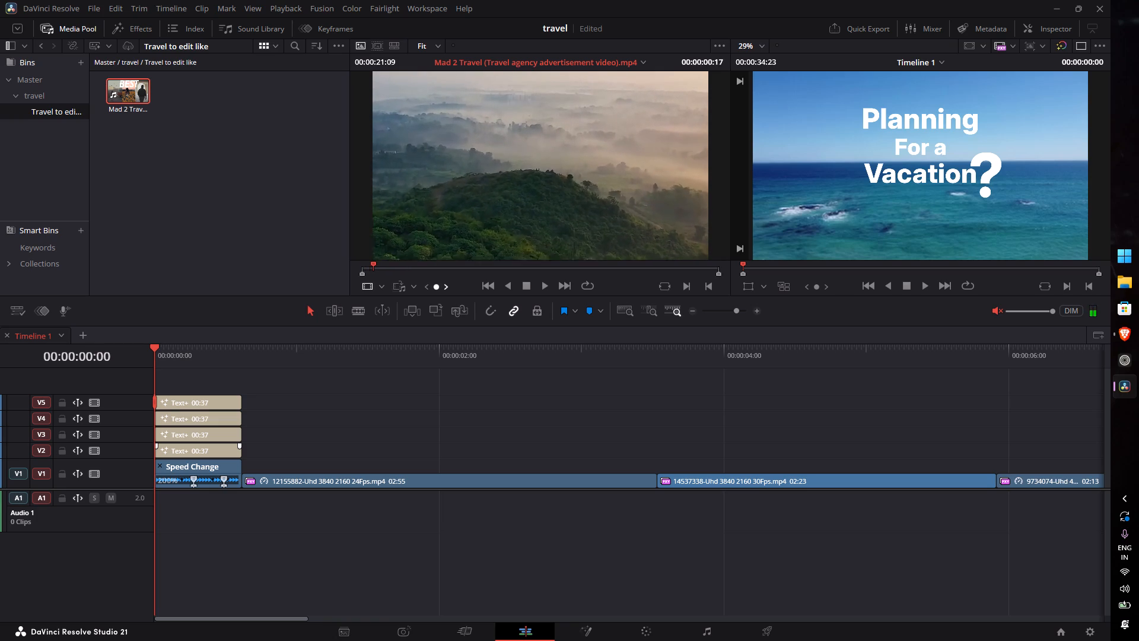
left_click_drag(257, 344, 336, 347)
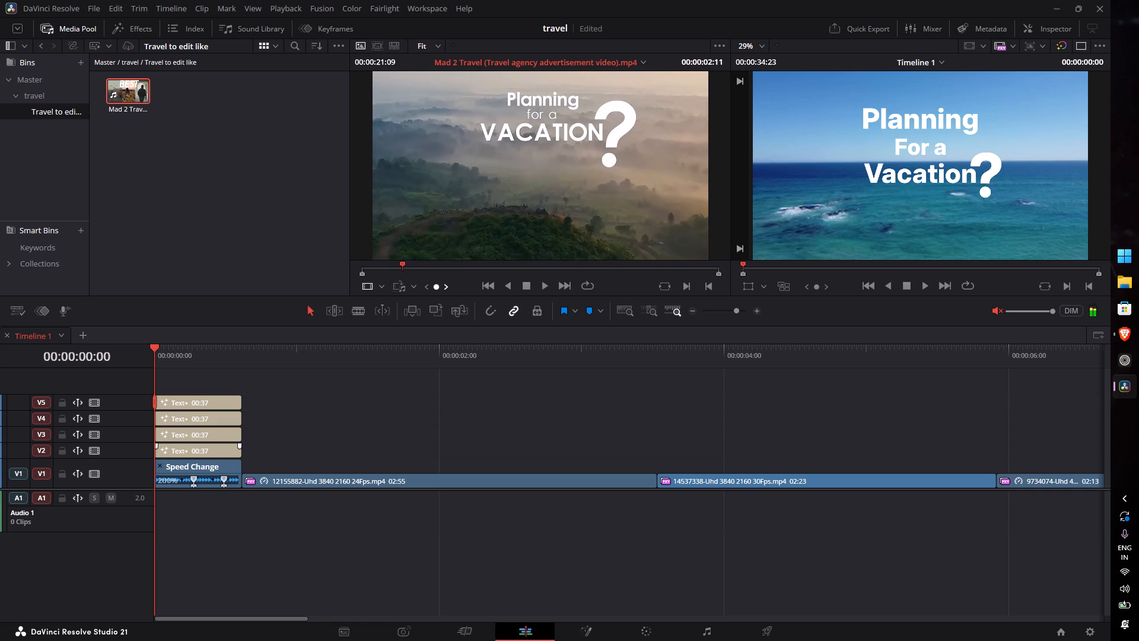
left_click_drag(336, 347, 375, 353)
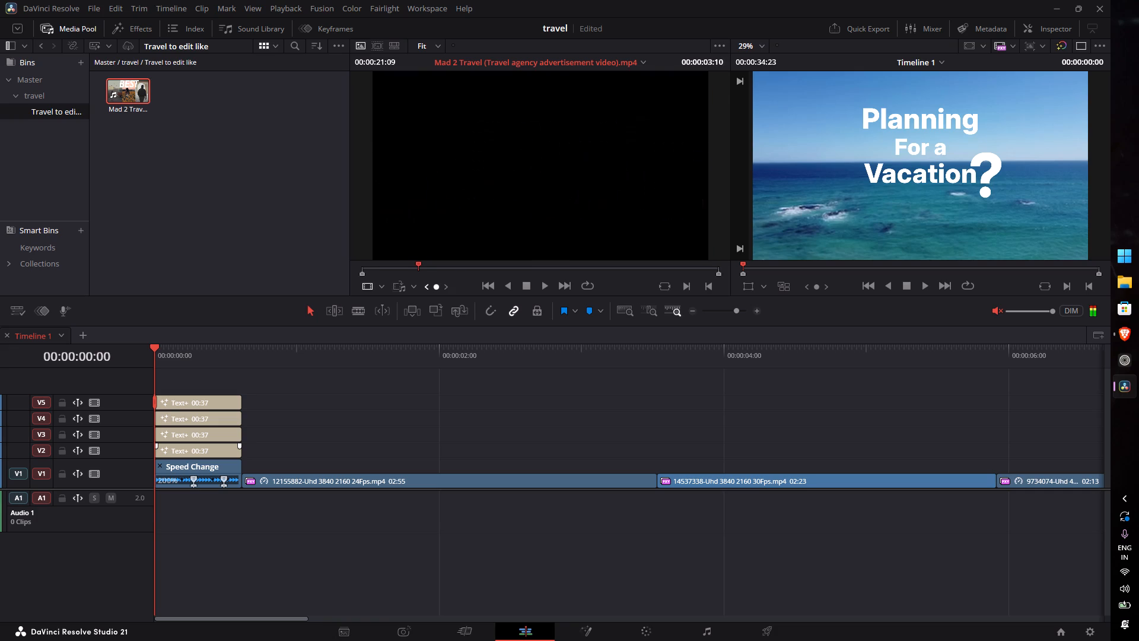
left_click_drag(375, 353, 373, 354)
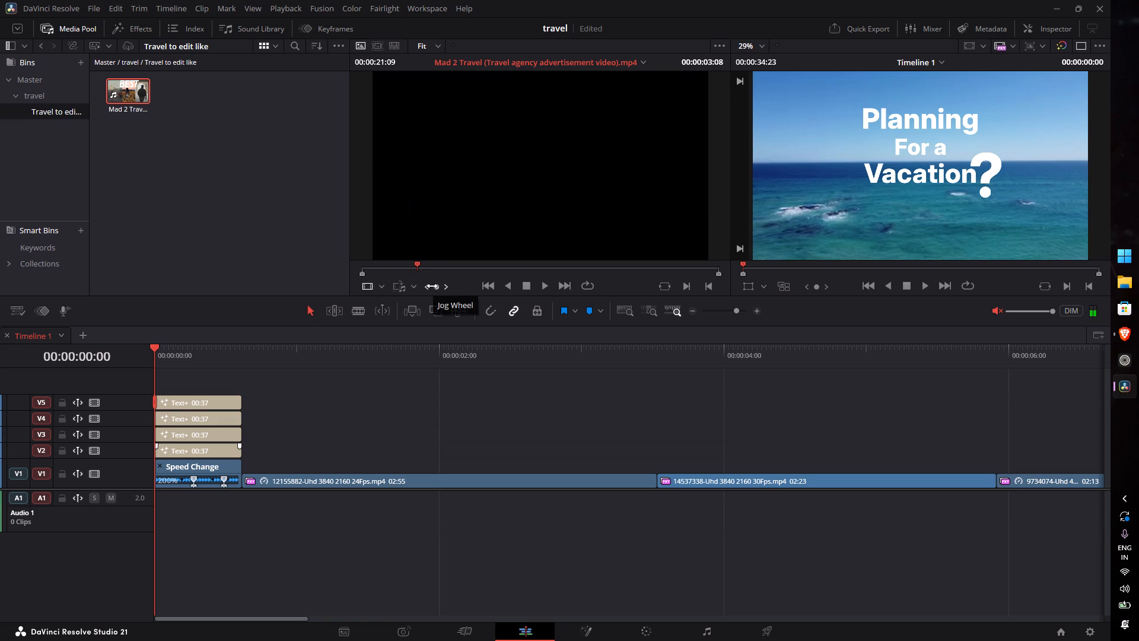
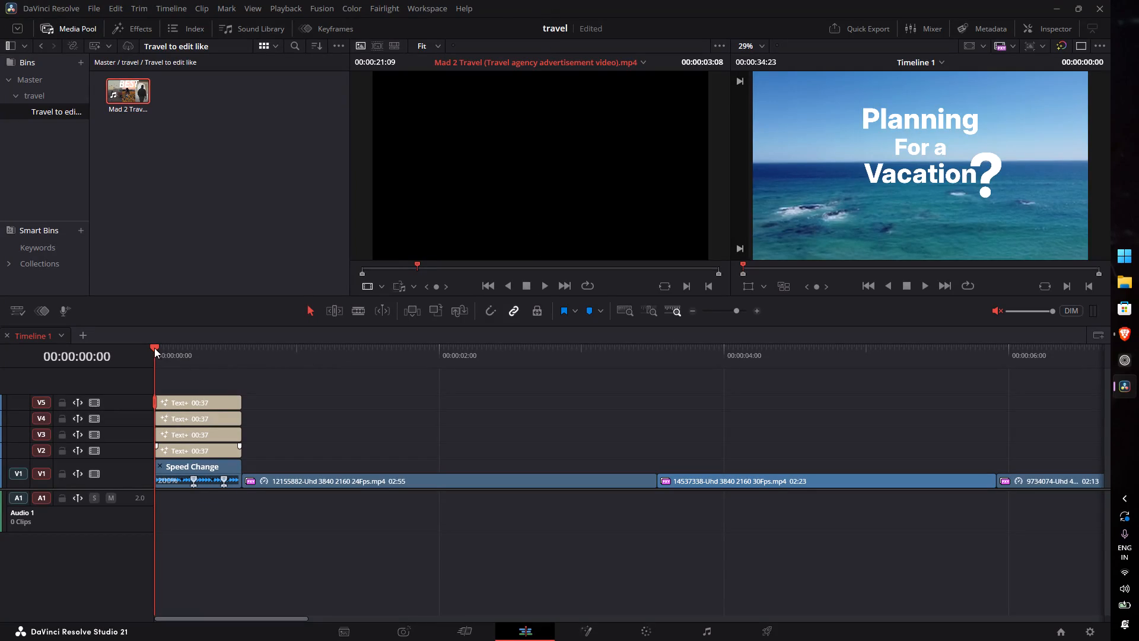
Play and scrub the reference's rafting shot from its "TRAVEL" text reveal to the motorbike shot to examine the shot length and transition.
key("space")
key("space")
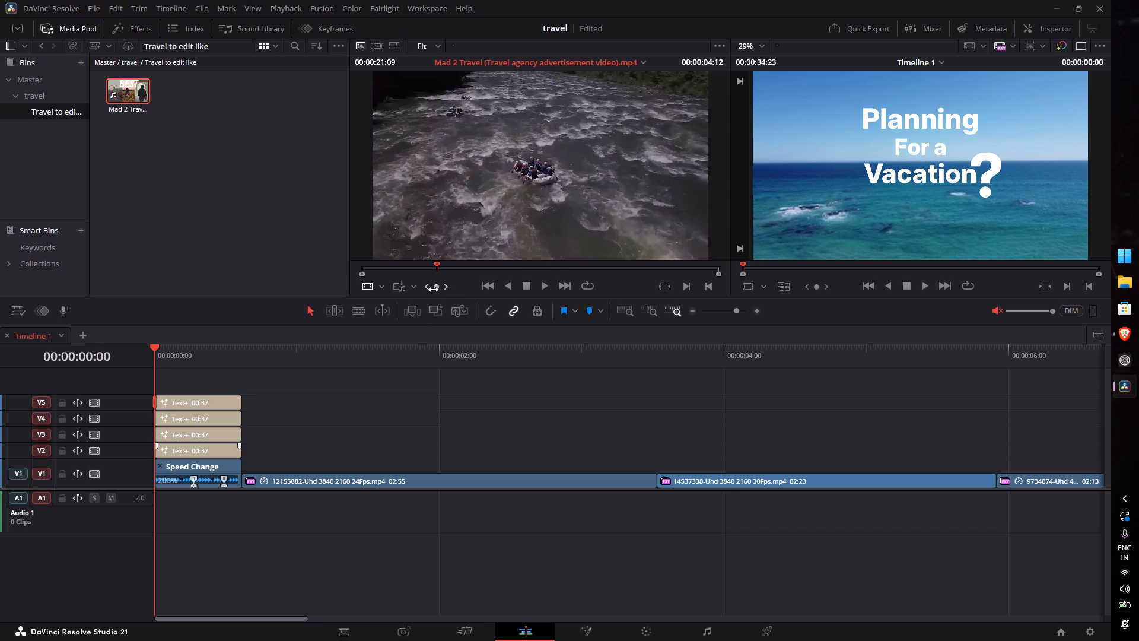
left_click_drag(433, 290, 390, 304)
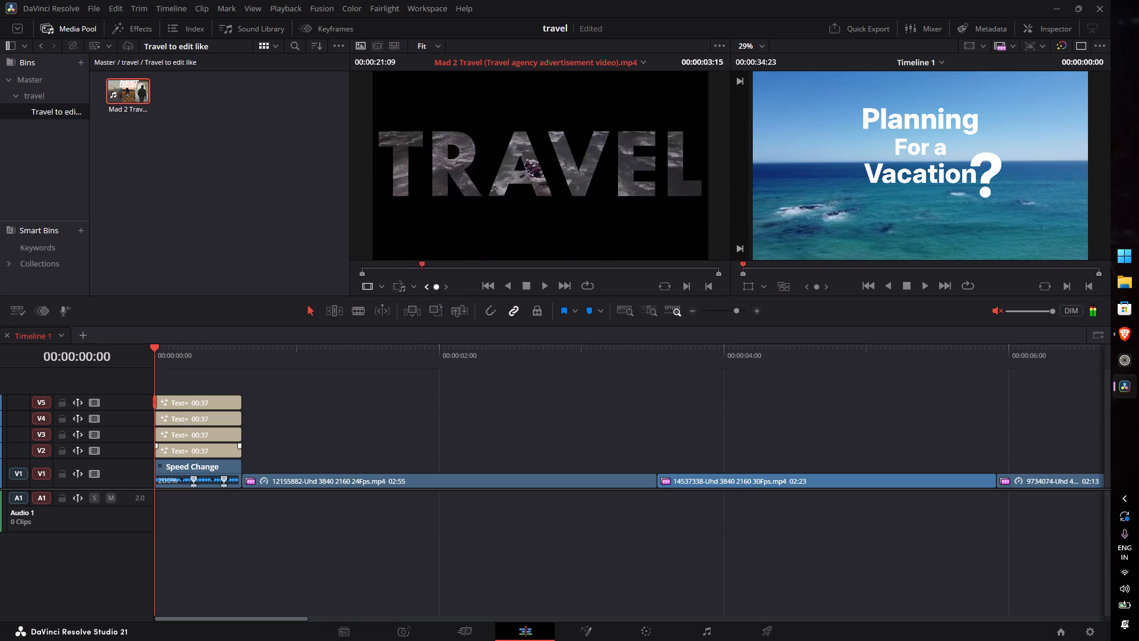
left_click_drag(390, 304, 381, 306)
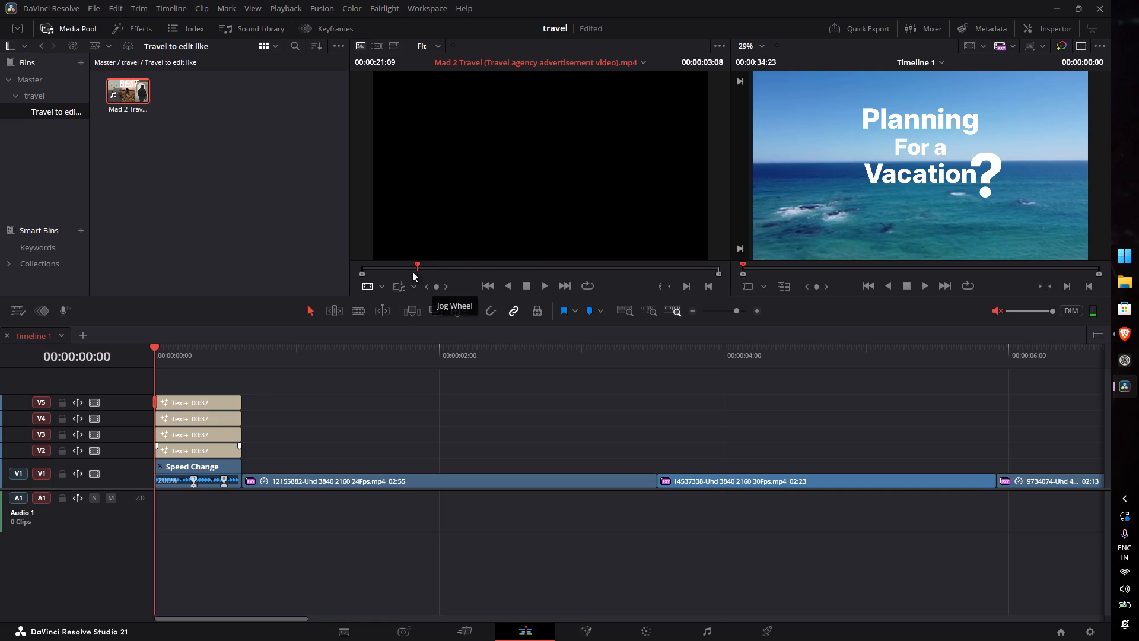
left_click_drag(434, 289, 477, 285)
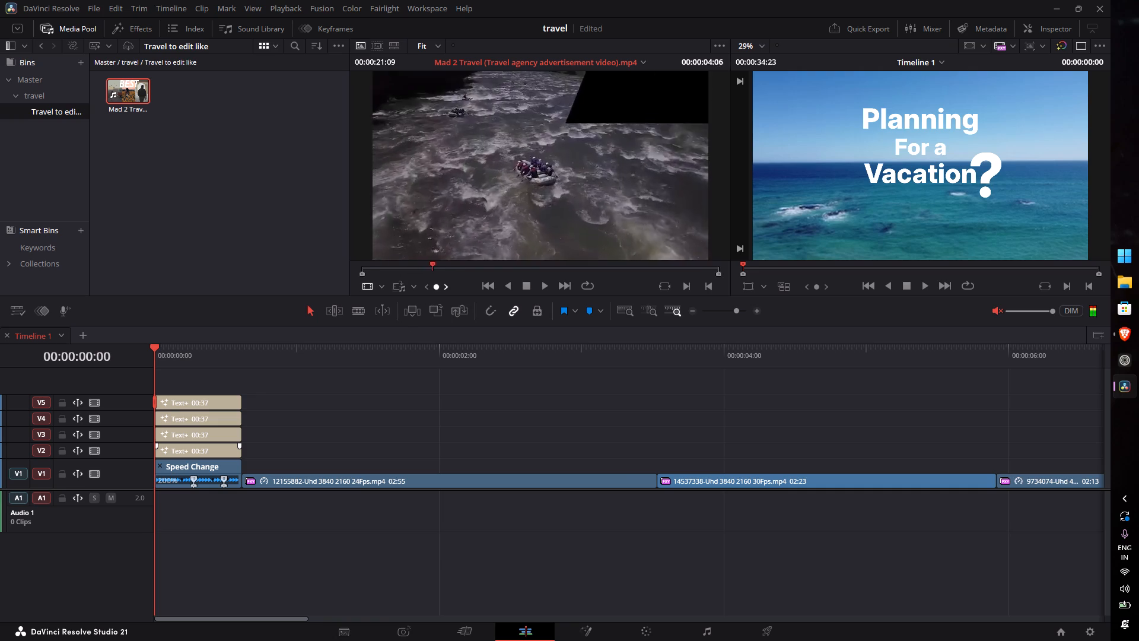
left_click_drag(477, 285, 459, 299)
key("space")
key("space")
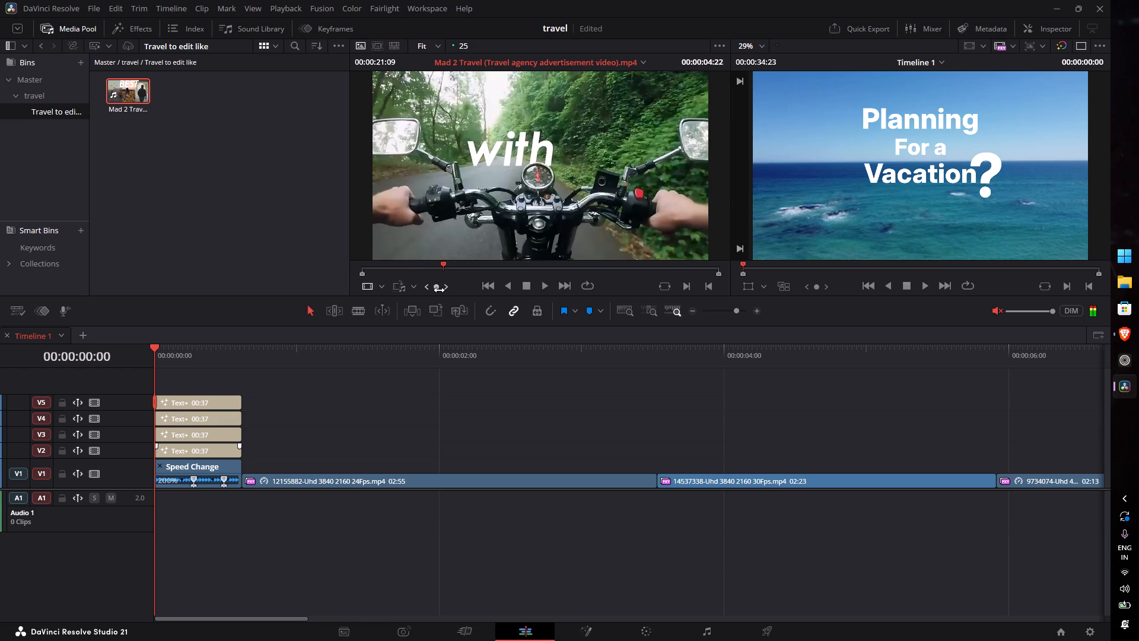
Review the opening shots of Timeline 1 and ripple-trim the end of the rafting clip 12155882 to 00:00:03:06.
left_click(839, 284)
key("space")
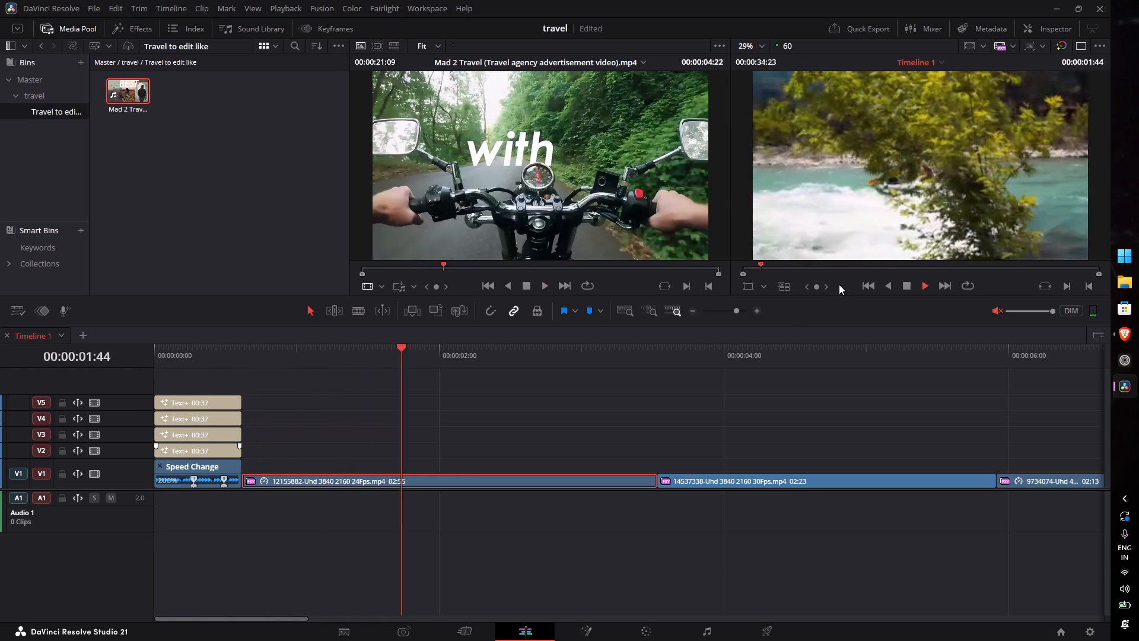
key("space")
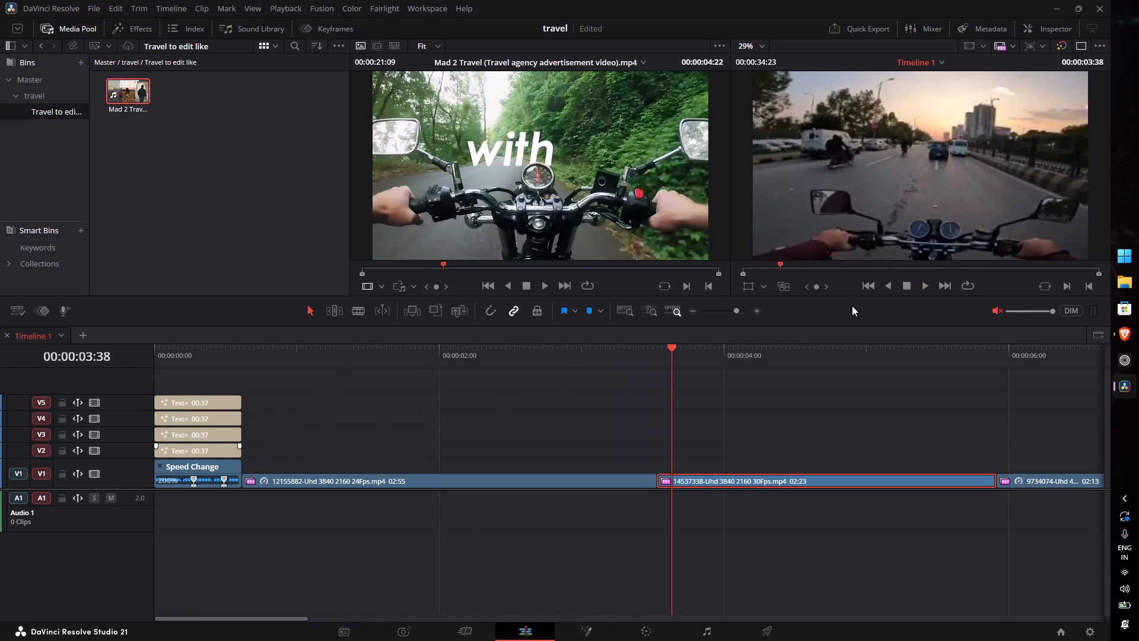
left_click_drag(659, 349, 560, 370)
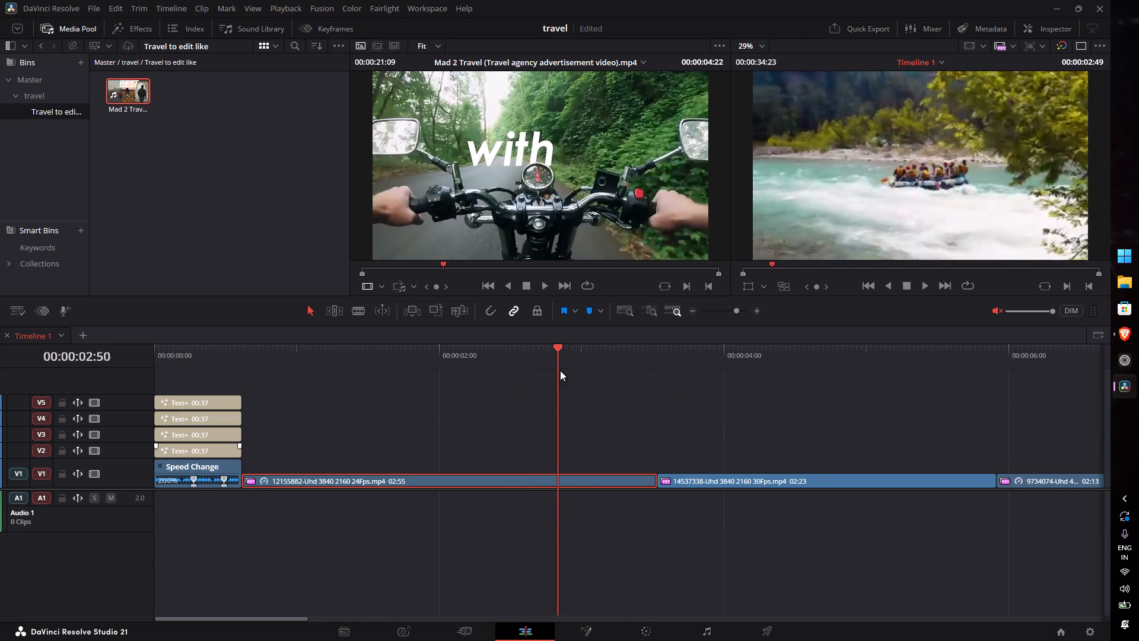
left_click_drag(560, 370, 596, 380)
type("3")
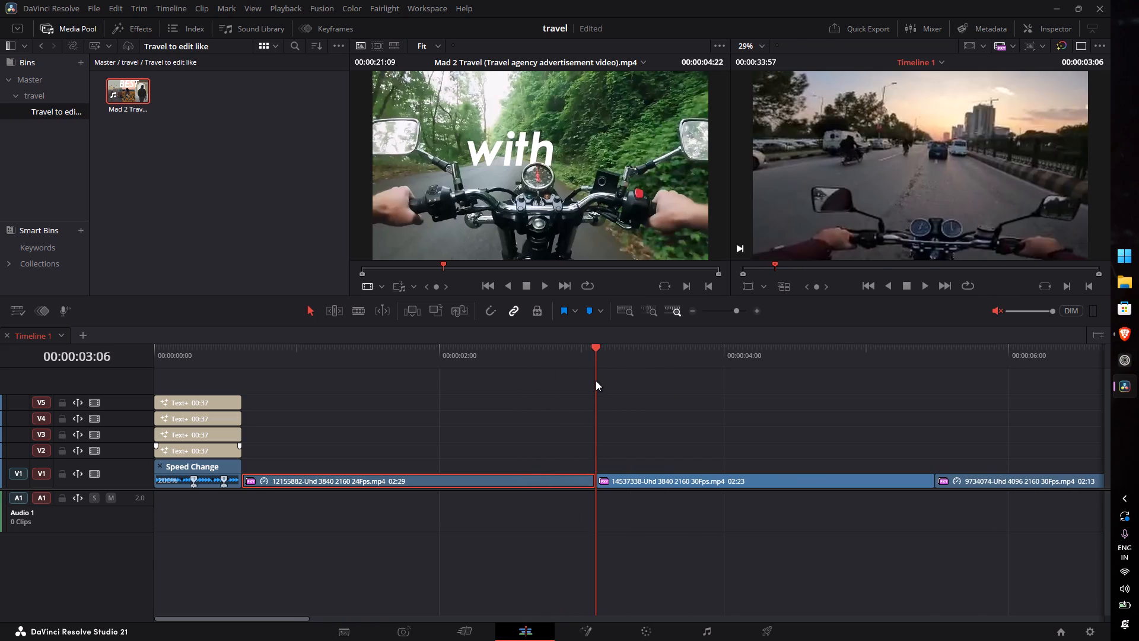
Play Timeline 1 through the montage and replay its opening several times to examine the pacing after the rafting clip trim.
key("space")
type("qq")
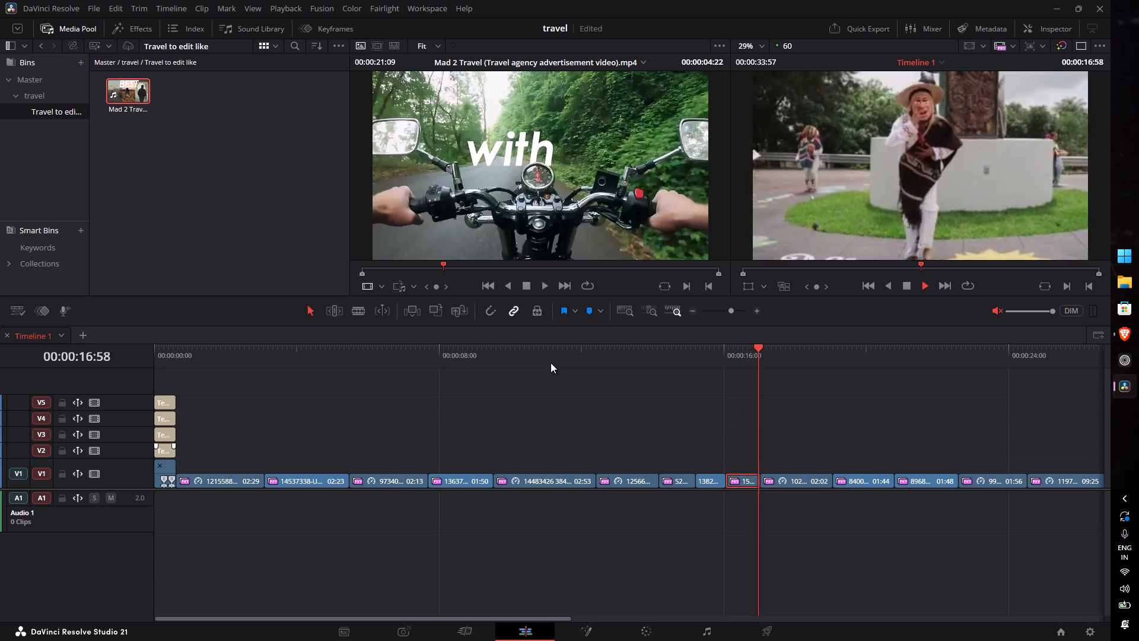
key("space")
left_click_drag(642, 348, 287, 383)
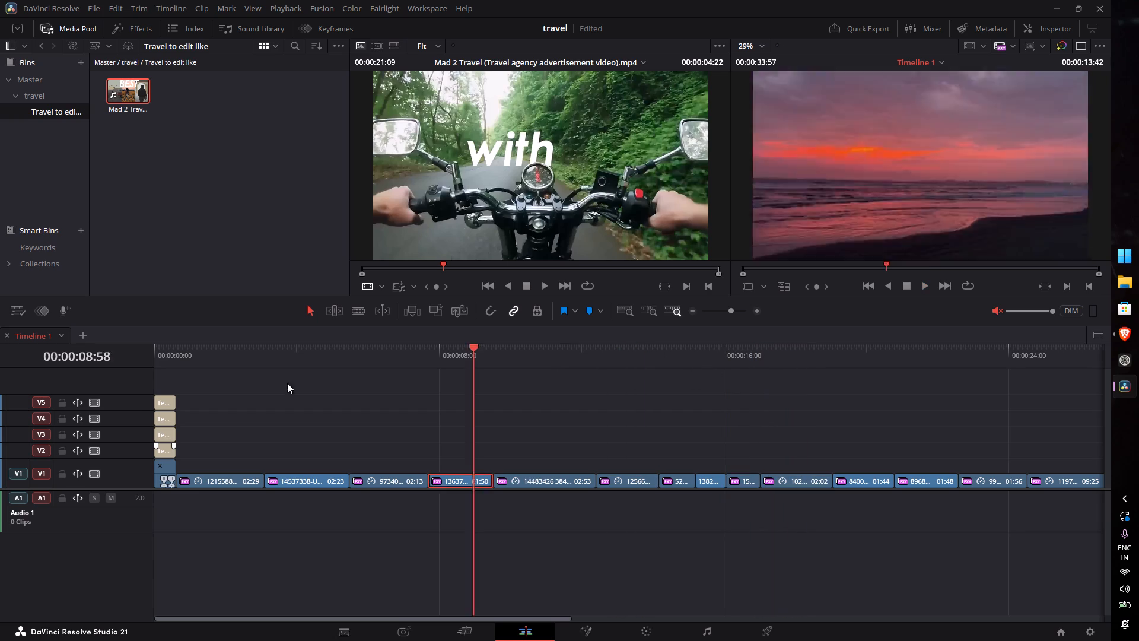
left_click_drag(287, 383, 0, 382)
key("space")
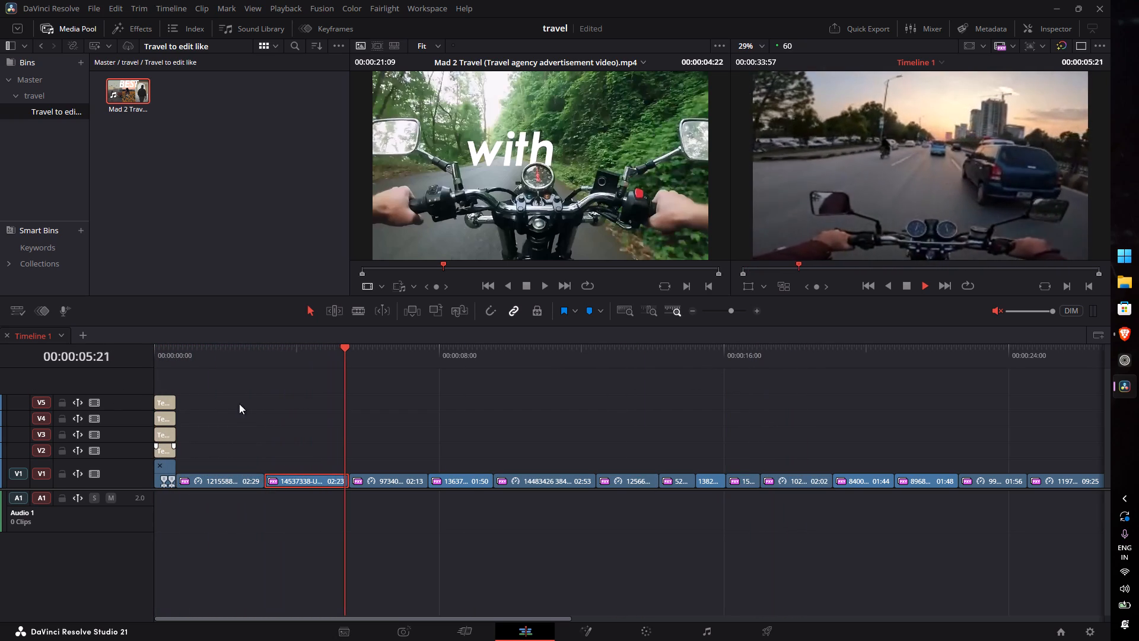
key("space")
left_click_drag(215, 349, 112, 351)
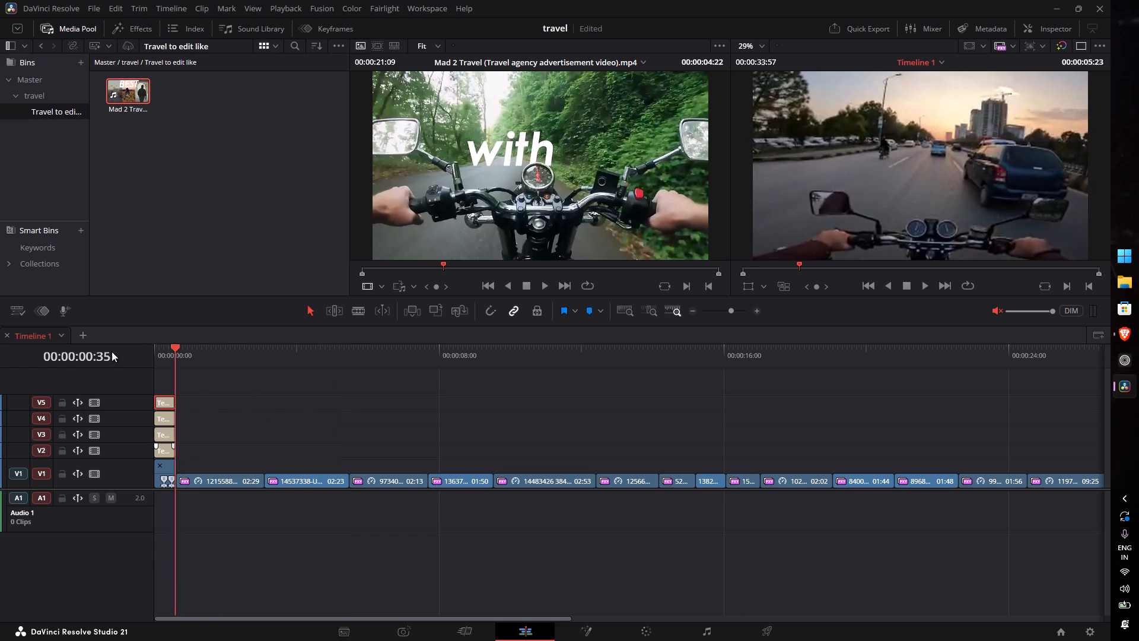
left_click_drag(112, 351, 52, 352)
key("space")
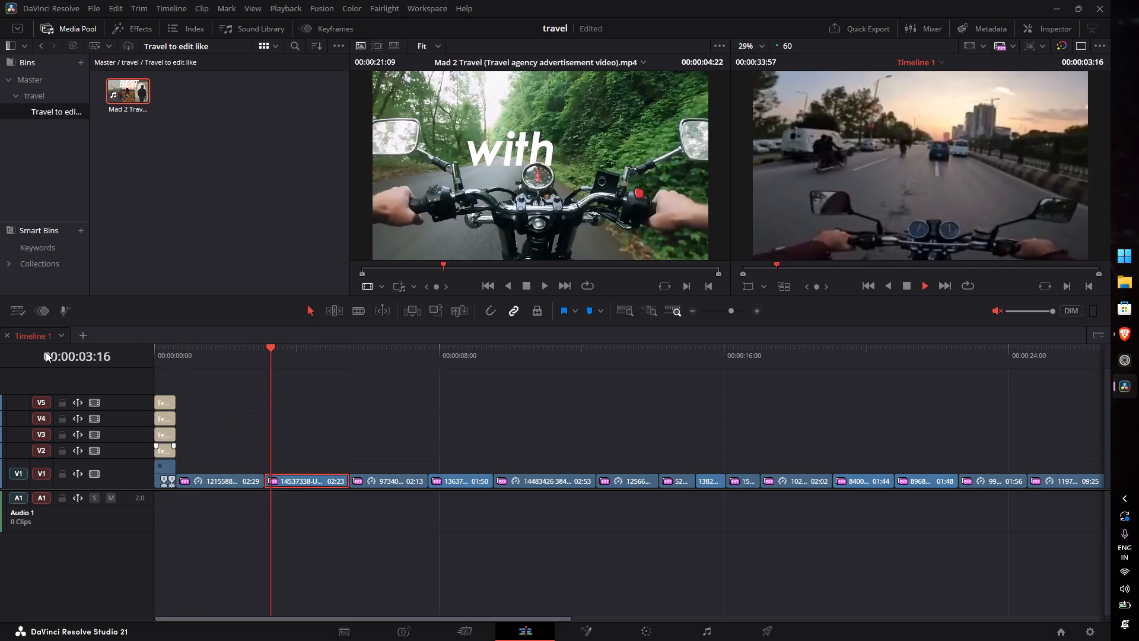
key("space")
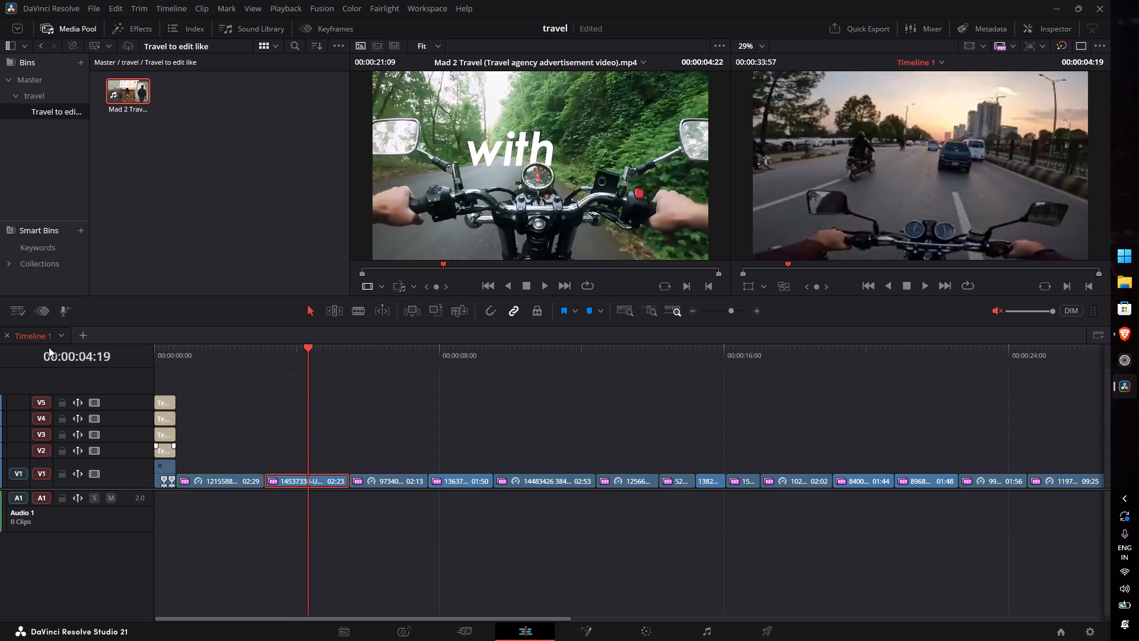
left_click_drag(176, 353, 78, 353)
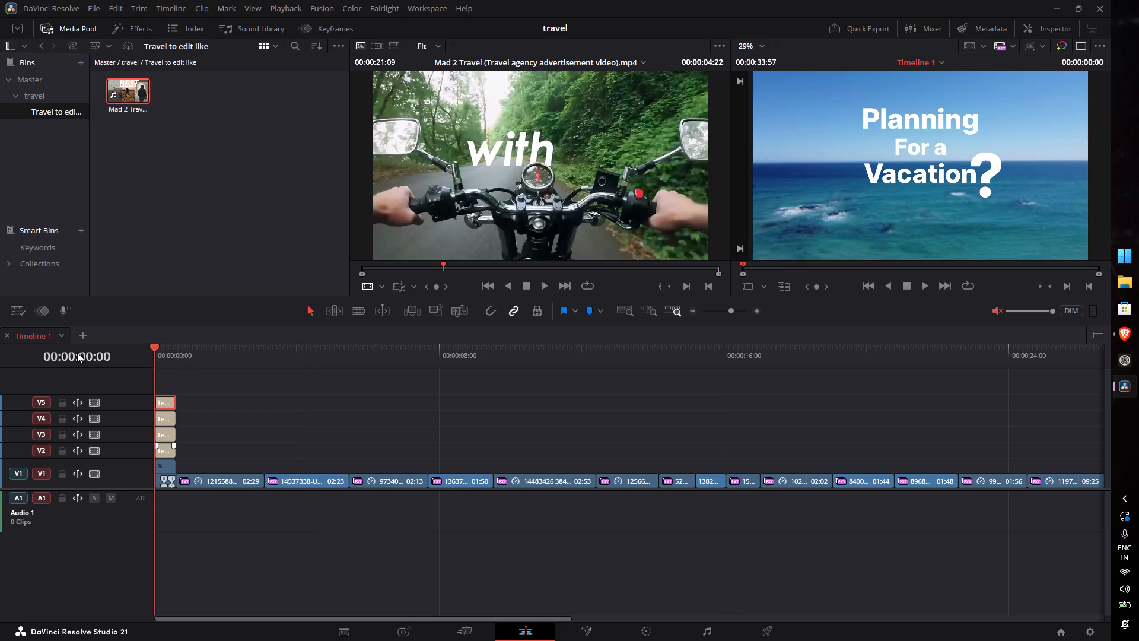
key("space")
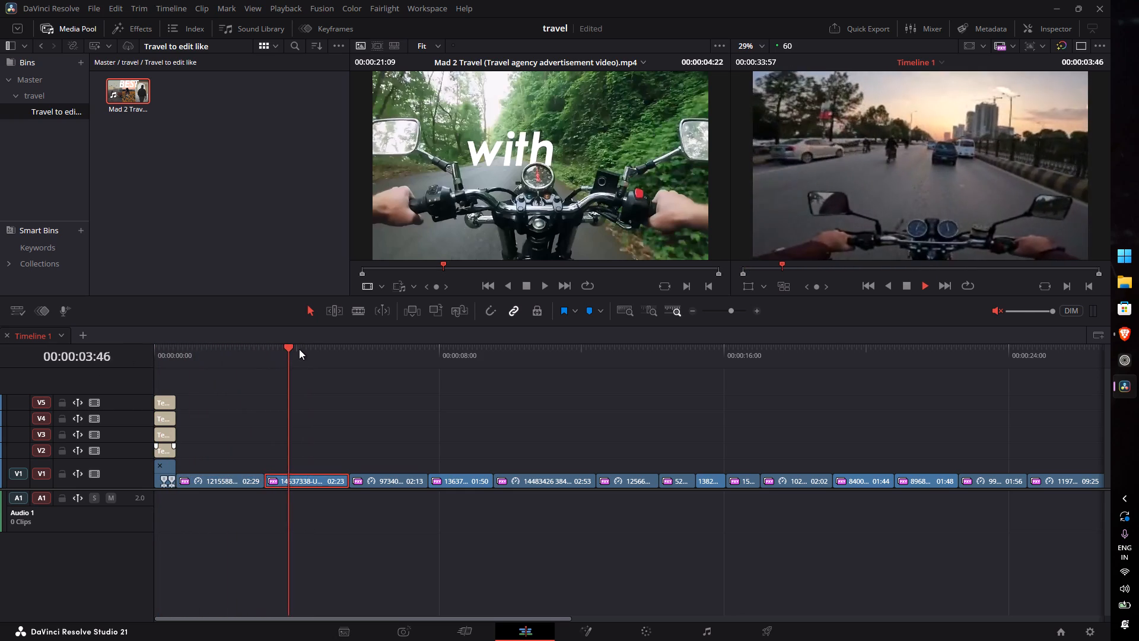
key("space")
left_click_drag(322, 351, 59, 369)
key("space")
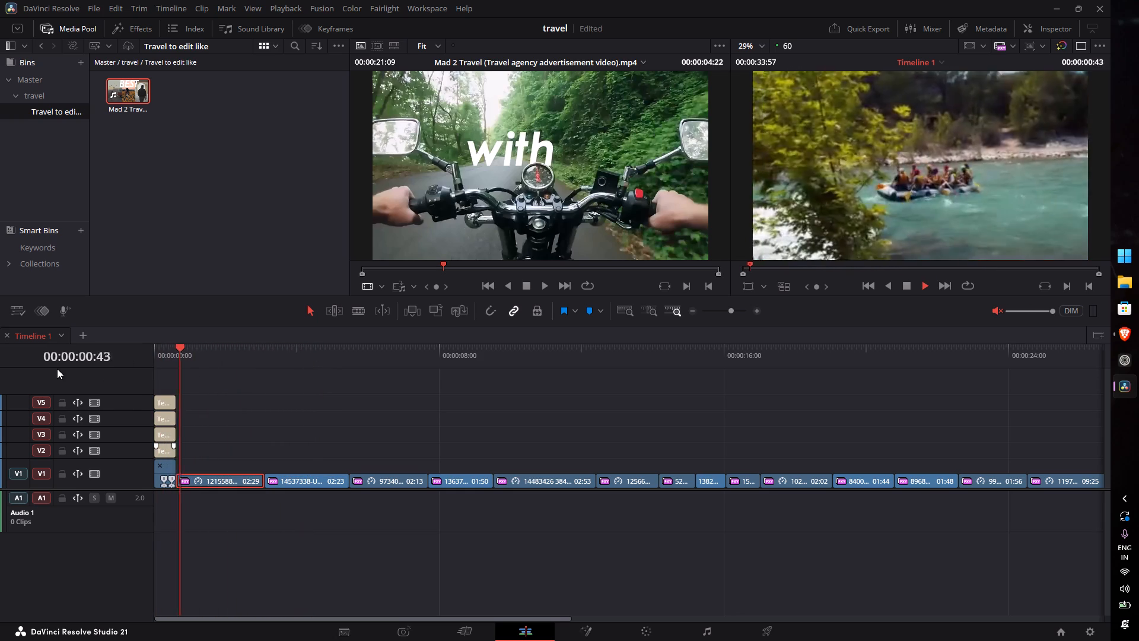
key("space")
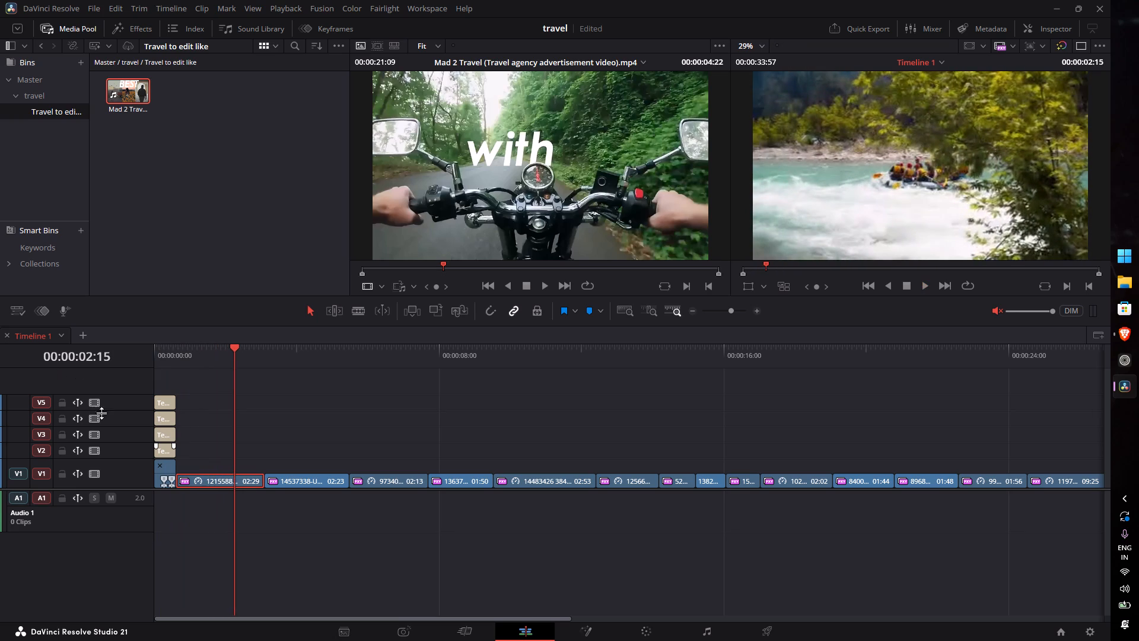
Heighten the Video 1 track to show thumbnails and enlarge the timeline area so the opening titles on V2 to V5 all fit.
left_click_drag(126, 459, 125, 389)
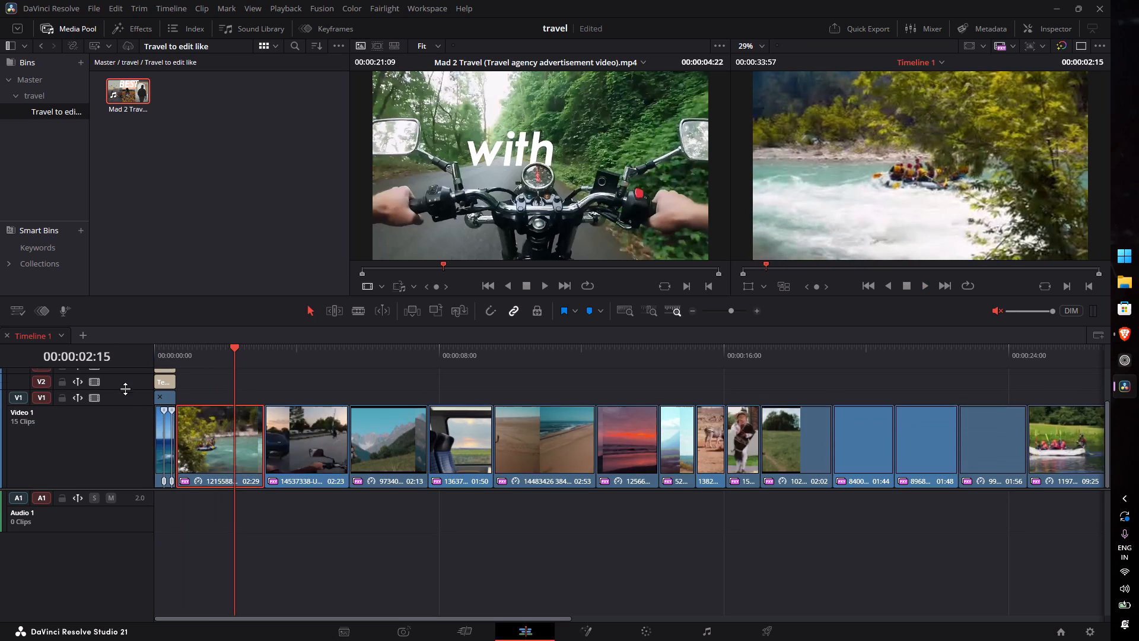
left_click_drag(125, 389, 140, 410)
type("eee")
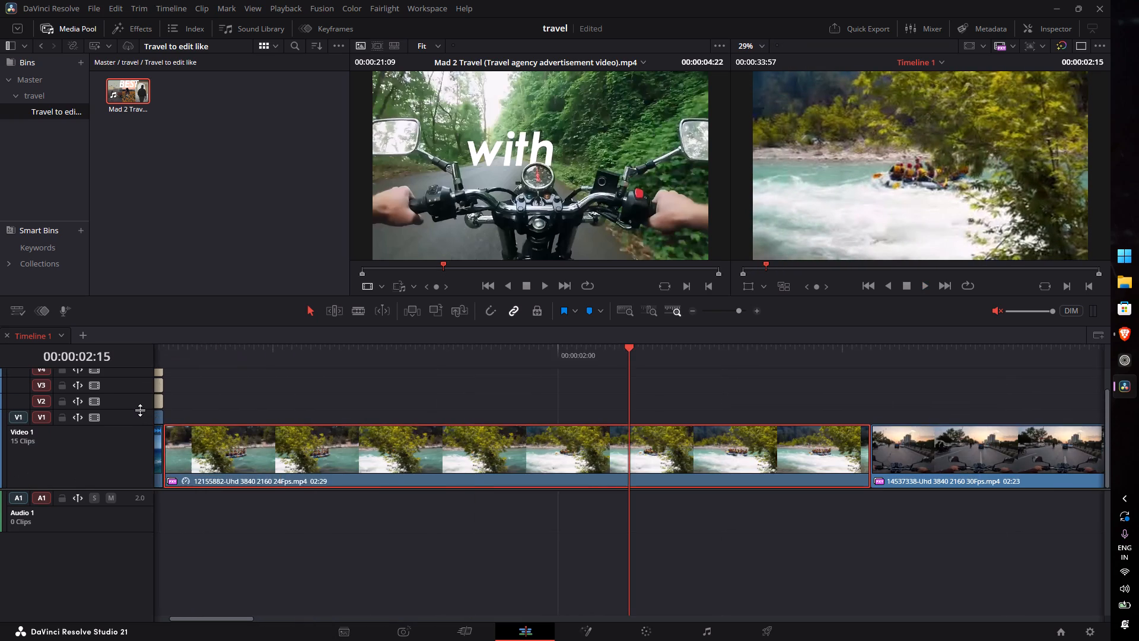
key("q")
left_click_drag(253, 353, 35, 378)
type("eee")
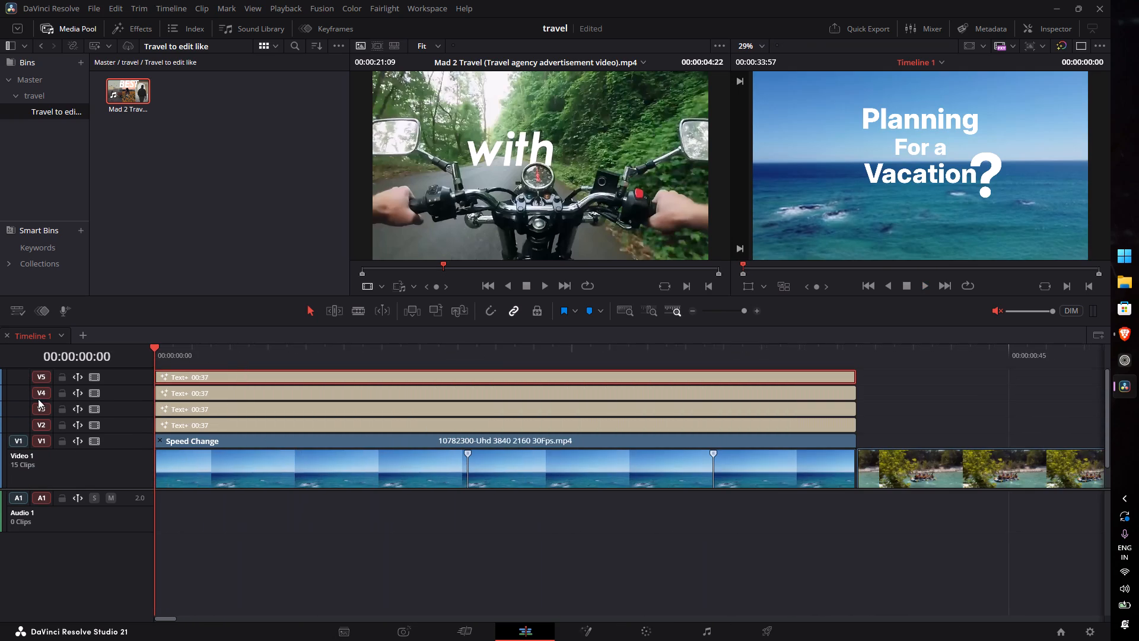
scroll(82, 433, "down", 11)
key("q")
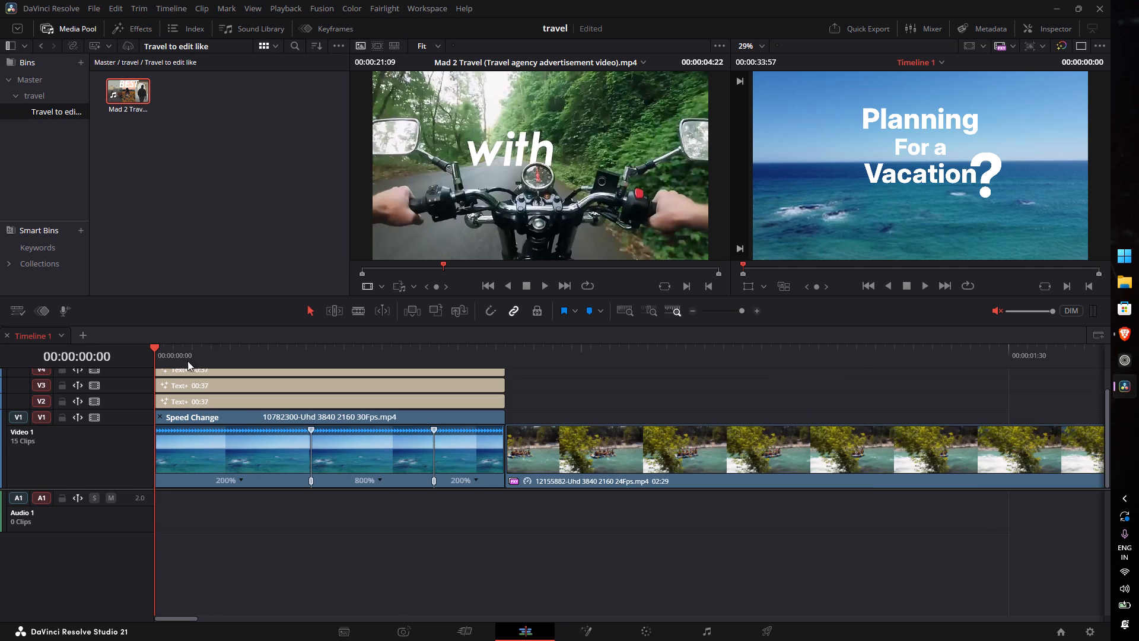
left_click_drag(241, 325, 244, 258)
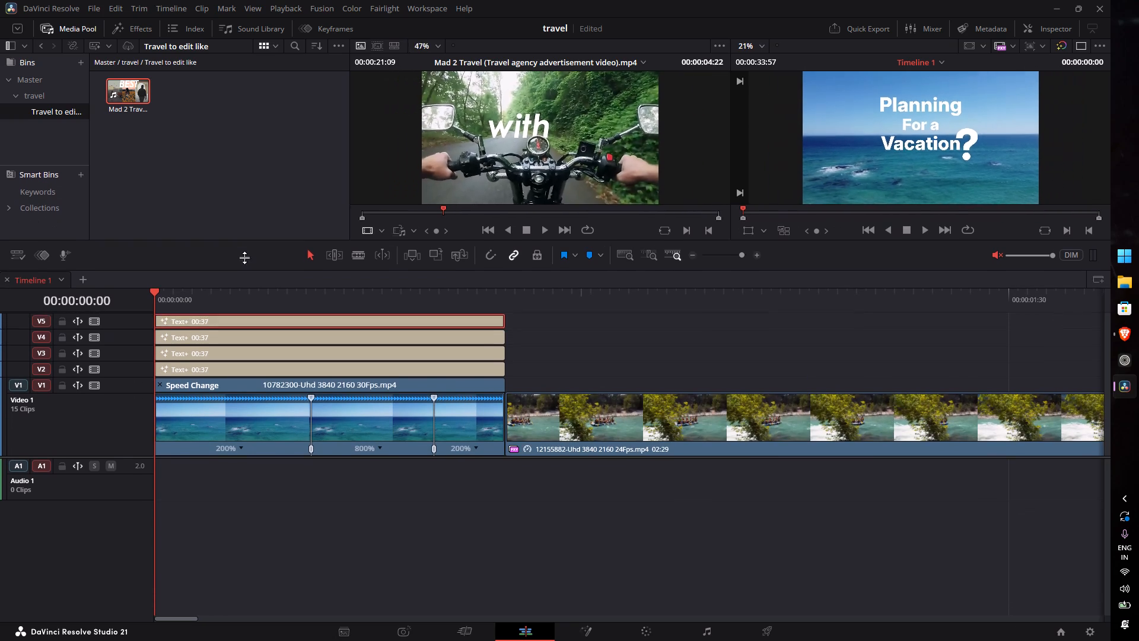
left_click_drag(244, 258, 251, 250)
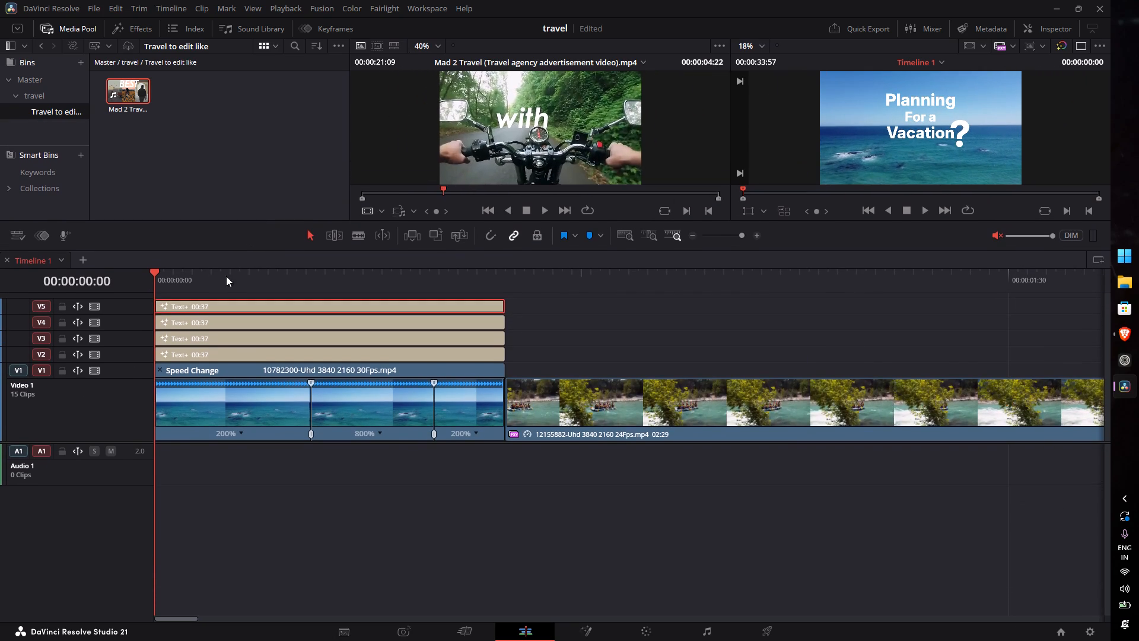
scroll(81, 396, "up", 2)
left_click_drag(125, 442, 127, 514)
scroll(125, 412, "down", 3)
Compare the timeline's opening title with the reference's, scrubbing the reference to 00:00:00:23 to examine how the word "Planning" animates in.
left_click_drag(310, 275, 332, 274)
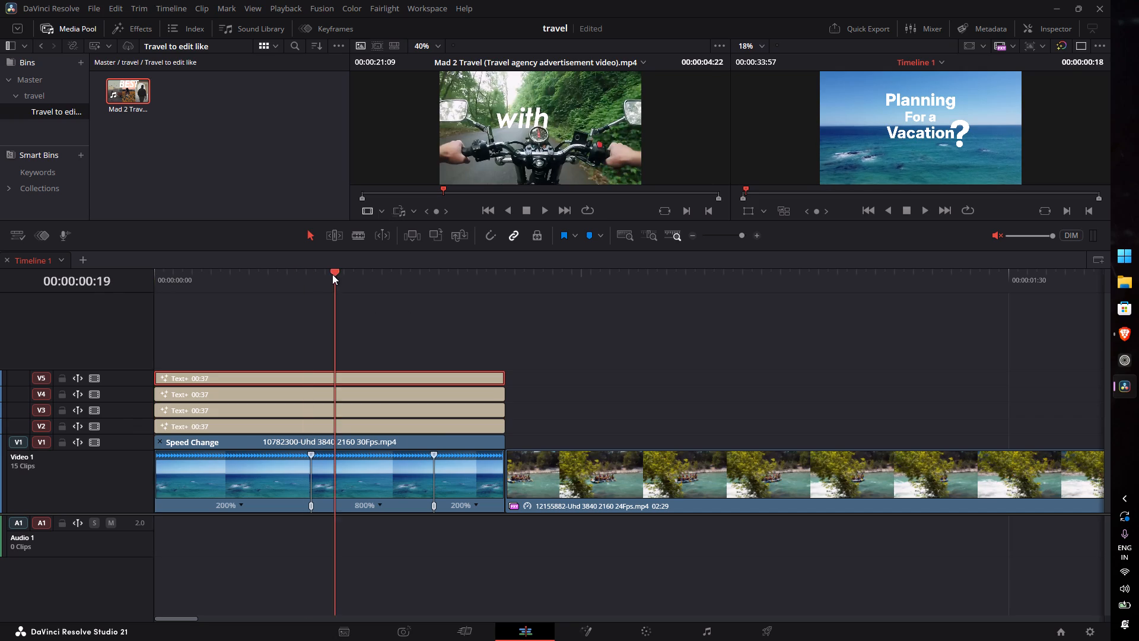
left_click_drag(332, 274, 116, 312)
key("space")
key("space")
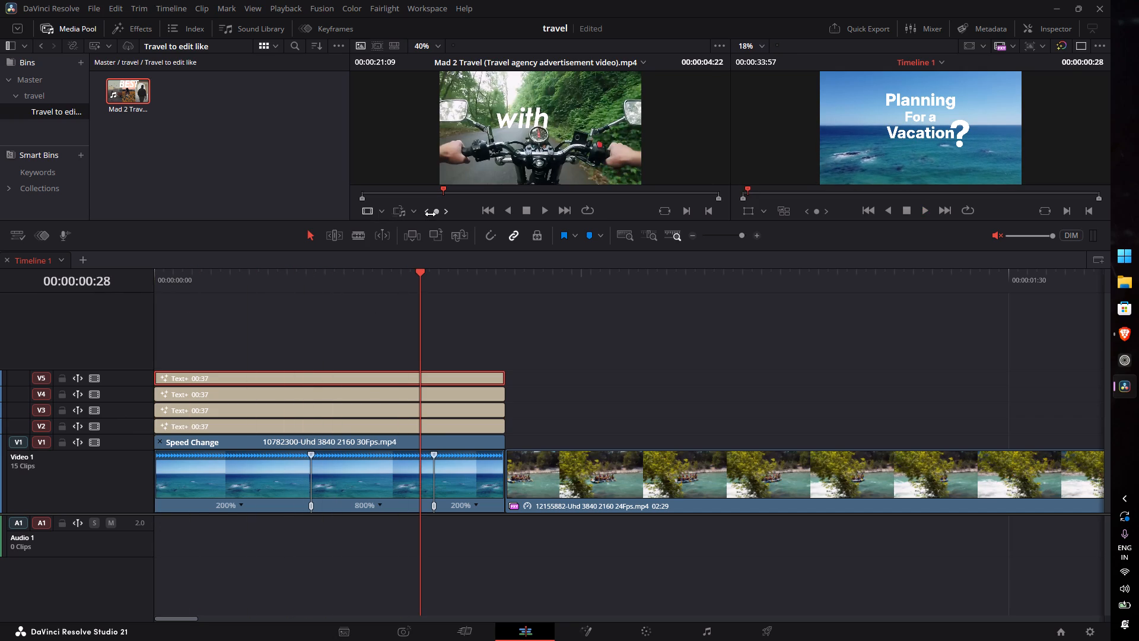
left_click_drag(432, 214, 330, 244)
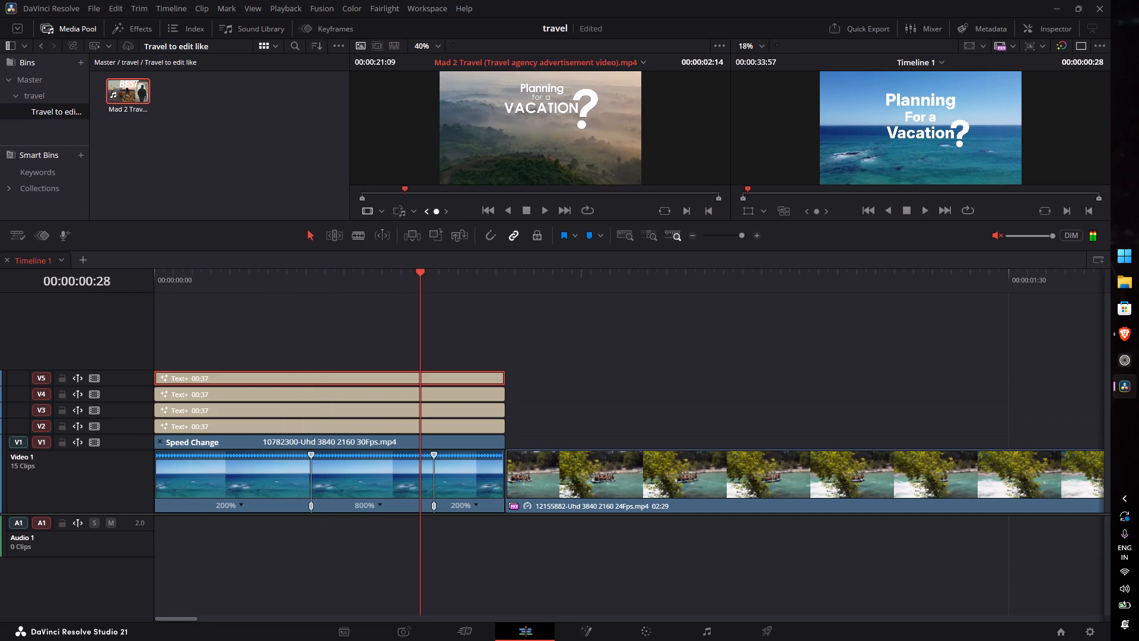
left_click_drag(330, 244, 243, 256)
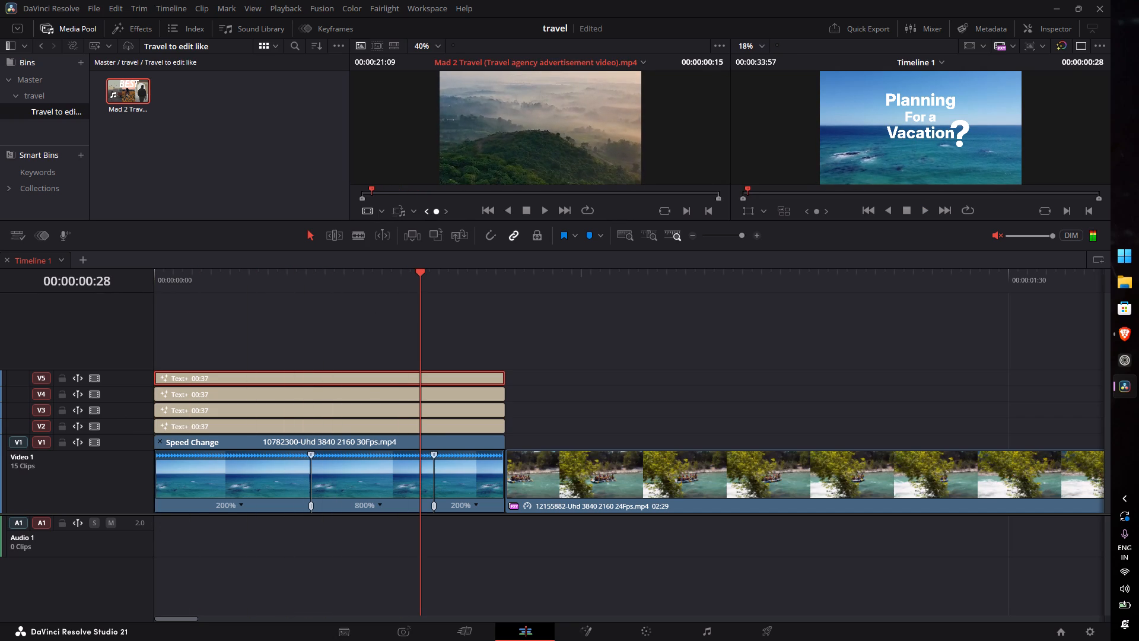
left_click_drag(243, 256, 262, 253)
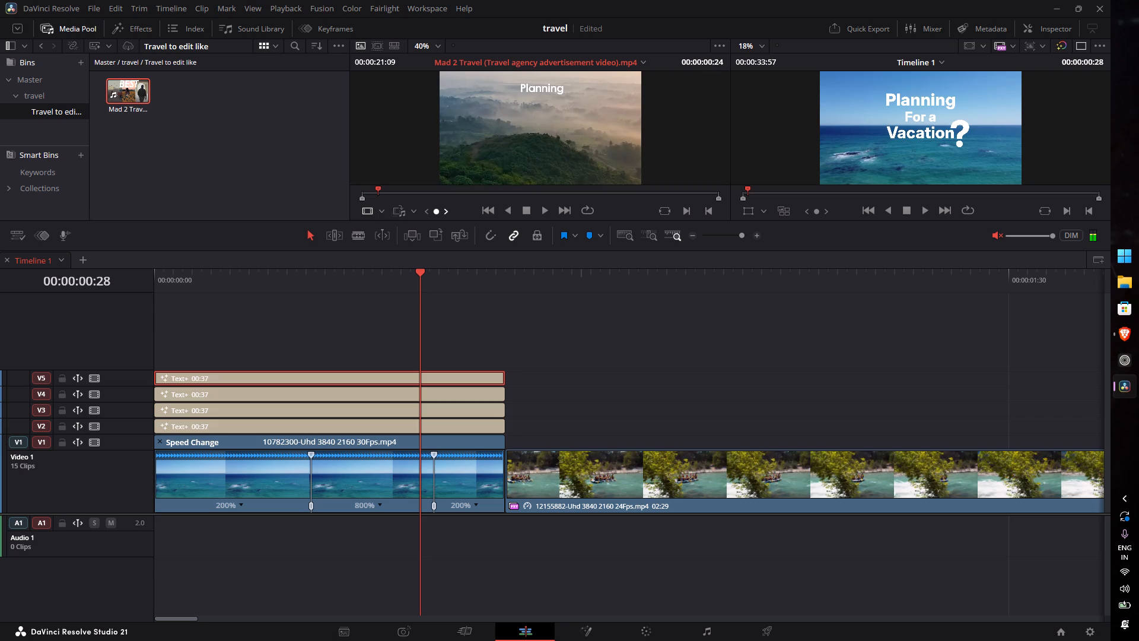
left_click_drag(262, 253, 257, 258)
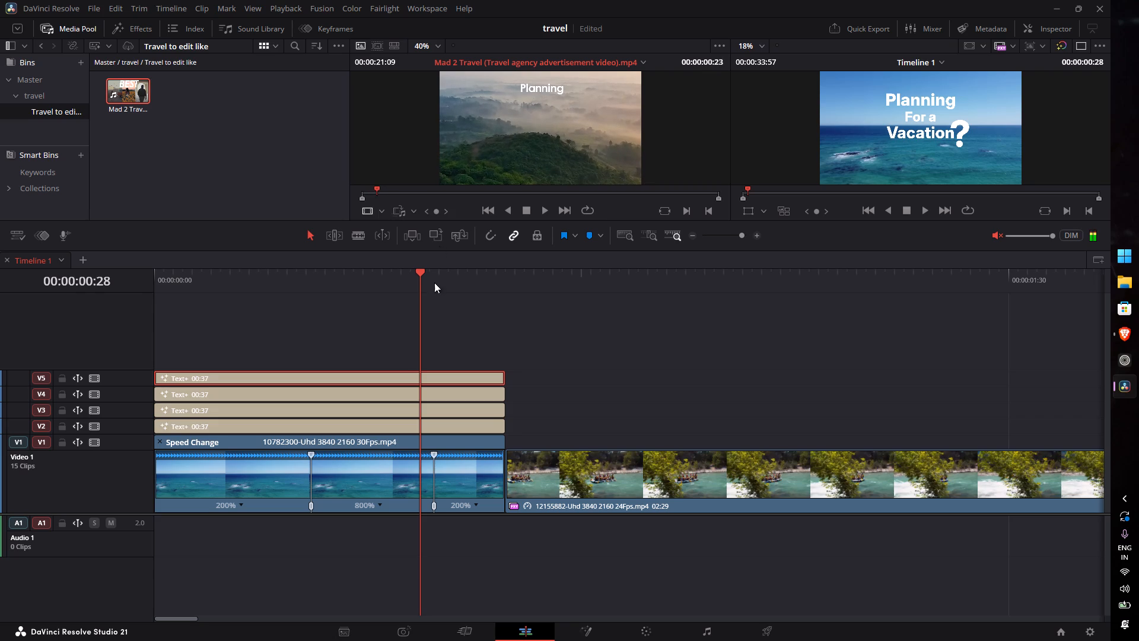
Open the "Planning" Text+ title on the V2 track in the Fusion page.
left_click(333, 426)
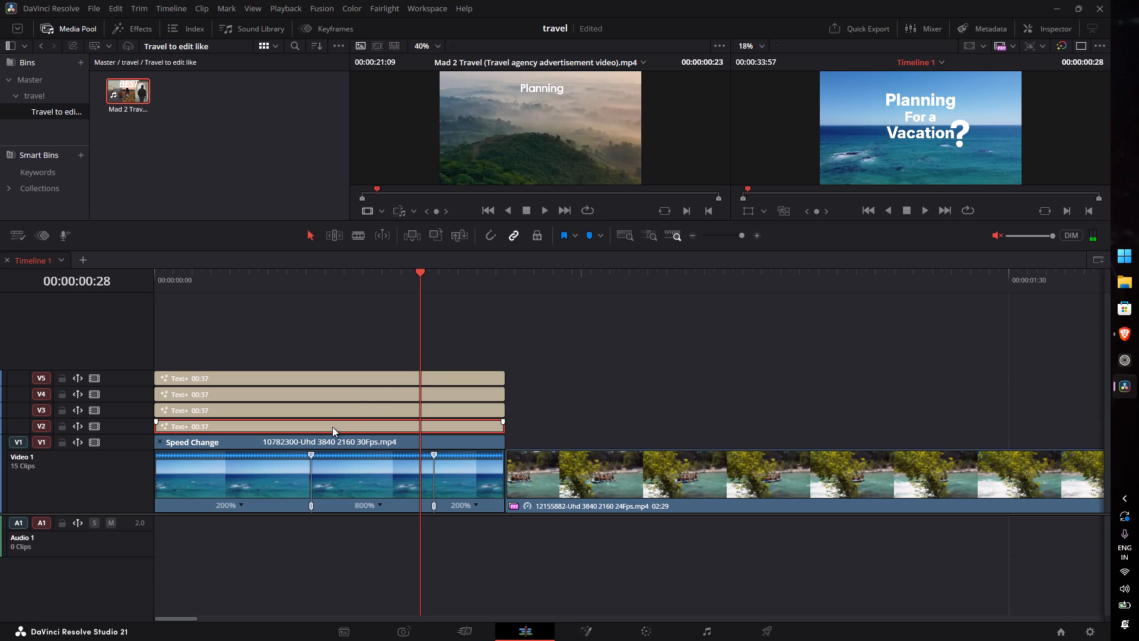
left_click(341, 410)
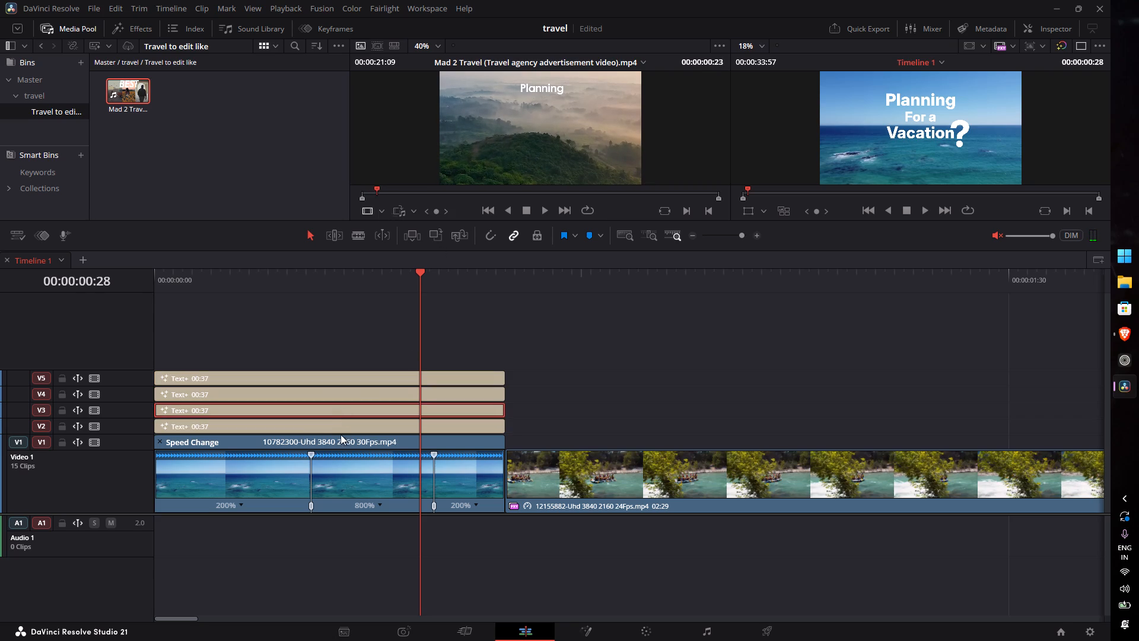
left_click(341, 427)
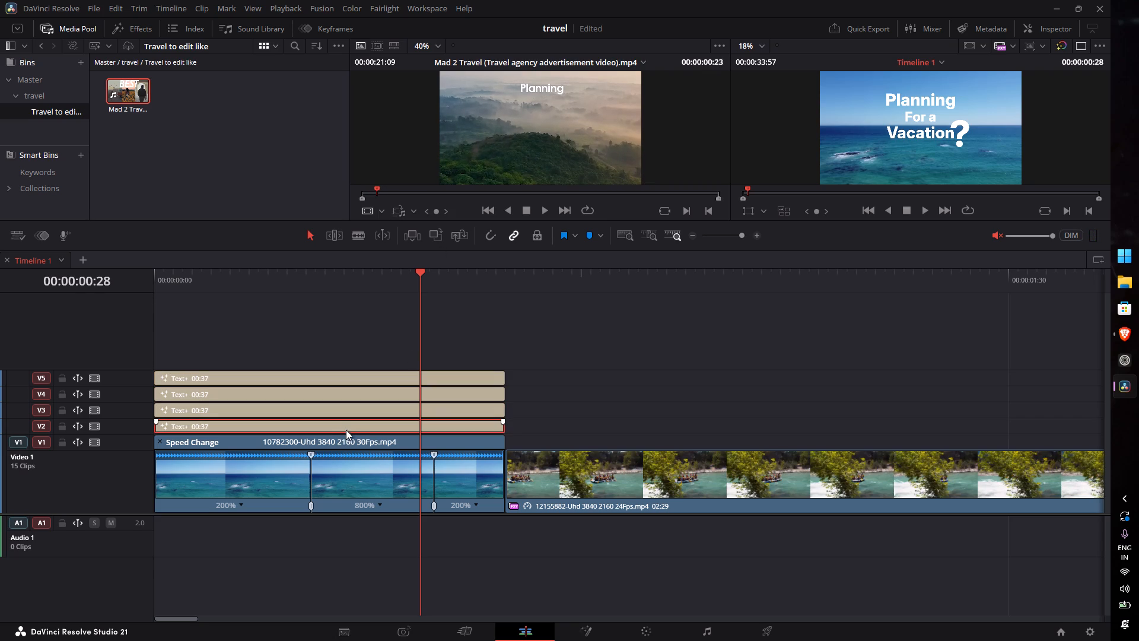
right_click(346, 428)
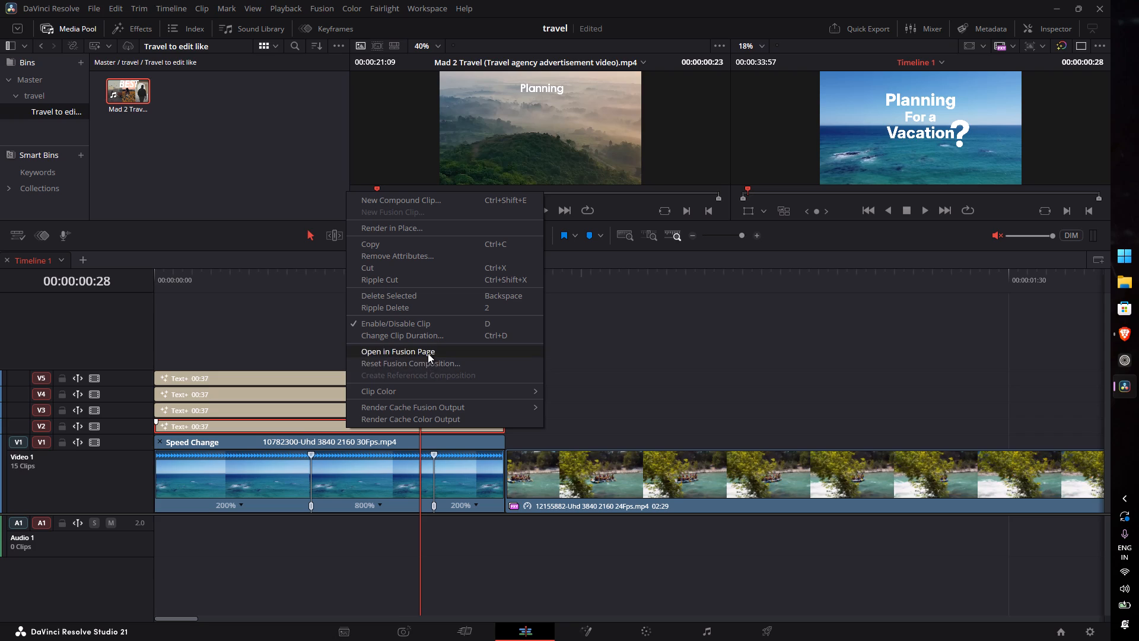
left_click(428, 353)
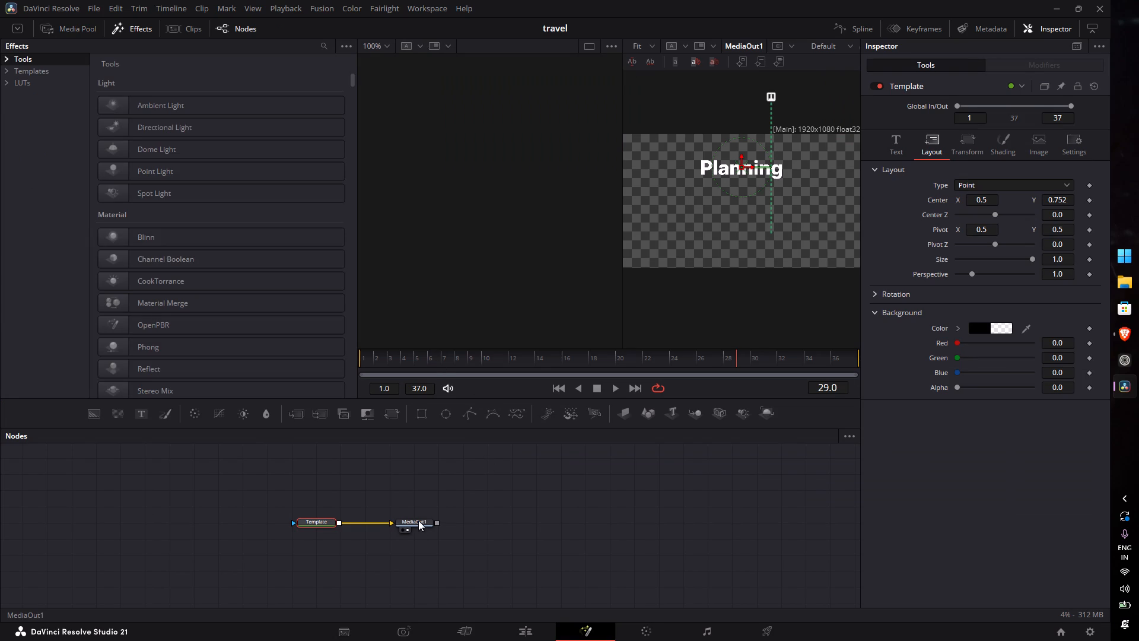
Move the MediaOut1 node well away from the Template node to leave room for effects between them.
left_click_drag(418, 521, 682, 521)
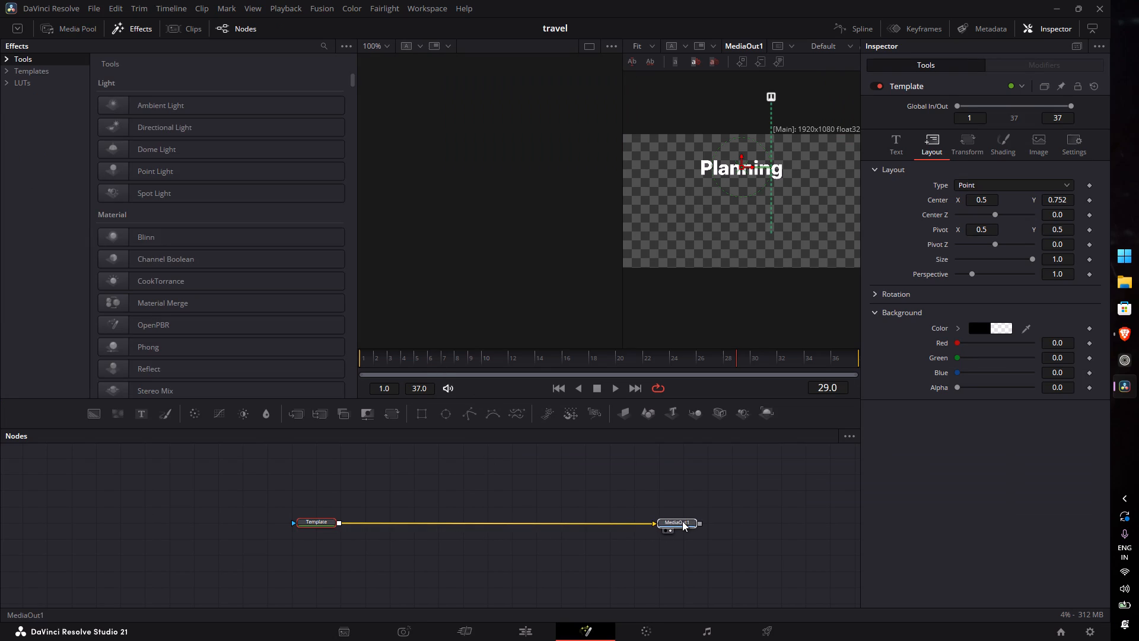
left_click_drag(682, 521, 802, 521)
middle_click_drag(514, 483, 527, 473)
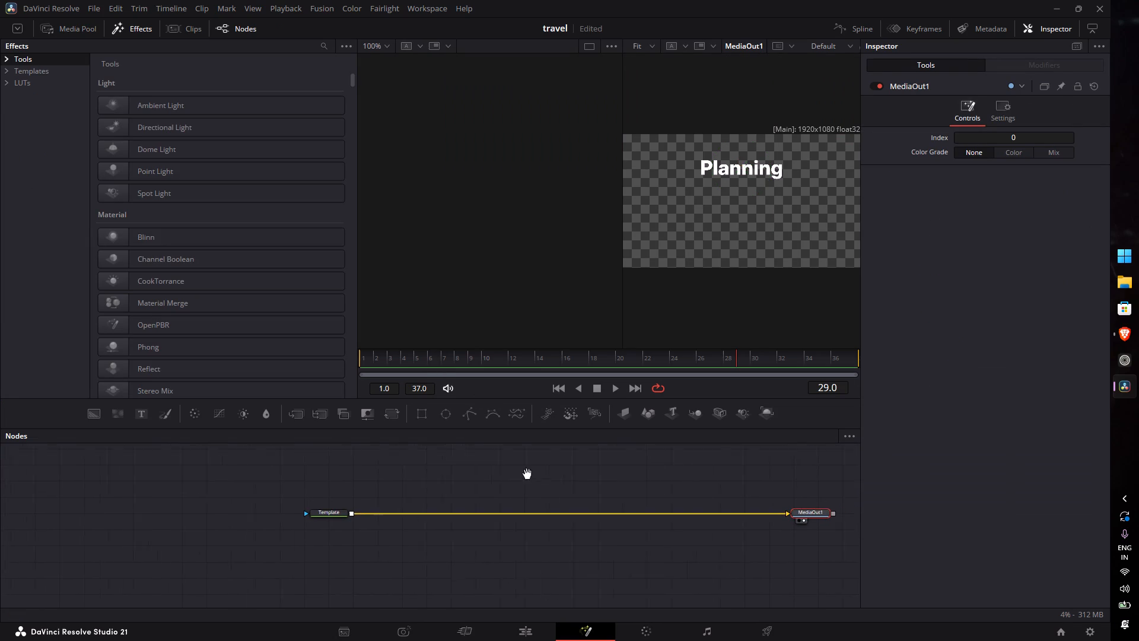
middle_click_drag(527, 473, 473, 478)
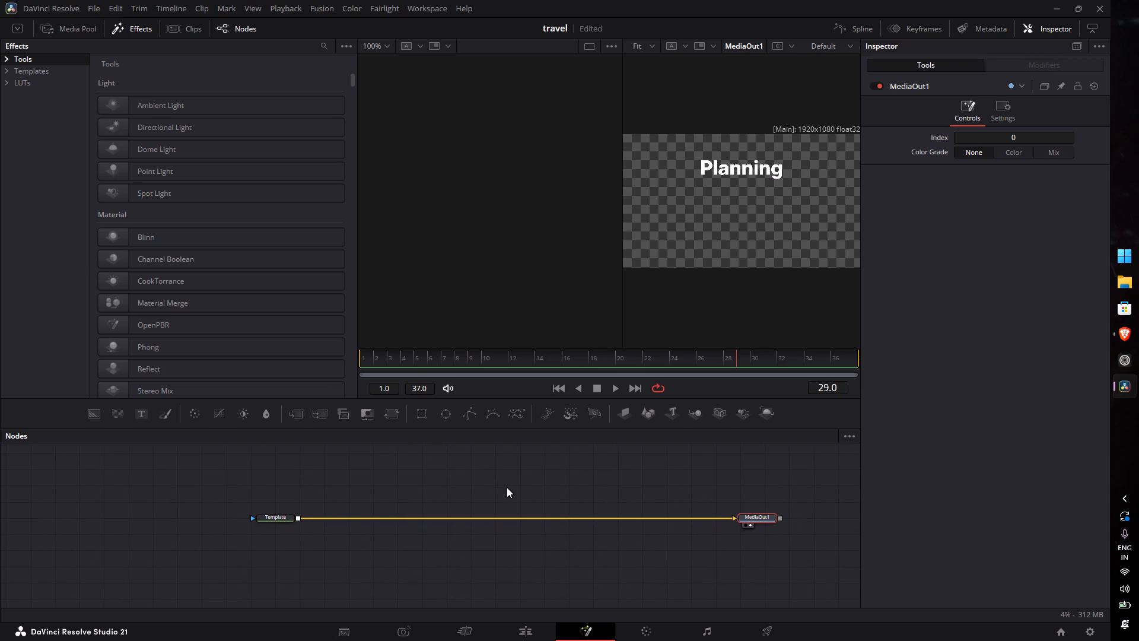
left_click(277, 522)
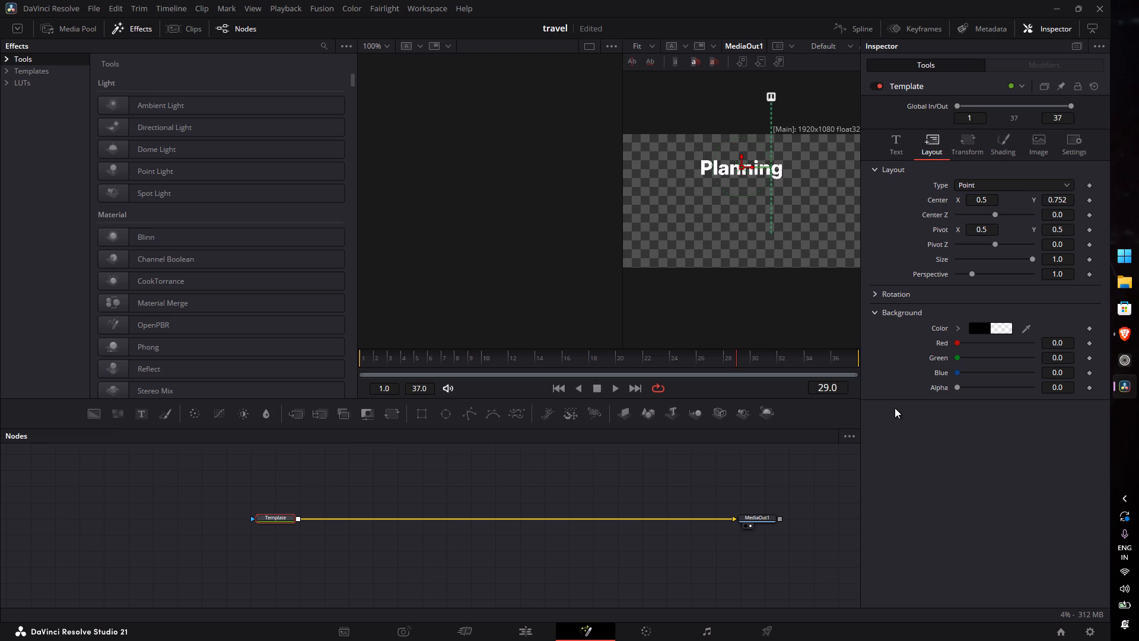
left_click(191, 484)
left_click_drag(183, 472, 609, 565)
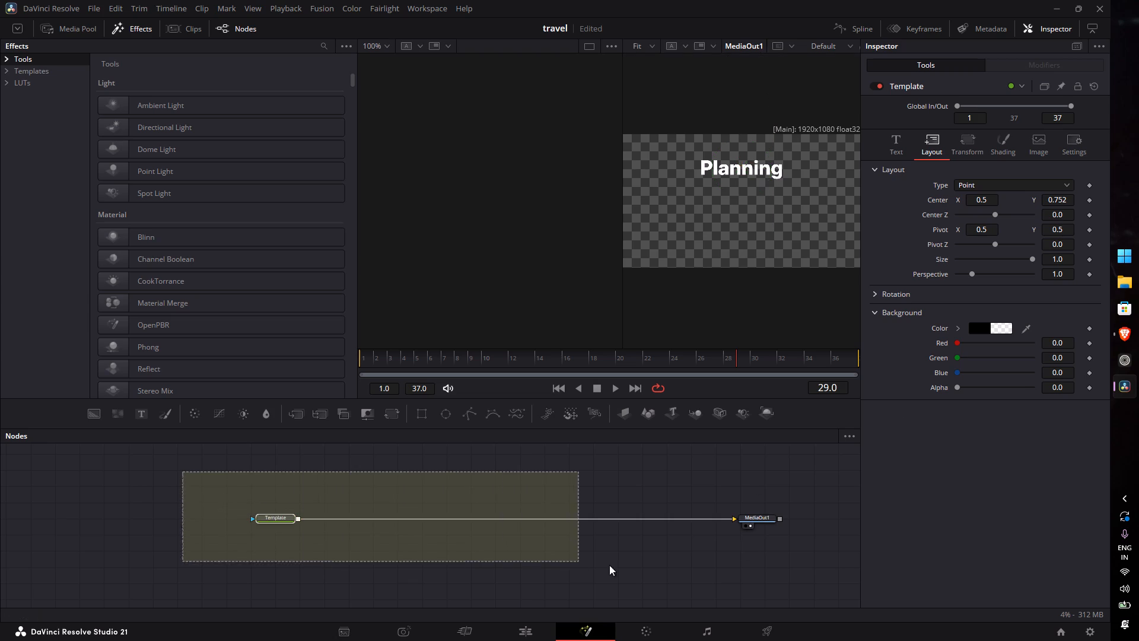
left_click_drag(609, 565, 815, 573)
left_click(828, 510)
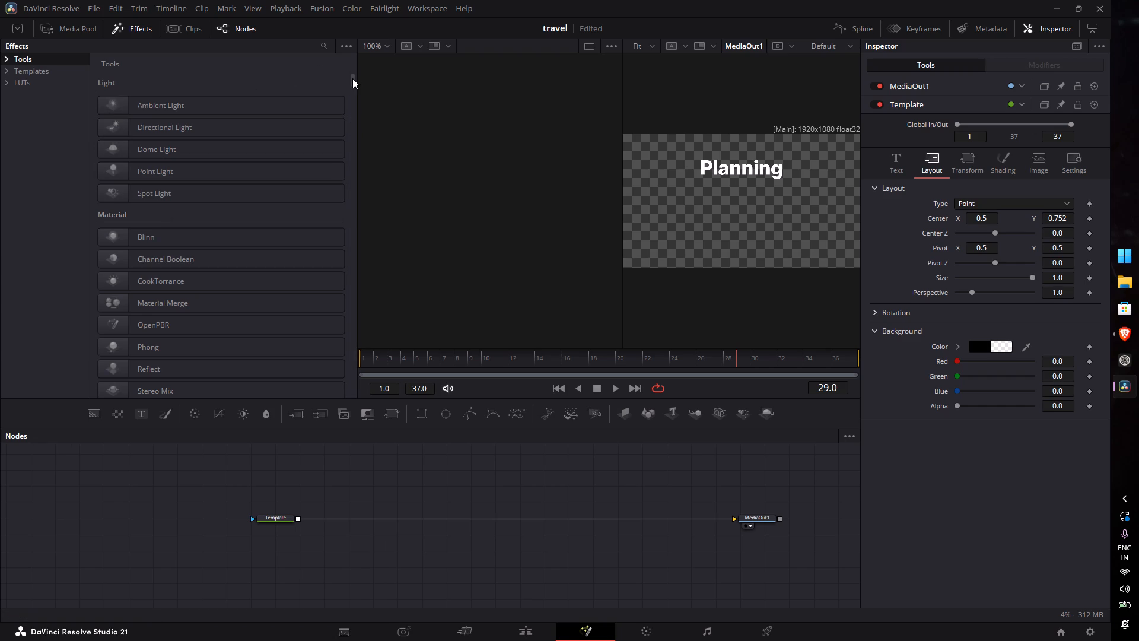
Look through the Fusion Tools effects for something suited to animating the "Planning" title.
scroll(308, 209, "down", 19)
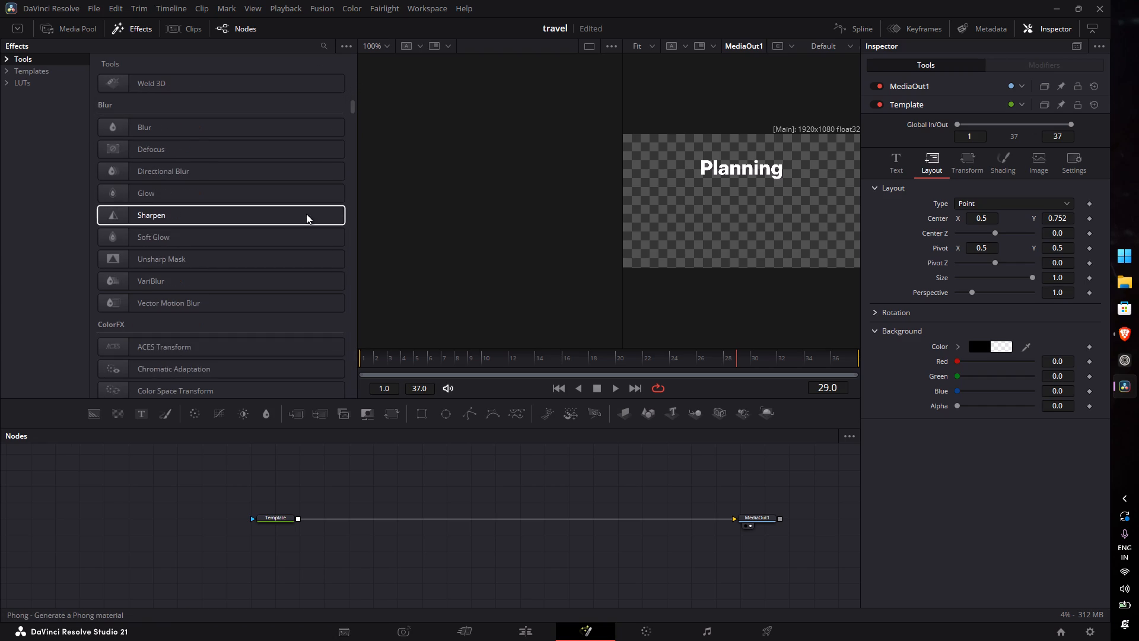
scroll(306, 214, "up", 20)
scroll(306, 214, "up", 11)
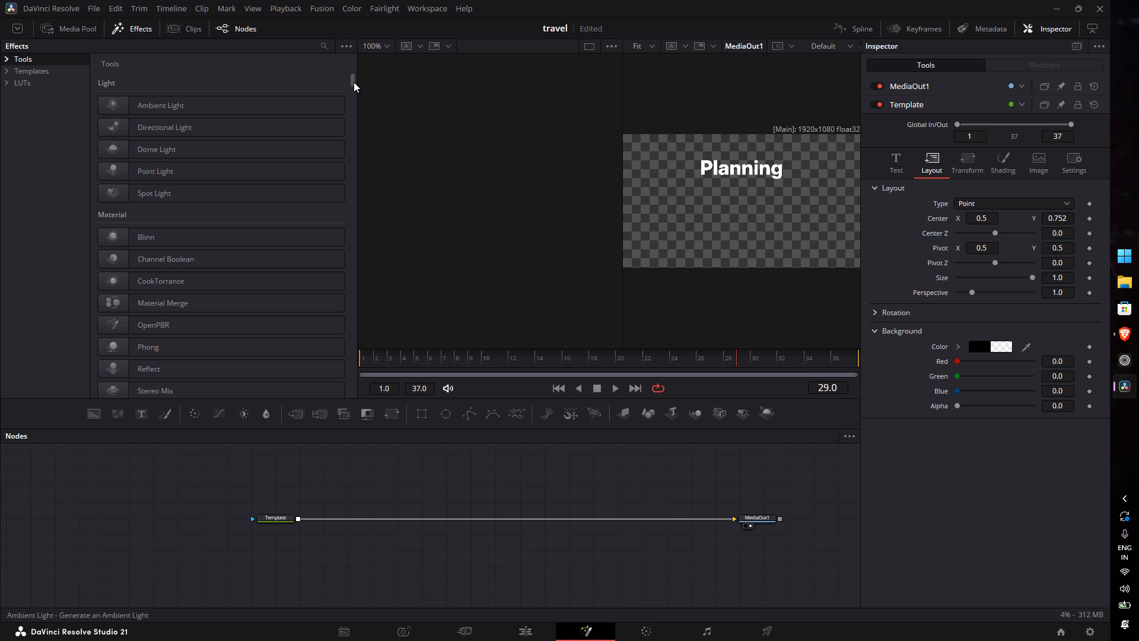
left_click_drag(354, 82, 345, 282)
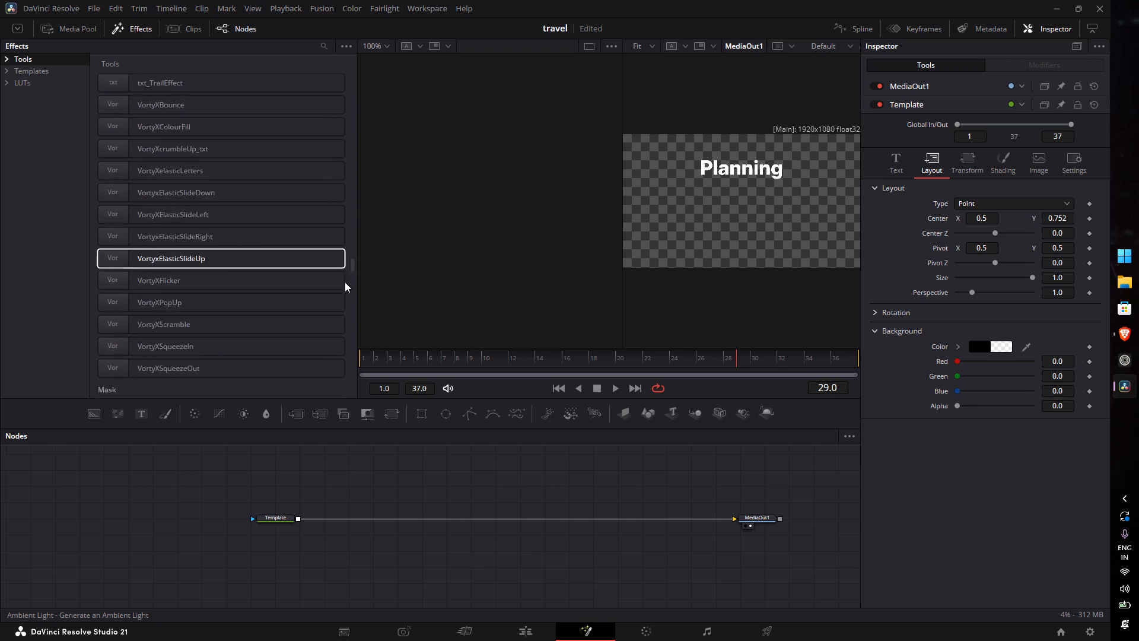
left_click_drag(345, 282, 348, 168)
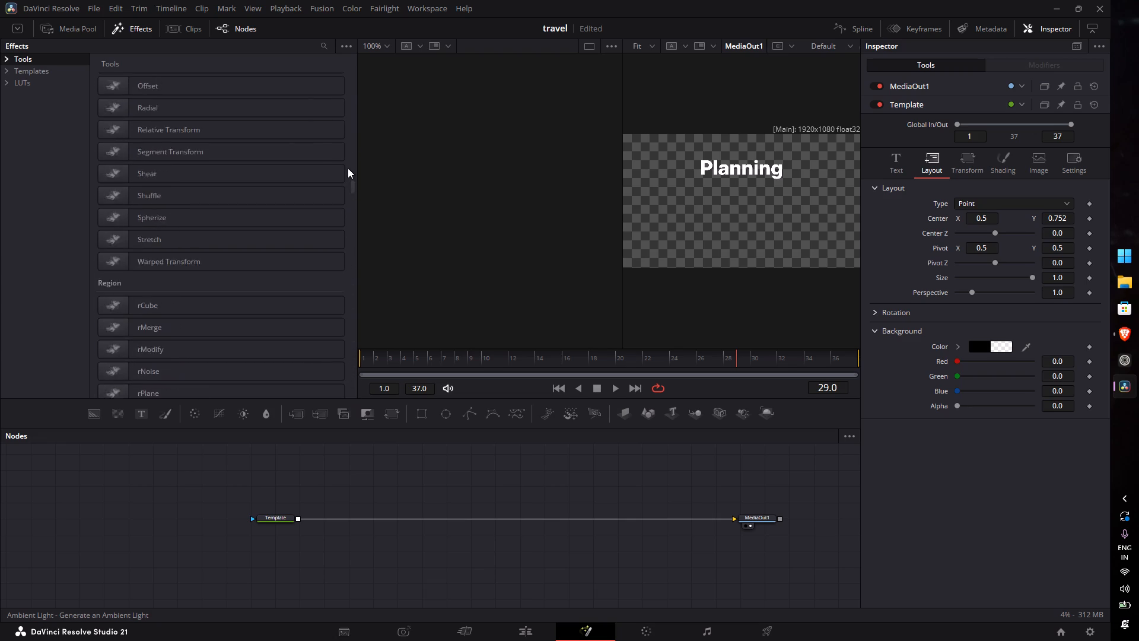
left_click_drag(348, 168, 350, 17)
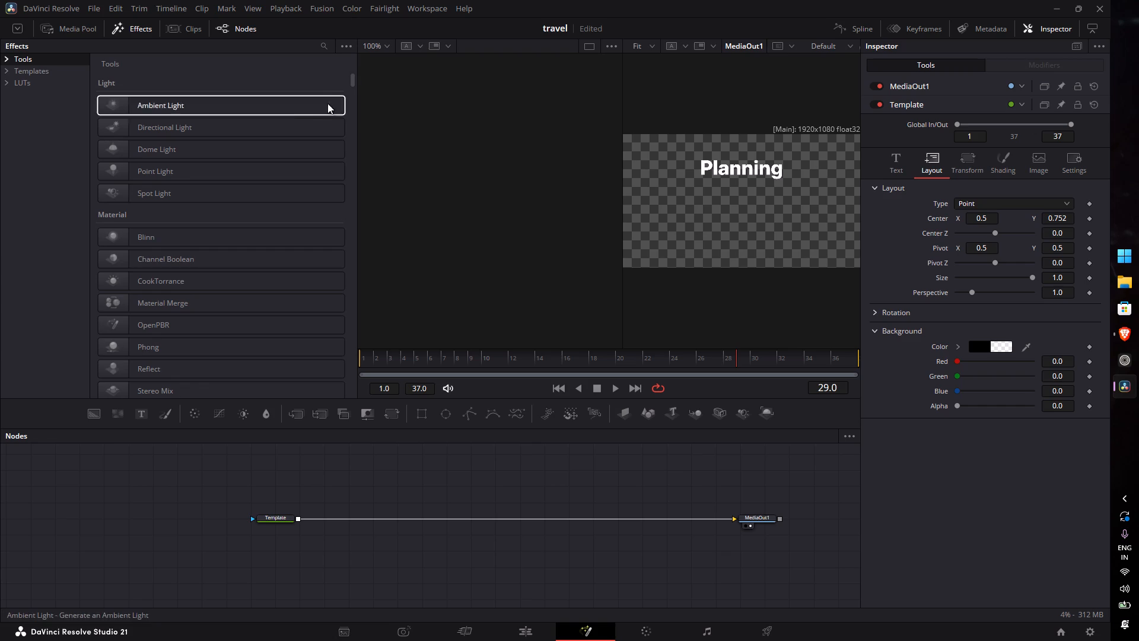
Insert the shk_Bouncy shake preset from the effect templates between Template and MediaOut1 and preview the title's motion.
left_click(49, 72)
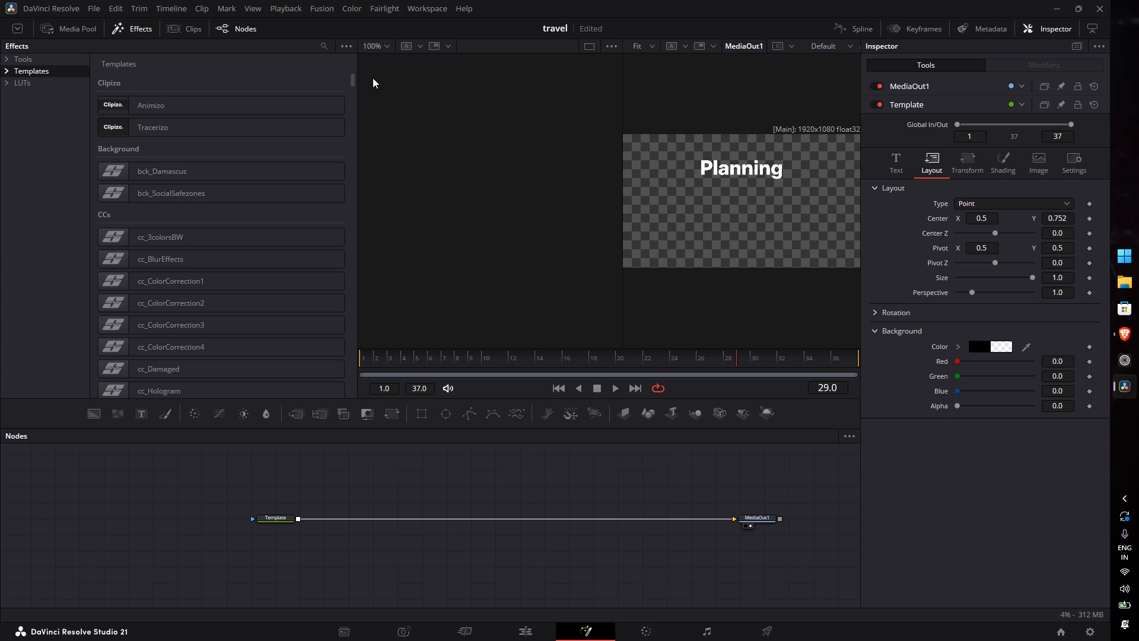
scroll(287, 224, "down", 8)
scroll(287, 224, "up", 20)
scroll(287, 224, "up", 2)
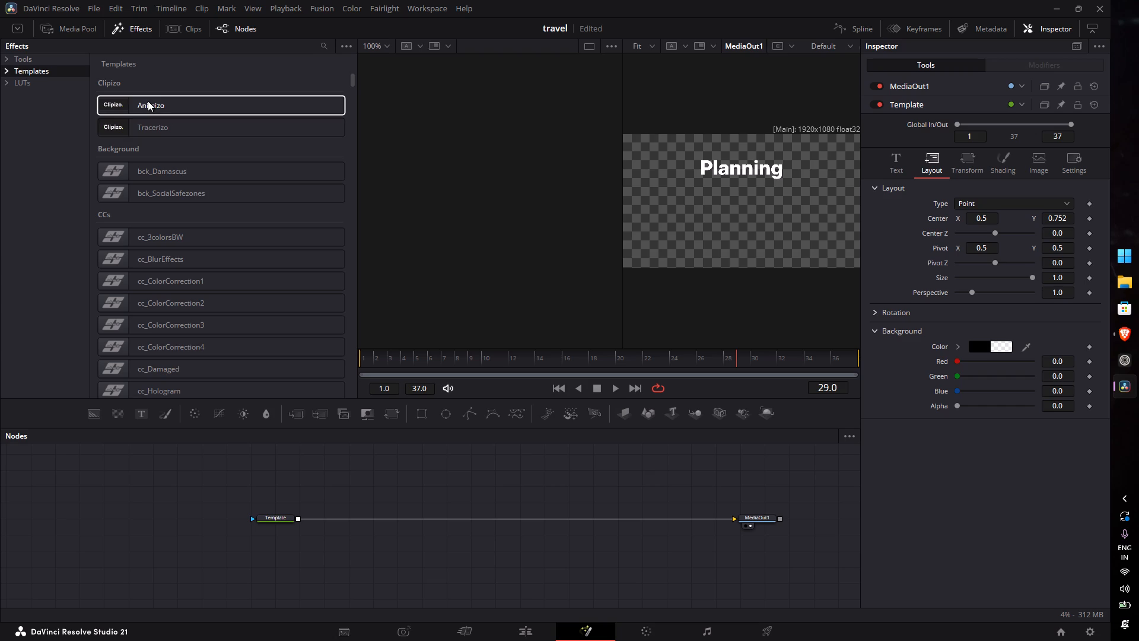
scroll(183, 134, "down", 18)
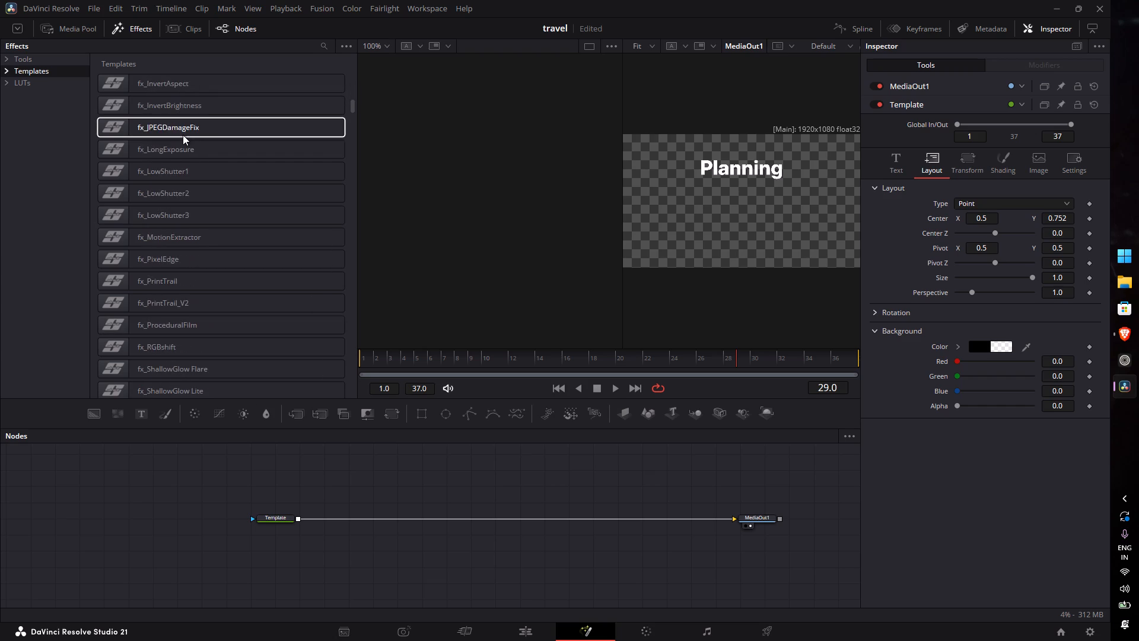
scroll(183, 135, "down", 12)
scroll(186, 157, "up", 3)
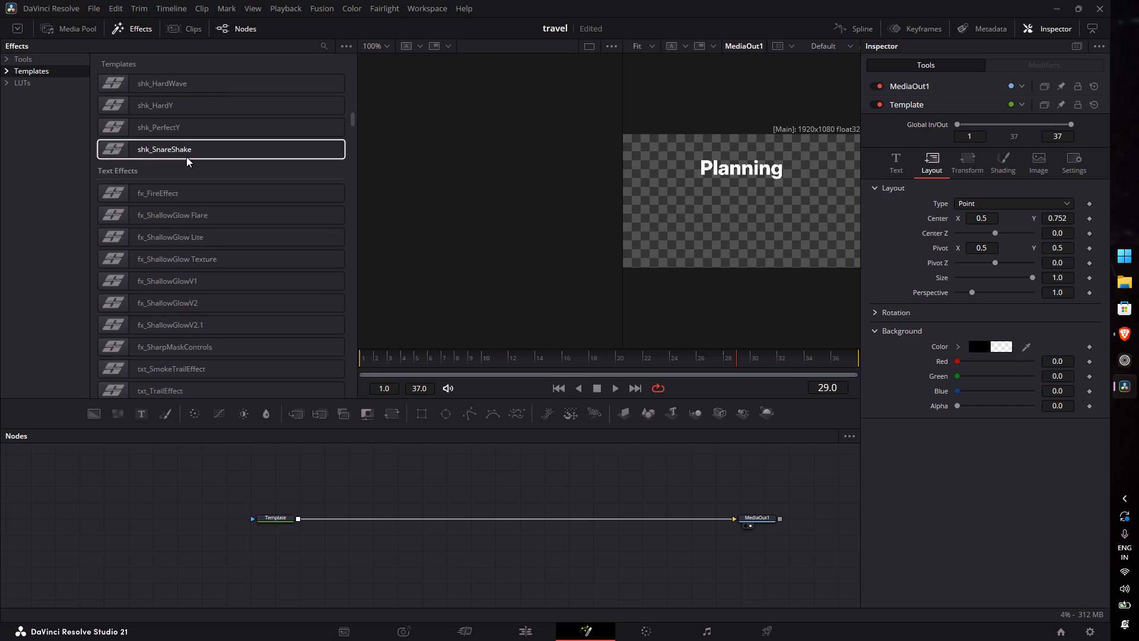
scroll(186, 157, "up", 2)
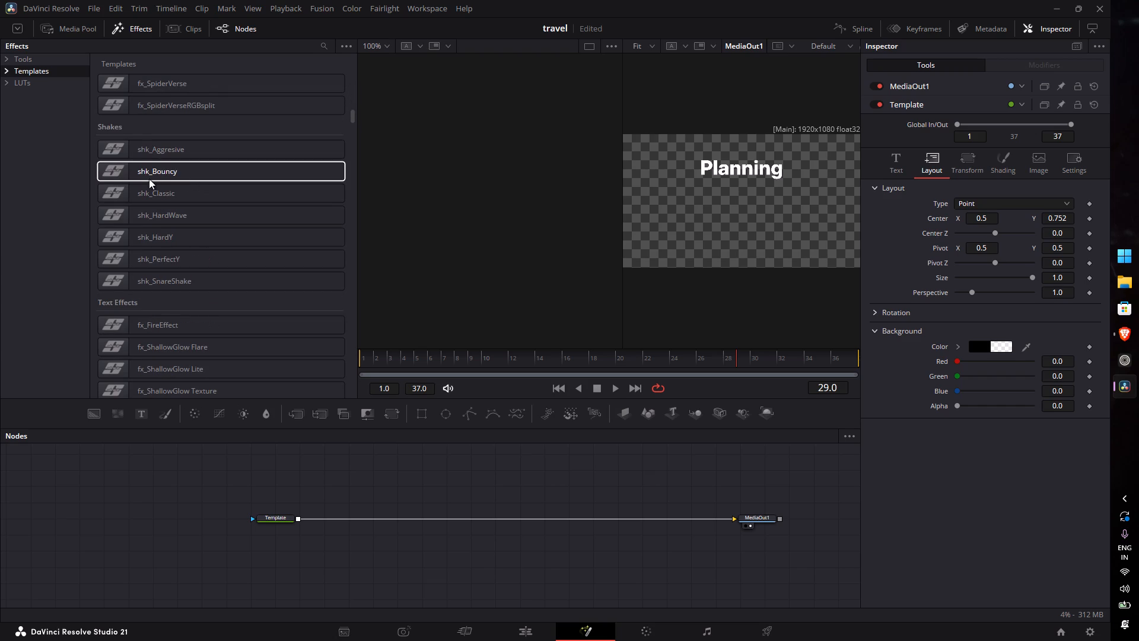
left_click_drag(168, 175, 508, 520)
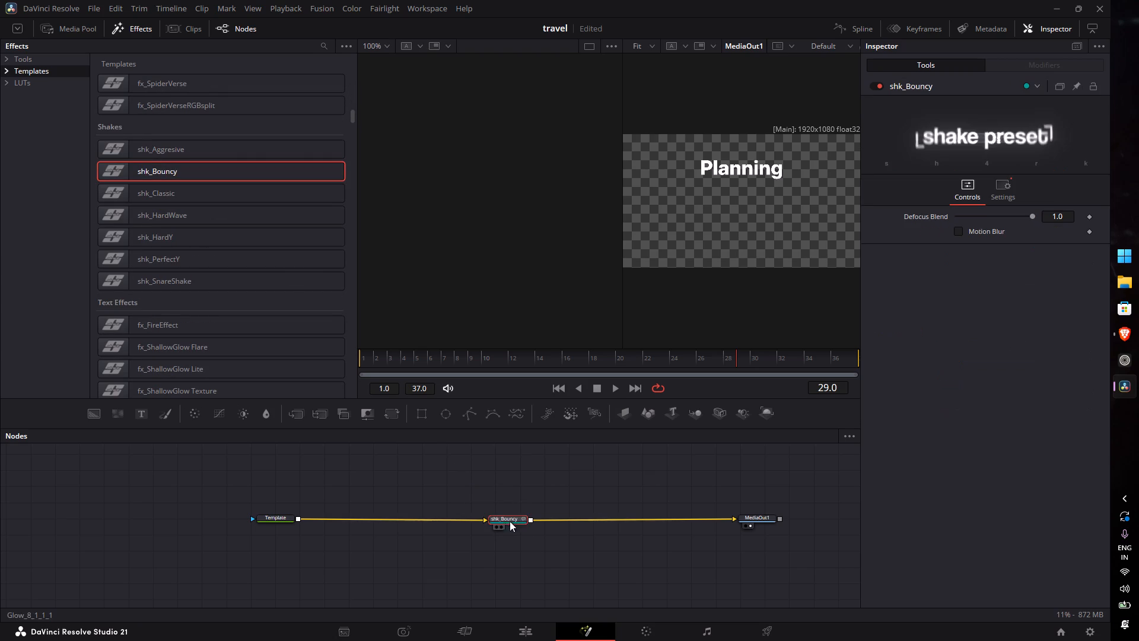
left_click_drag(513, 519, 524, 520)
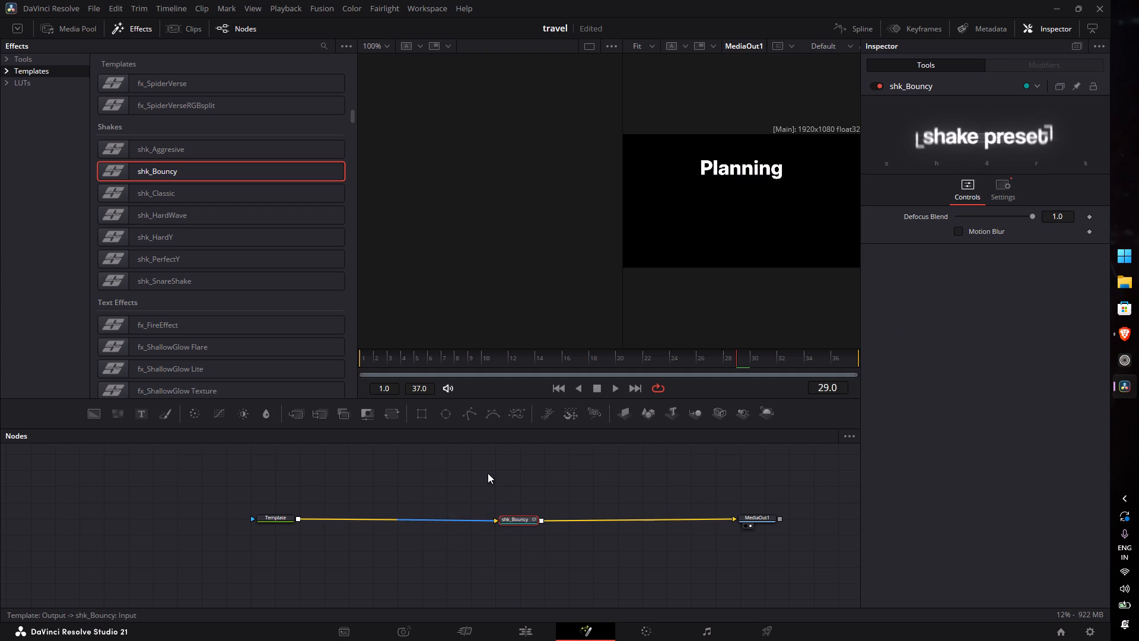
key("space")
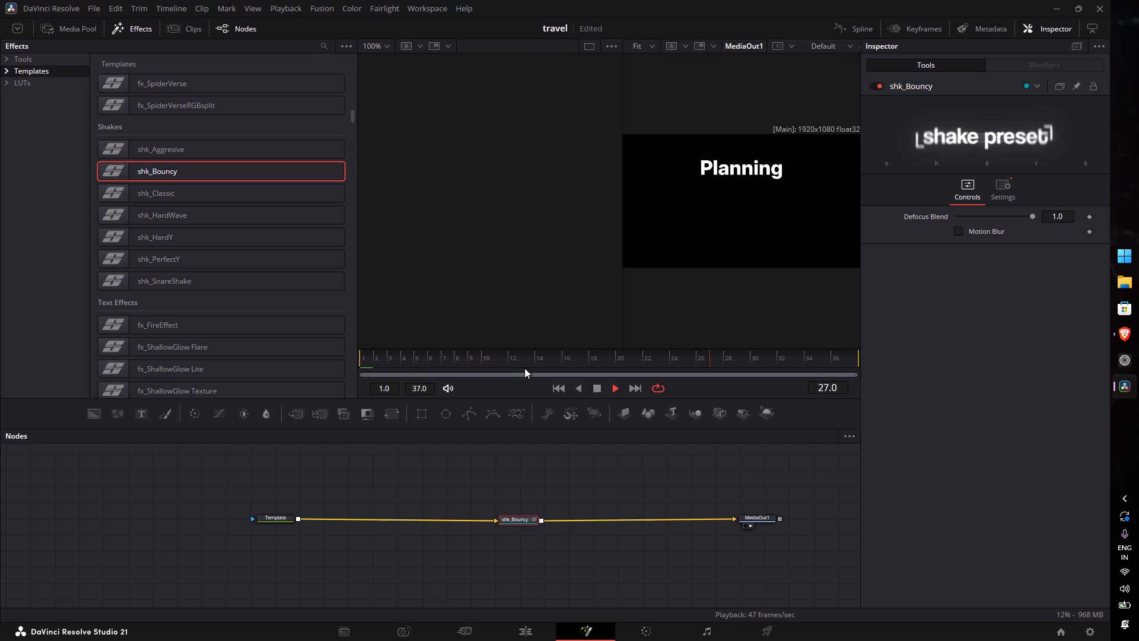
key("space")
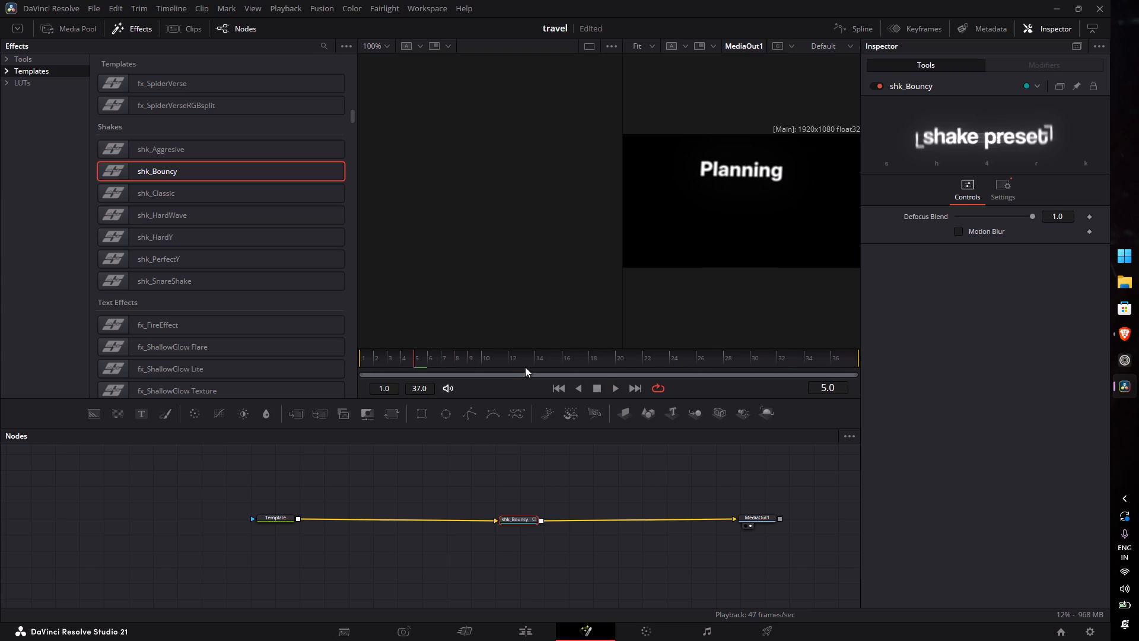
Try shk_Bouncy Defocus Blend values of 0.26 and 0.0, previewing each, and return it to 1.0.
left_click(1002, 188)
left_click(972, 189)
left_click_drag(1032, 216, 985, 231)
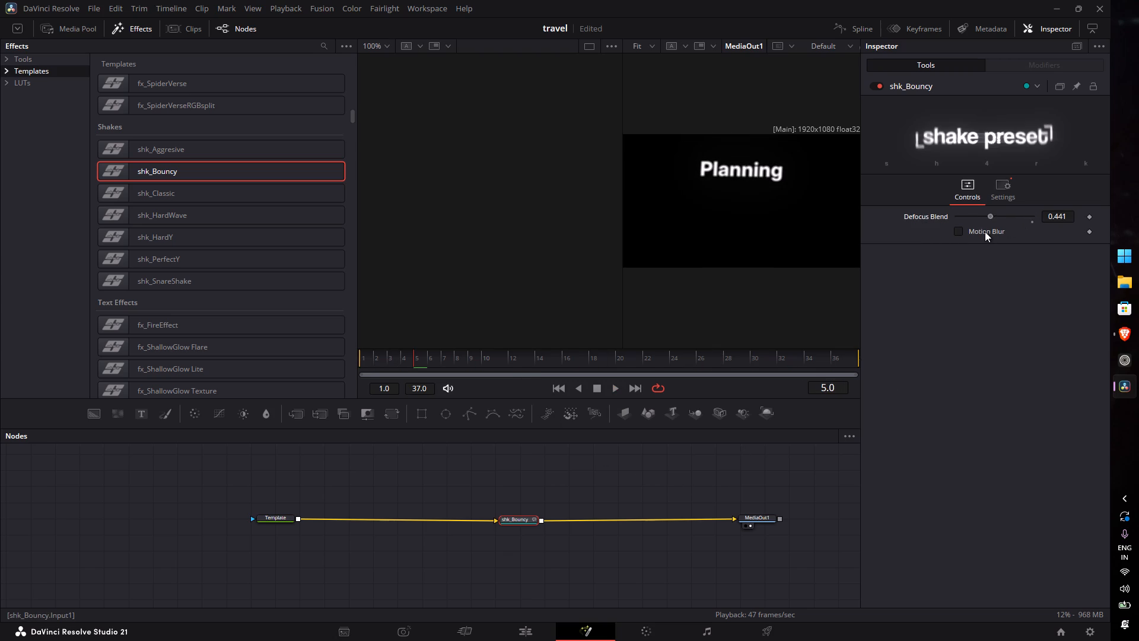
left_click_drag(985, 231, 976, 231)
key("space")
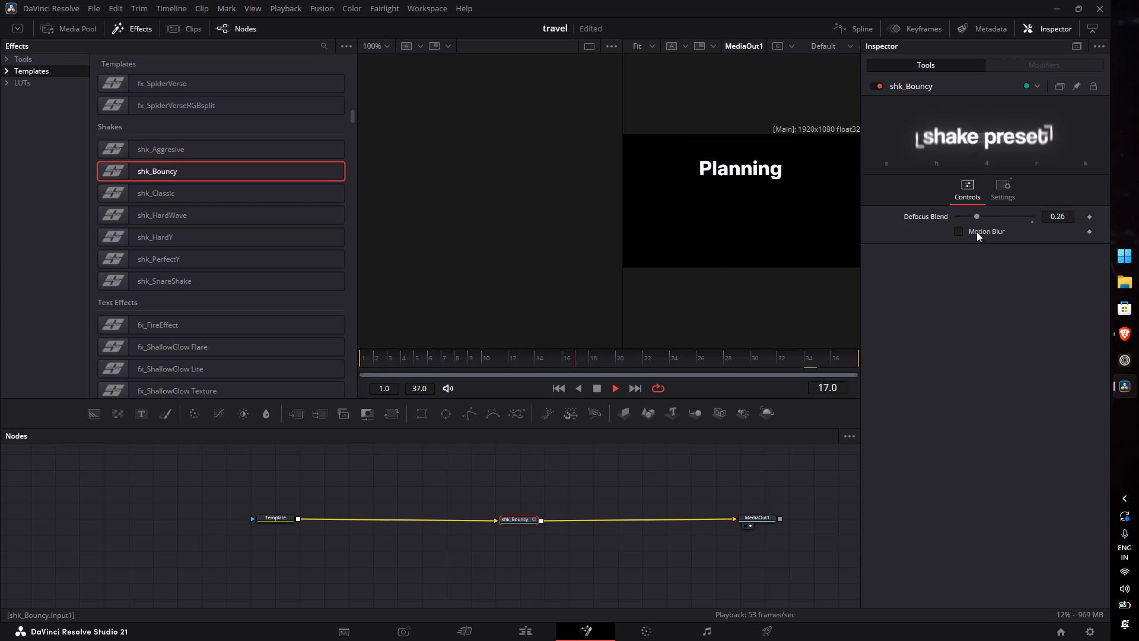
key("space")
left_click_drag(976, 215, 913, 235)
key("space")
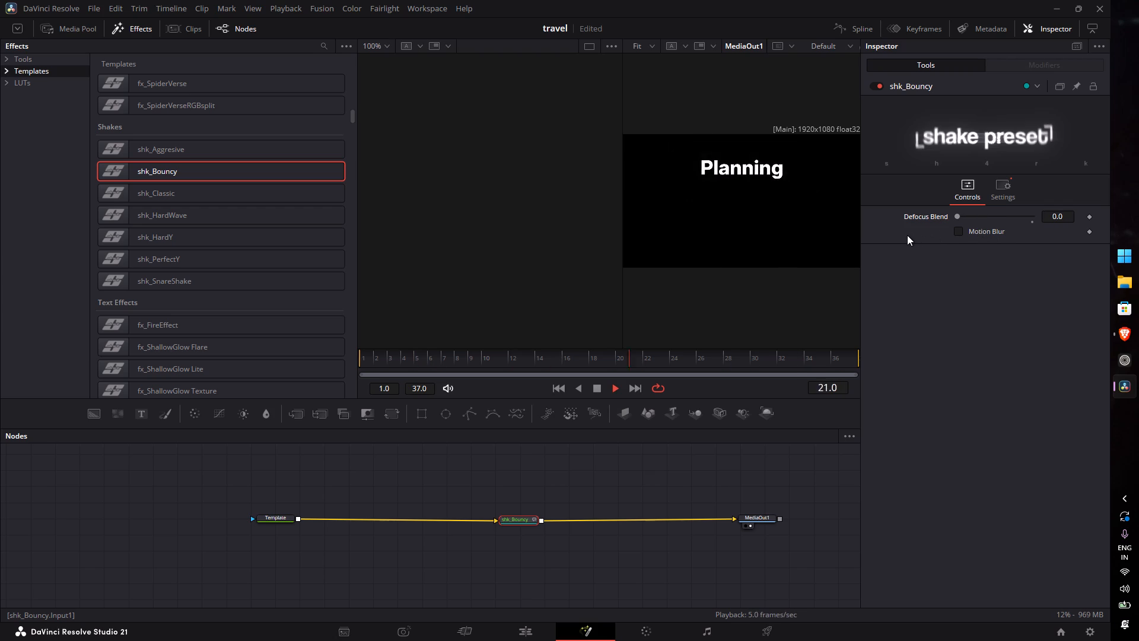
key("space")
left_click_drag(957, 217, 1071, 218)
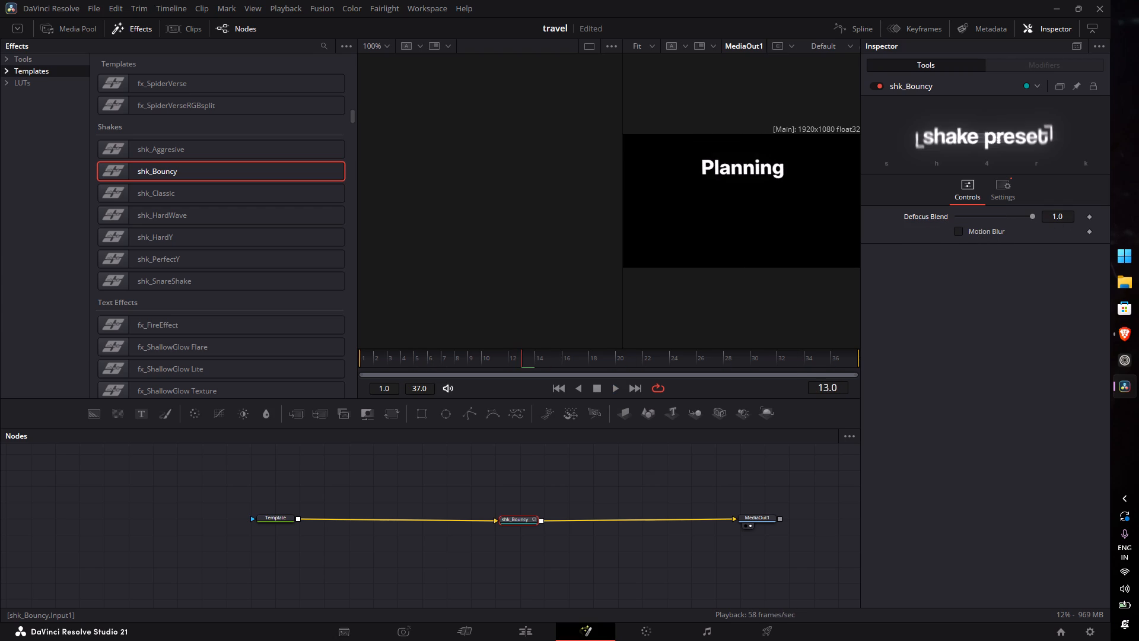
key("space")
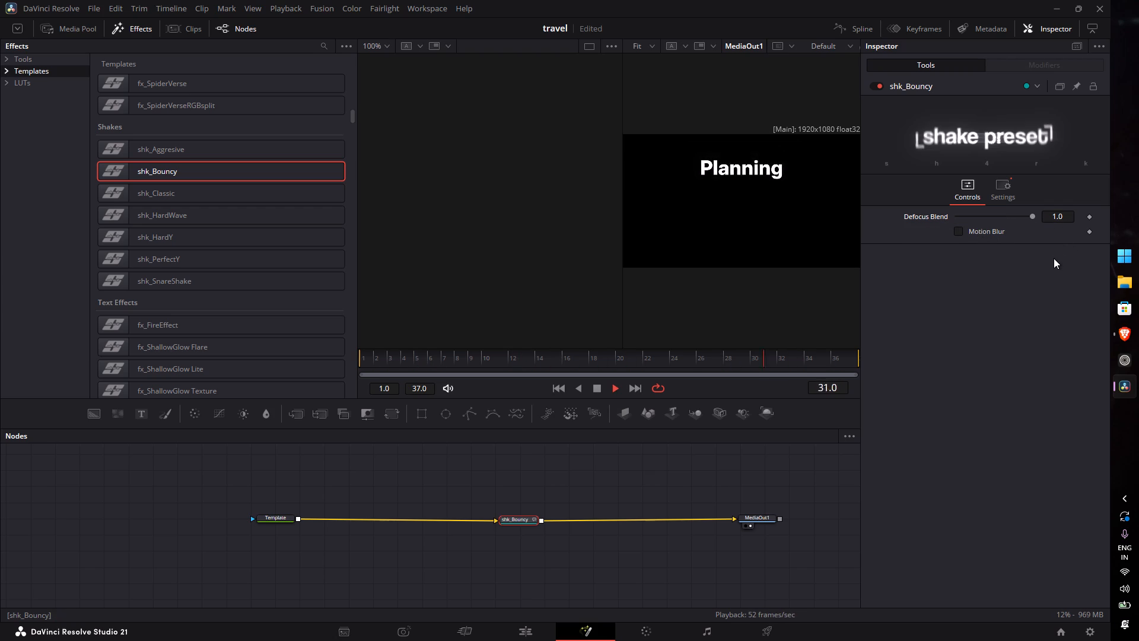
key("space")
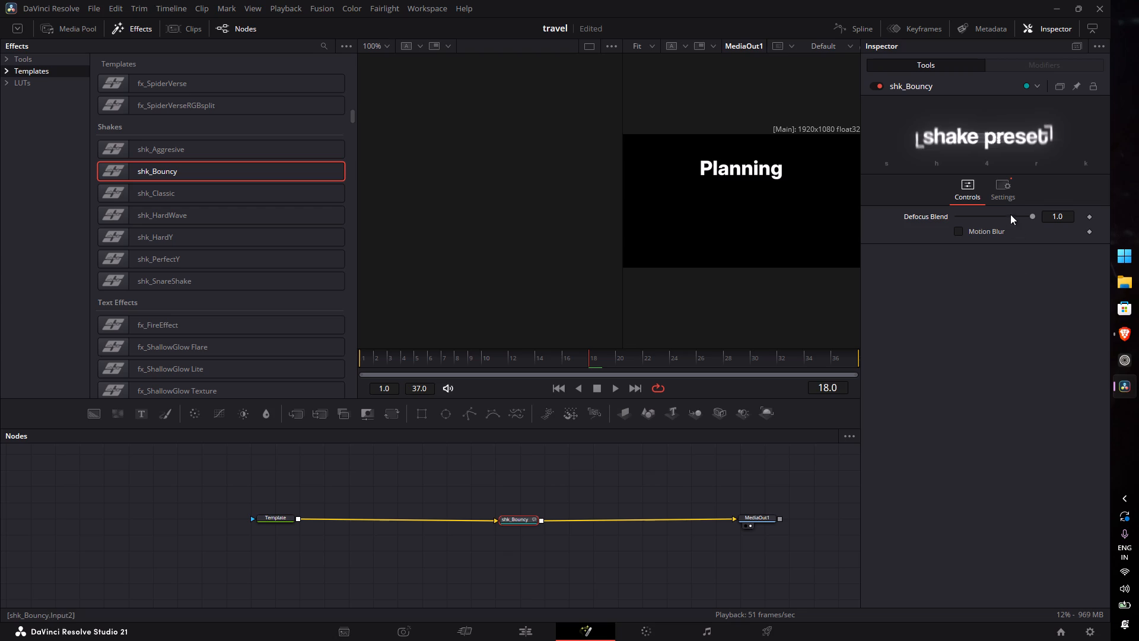
Enable Motion Blur on shk_Bouncy with Quality 10 and play back the title animation.
left_click(1001, 192)
left_click(973, 192)
left_click(959, 230)
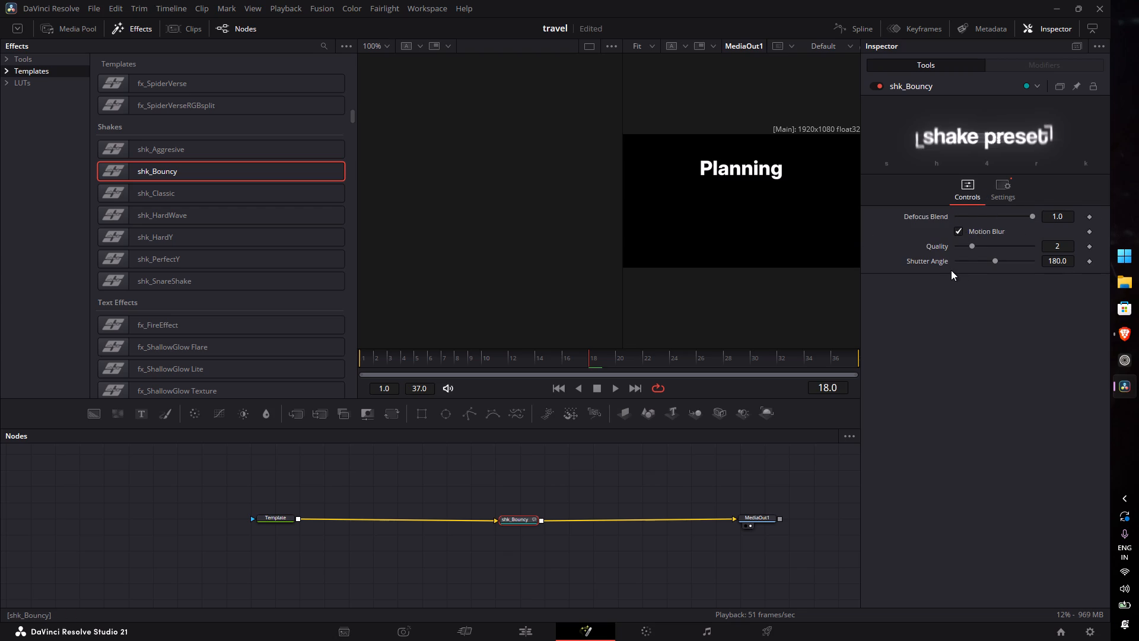
key("space")
key("space")
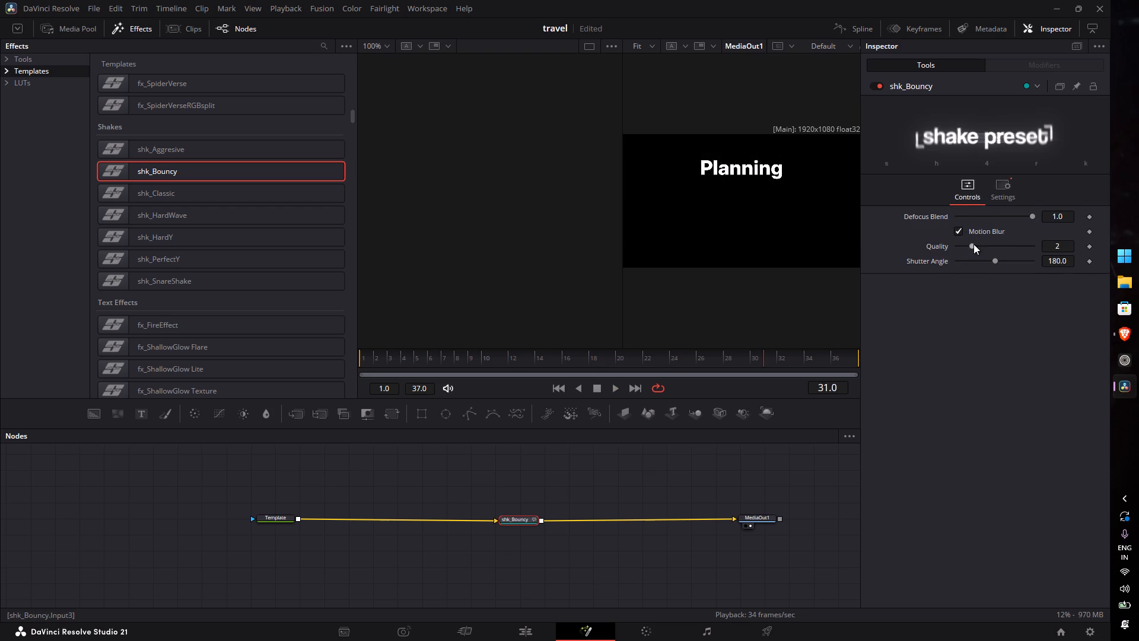
left_click_drag(978, 246, 1064, 257)
key("space")
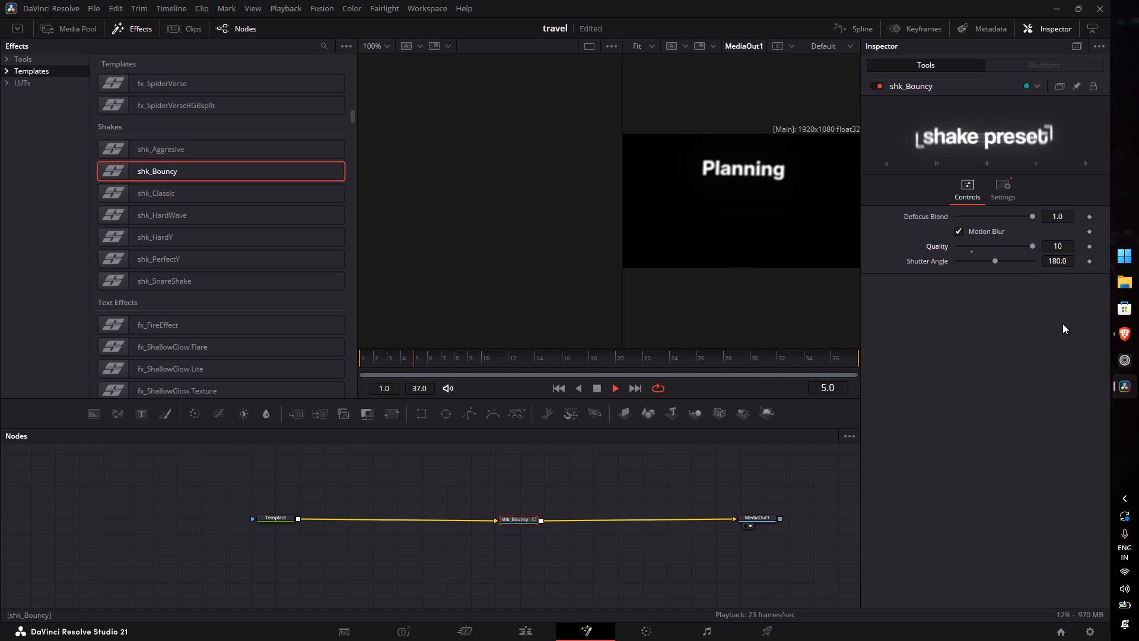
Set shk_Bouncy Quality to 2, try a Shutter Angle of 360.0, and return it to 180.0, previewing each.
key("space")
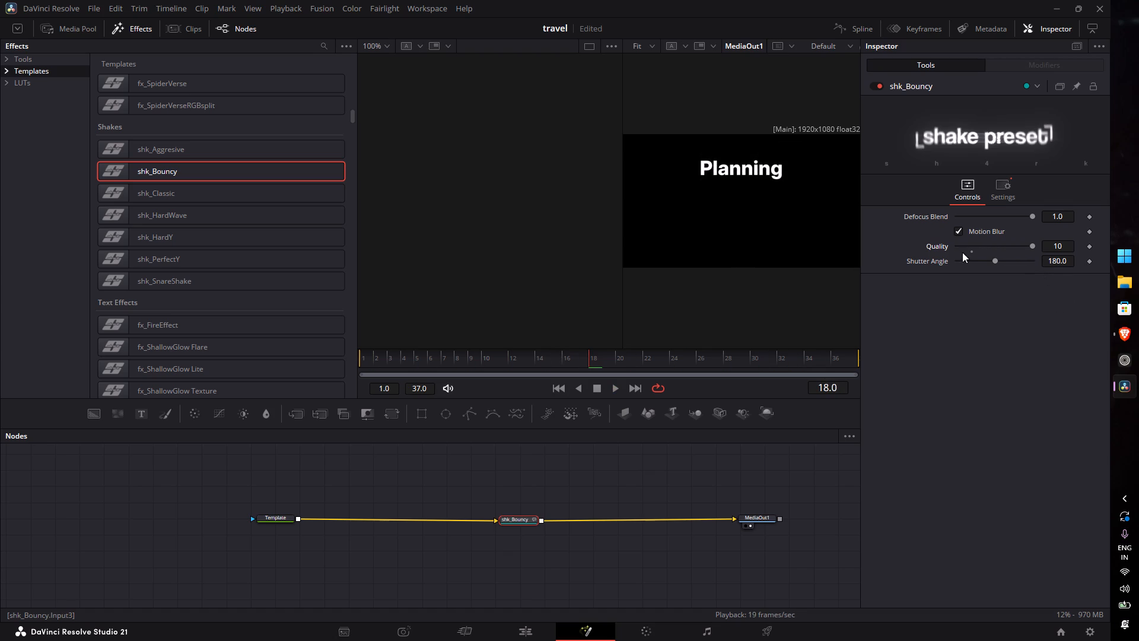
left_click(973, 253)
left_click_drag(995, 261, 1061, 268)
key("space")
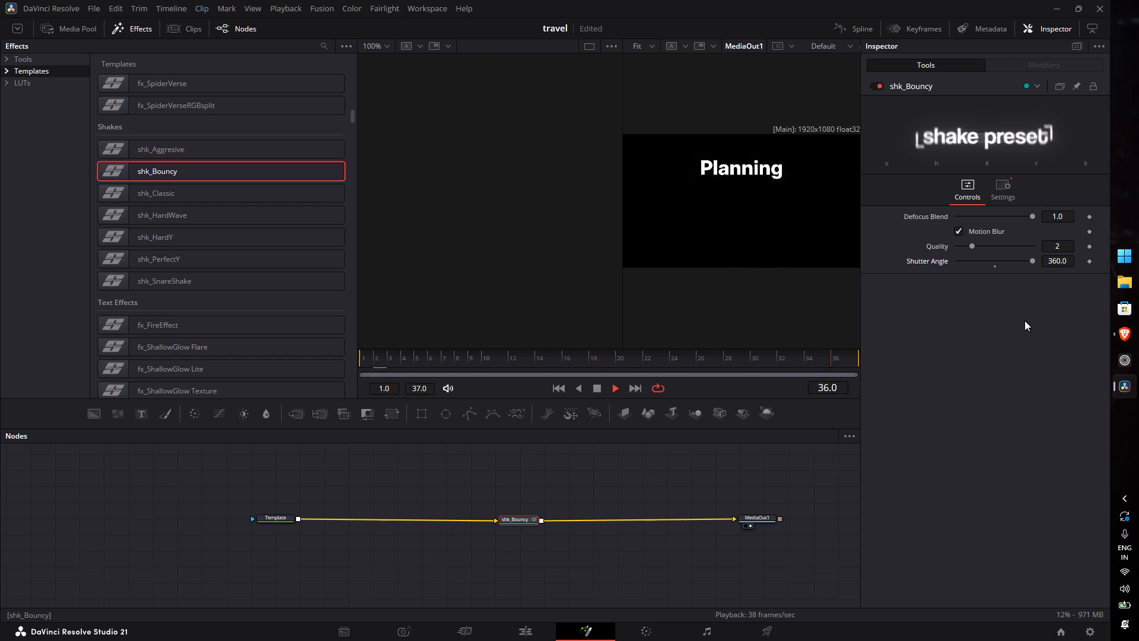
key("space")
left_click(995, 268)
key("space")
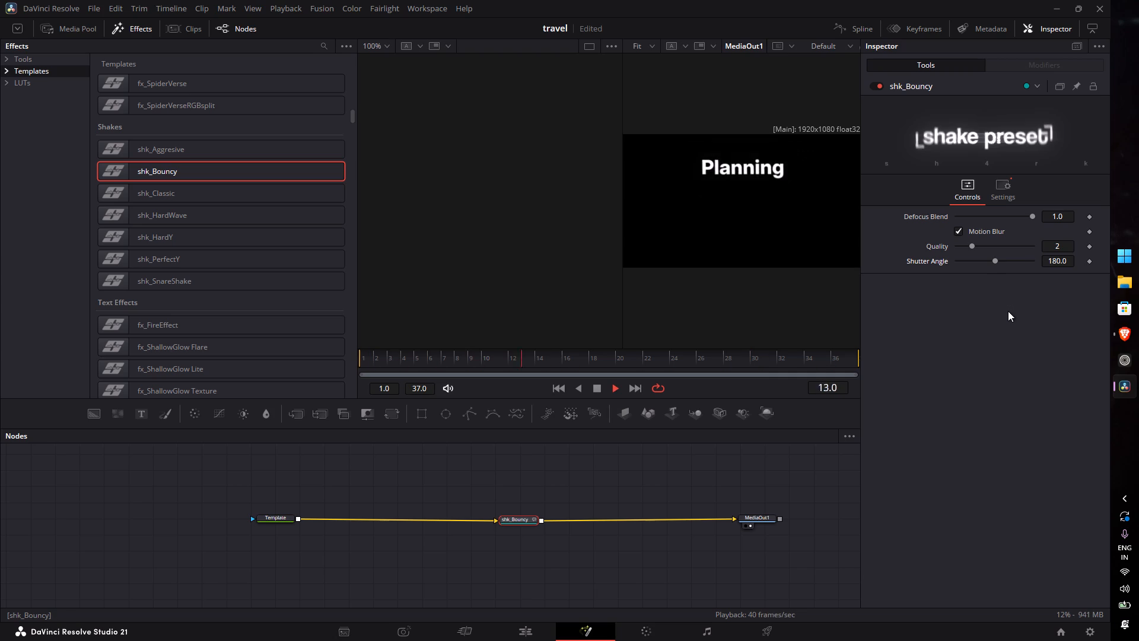
Check the shk_Bouncy settings and its Input Layer options, return to its controls, and stop playback.
left_click(1003, 193)
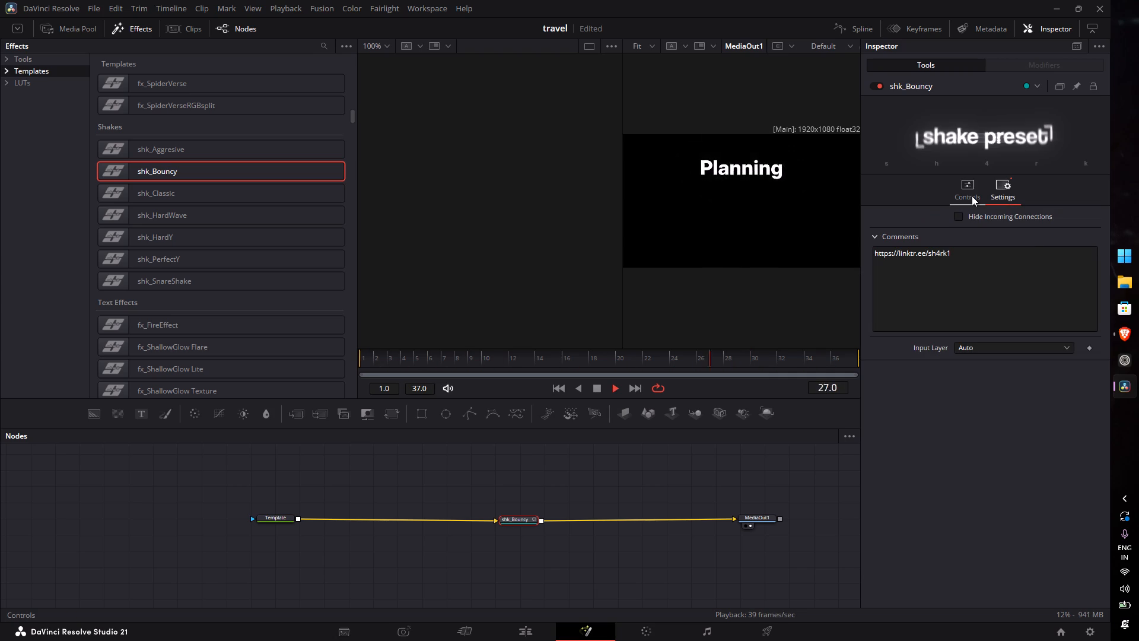
left_click(1019, 347)
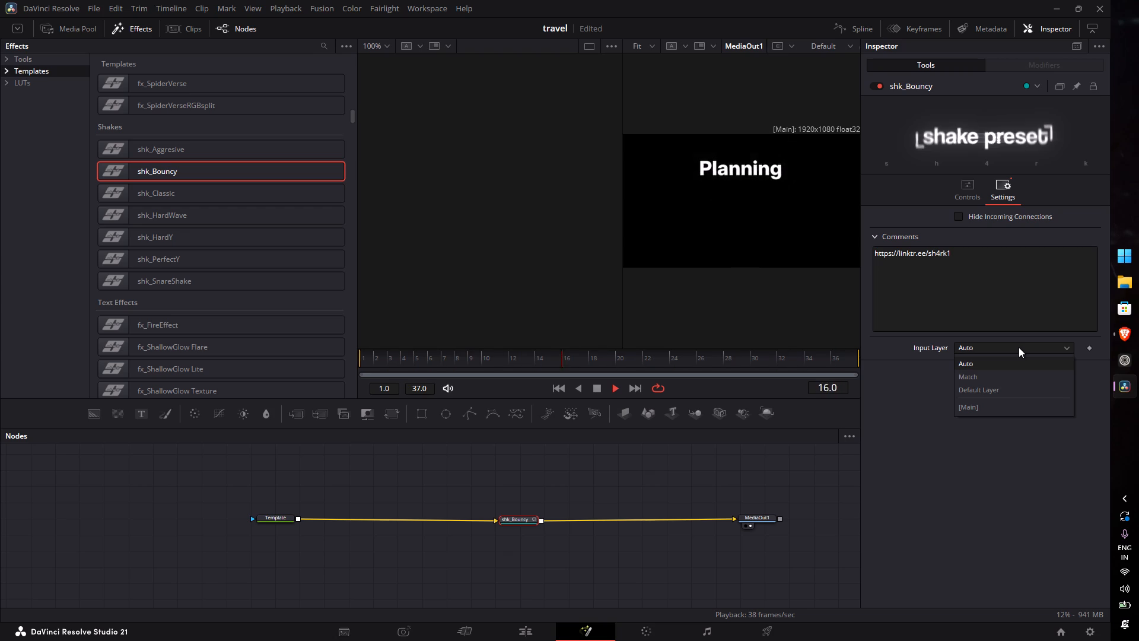
key("space")
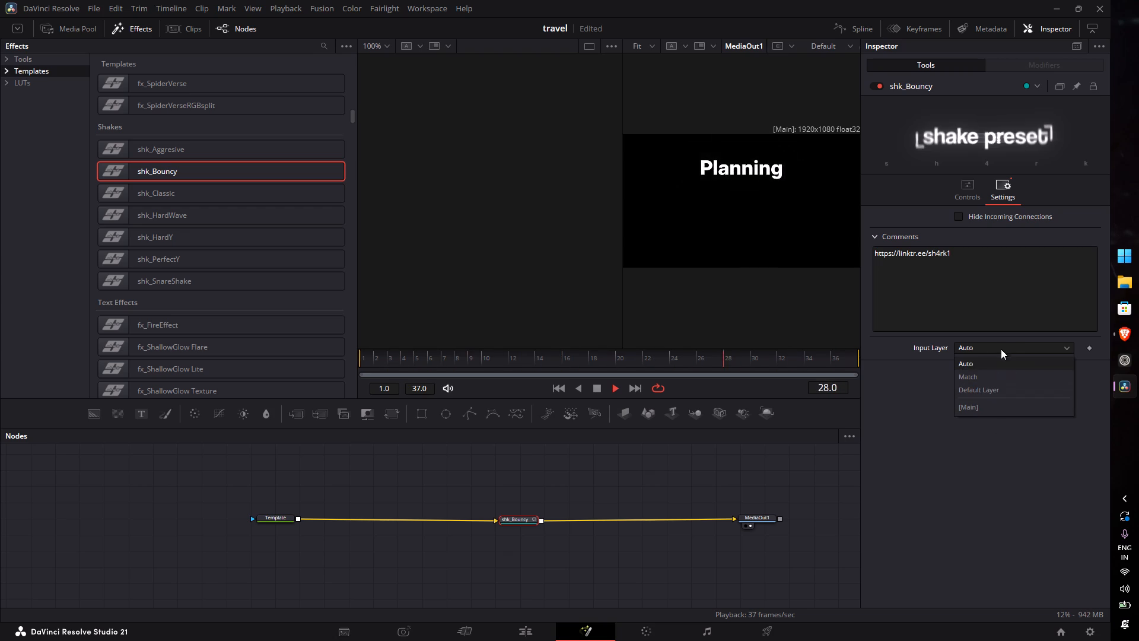
left_click(1006, 343)
left_click(966, 185)
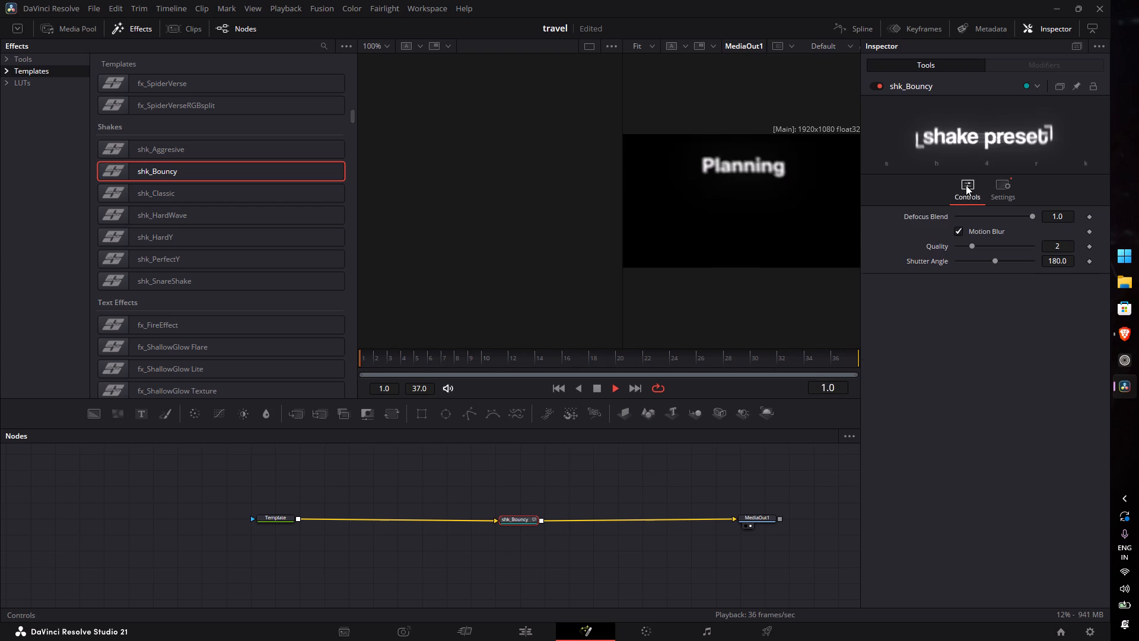
key("space")
Delete the shk_Bouncy node from between Template and MediaOut1.
left_click_drag(493, 585, 521, 542)
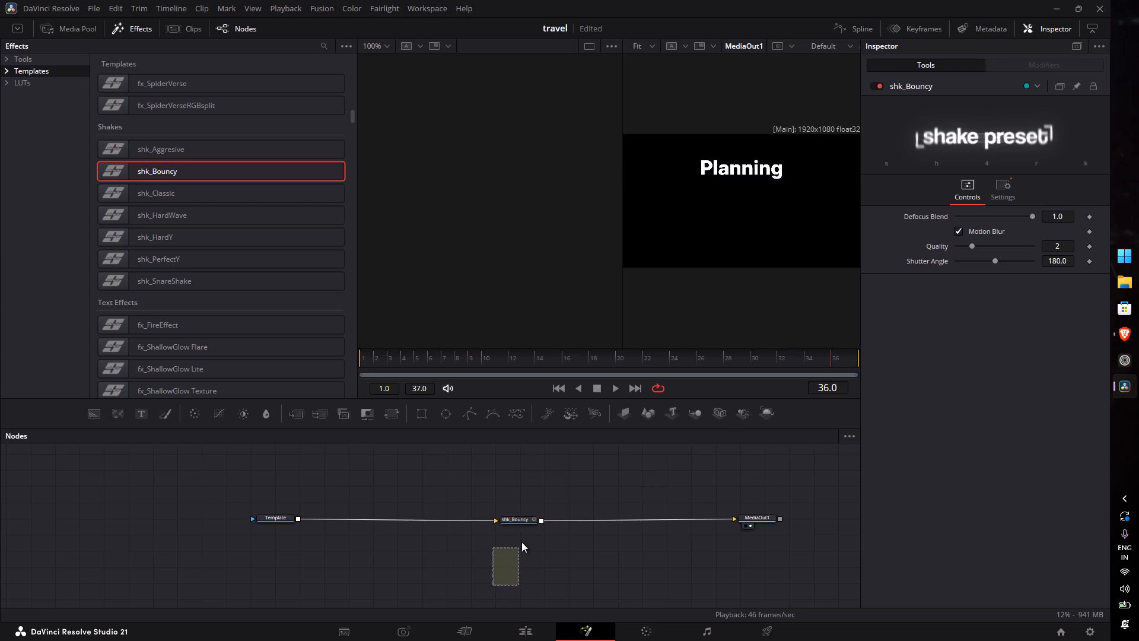
left_click_drag(521, 542, 534, 513)
key("BackSpace")
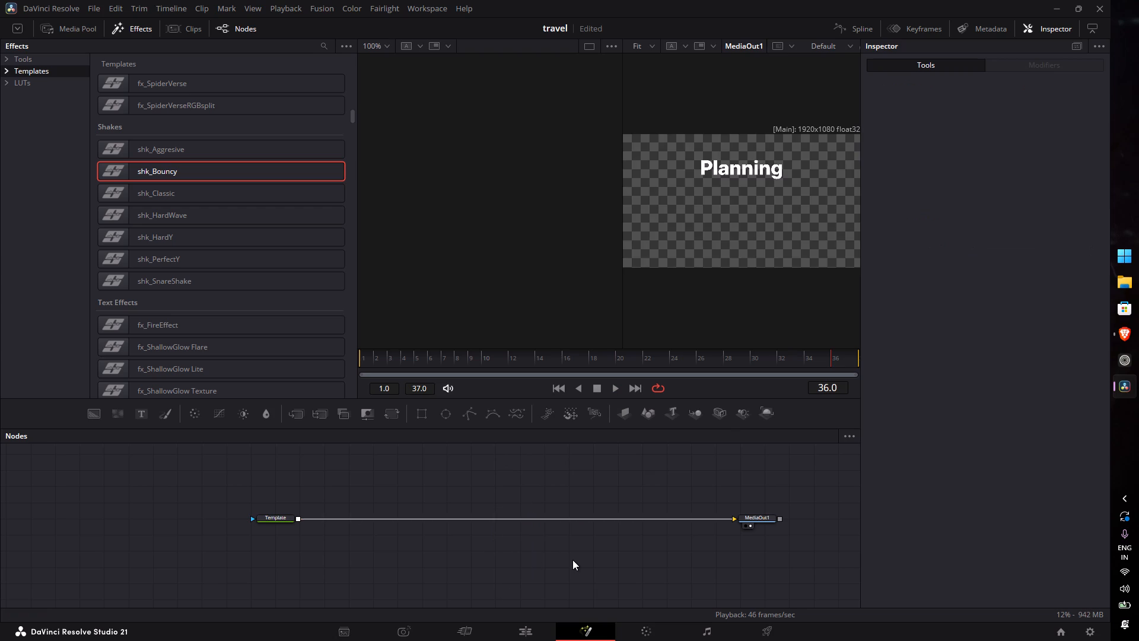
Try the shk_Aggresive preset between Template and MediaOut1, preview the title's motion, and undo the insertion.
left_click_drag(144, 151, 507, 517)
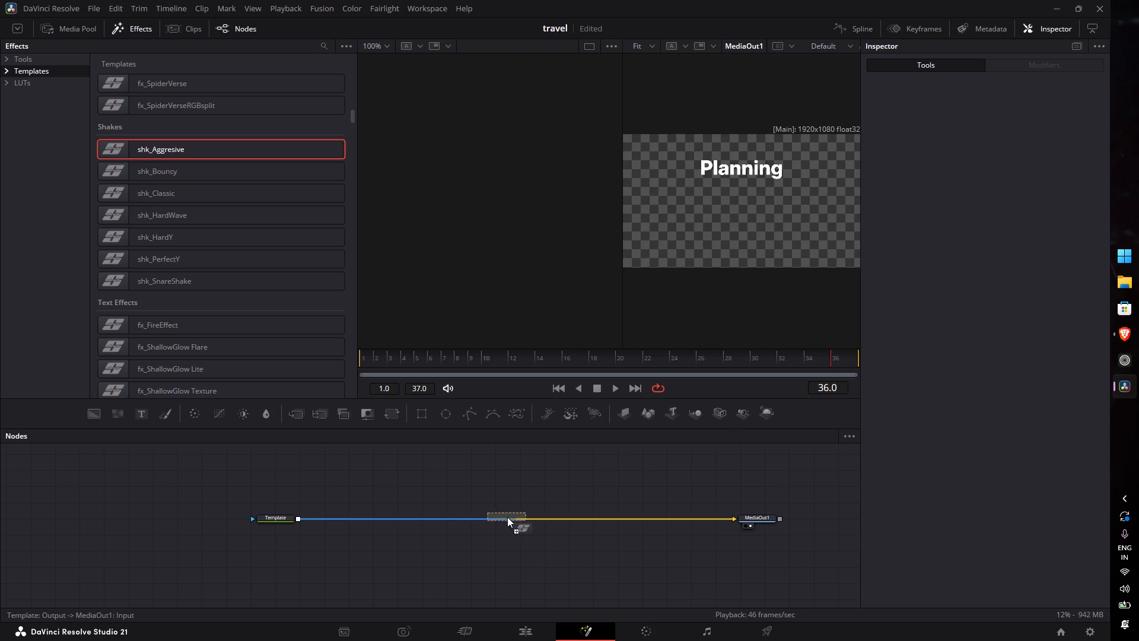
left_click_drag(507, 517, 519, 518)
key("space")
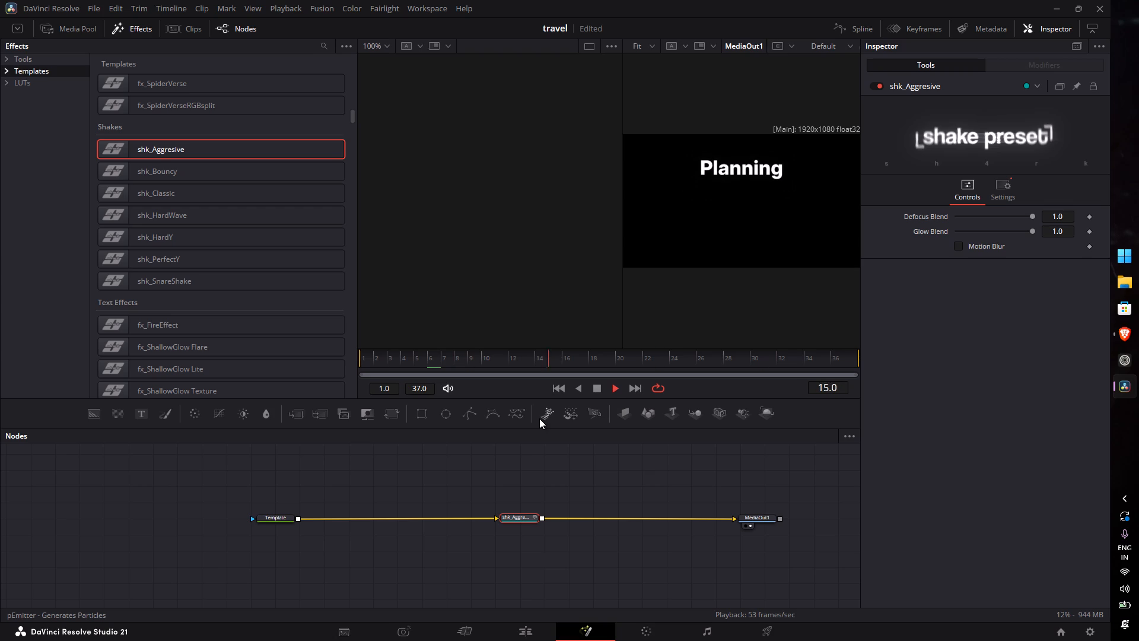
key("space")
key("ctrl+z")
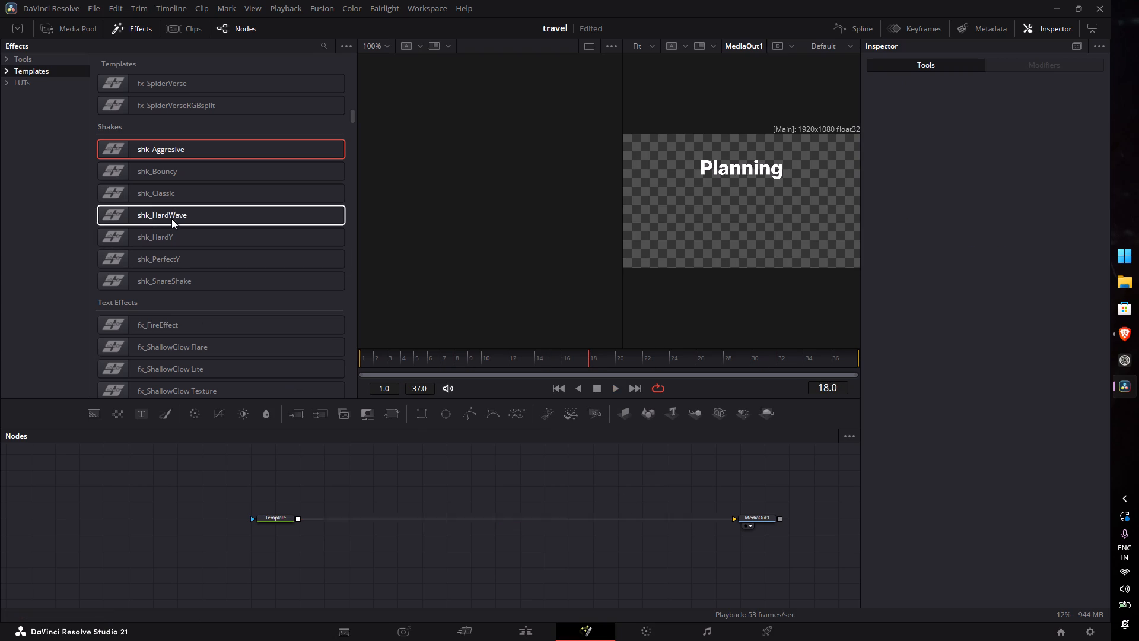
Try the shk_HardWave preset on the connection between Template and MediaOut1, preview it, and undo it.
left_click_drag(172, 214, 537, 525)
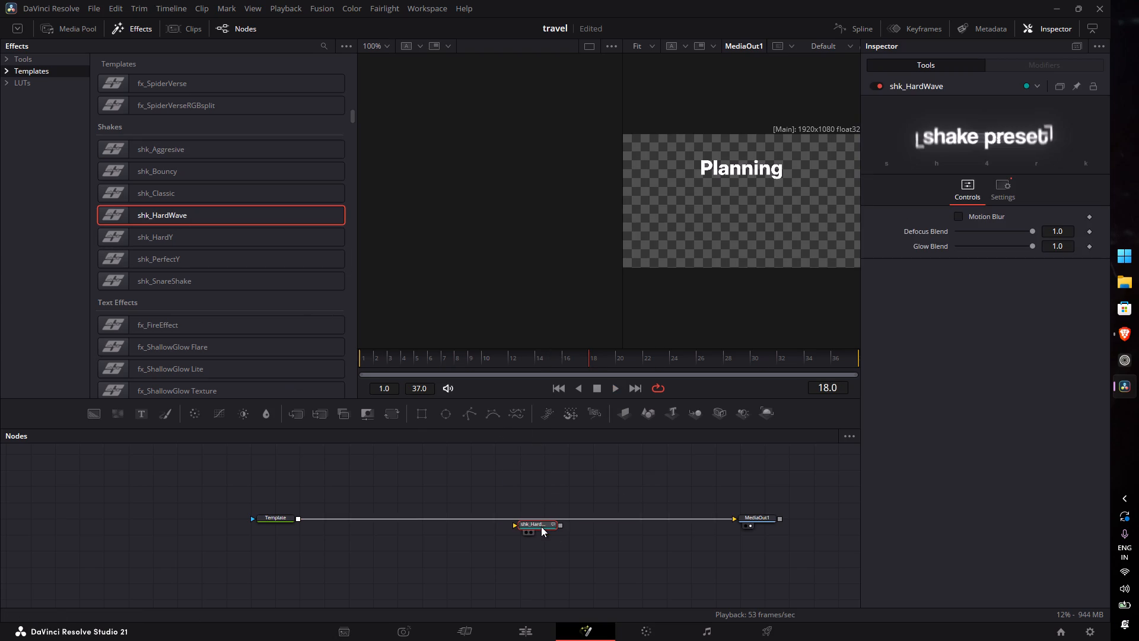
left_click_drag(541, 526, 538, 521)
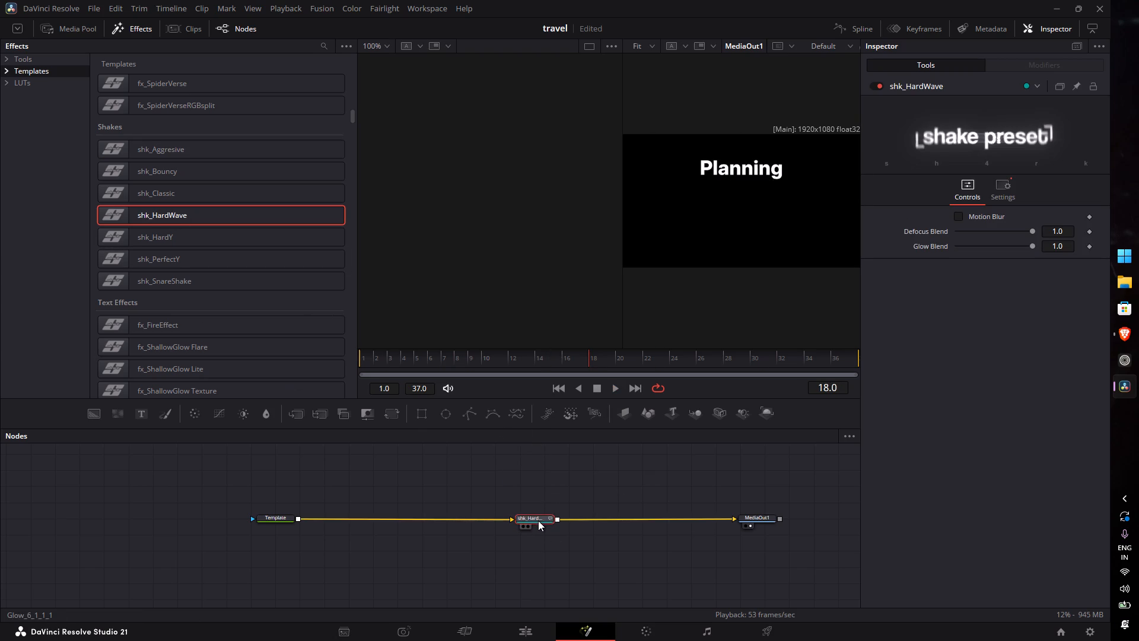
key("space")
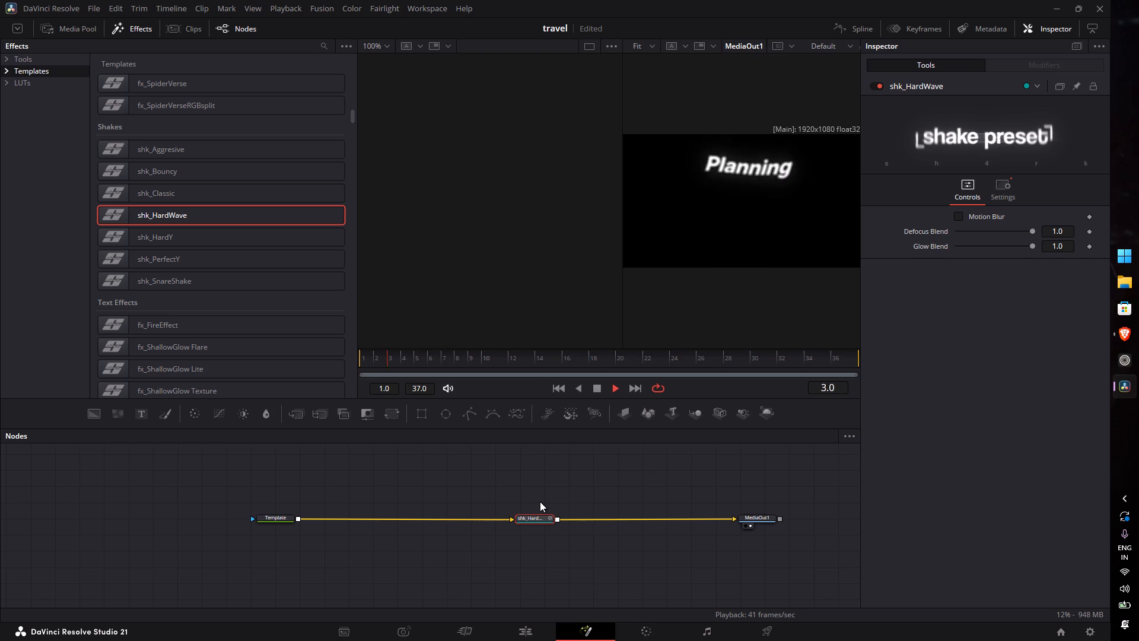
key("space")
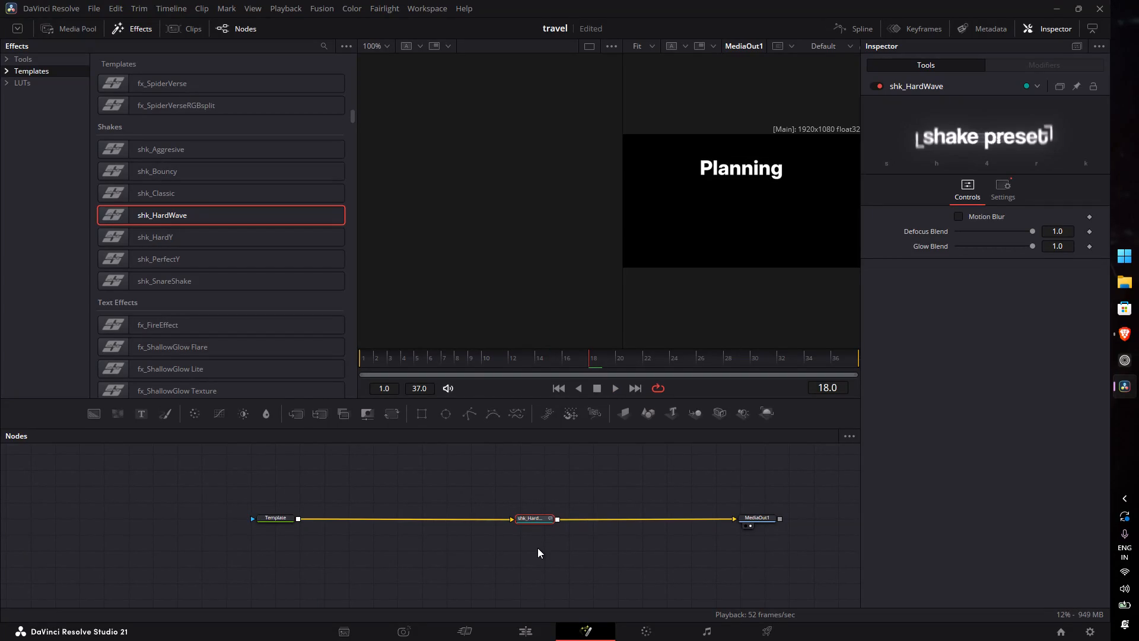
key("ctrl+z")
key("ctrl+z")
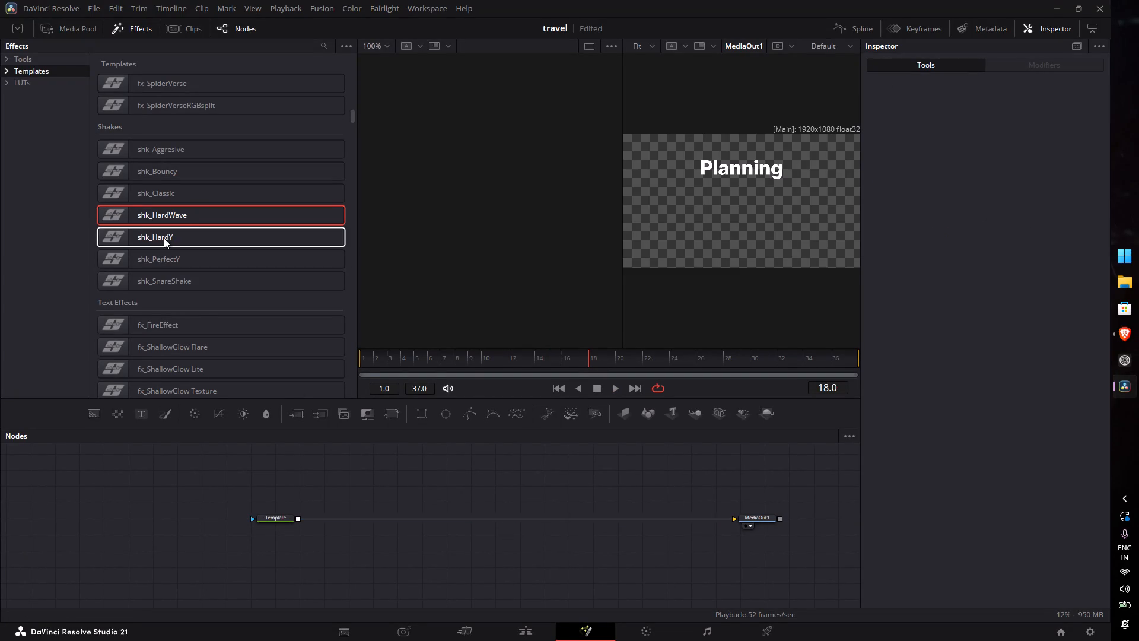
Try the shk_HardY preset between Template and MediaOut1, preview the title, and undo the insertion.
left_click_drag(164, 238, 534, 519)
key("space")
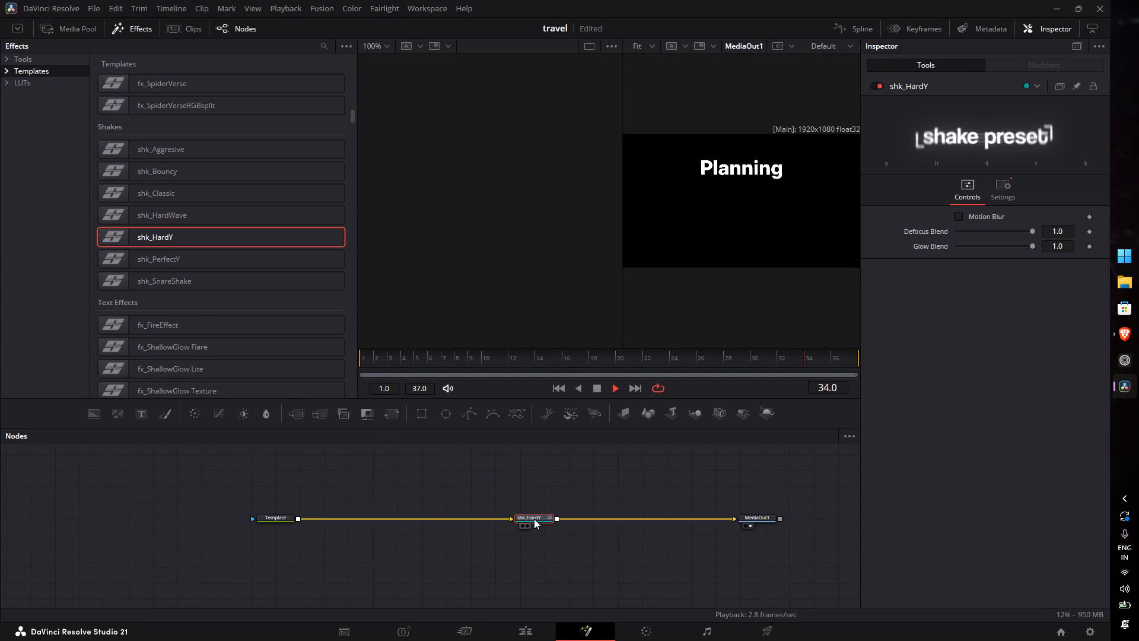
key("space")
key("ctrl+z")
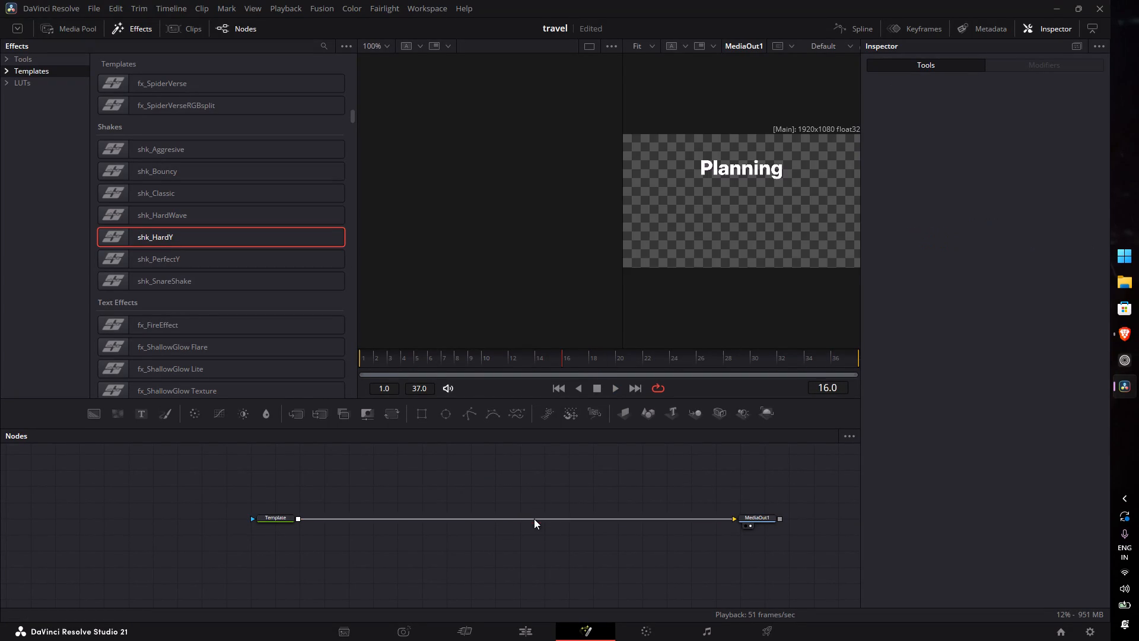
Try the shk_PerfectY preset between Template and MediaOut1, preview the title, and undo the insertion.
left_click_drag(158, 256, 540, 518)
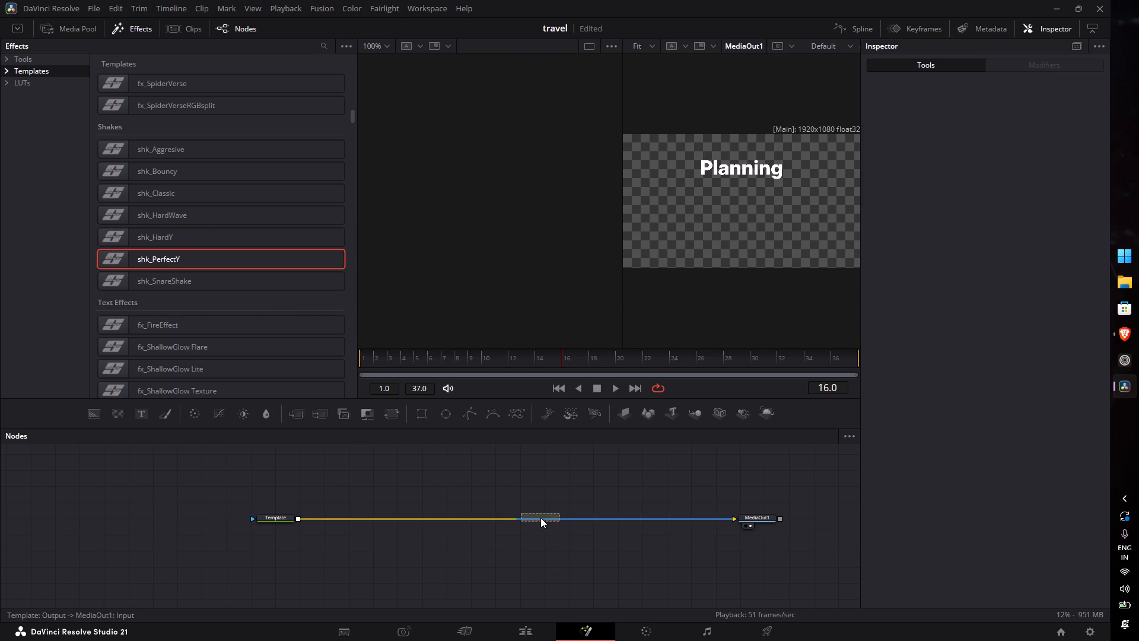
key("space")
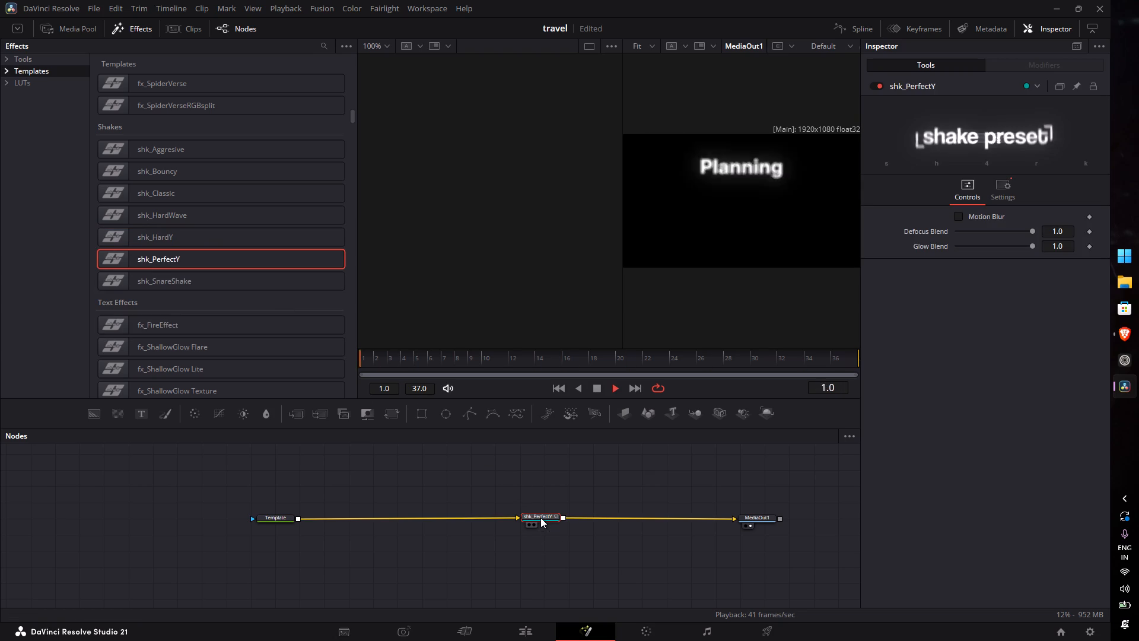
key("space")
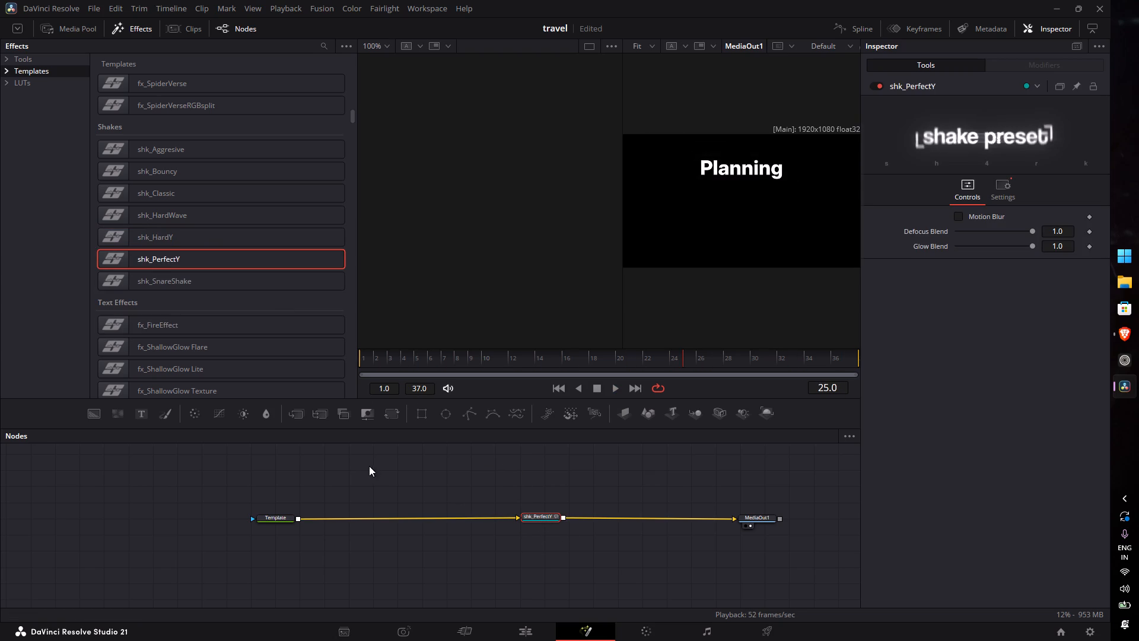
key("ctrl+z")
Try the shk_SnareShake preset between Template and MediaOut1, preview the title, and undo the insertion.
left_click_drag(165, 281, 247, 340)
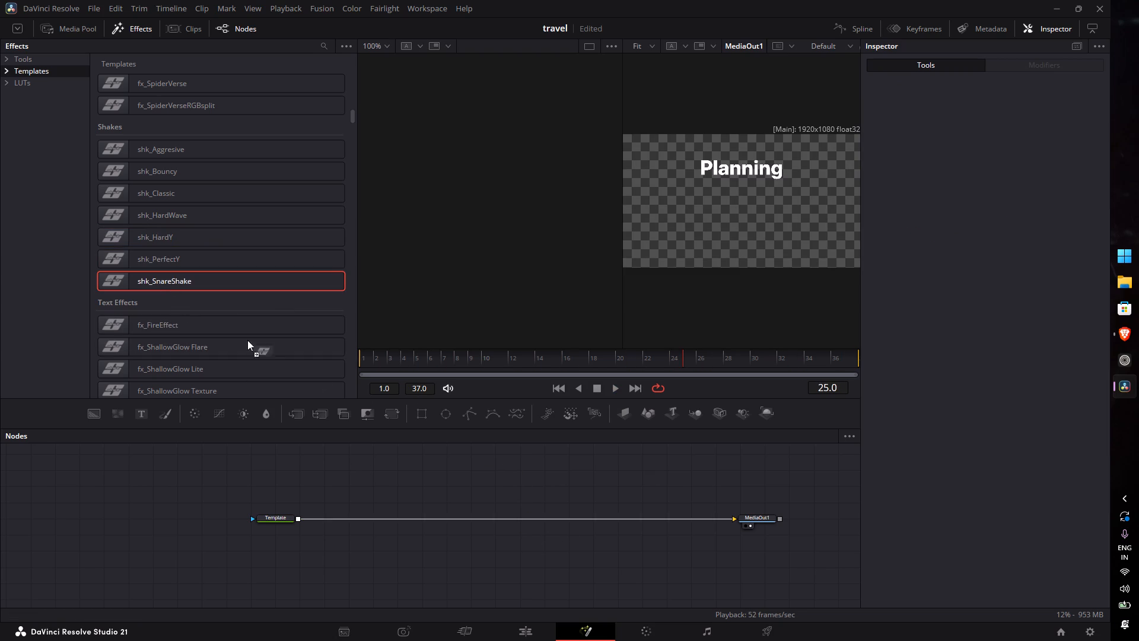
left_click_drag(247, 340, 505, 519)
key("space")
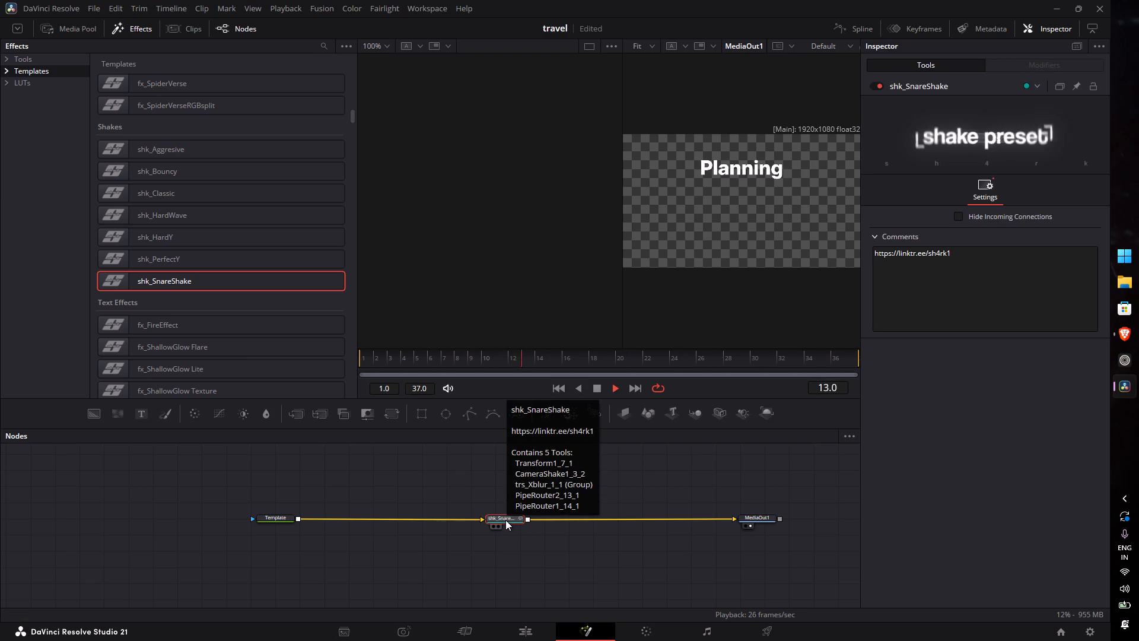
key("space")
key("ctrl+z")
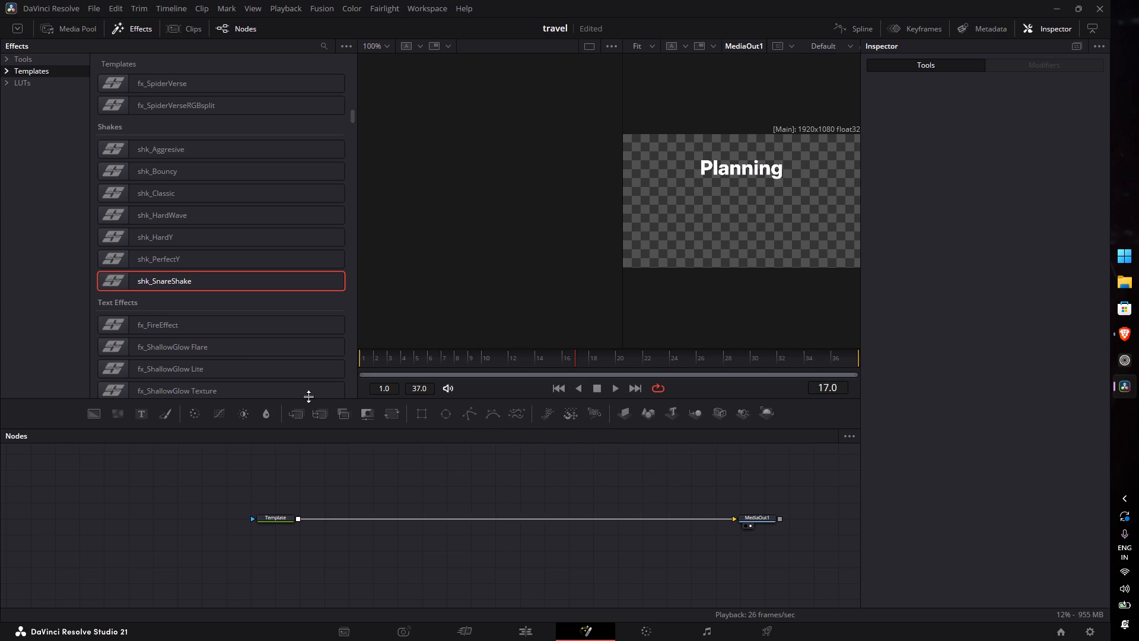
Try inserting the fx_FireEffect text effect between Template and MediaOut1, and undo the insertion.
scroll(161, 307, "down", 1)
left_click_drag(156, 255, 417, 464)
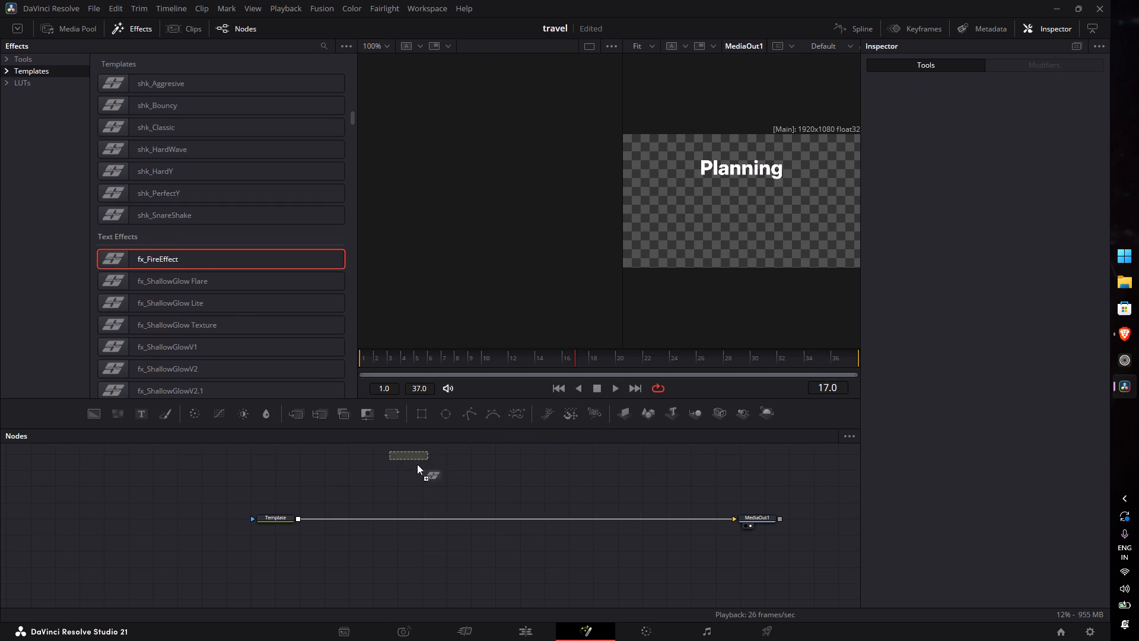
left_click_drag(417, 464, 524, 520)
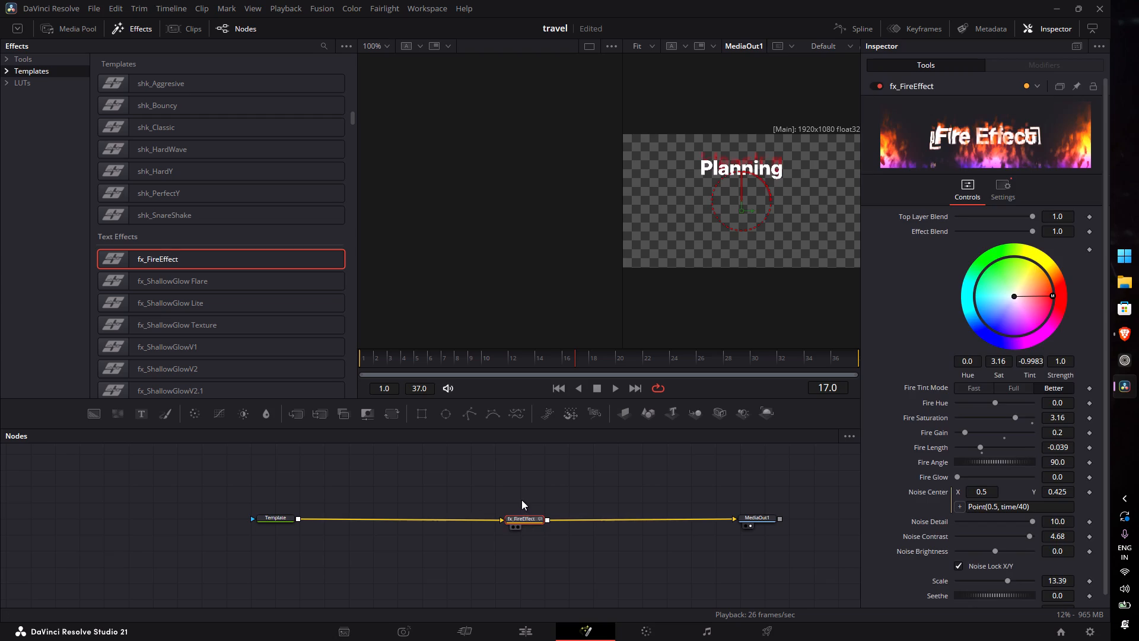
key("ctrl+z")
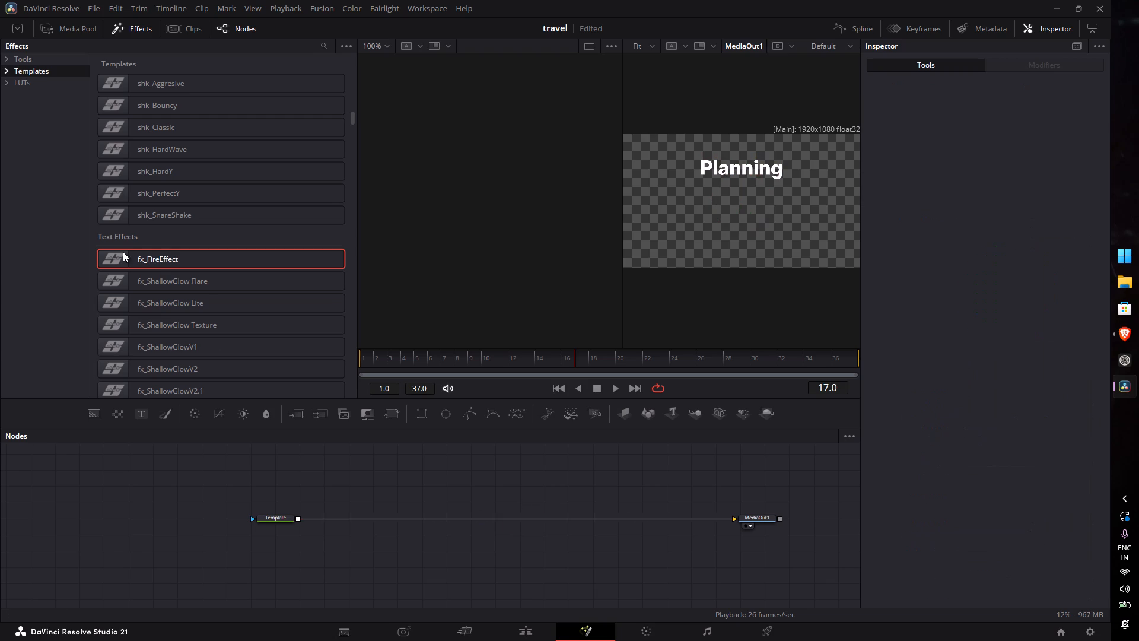
Insert the fx_FireEffect text effect between Template and MediaOut1 and preview it on the "Planning" title.
left_click_drag(155, 261, 516, 520)
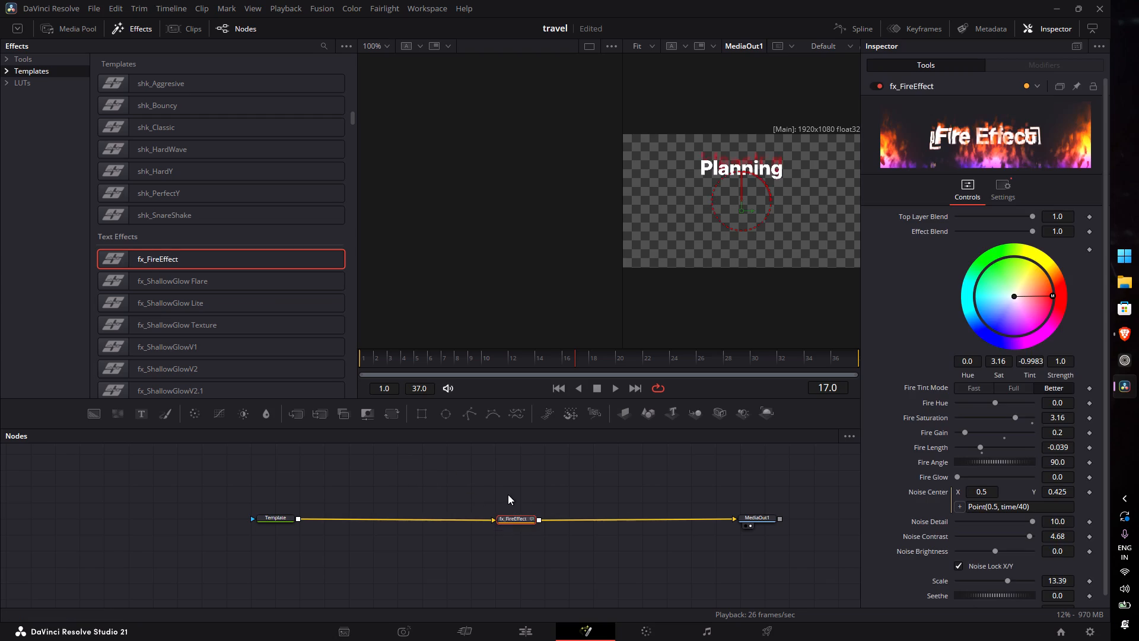
key("space")
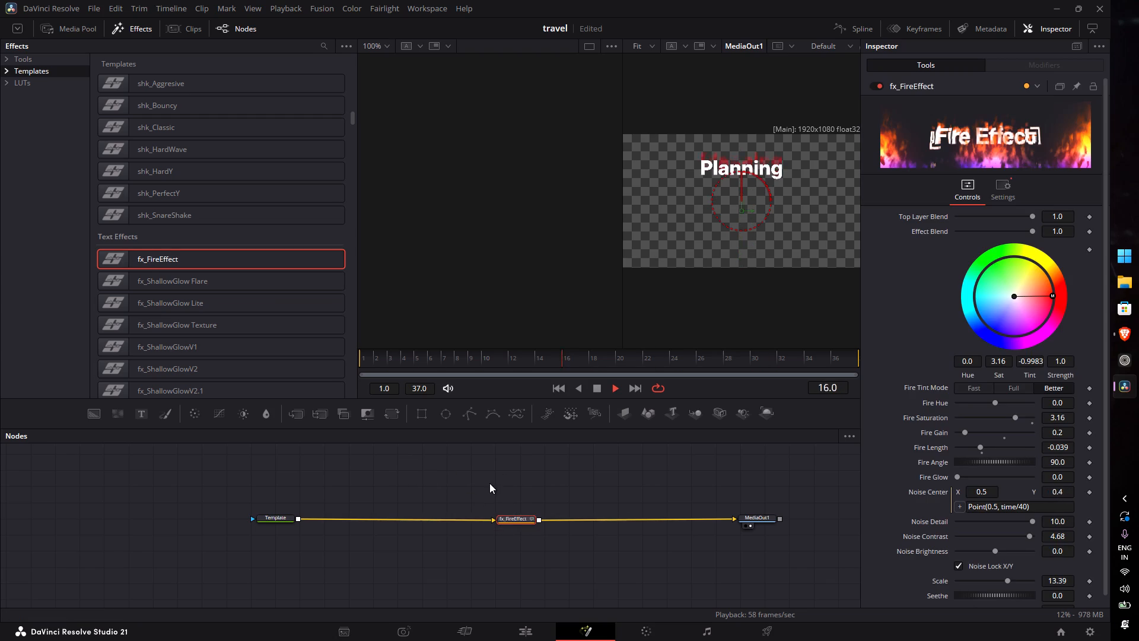
key("space")
Adjust the fx_FireEffect tint on the color wheel, trying yellow and settling on red with Tint about -0.98.
scroll(904, 335, "down", 6)
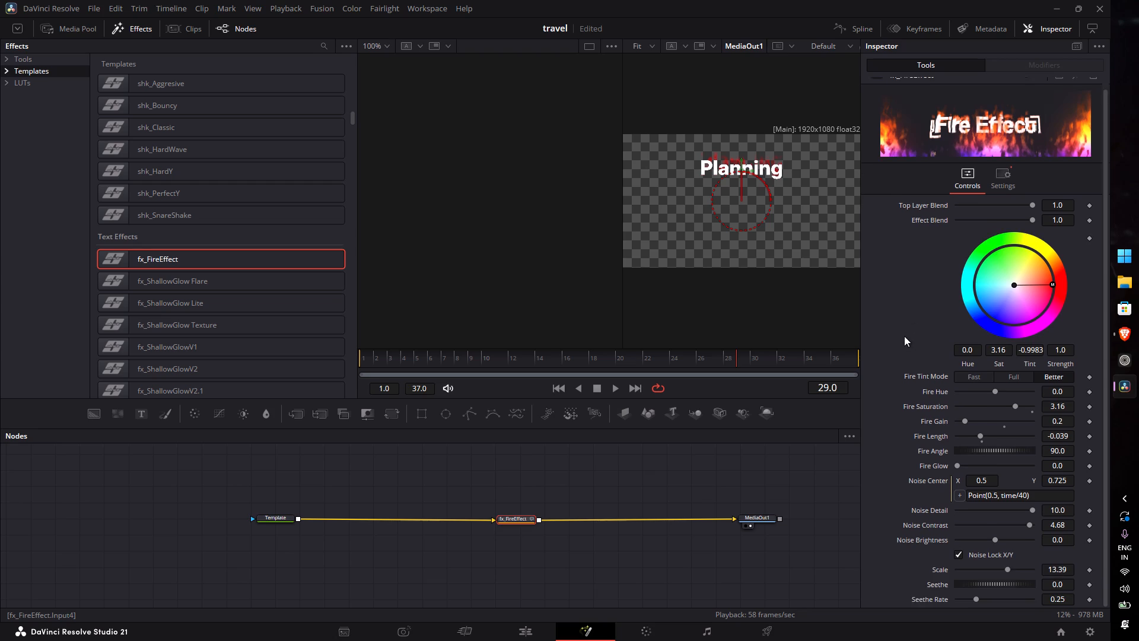
scroll(903, 337, "up", 3)
left_click_drag(1051, 295, 1030, 258)
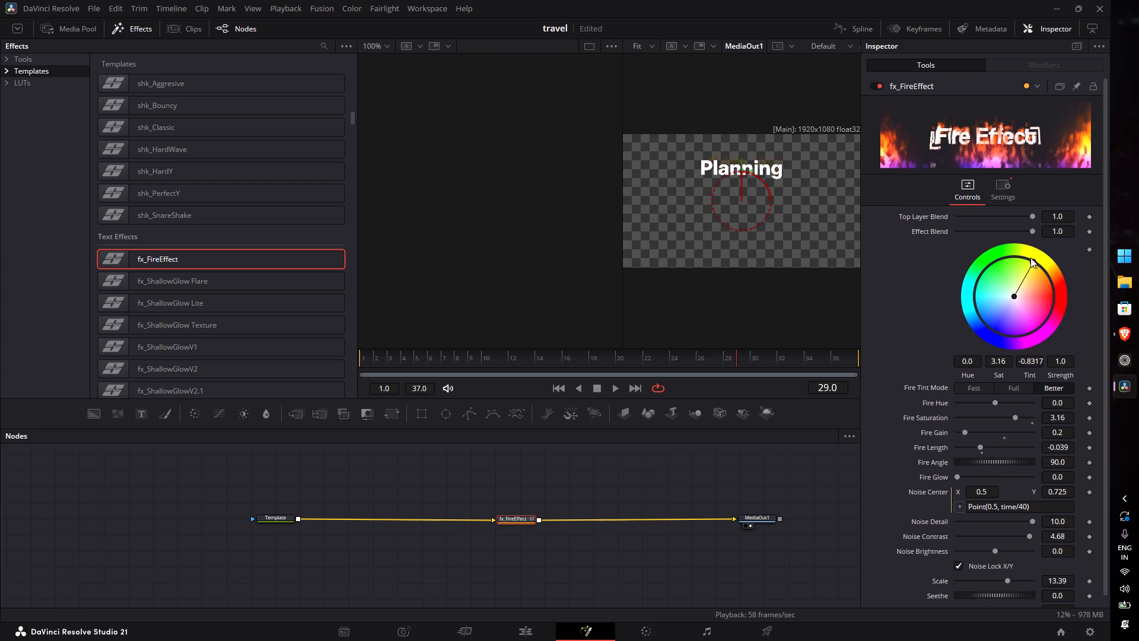
left_click_drag(1030, 258, 1080, 291)
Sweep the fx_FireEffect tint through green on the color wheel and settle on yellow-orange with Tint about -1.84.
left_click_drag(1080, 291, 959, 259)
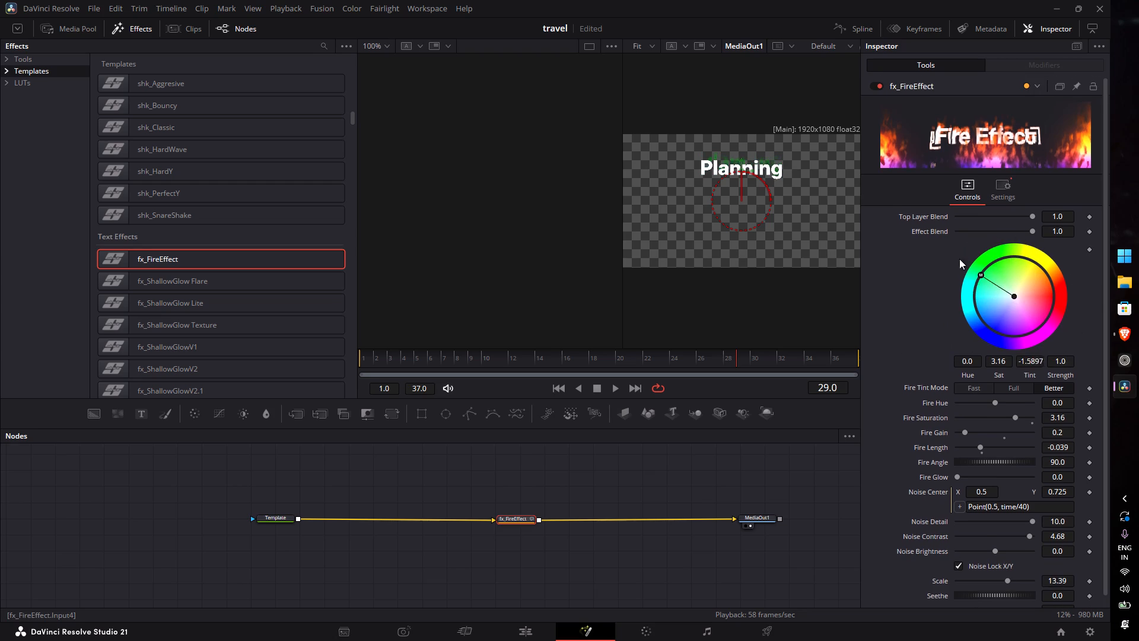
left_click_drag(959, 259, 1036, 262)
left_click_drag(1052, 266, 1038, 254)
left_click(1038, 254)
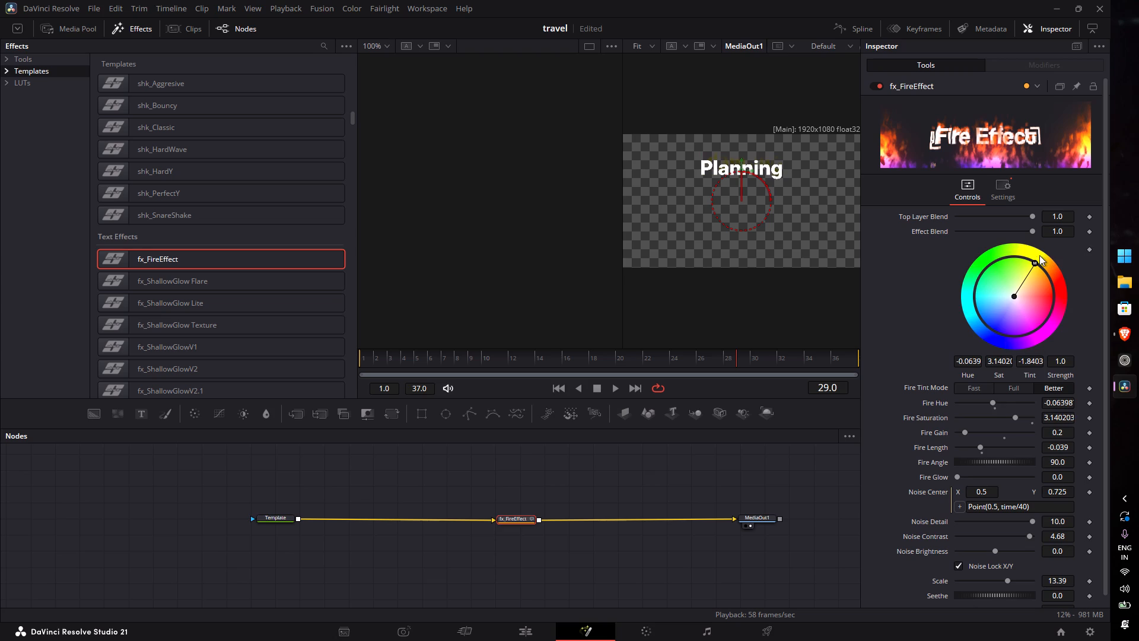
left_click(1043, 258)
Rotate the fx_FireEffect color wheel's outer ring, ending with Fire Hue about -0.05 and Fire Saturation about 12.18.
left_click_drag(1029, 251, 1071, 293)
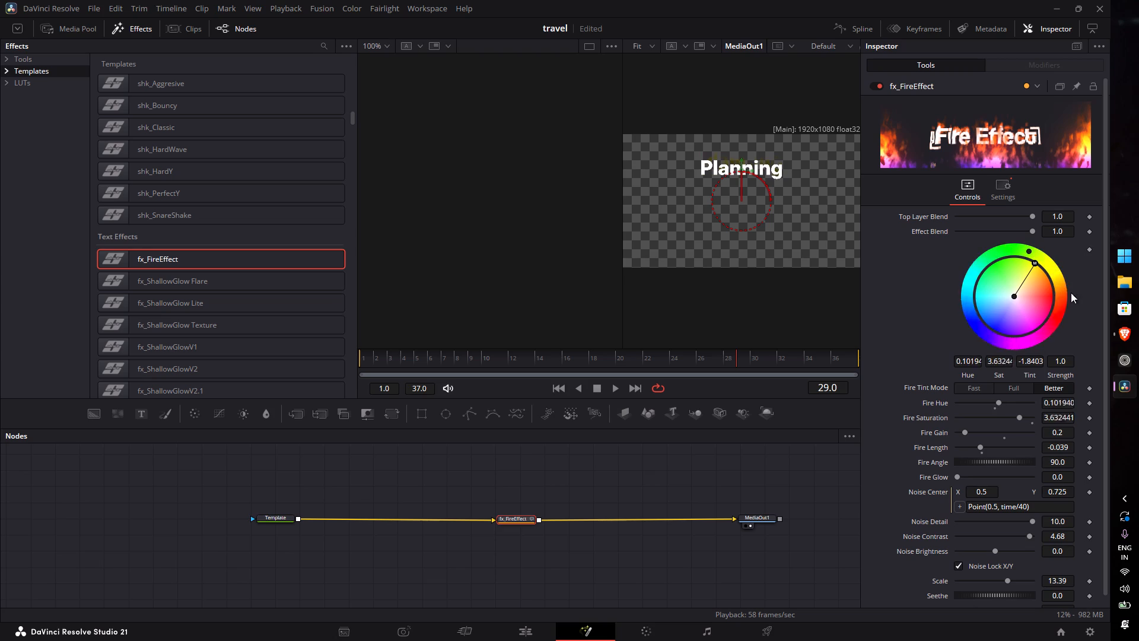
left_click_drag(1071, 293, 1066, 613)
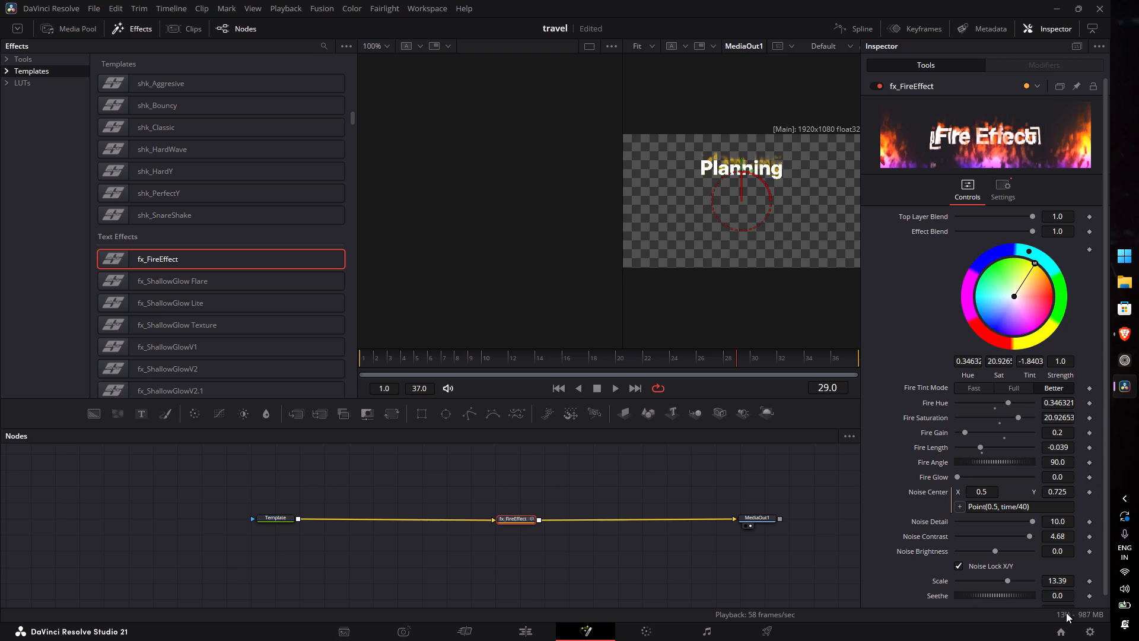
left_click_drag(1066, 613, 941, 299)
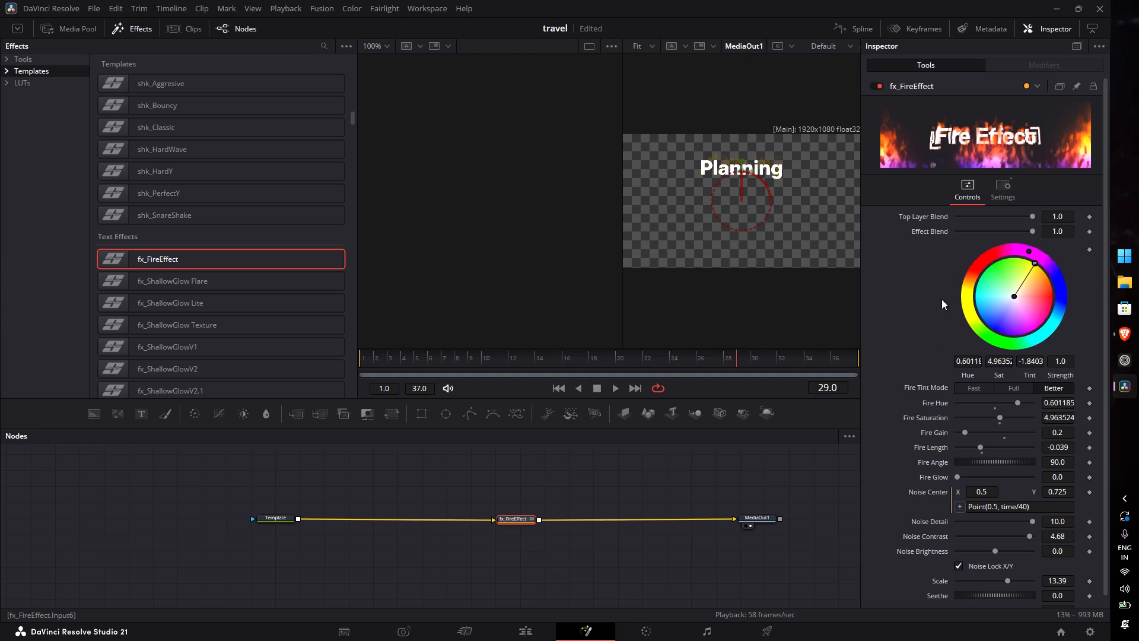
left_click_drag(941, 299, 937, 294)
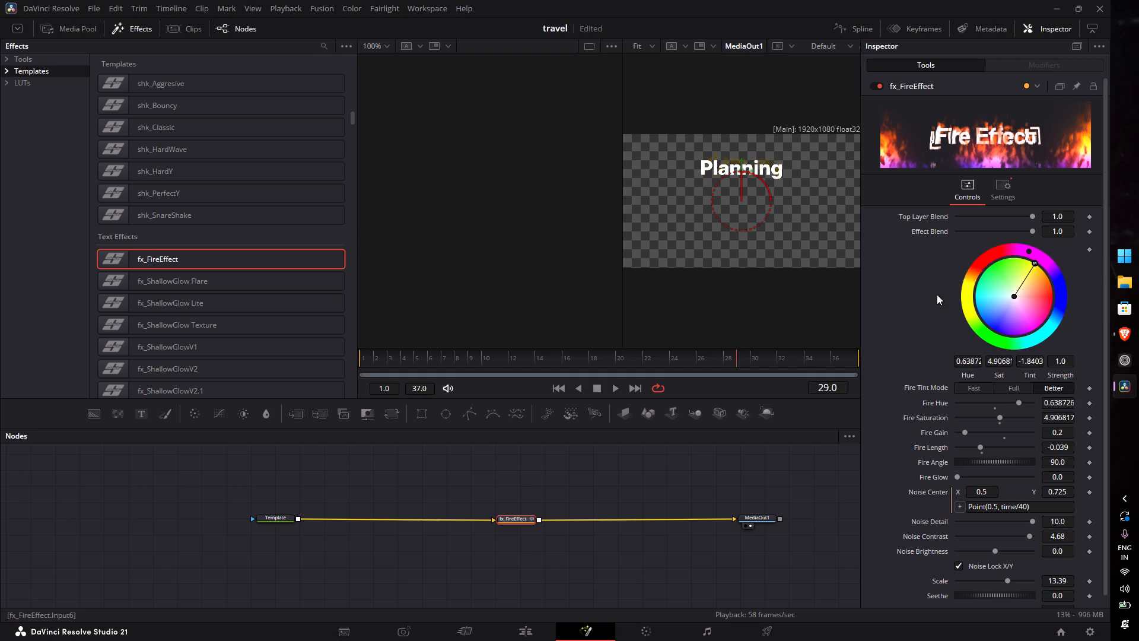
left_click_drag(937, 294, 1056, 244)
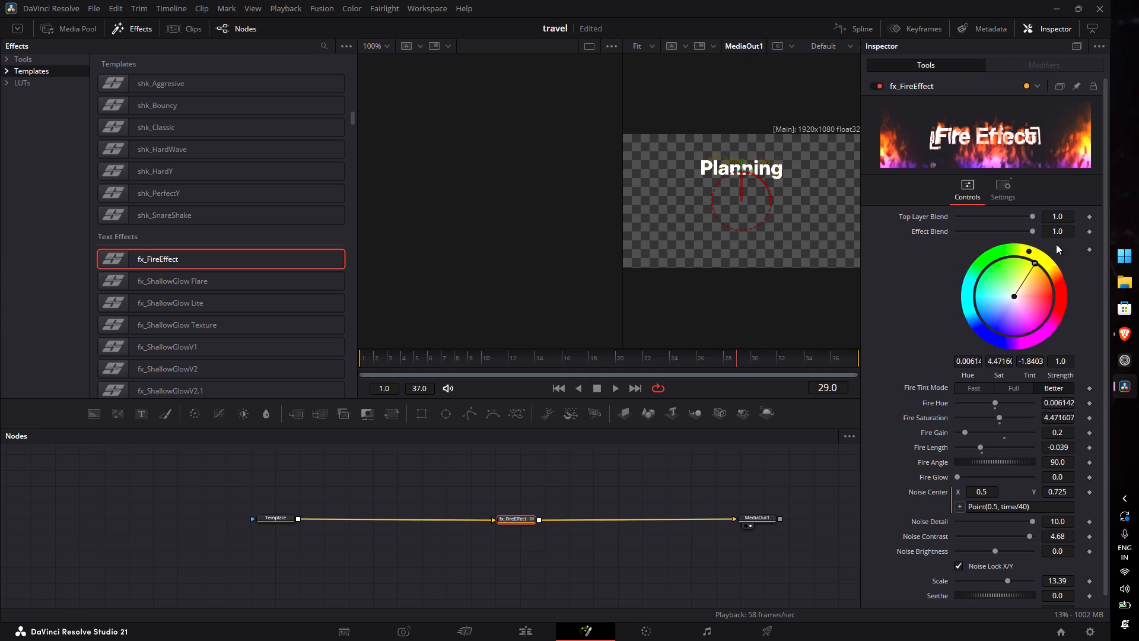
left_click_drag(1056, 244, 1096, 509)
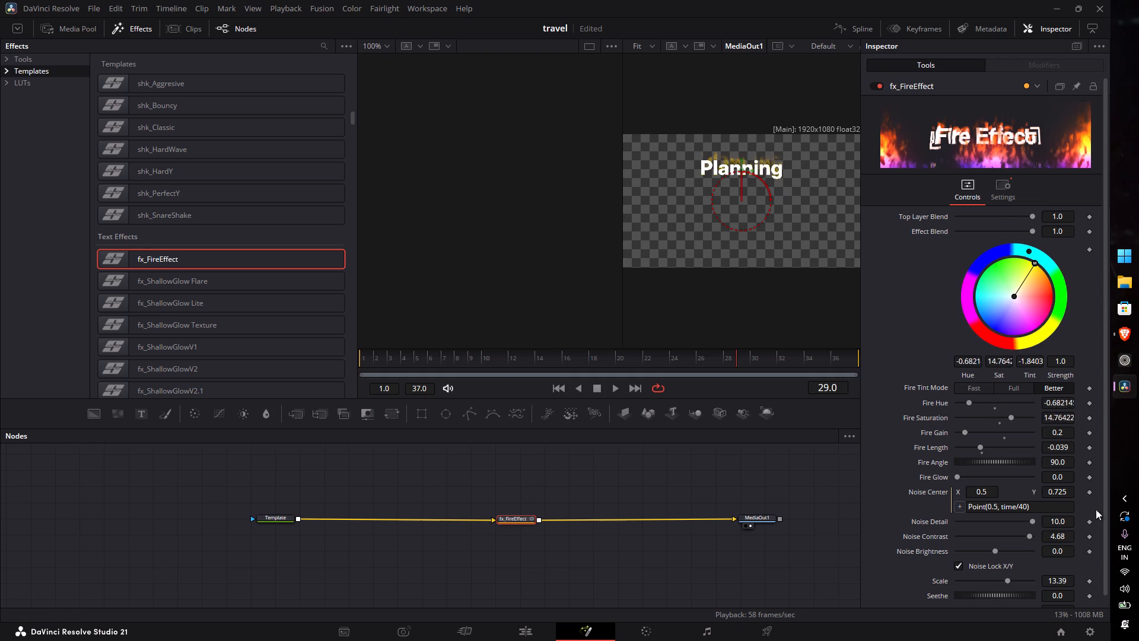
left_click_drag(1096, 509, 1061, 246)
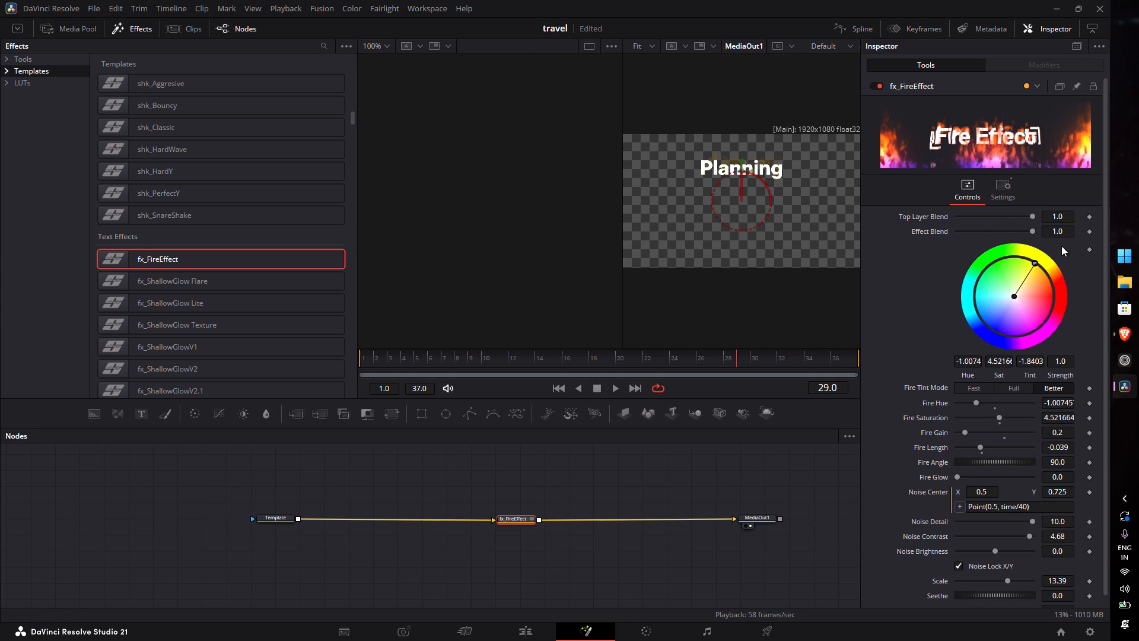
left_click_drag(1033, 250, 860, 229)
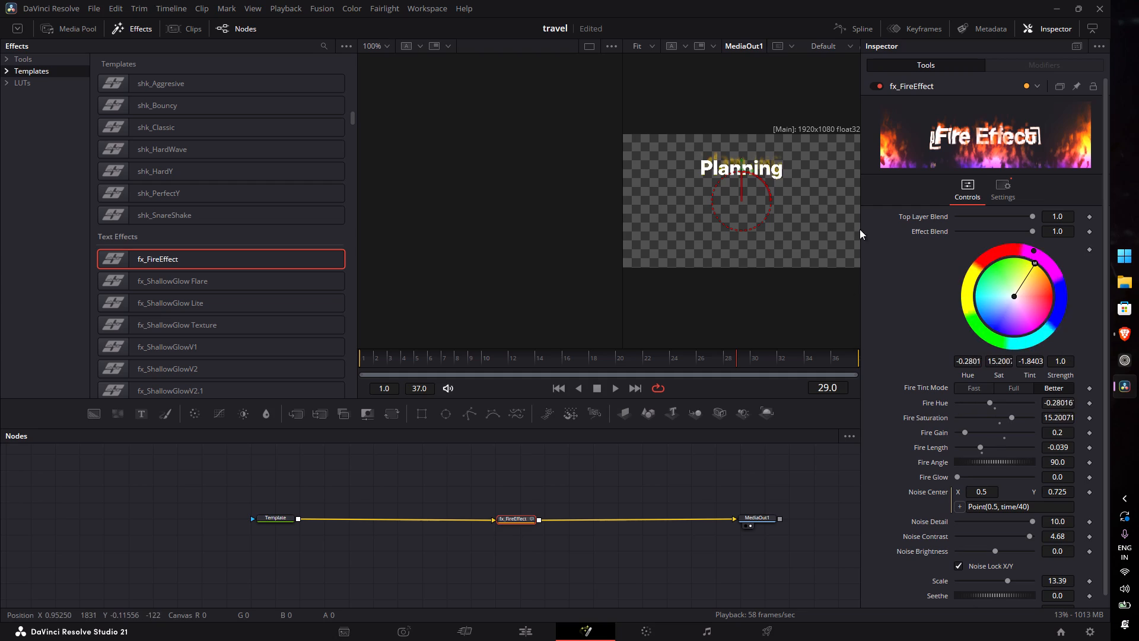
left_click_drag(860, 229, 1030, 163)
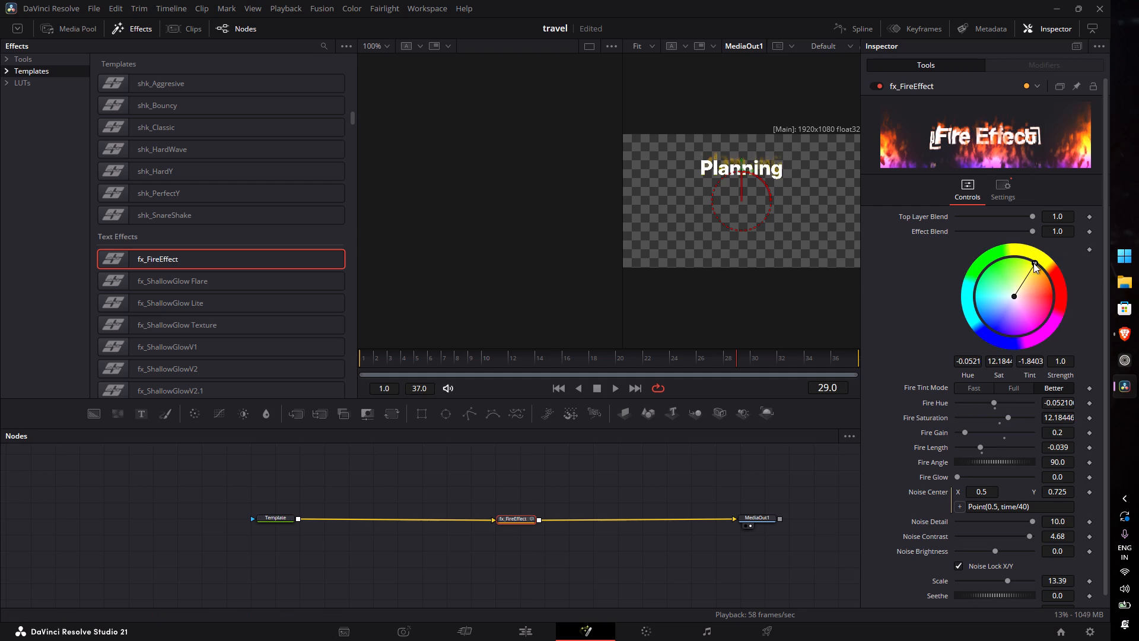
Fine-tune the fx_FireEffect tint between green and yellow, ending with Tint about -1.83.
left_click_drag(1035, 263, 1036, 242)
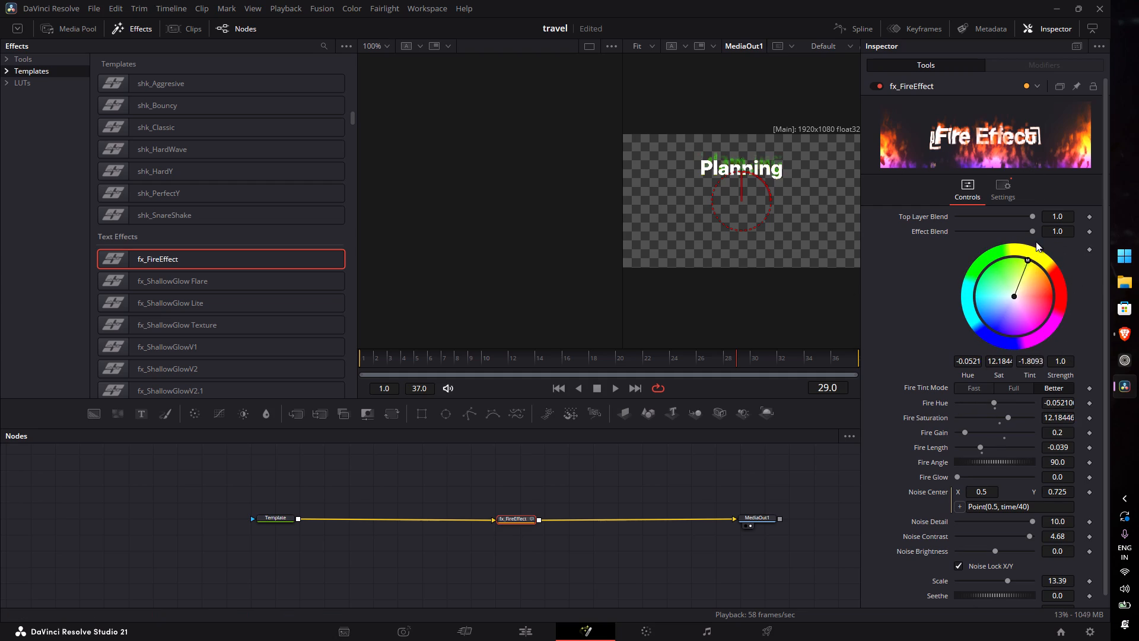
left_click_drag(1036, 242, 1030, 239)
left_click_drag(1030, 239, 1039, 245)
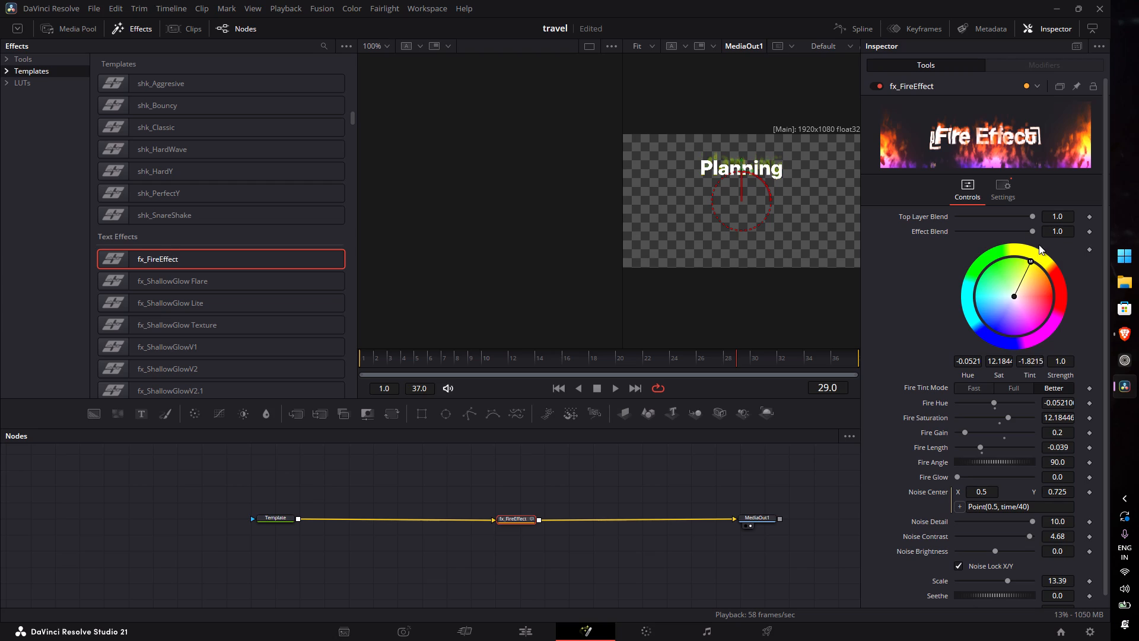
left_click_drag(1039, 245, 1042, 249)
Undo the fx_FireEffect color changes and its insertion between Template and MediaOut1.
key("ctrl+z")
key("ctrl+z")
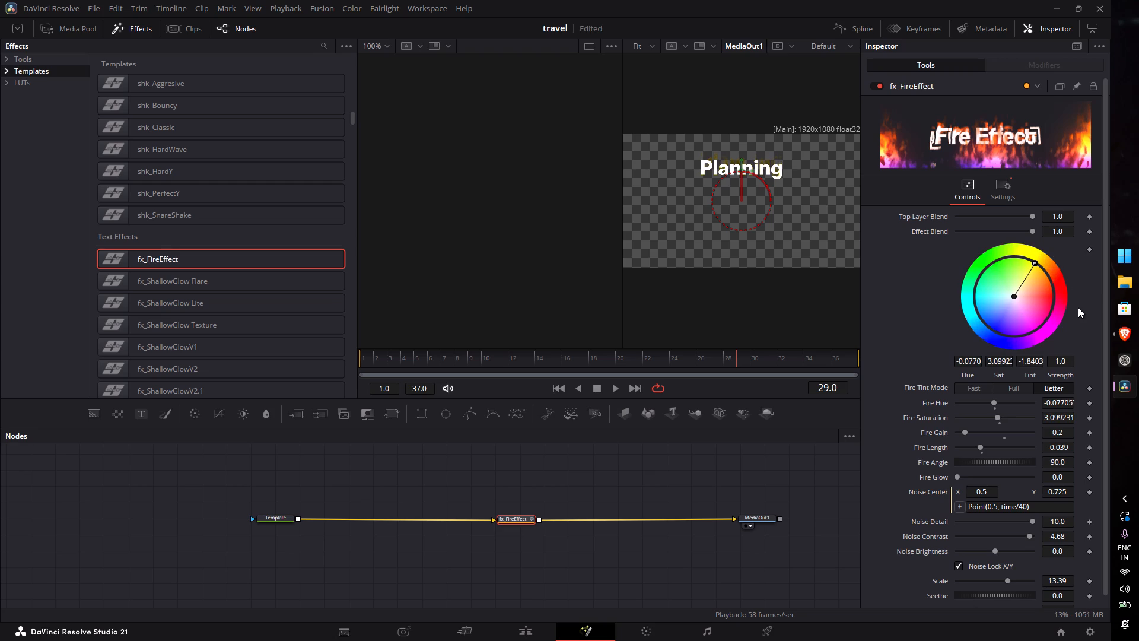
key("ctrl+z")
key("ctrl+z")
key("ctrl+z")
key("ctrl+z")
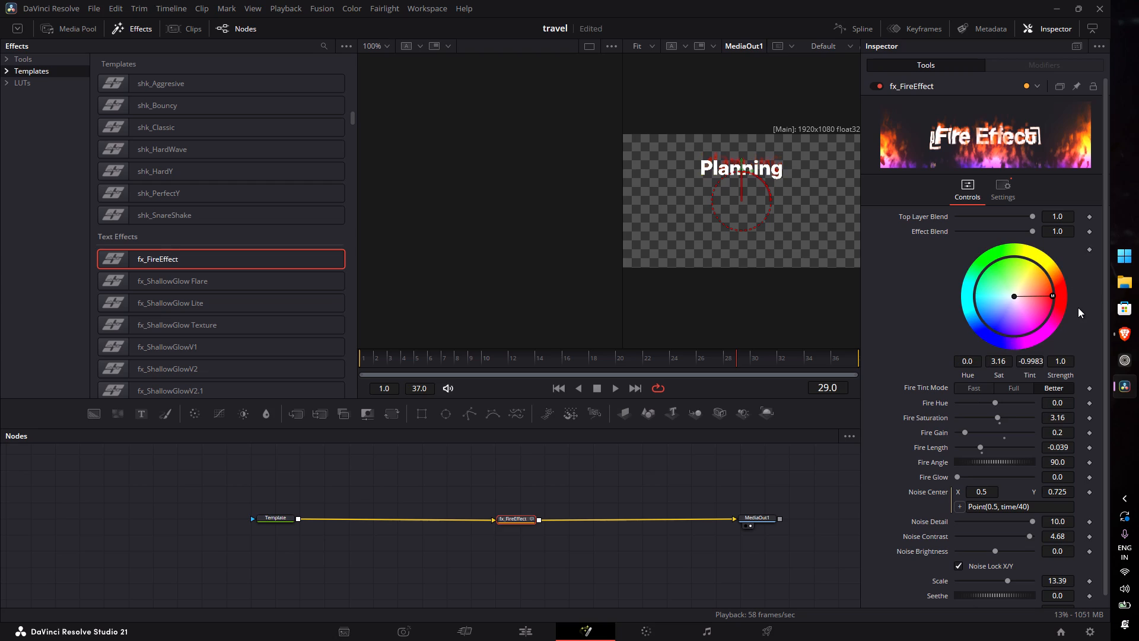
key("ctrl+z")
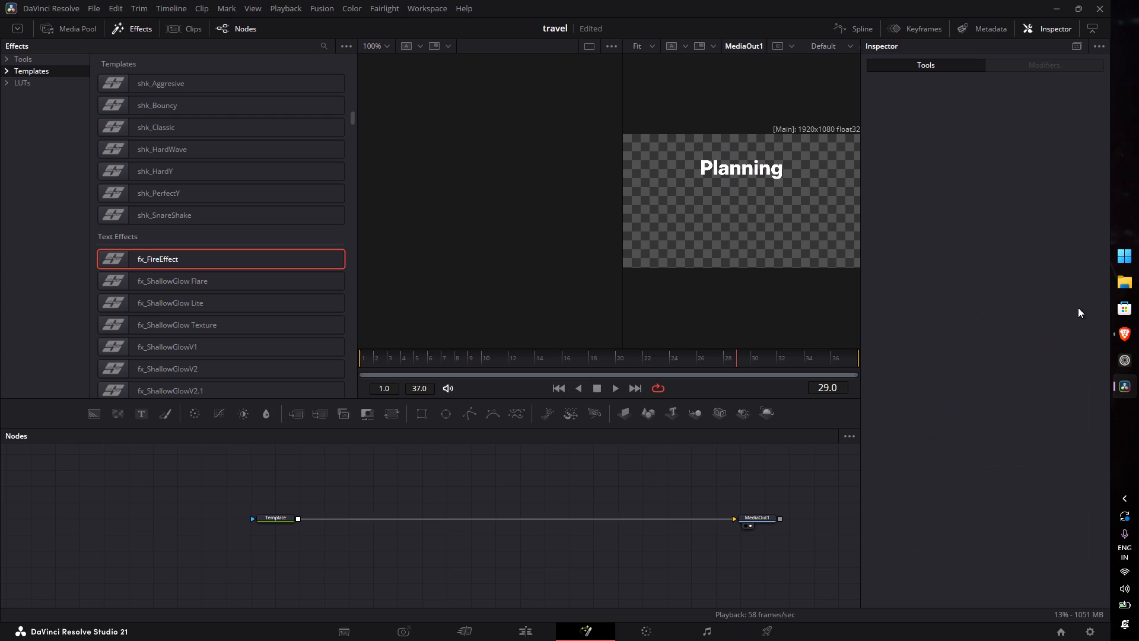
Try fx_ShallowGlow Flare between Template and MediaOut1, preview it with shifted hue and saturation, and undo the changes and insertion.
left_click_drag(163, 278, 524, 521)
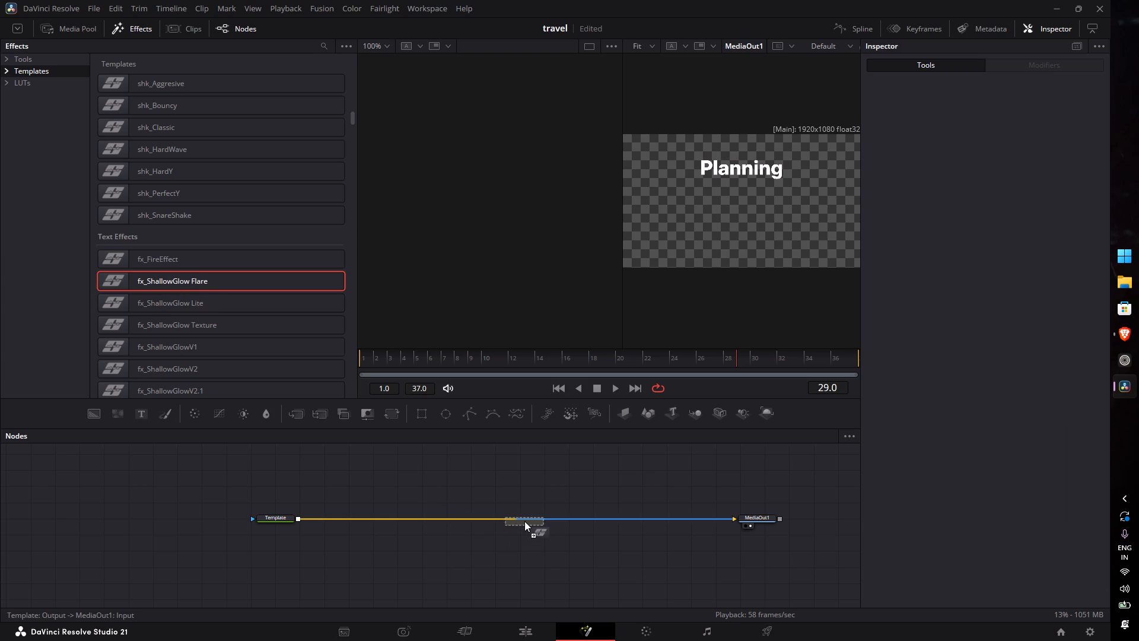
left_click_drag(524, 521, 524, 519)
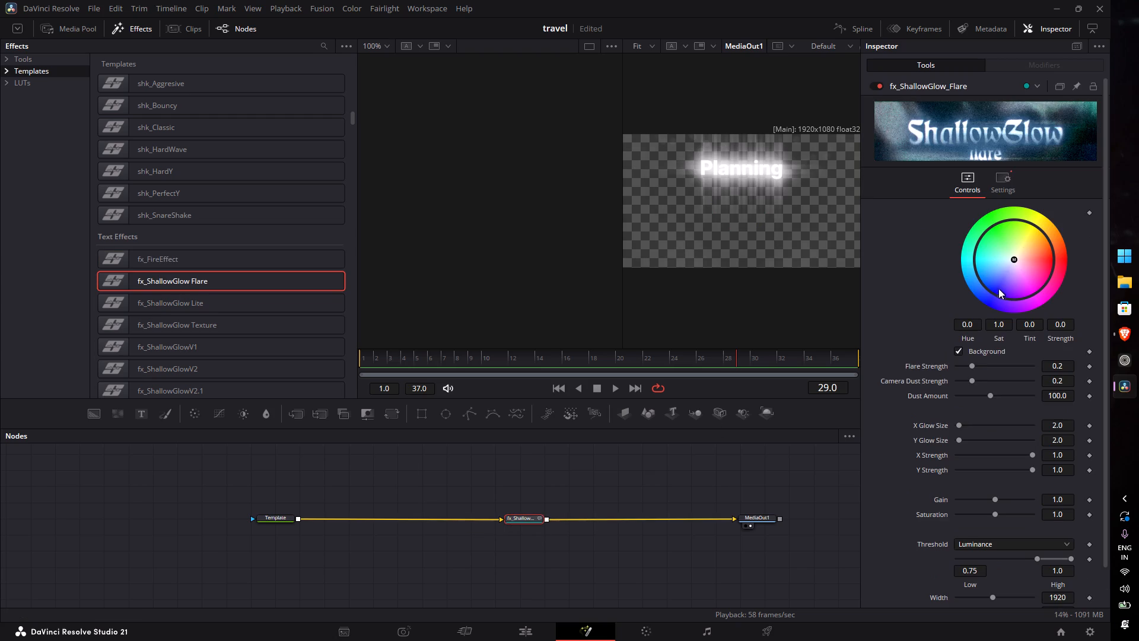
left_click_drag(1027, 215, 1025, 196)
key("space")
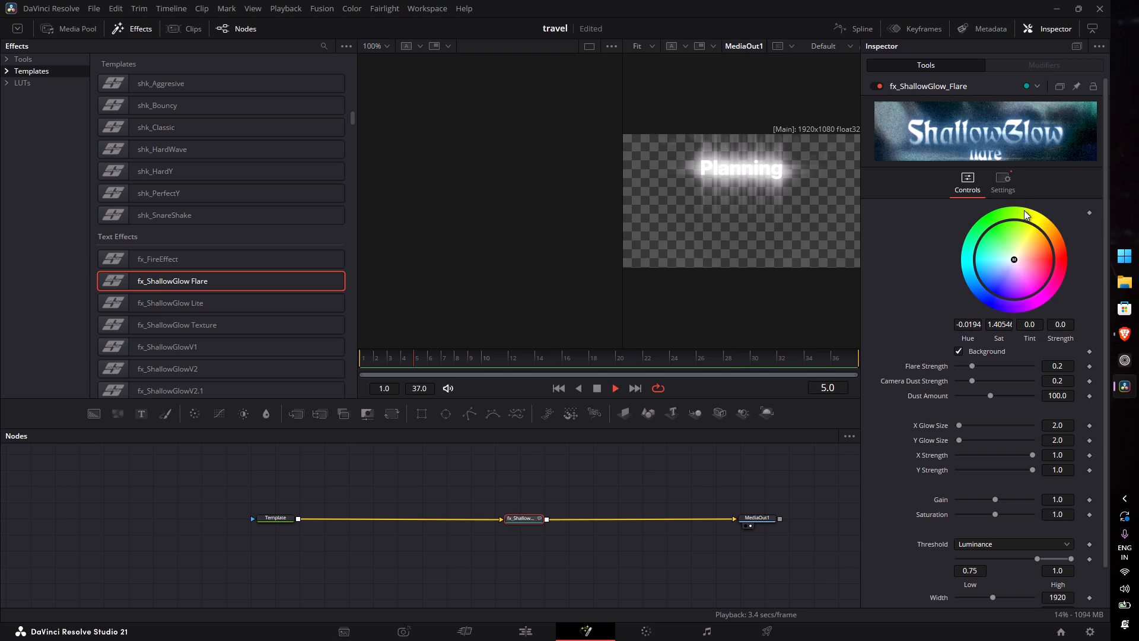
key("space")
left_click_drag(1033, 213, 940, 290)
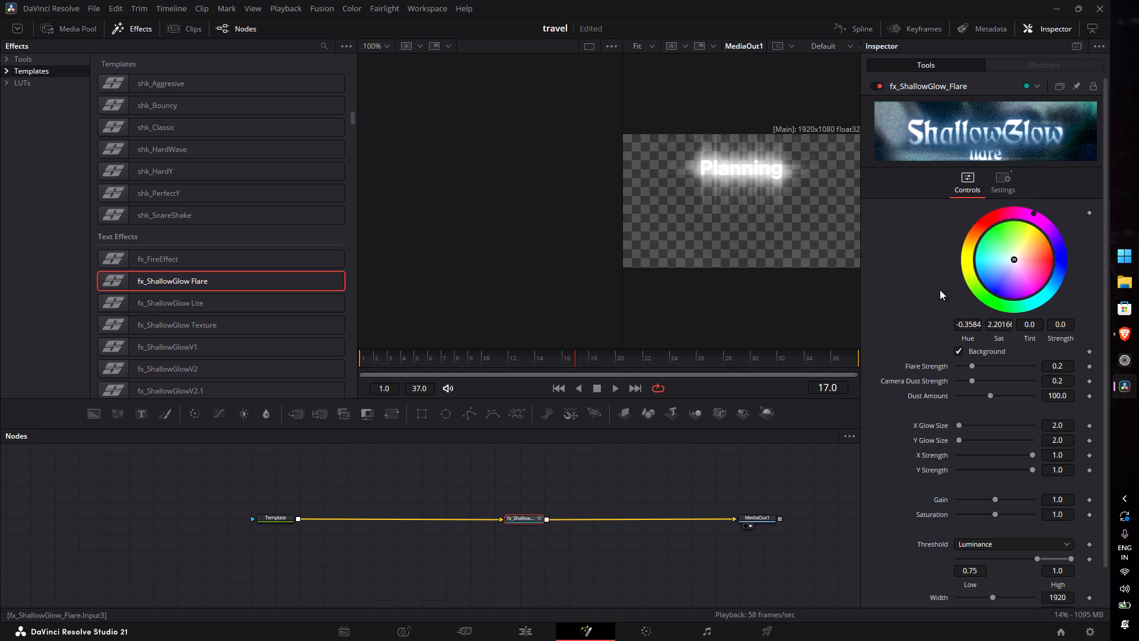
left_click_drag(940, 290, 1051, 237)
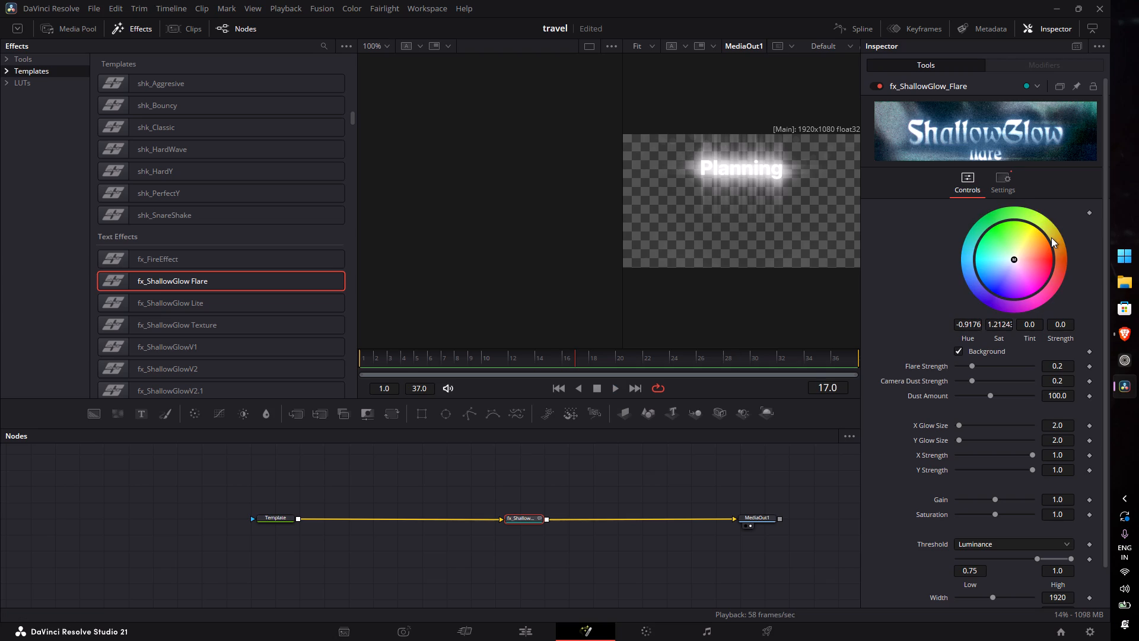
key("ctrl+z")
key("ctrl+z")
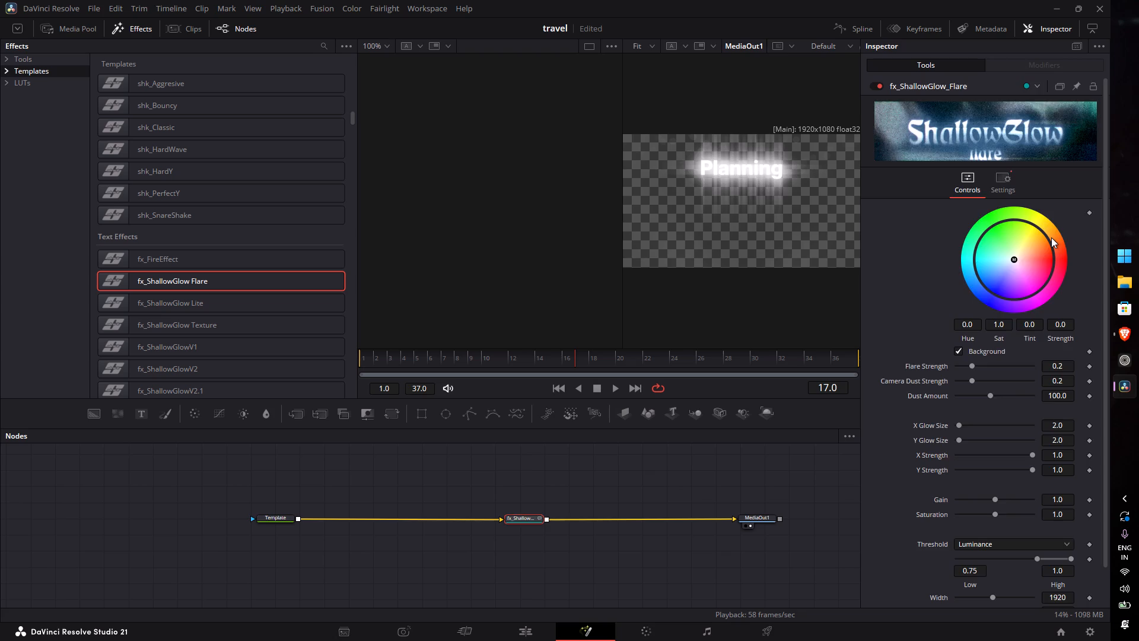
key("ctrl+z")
Insert the fx_ShallowGlow Lite text effect between Template and MediaOut1 and preview it on the "Planning" title.
left_click_drag(203, 299, 500, 526)
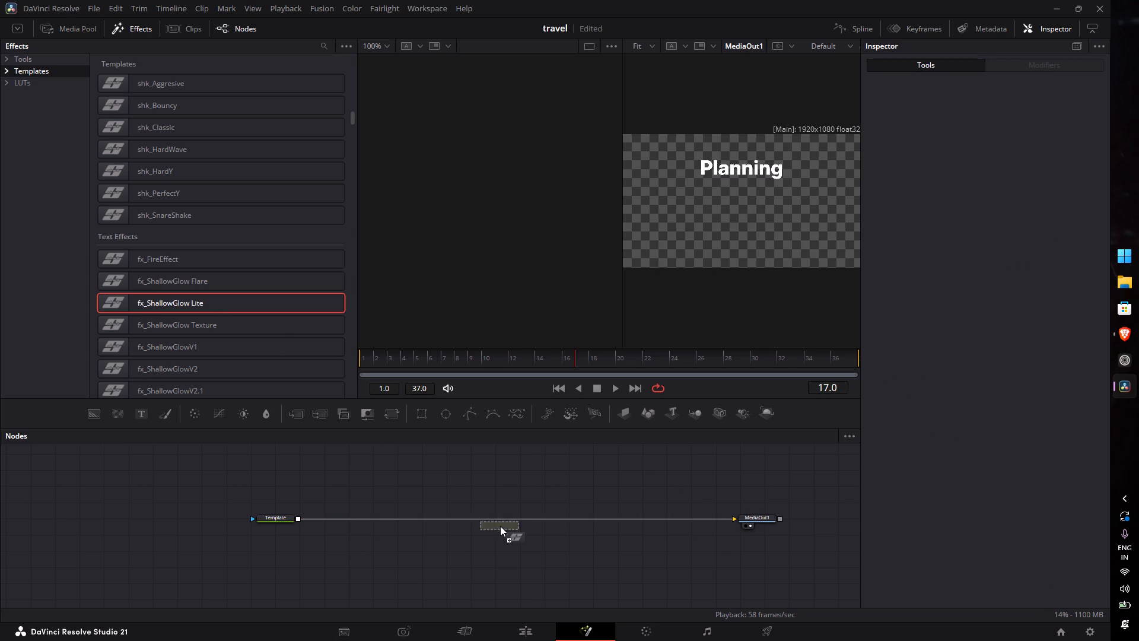
left_click_drag(500, 526, 504, 519)
key("space")
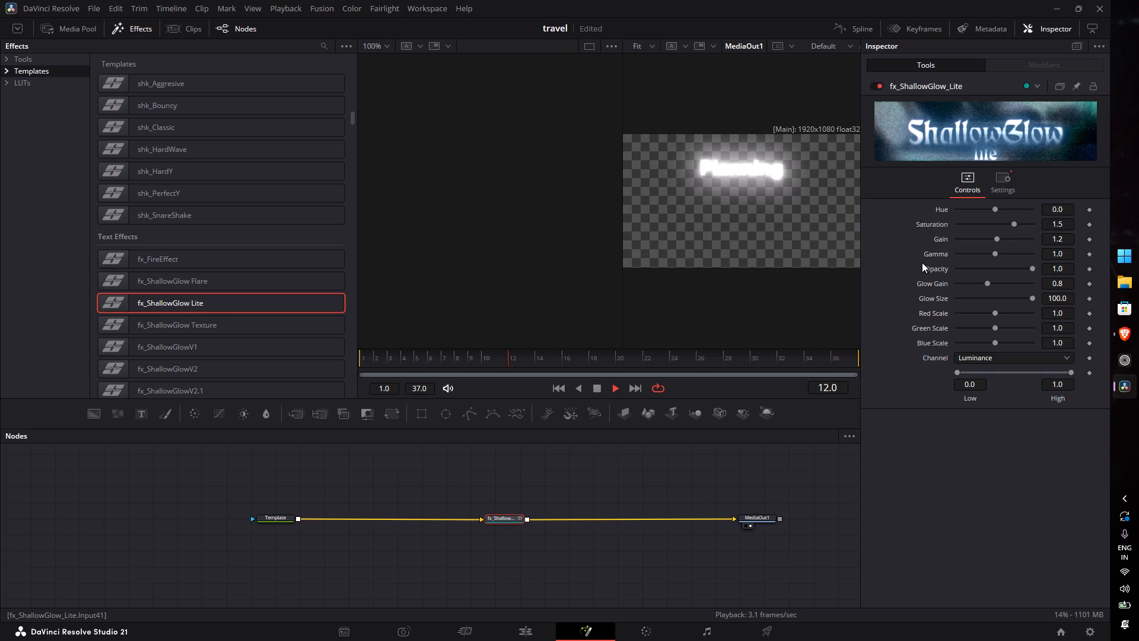
key("space")
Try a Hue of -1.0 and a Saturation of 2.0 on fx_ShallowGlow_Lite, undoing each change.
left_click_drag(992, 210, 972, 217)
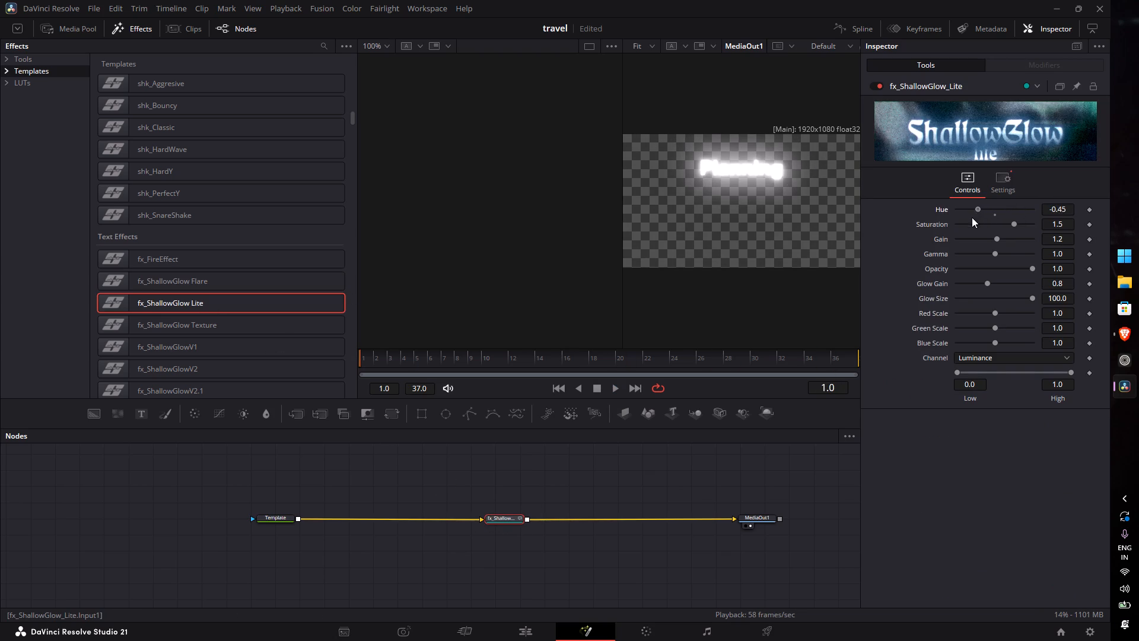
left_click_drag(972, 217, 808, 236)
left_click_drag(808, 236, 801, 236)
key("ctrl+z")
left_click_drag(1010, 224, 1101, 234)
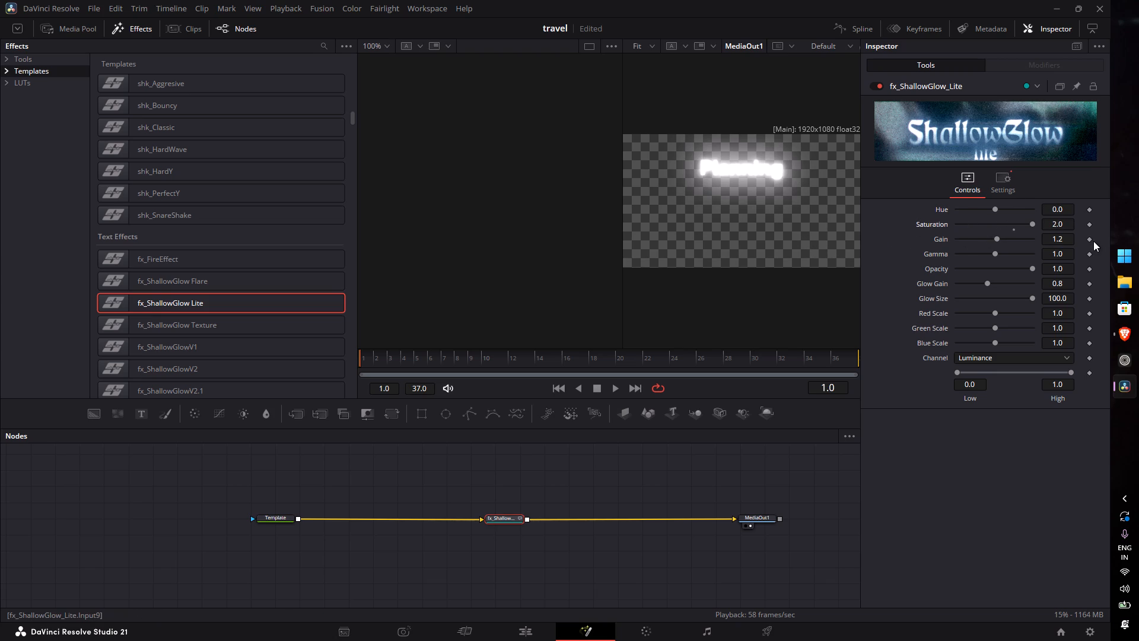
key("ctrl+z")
Test low and high Gain values on fx_ShallowGlow_Lite and settle on a Gain of about 0.88.
left_click_drag(997, 238, 949, 249)
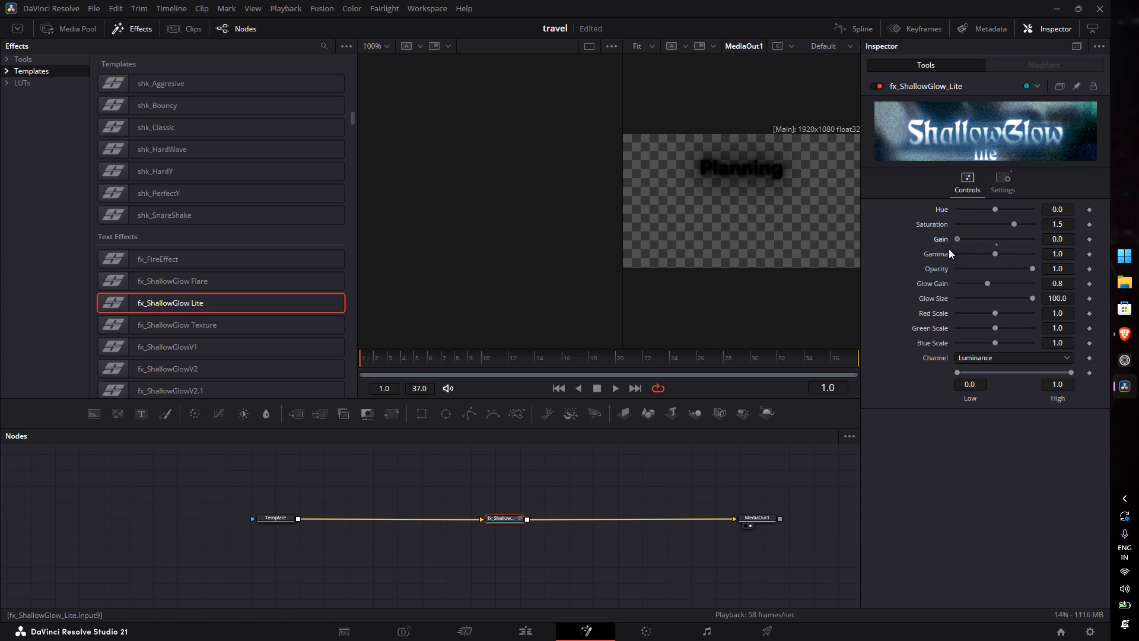
left_click_drag(949, 249, 949, 255)
left_click_drag(949, 255, 1008, 261)
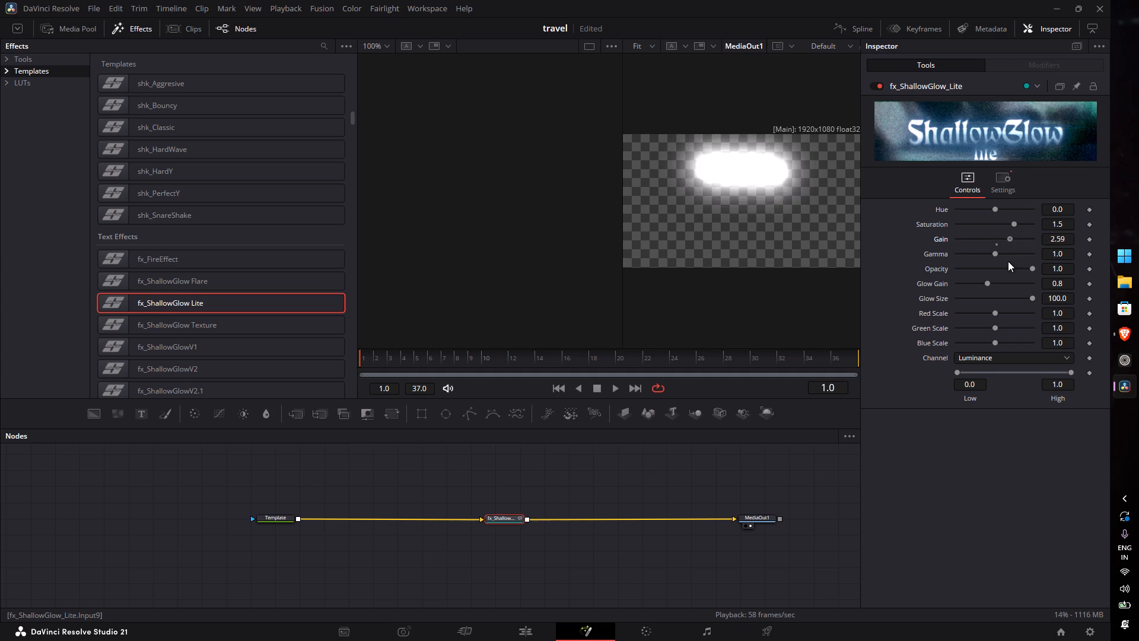
left_click_drag(1008, 261, 993, 264)
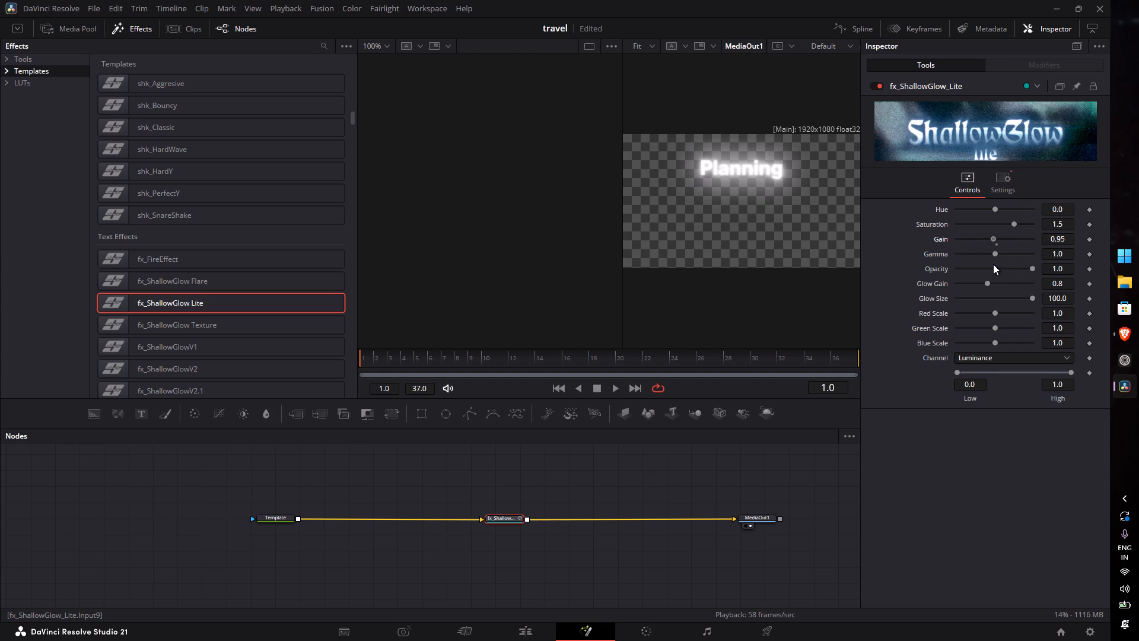
left_click_drag(993, 264, 990, 265)
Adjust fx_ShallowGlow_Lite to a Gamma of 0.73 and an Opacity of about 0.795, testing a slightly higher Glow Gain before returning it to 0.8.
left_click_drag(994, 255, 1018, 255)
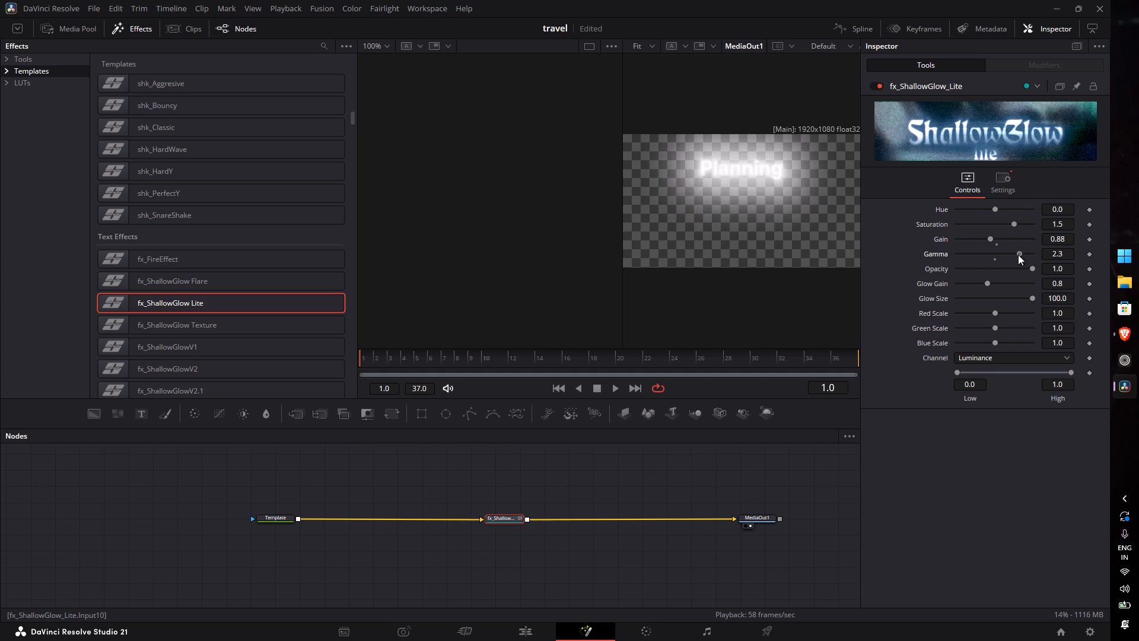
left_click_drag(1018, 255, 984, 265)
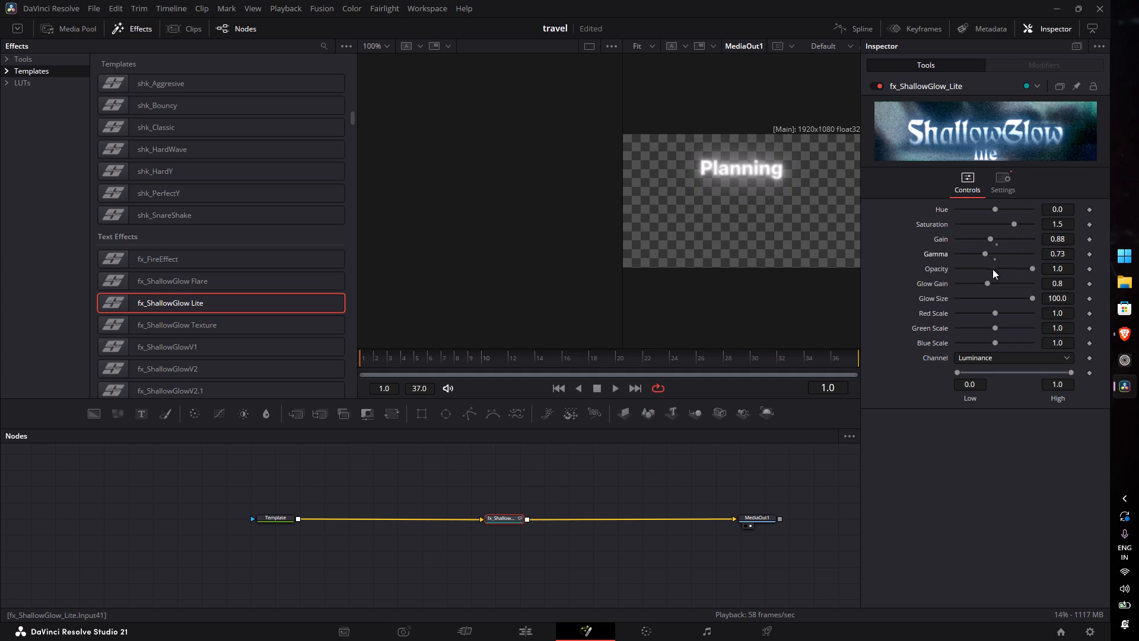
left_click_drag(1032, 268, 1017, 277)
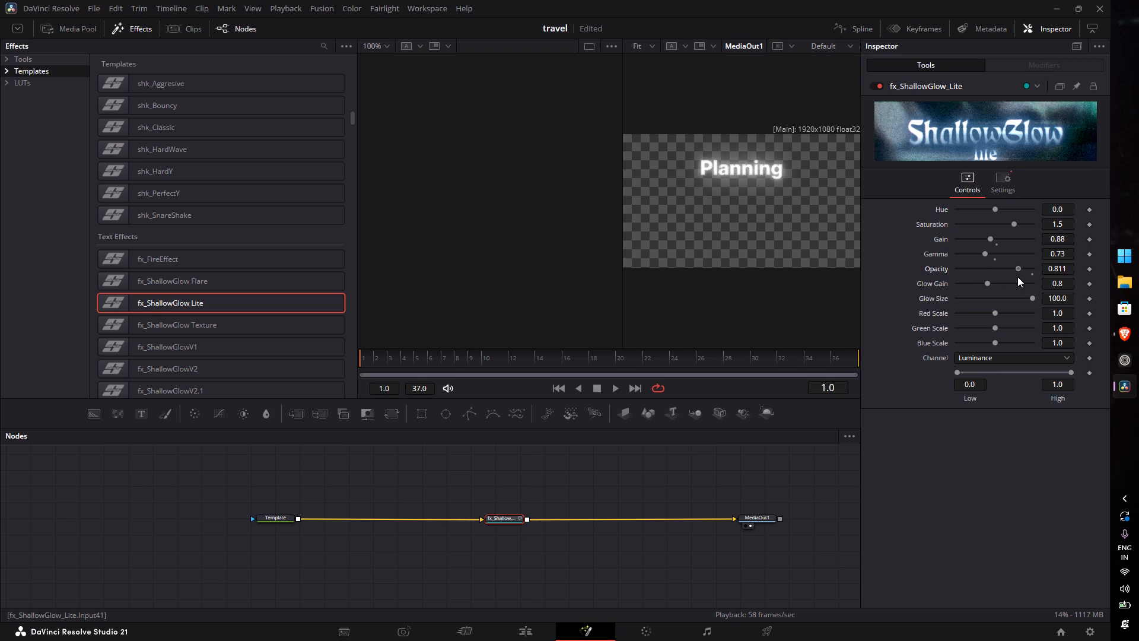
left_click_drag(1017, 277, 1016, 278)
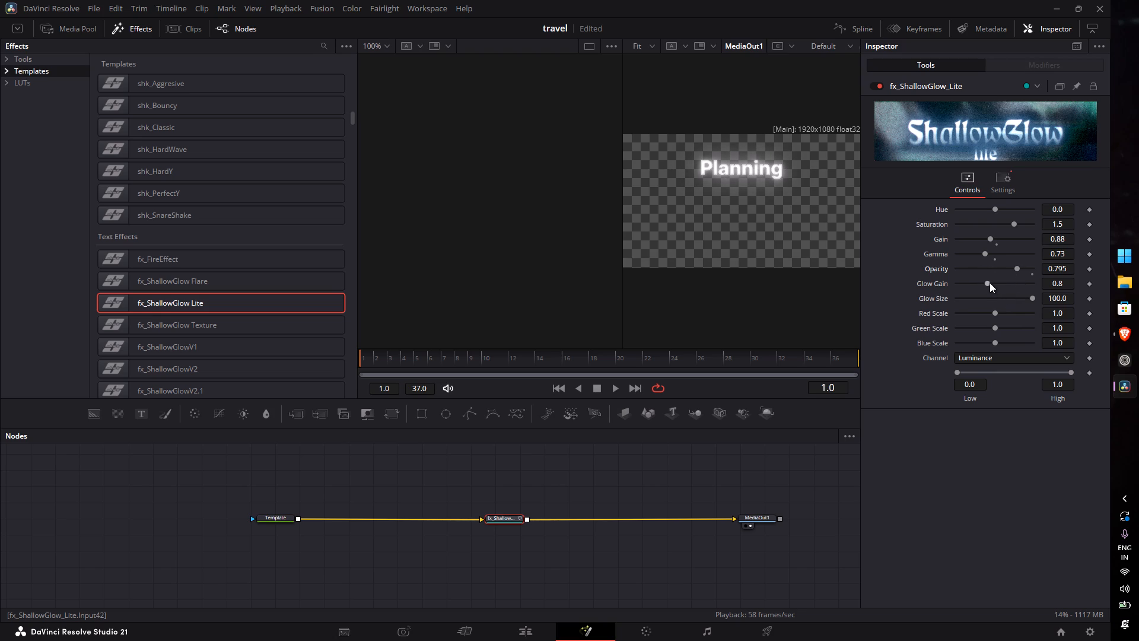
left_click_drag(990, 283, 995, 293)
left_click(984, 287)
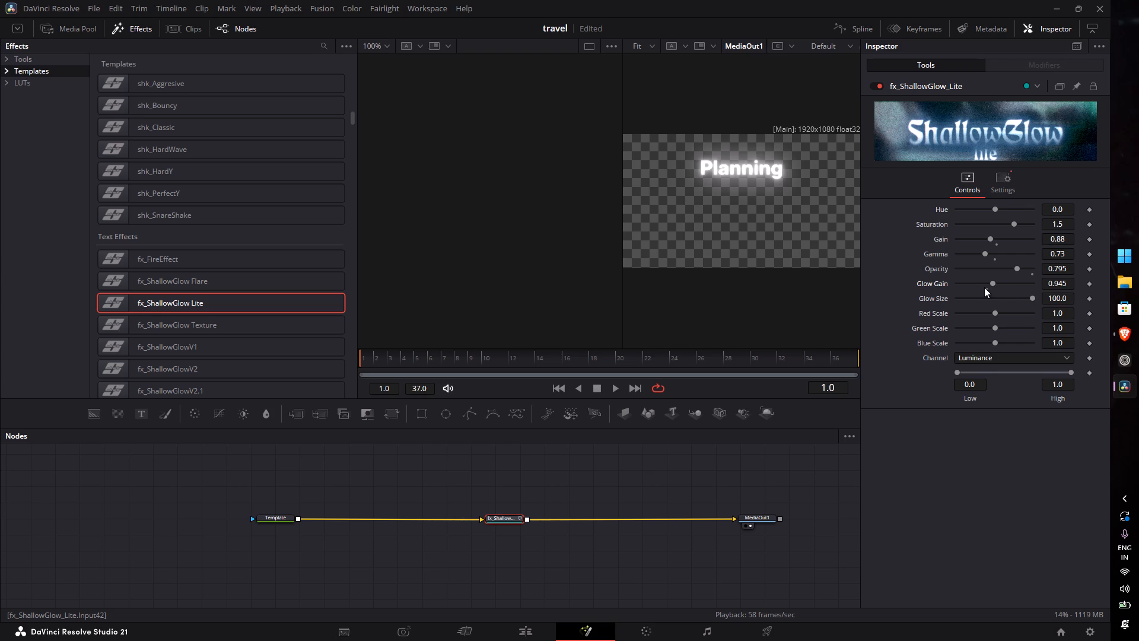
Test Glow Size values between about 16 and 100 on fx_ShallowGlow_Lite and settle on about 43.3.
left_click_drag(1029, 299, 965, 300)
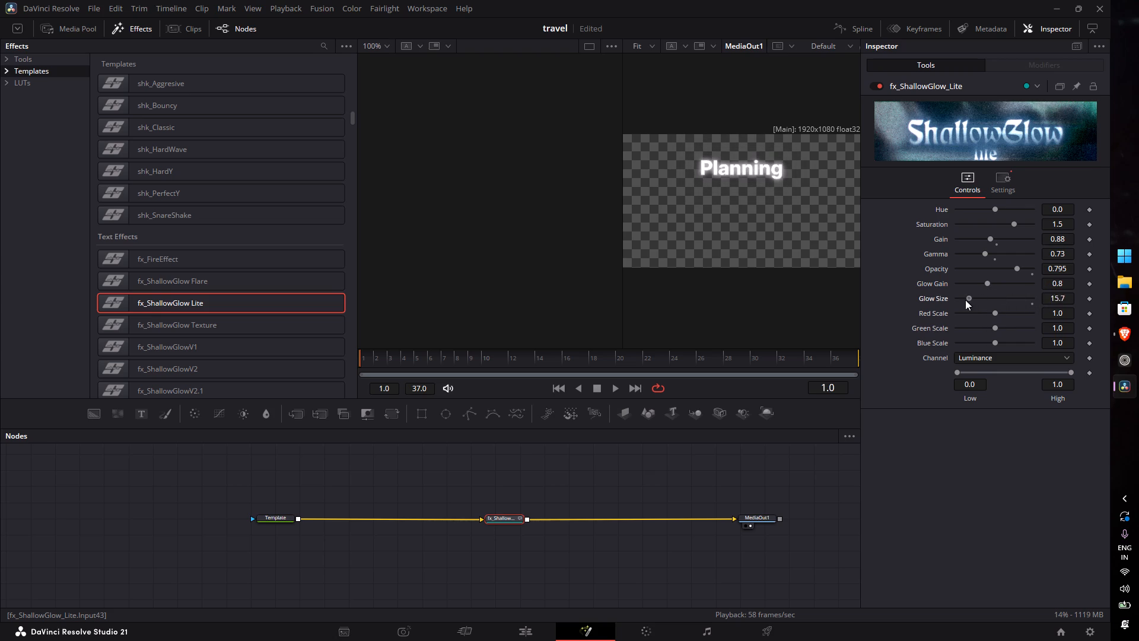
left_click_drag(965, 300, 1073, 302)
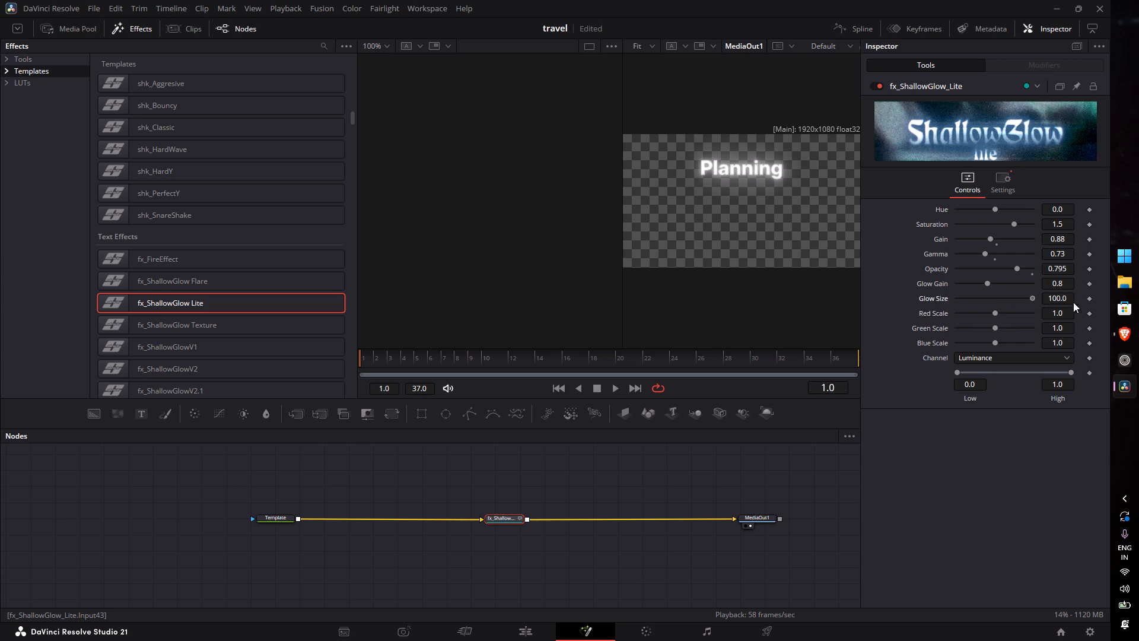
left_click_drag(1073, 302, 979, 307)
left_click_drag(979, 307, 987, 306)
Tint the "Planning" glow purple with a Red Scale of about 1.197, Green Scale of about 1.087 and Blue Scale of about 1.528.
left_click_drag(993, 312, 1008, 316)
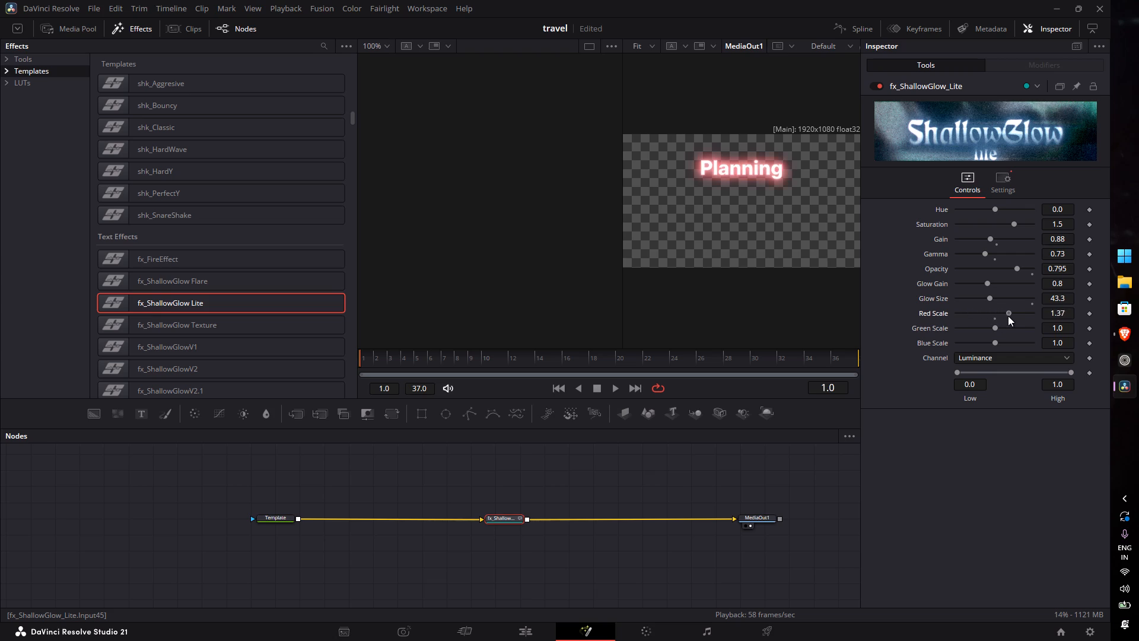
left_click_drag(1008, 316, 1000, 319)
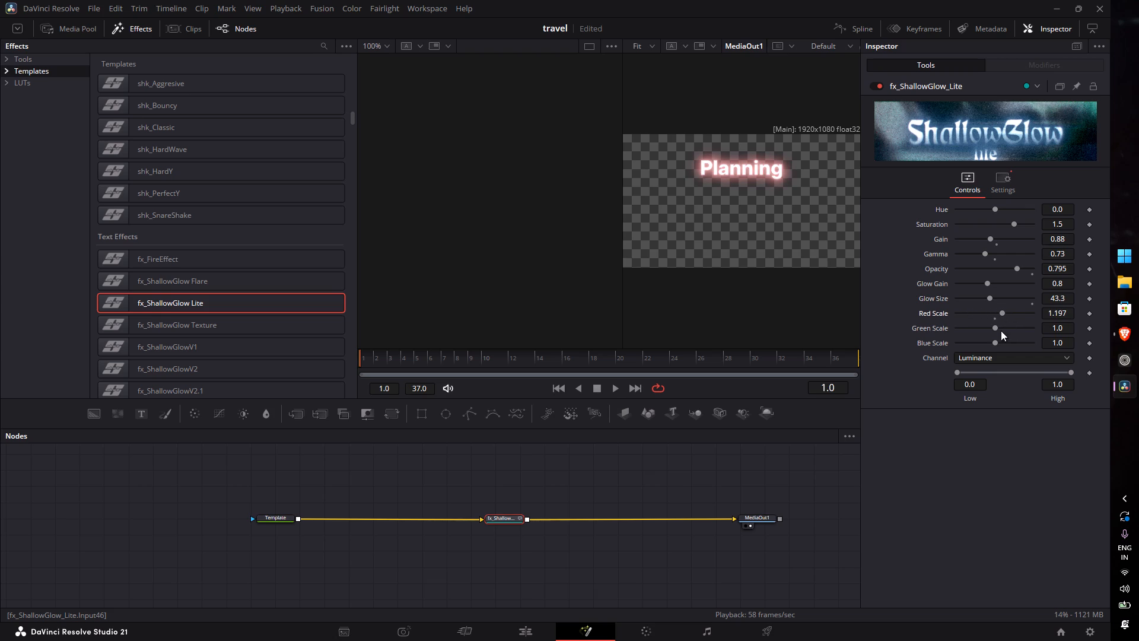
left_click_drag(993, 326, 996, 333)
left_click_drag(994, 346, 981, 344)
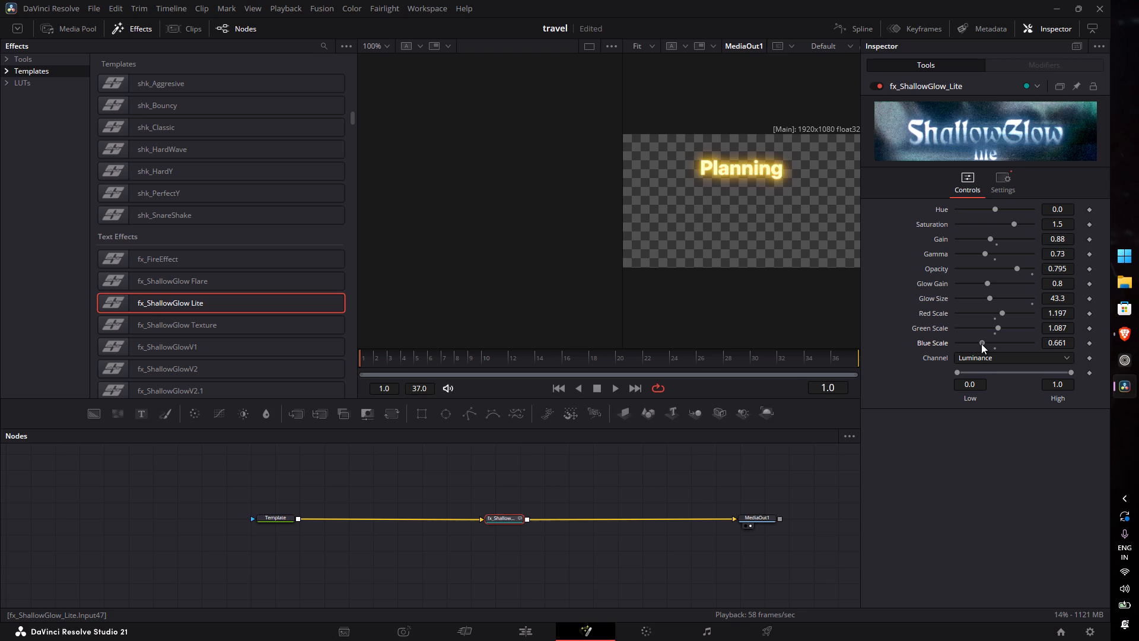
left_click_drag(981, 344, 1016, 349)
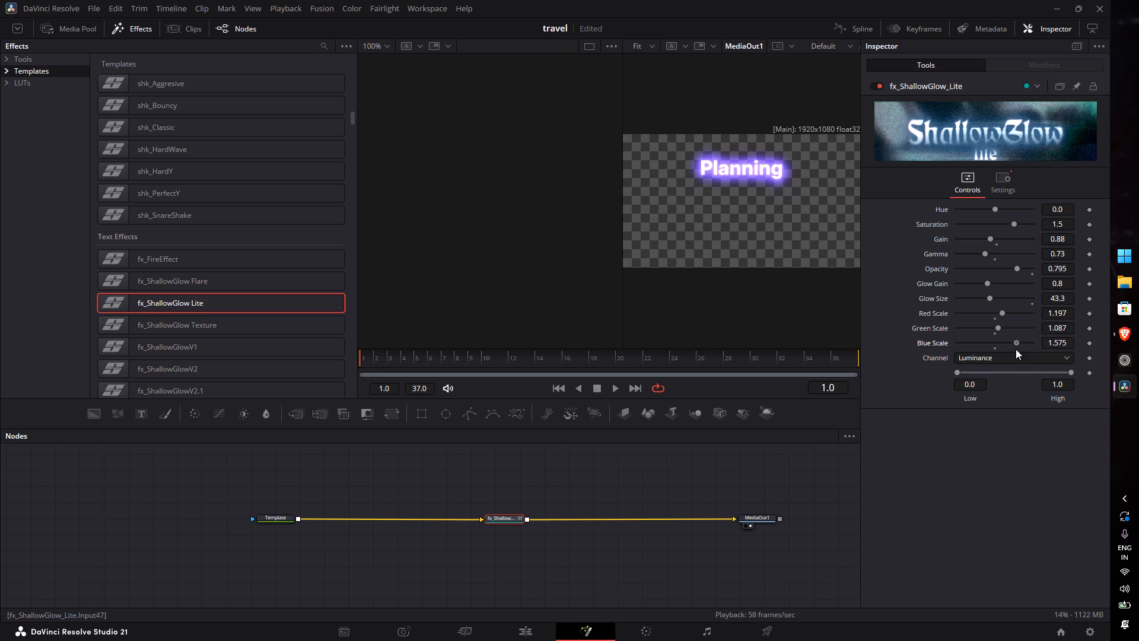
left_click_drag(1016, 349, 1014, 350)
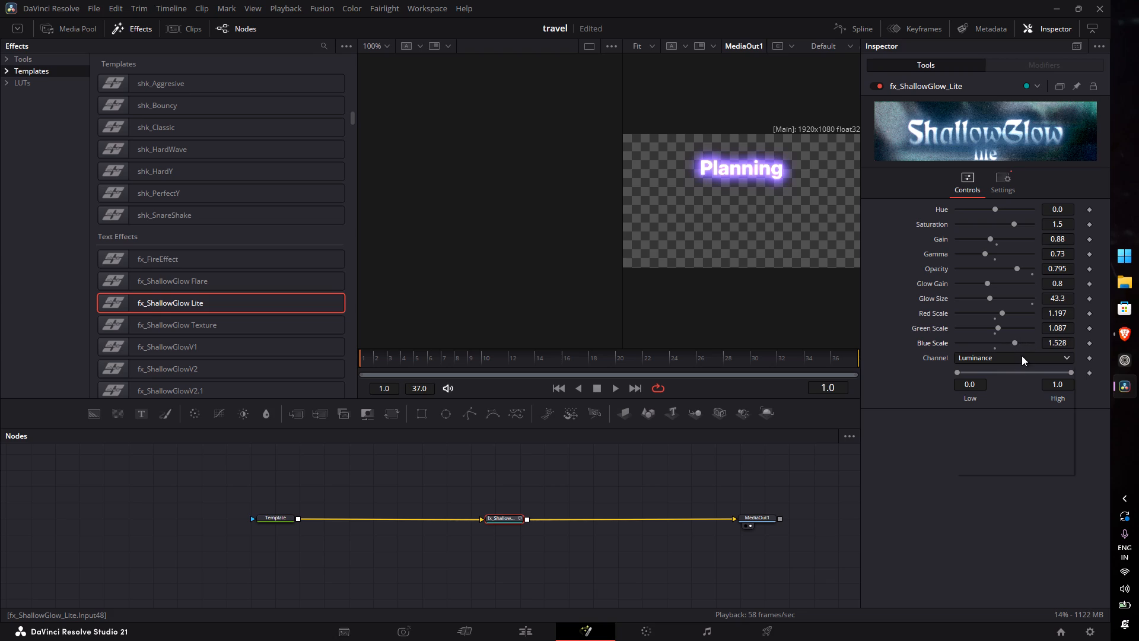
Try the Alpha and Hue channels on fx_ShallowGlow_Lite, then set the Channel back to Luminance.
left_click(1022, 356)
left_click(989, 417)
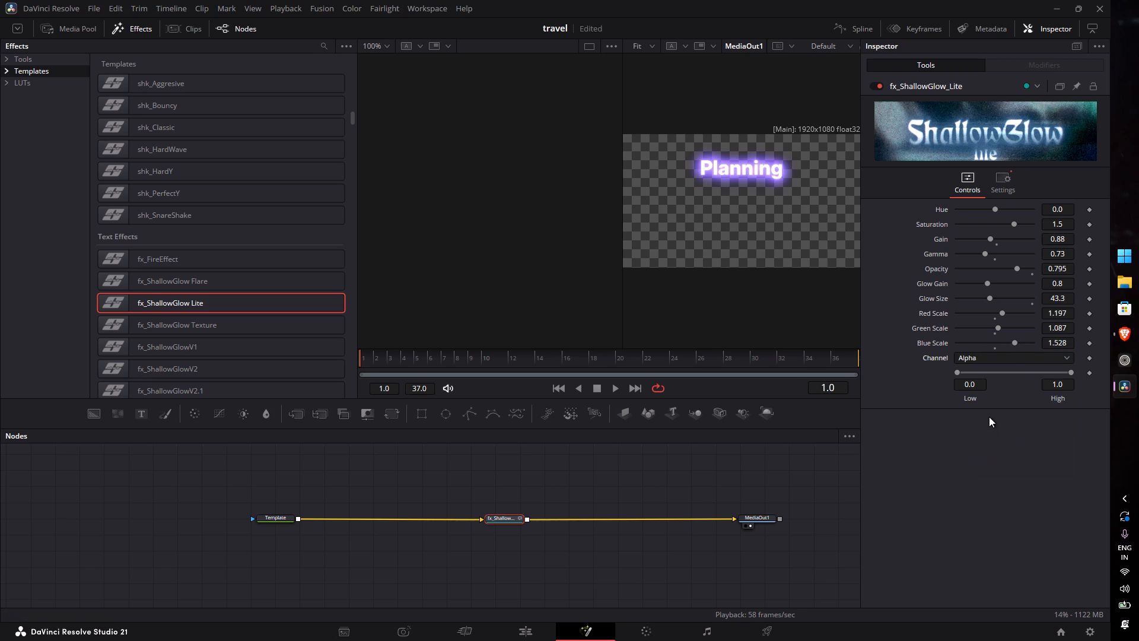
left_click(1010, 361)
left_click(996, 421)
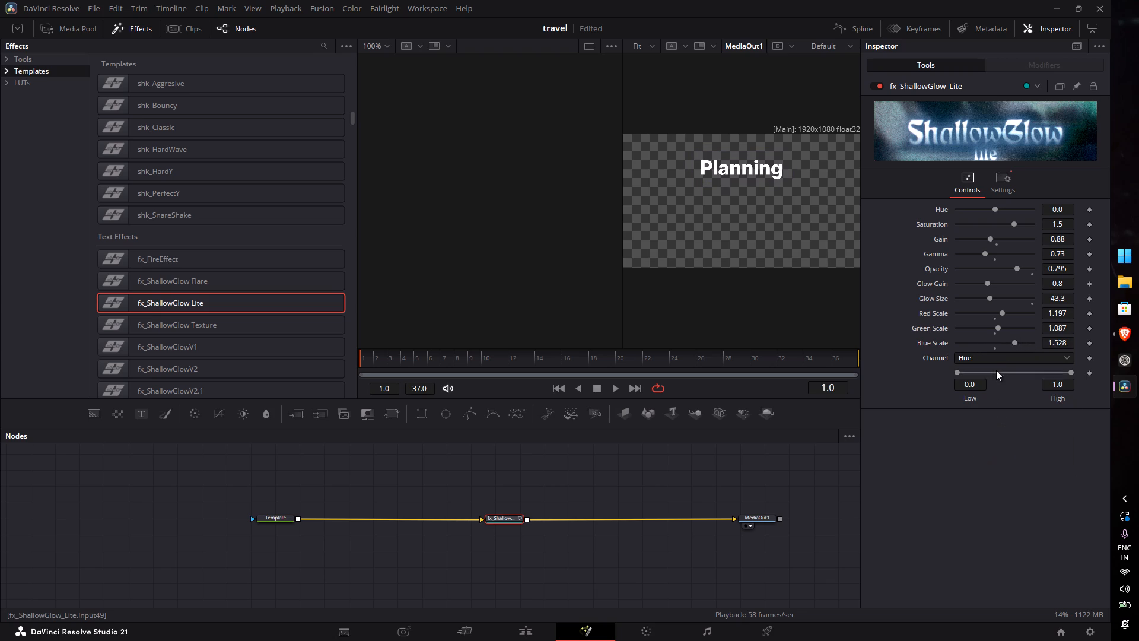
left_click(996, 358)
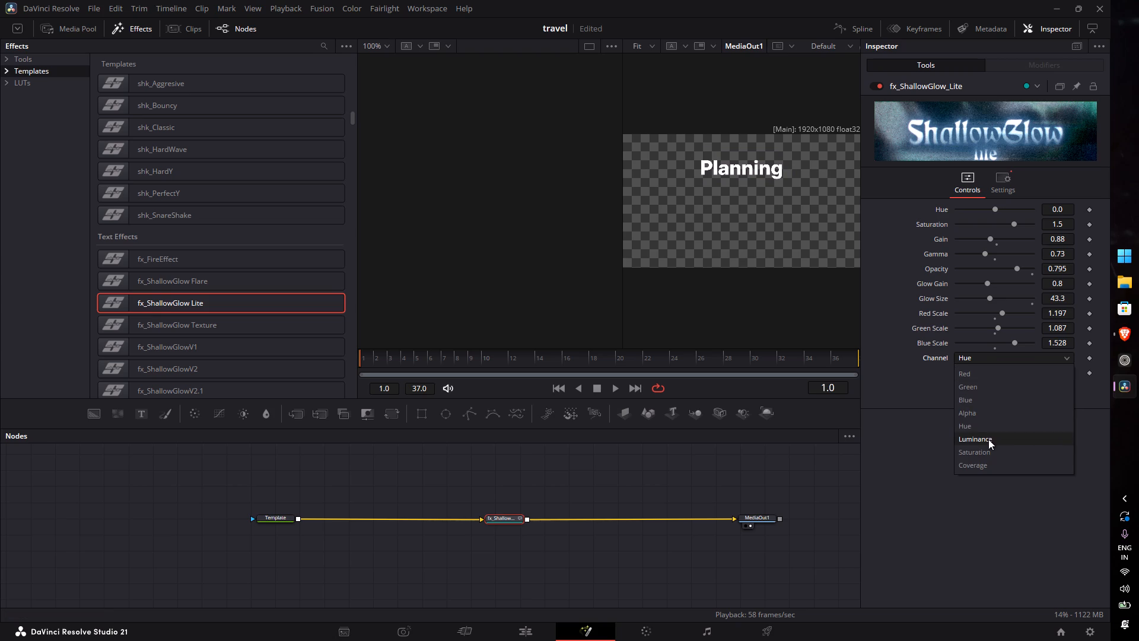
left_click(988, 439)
Check the settings of fx_ShallowGlow_Lite and delete its node from between Template and MediaOut1.
left_click(1006, 182)
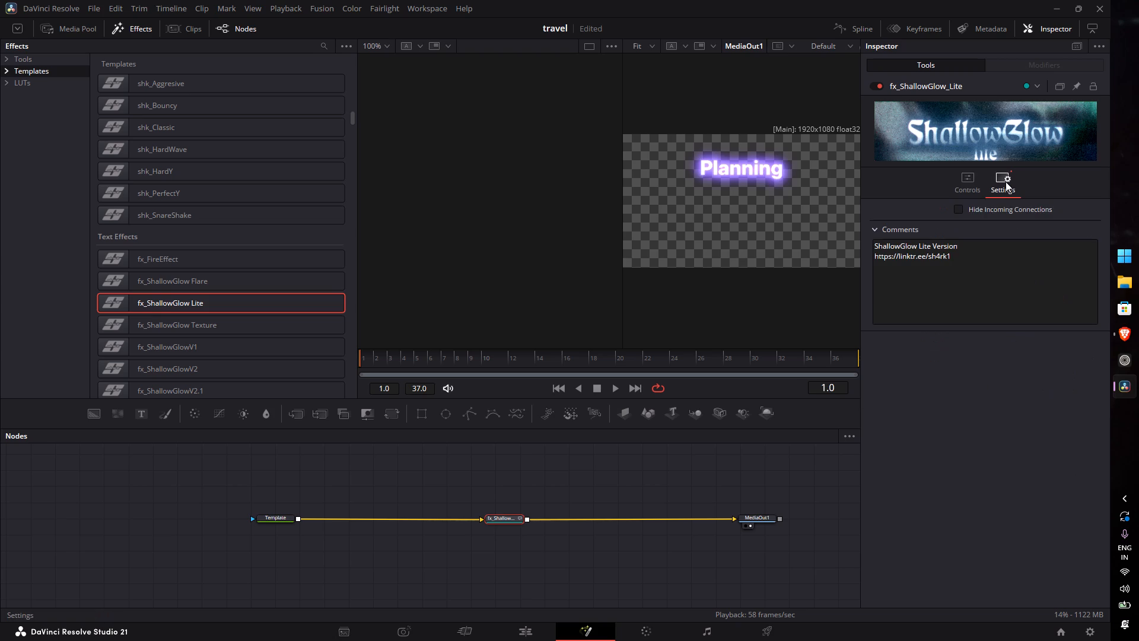
left_click_drag(504, 485, 508, 493)
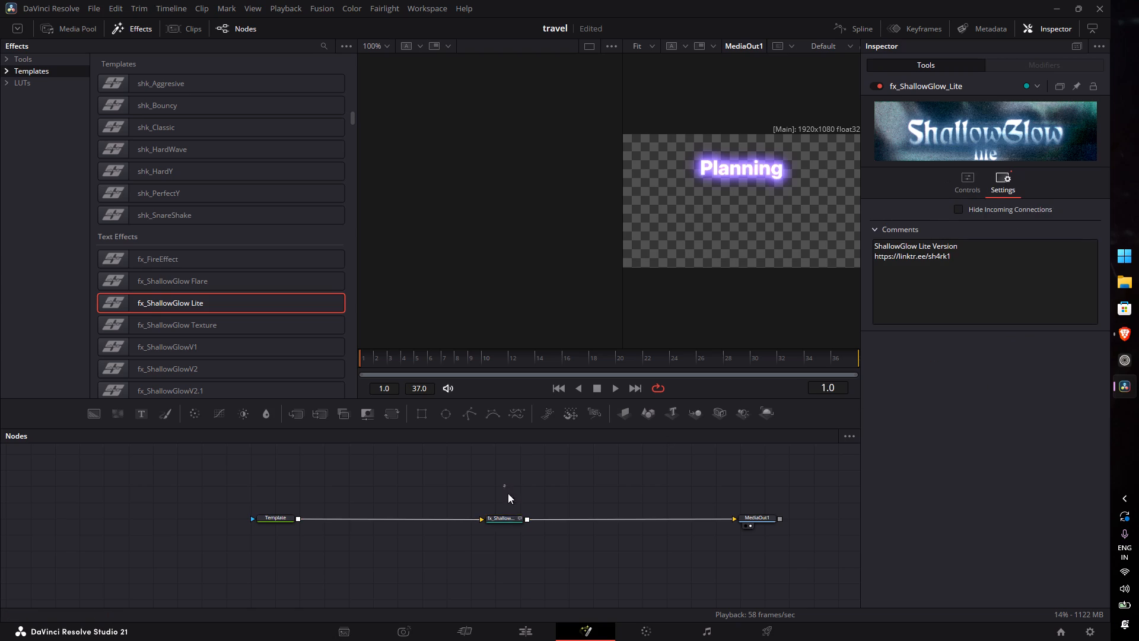
left_click_drag(508, 493, 511, 561)
key("BackSpace")
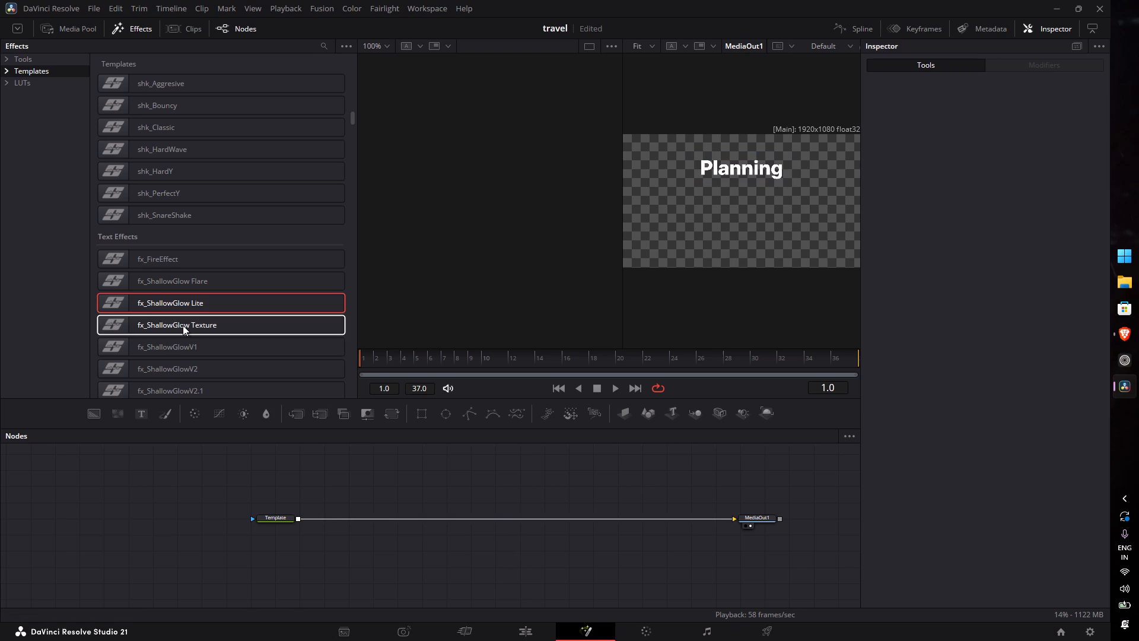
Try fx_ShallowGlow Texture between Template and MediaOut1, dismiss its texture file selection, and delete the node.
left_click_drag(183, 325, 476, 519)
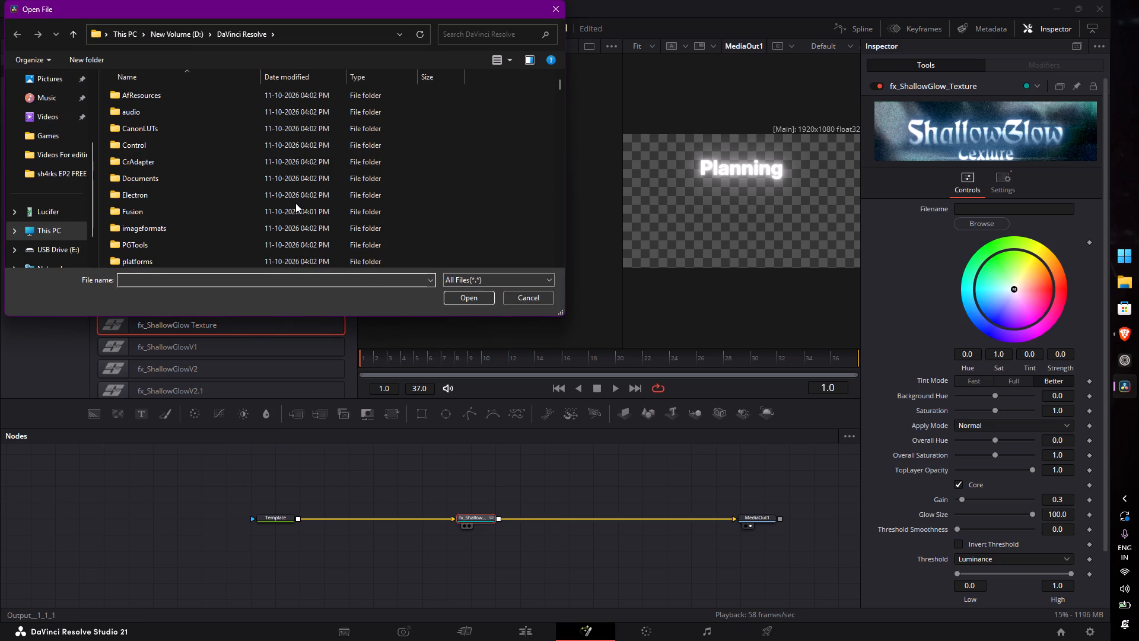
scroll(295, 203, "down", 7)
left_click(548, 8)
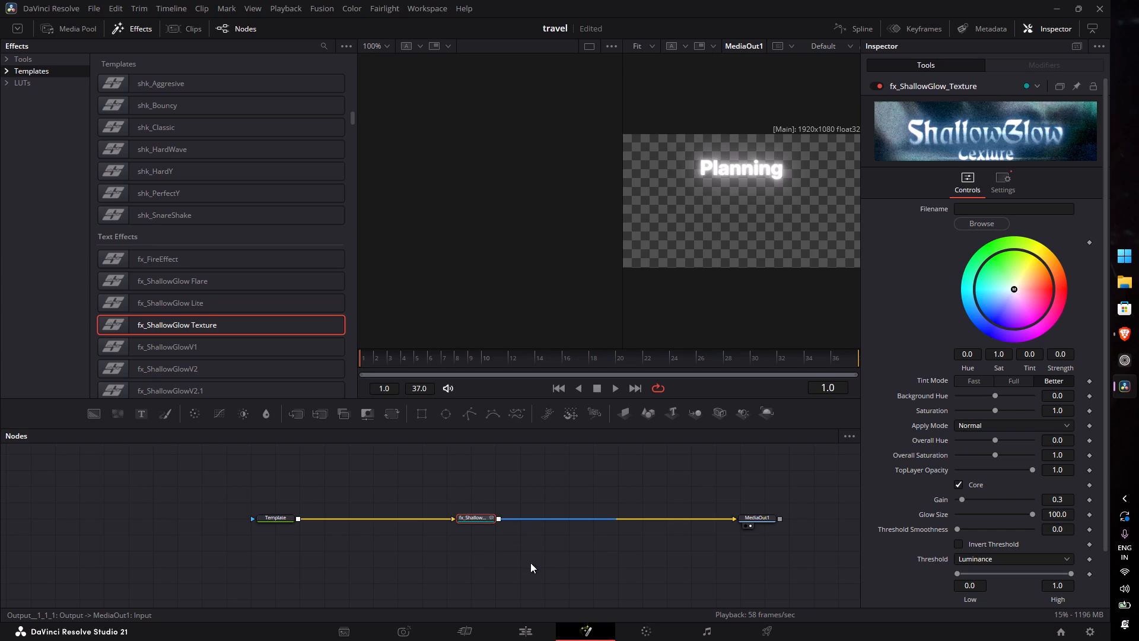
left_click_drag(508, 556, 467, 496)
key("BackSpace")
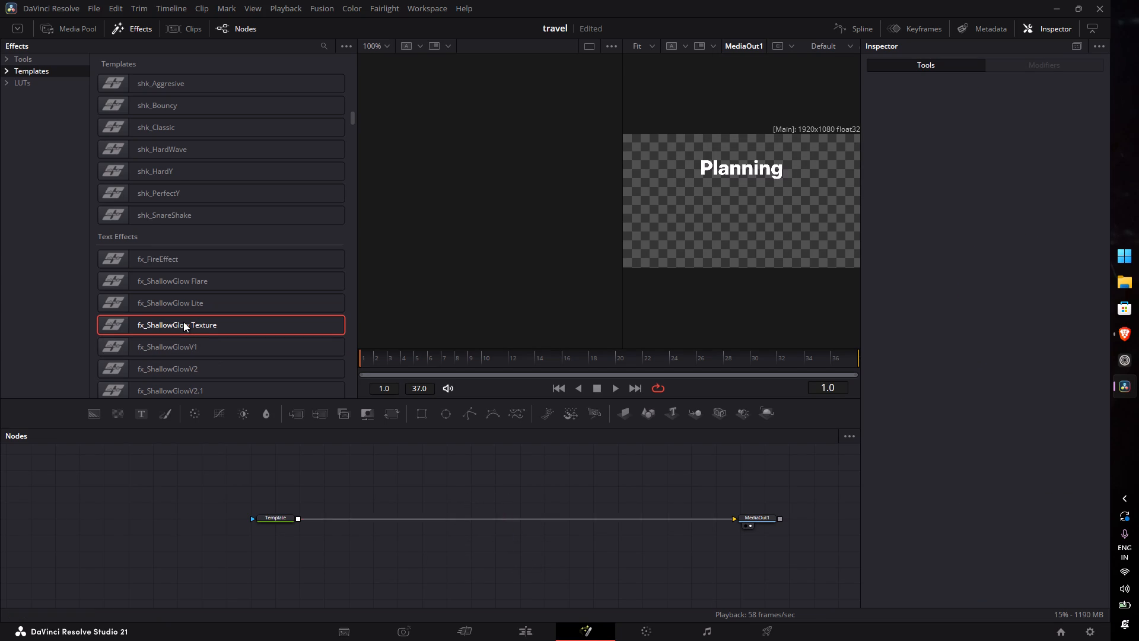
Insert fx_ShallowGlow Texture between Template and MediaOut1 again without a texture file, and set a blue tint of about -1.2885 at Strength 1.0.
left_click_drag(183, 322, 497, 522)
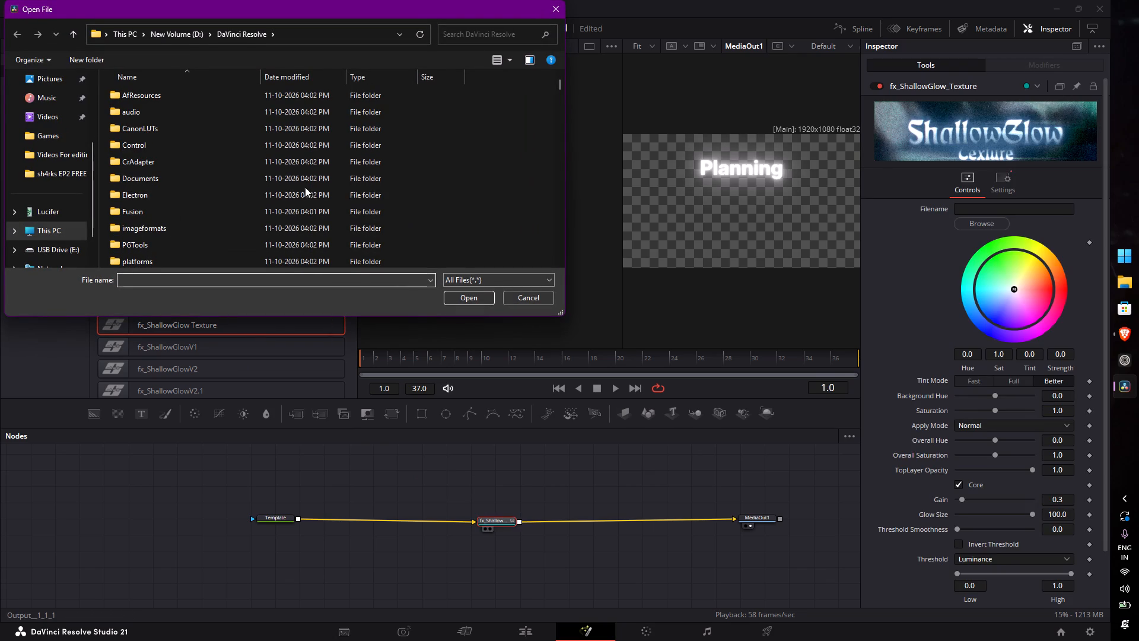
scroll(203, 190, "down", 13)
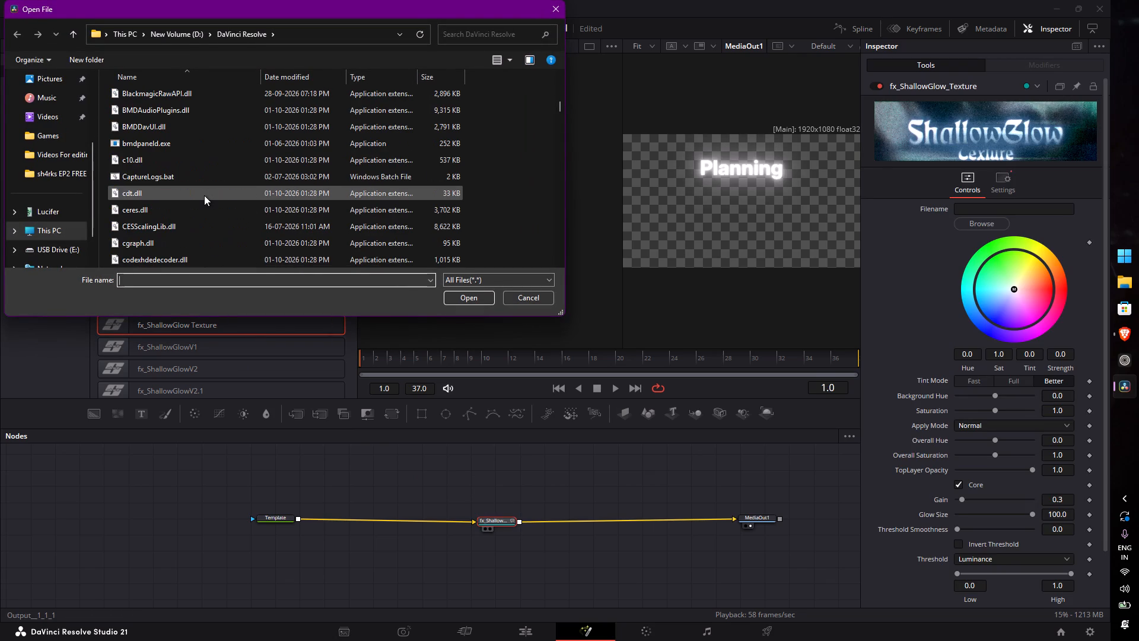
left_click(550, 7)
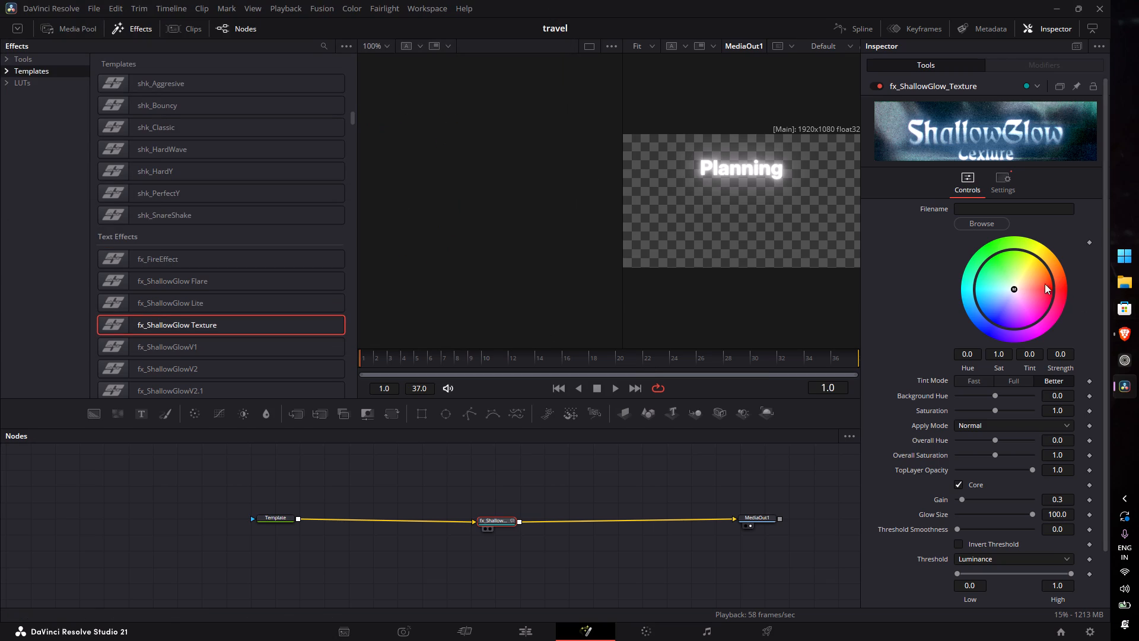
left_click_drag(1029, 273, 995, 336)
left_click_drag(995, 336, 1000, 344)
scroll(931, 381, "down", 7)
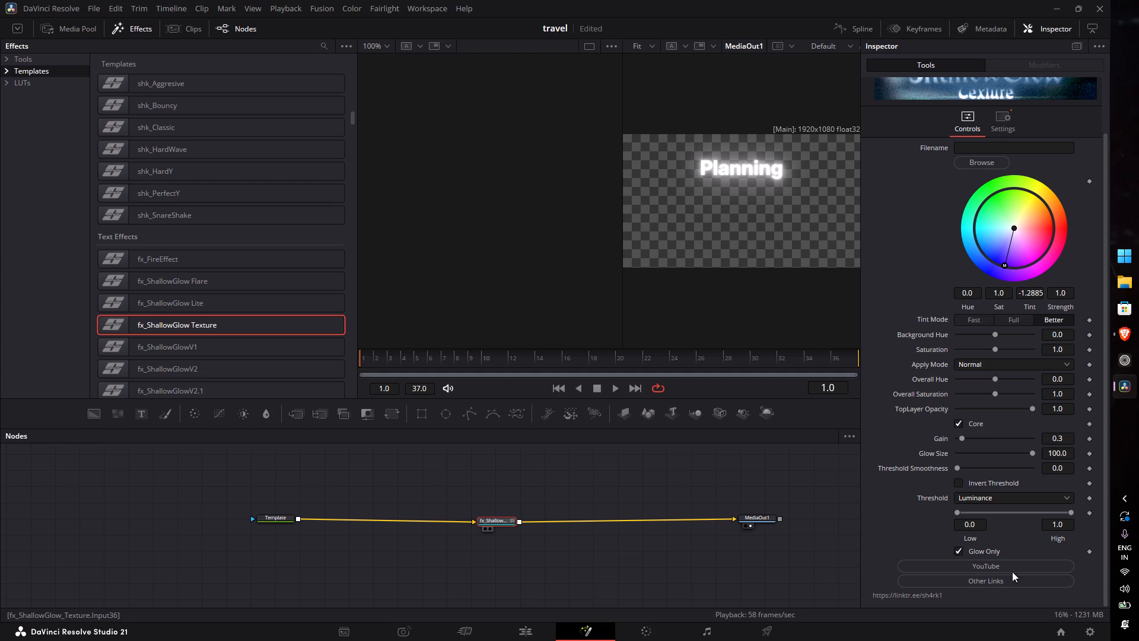
Open the effect creator's YouTube channel in the browser, close its page, and return to DaVinci Resolve.
left_click(988, 566)
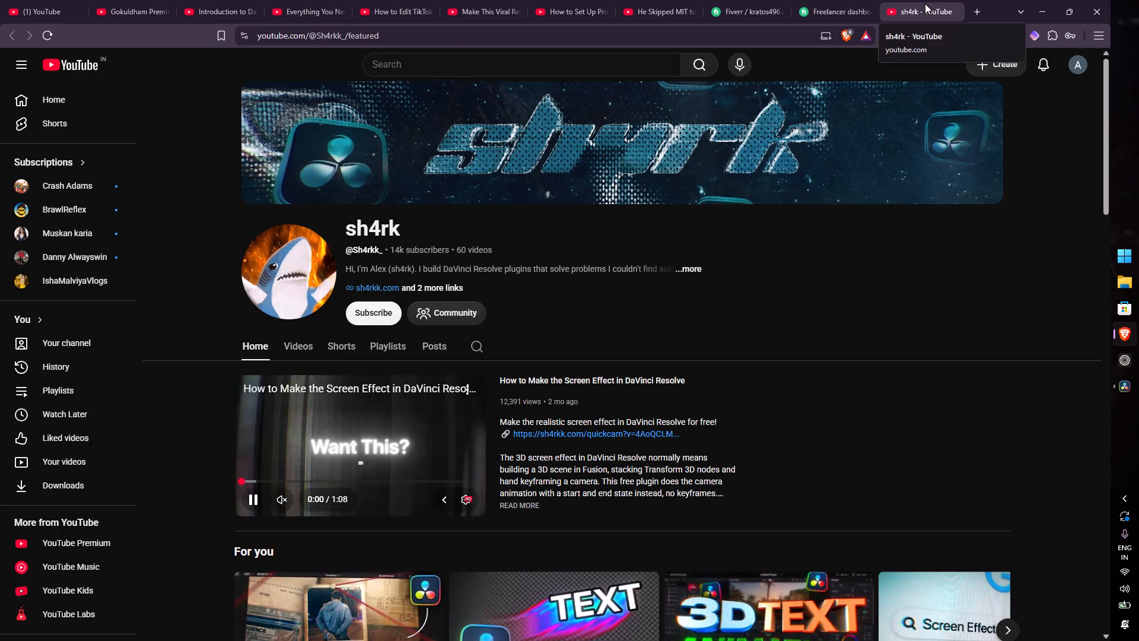
middle_click(925, 4)
left_click(1041, 5)
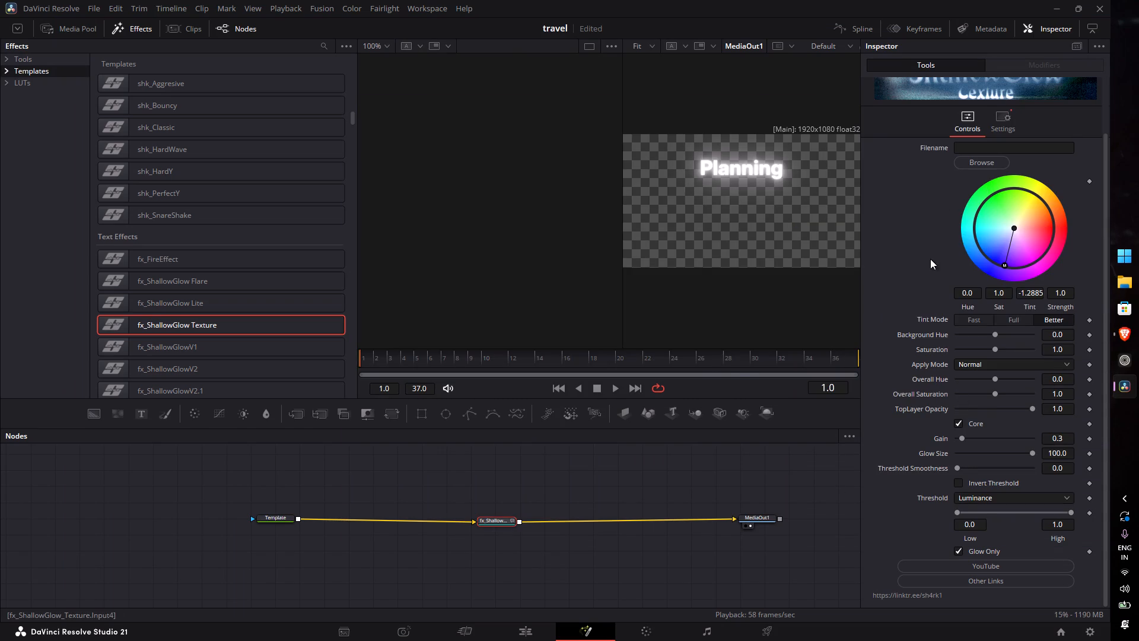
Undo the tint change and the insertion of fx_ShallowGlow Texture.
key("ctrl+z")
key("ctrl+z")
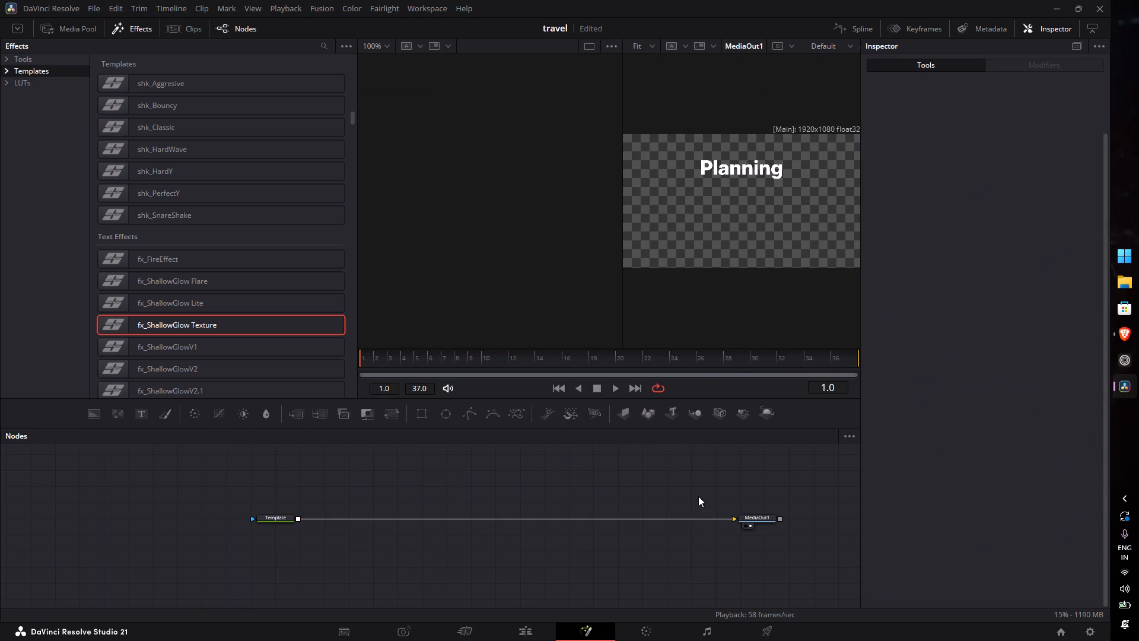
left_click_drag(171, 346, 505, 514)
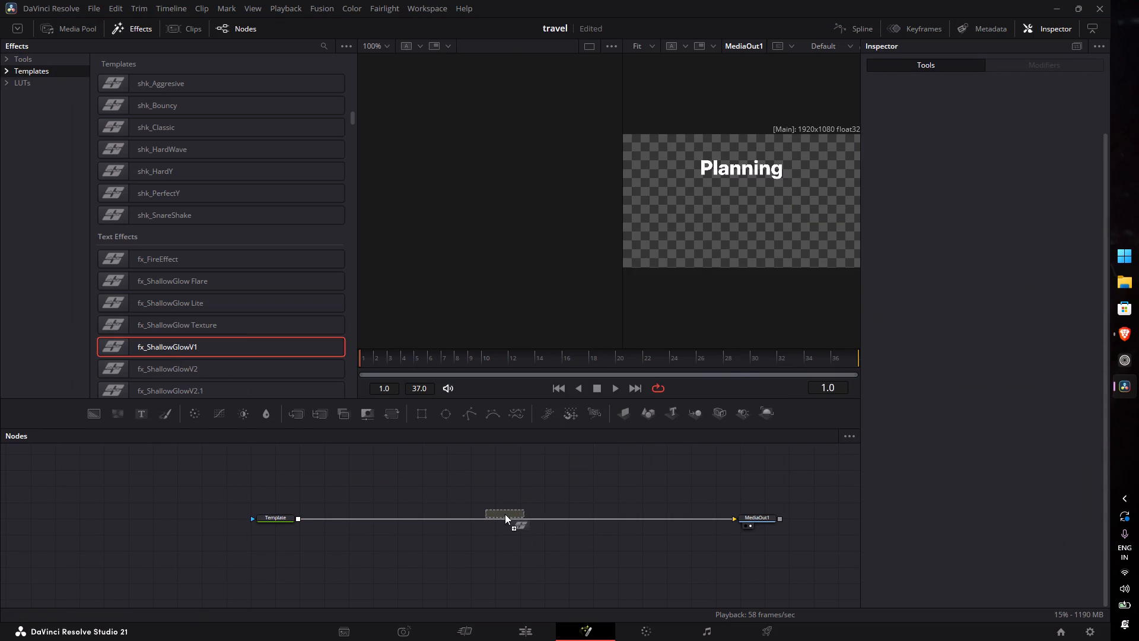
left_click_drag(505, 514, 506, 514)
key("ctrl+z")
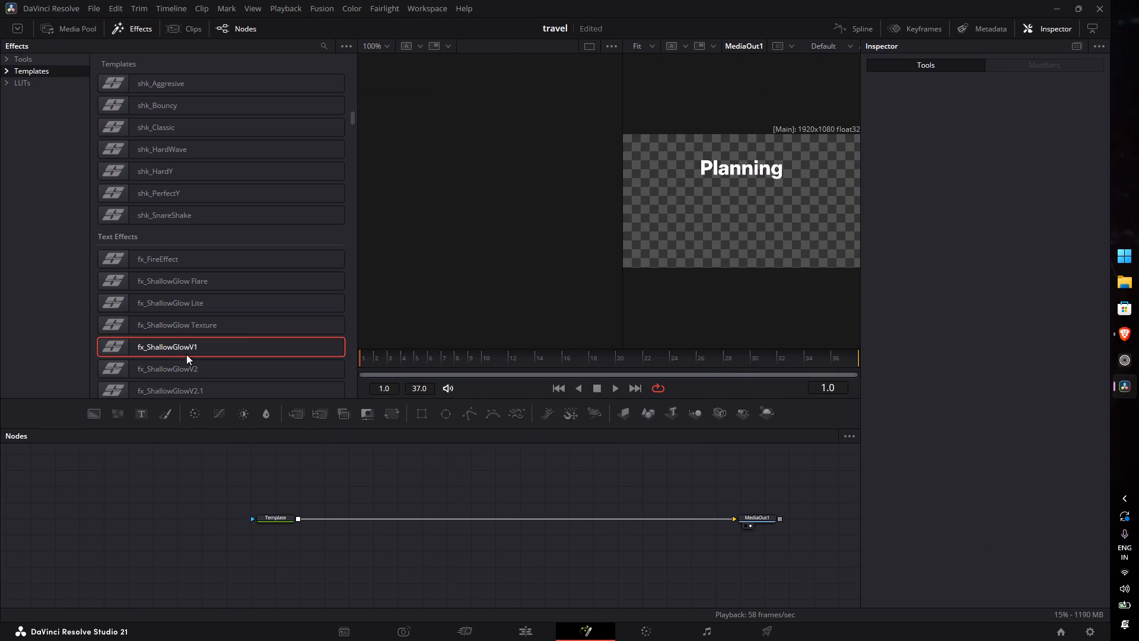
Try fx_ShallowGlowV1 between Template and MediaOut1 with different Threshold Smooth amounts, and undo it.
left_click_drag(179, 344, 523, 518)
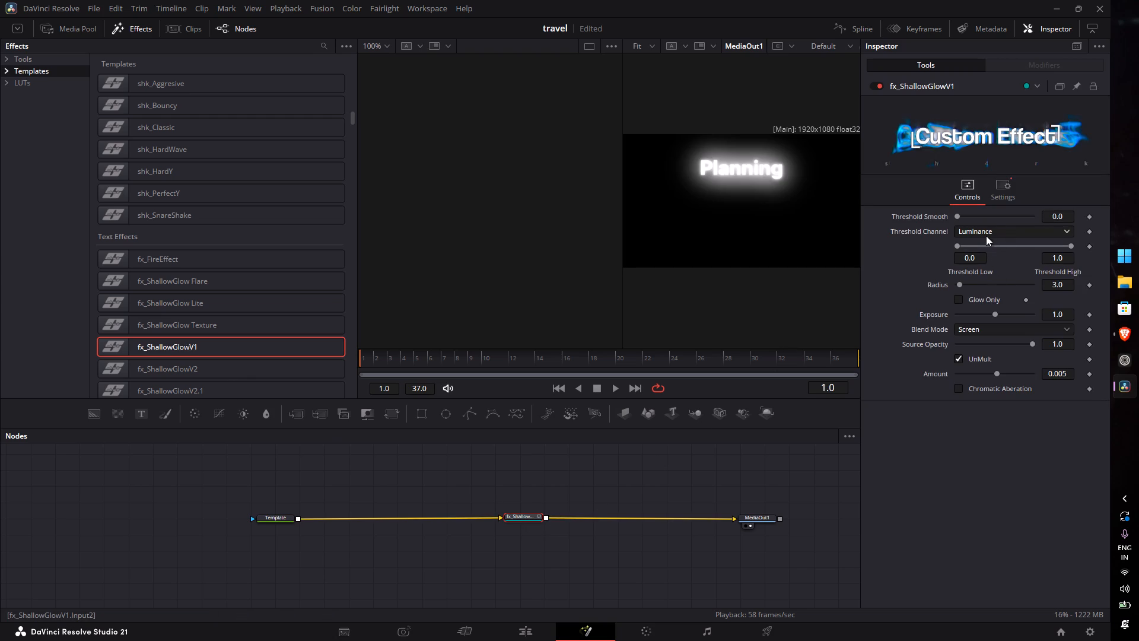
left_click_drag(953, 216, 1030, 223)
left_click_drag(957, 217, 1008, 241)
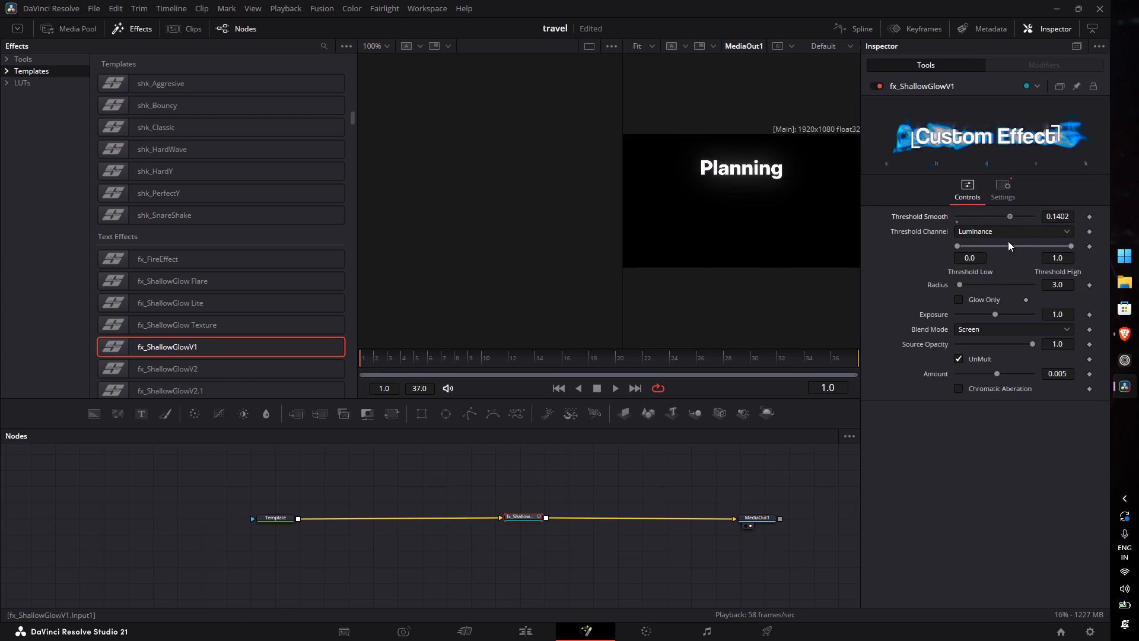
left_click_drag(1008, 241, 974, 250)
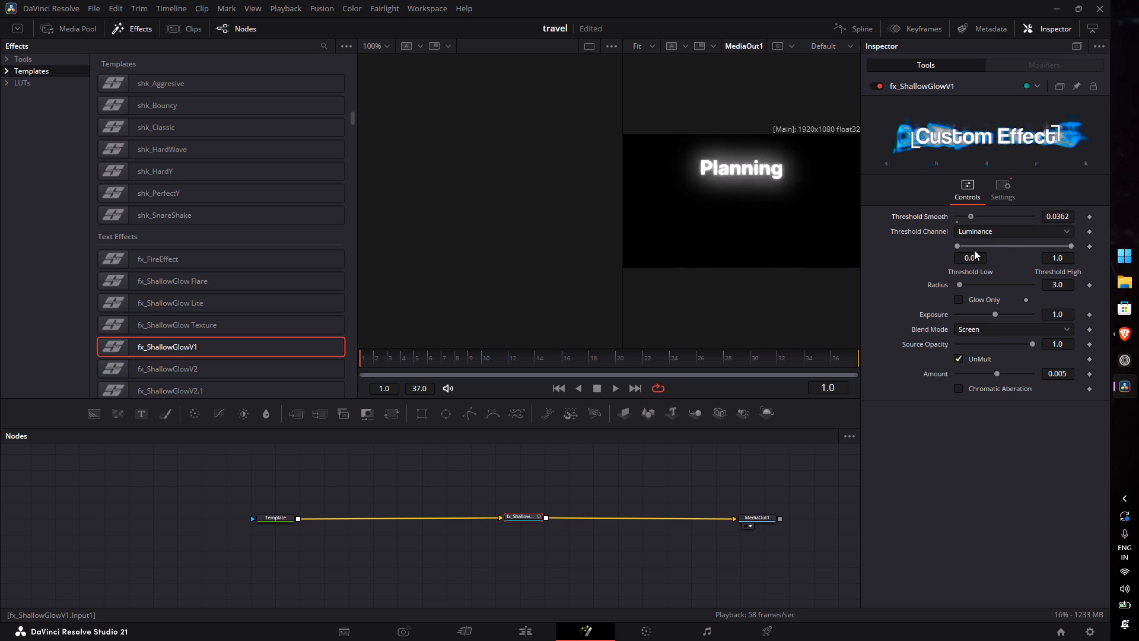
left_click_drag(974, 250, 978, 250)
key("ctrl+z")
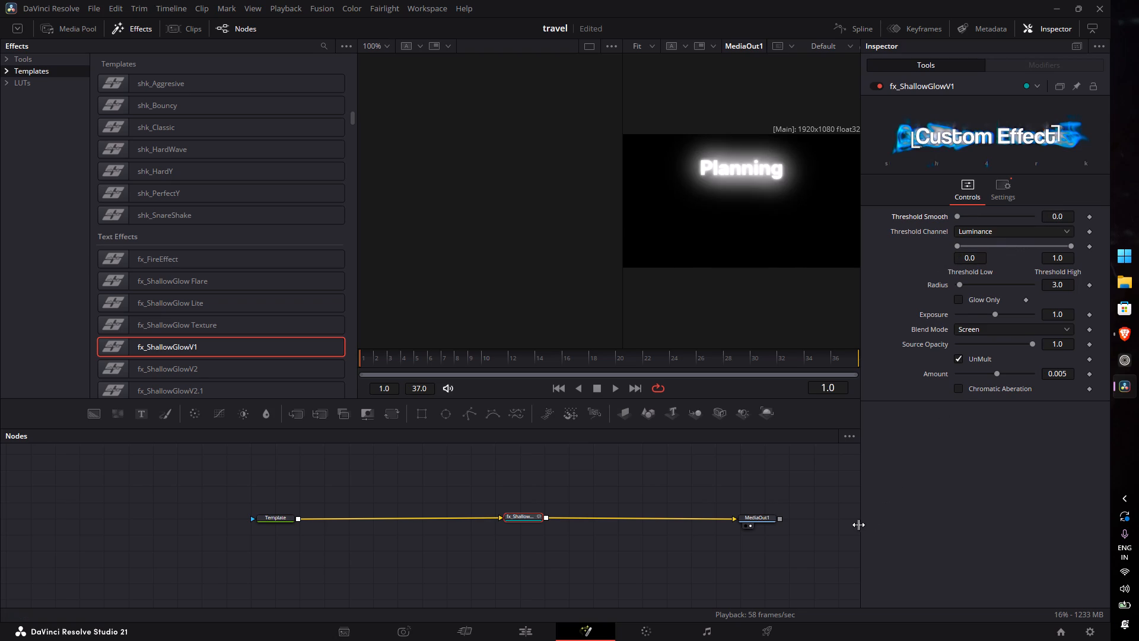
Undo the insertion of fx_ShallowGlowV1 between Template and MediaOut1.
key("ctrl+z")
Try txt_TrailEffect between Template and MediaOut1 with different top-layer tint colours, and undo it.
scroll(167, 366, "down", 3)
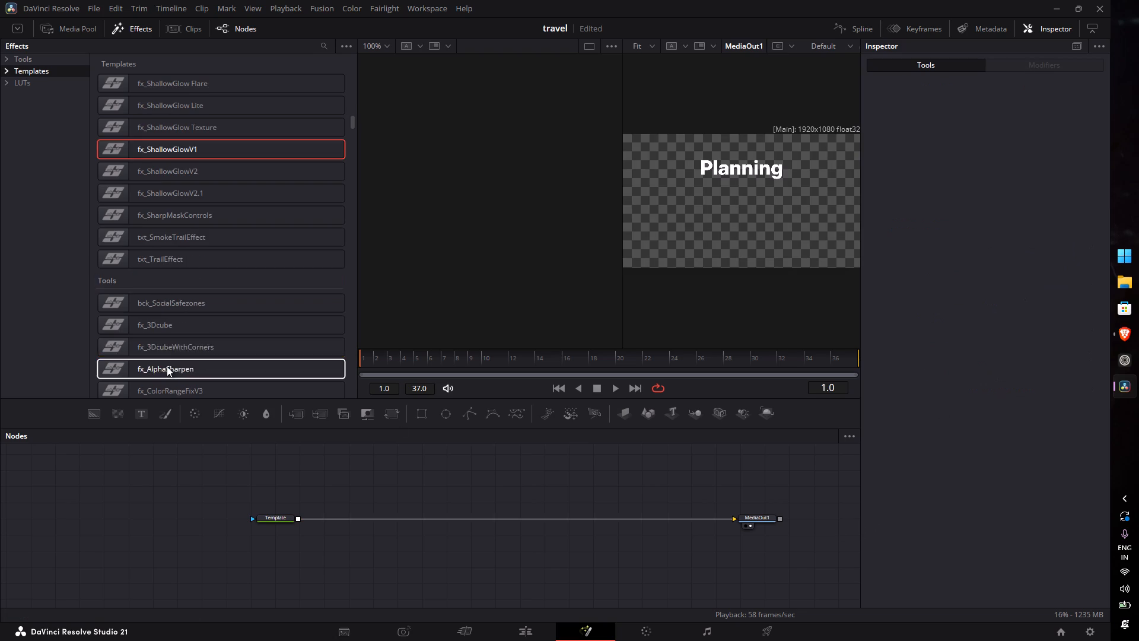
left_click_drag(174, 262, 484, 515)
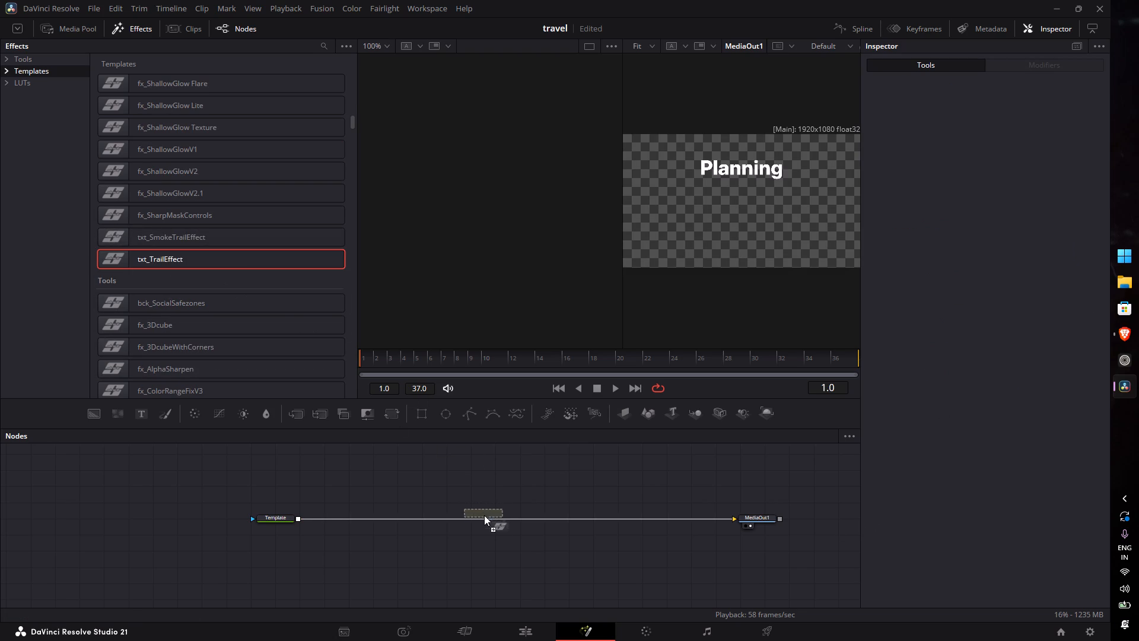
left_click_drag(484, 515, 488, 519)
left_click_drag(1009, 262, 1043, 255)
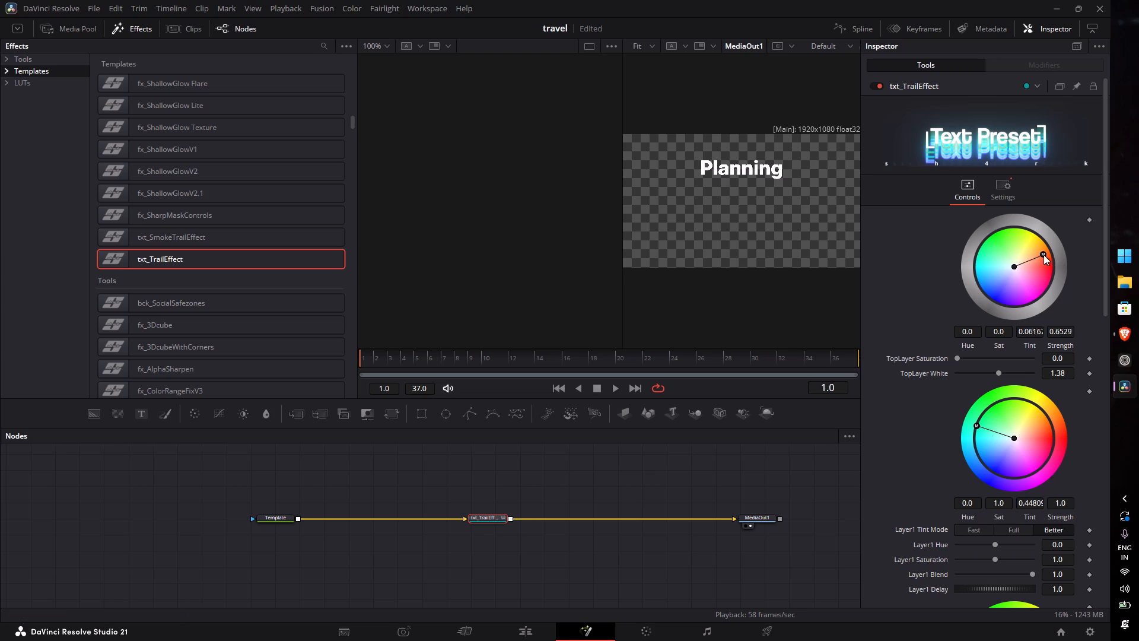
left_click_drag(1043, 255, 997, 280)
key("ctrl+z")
Insert bck_SocialSafezones from the Tools templates between Template and MediaOut1.
scroll(180, 293, "down", 1)
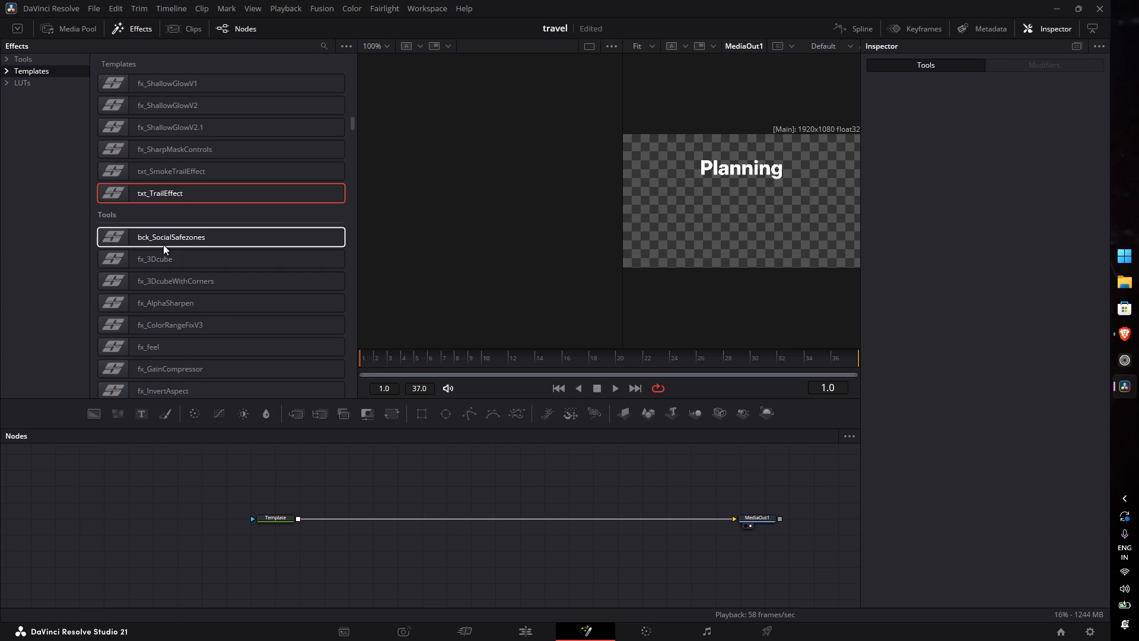
left_click_drag(170, 240, 516, 519)
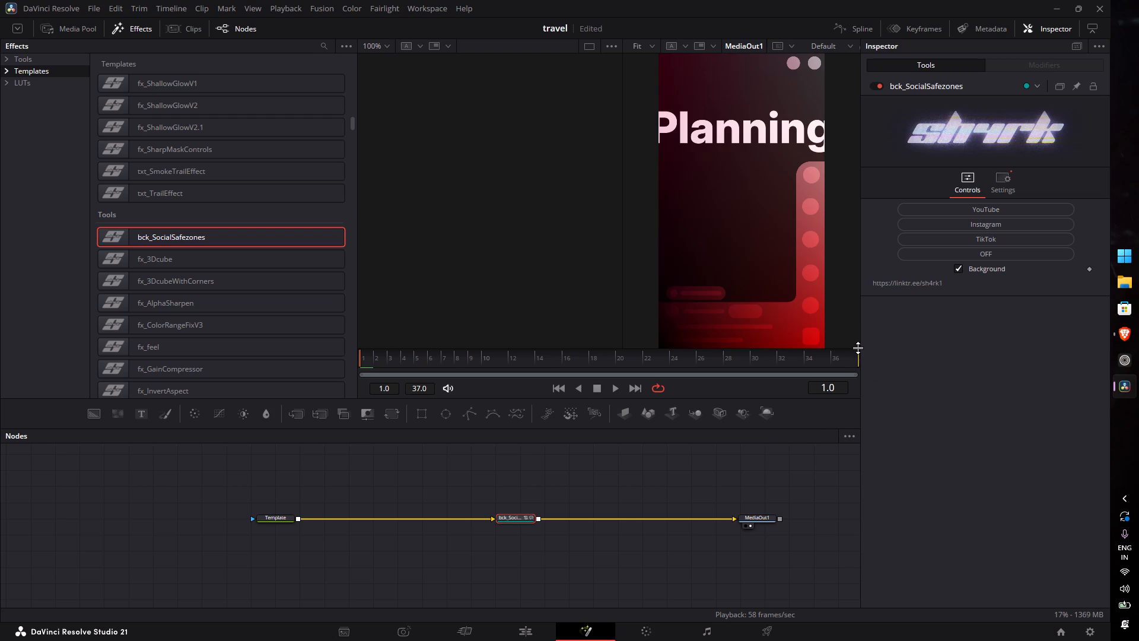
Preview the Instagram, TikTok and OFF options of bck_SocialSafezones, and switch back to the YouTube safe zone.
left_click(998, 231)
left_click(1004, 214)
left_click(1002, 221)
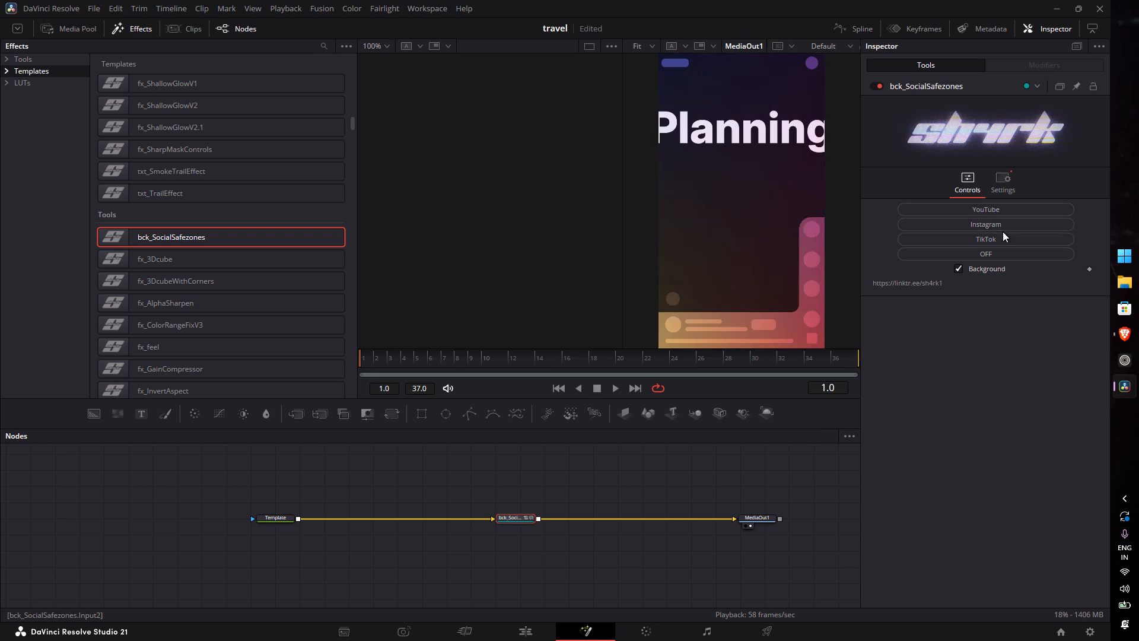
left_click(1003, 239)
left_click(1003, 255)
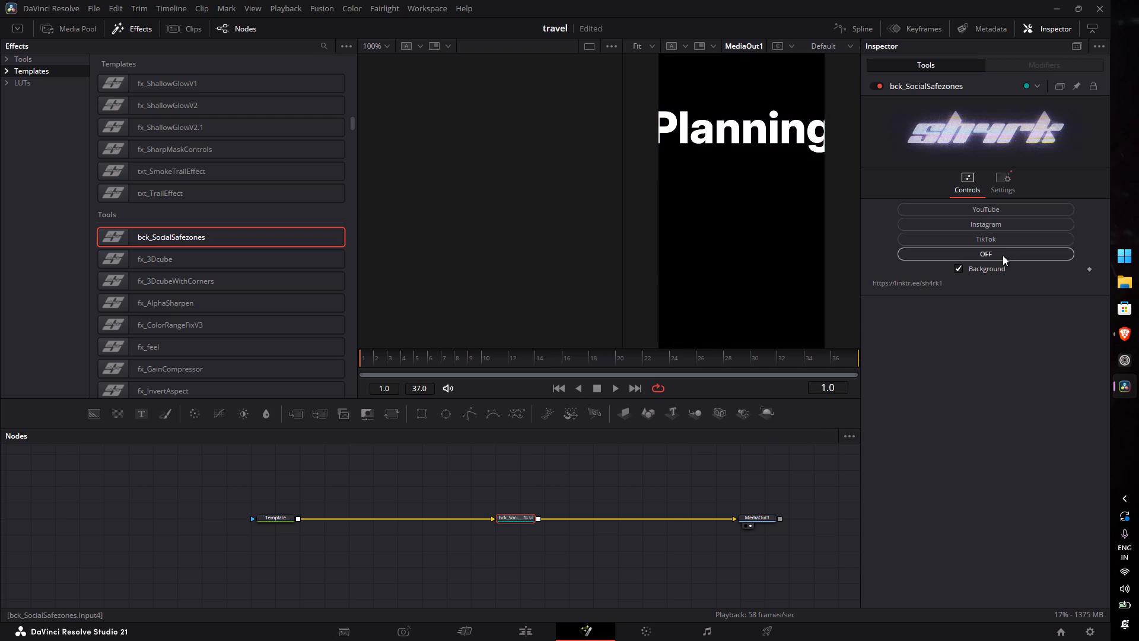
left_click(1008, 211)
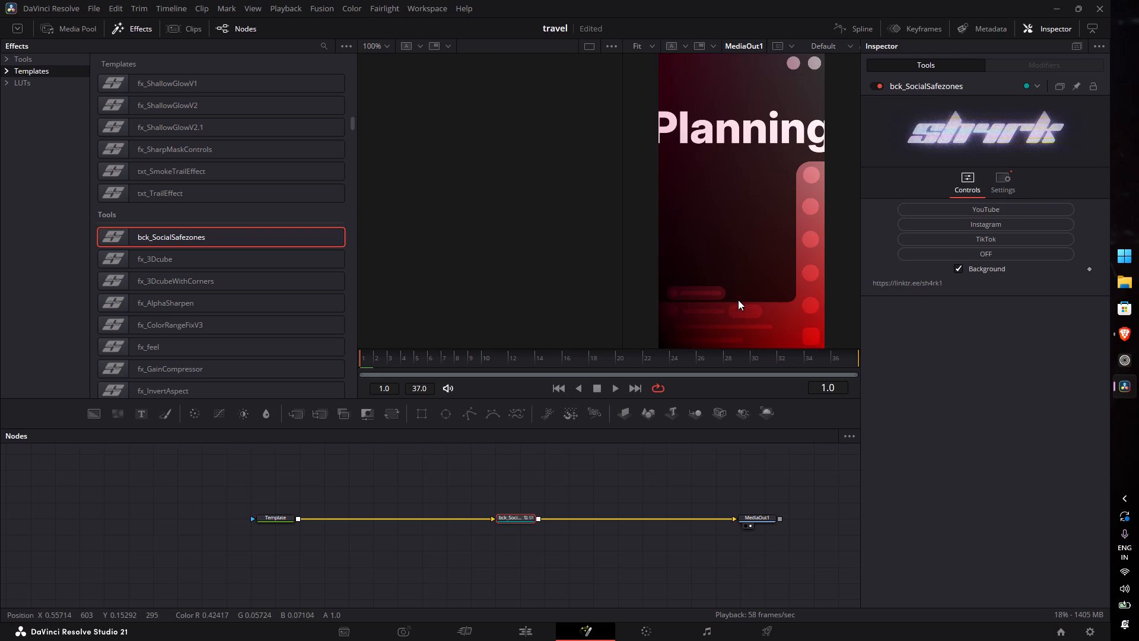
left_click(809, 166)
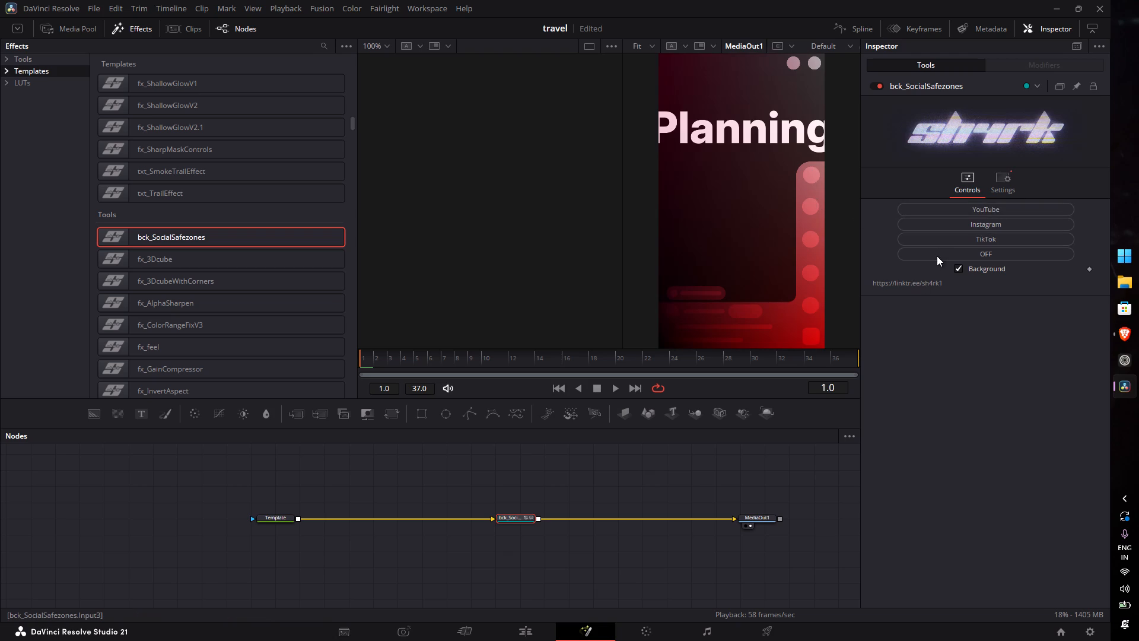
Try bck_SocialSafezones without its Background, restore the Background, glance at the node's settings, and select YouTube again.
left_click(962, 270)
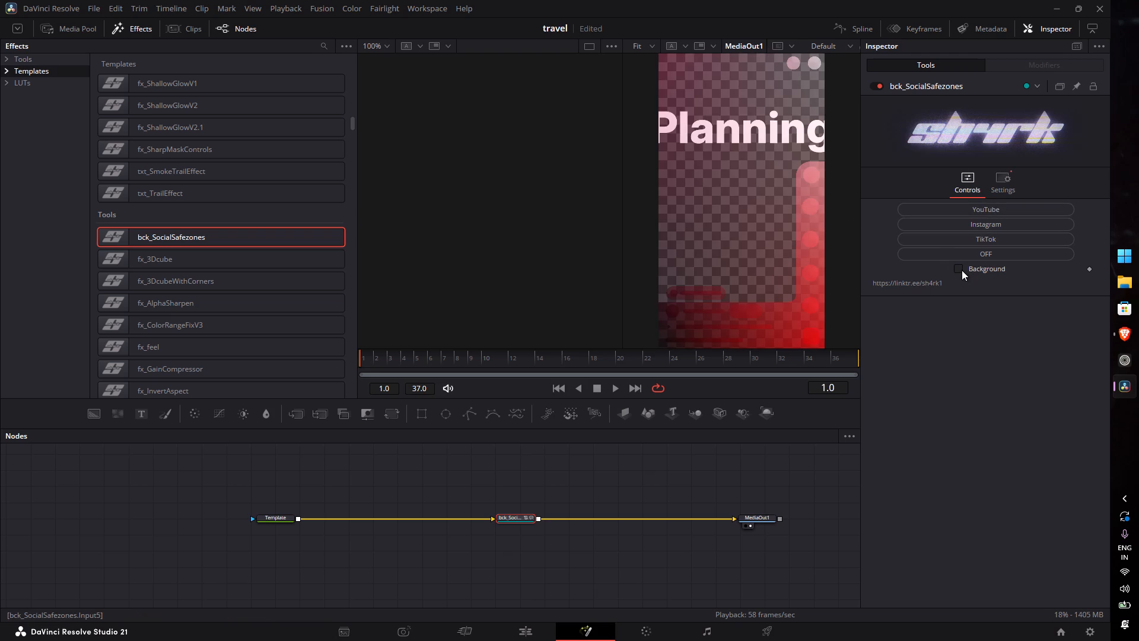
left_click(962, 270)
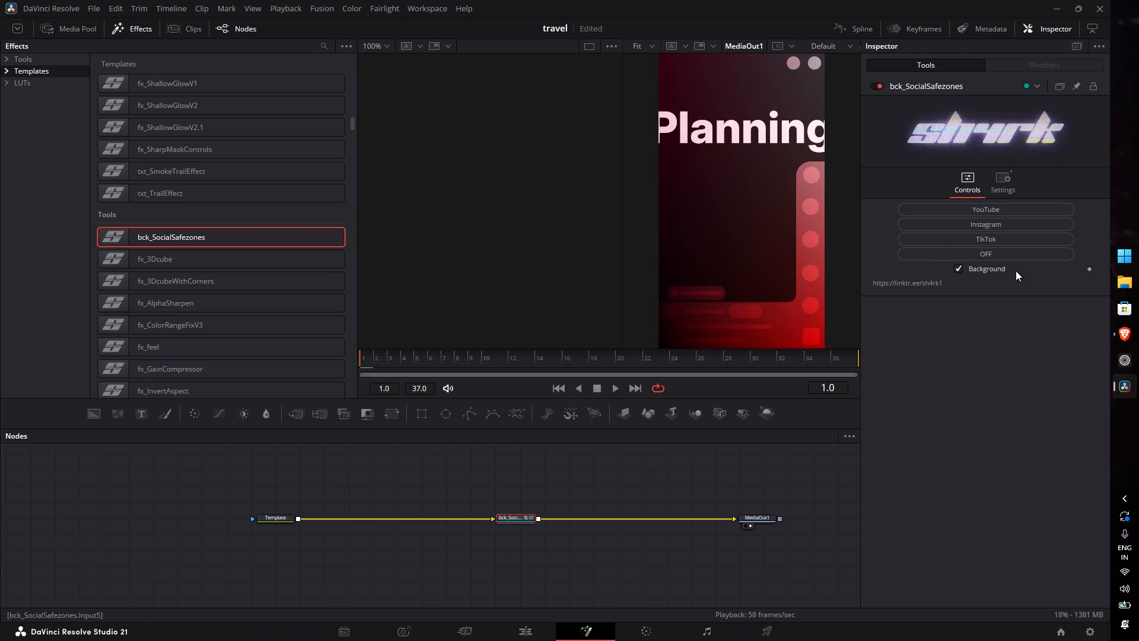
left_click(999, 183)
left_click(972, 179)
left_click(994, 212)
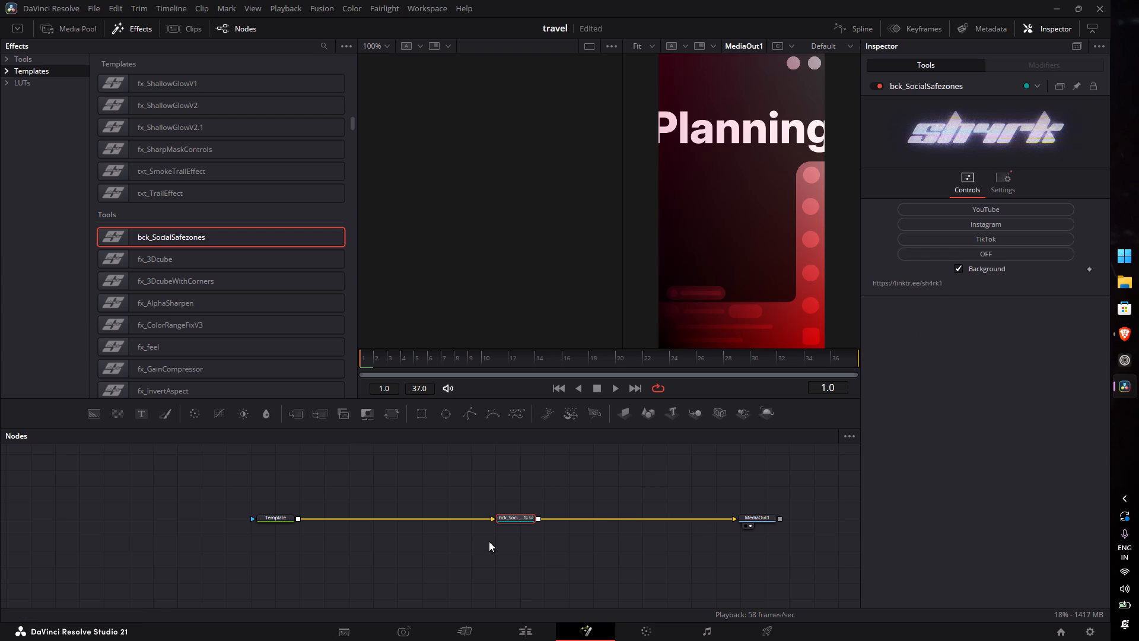
Delete the bck_SocialSafezones node between Template and MediaOut1.
key("BackSpace")
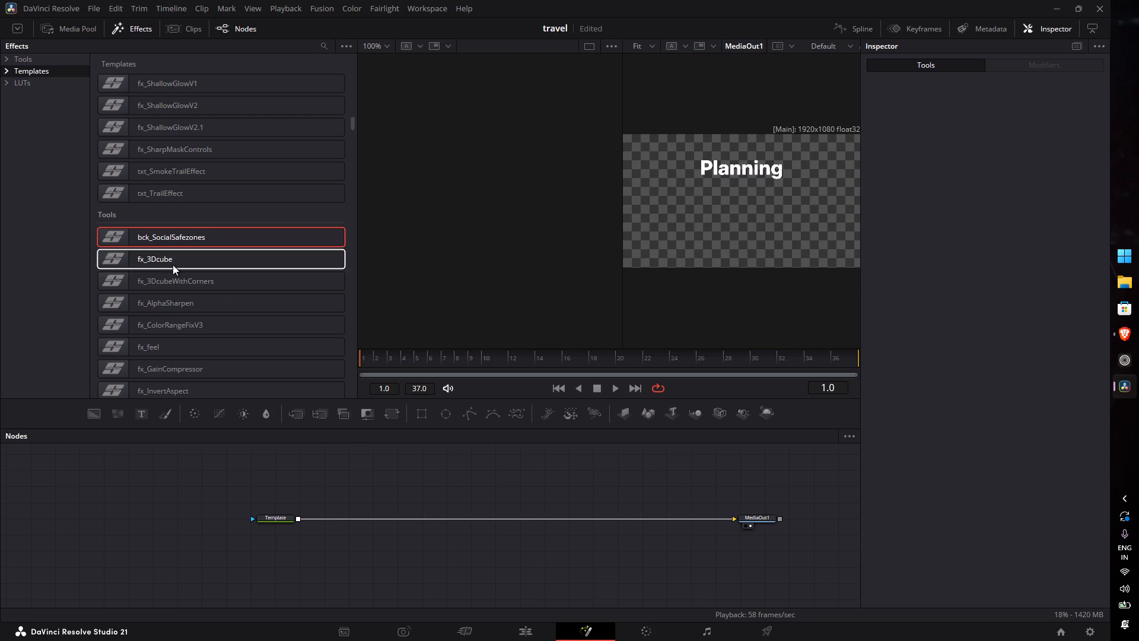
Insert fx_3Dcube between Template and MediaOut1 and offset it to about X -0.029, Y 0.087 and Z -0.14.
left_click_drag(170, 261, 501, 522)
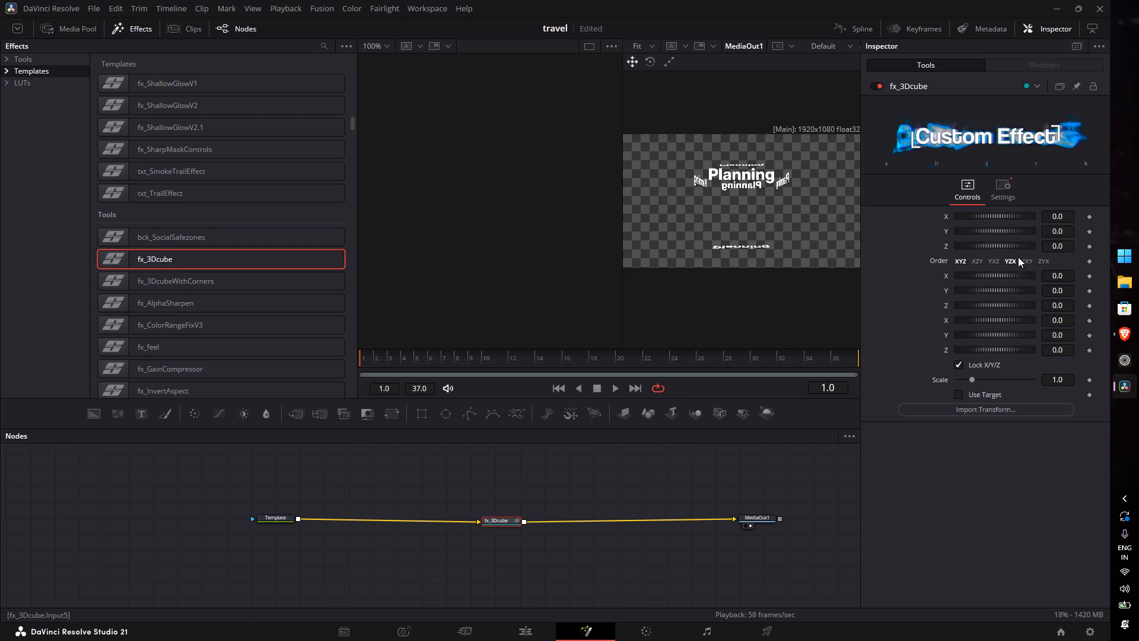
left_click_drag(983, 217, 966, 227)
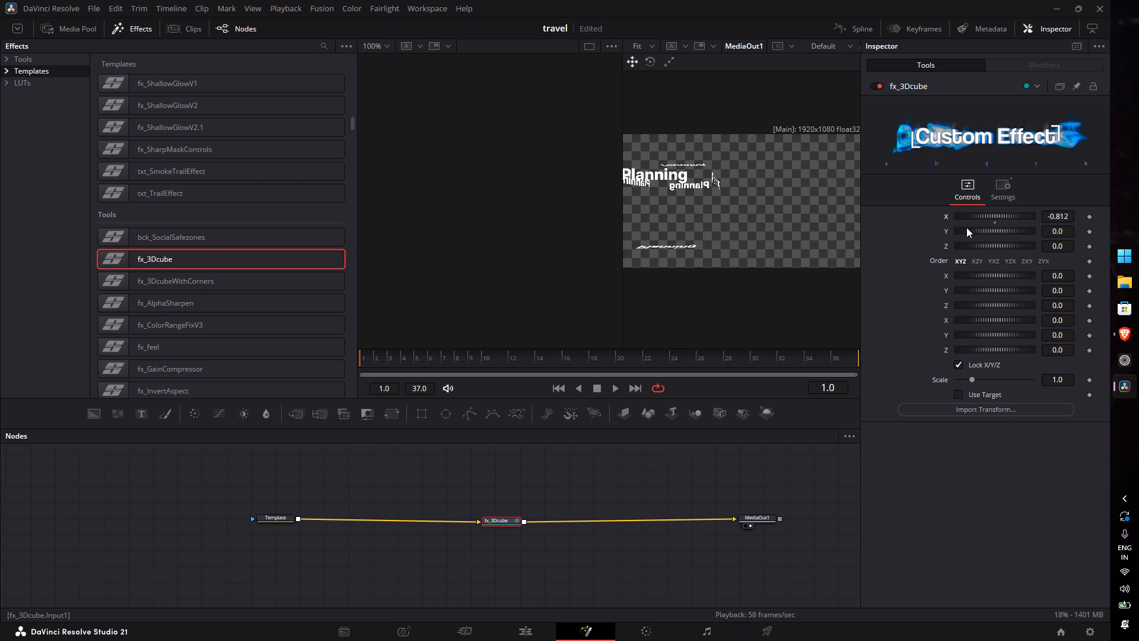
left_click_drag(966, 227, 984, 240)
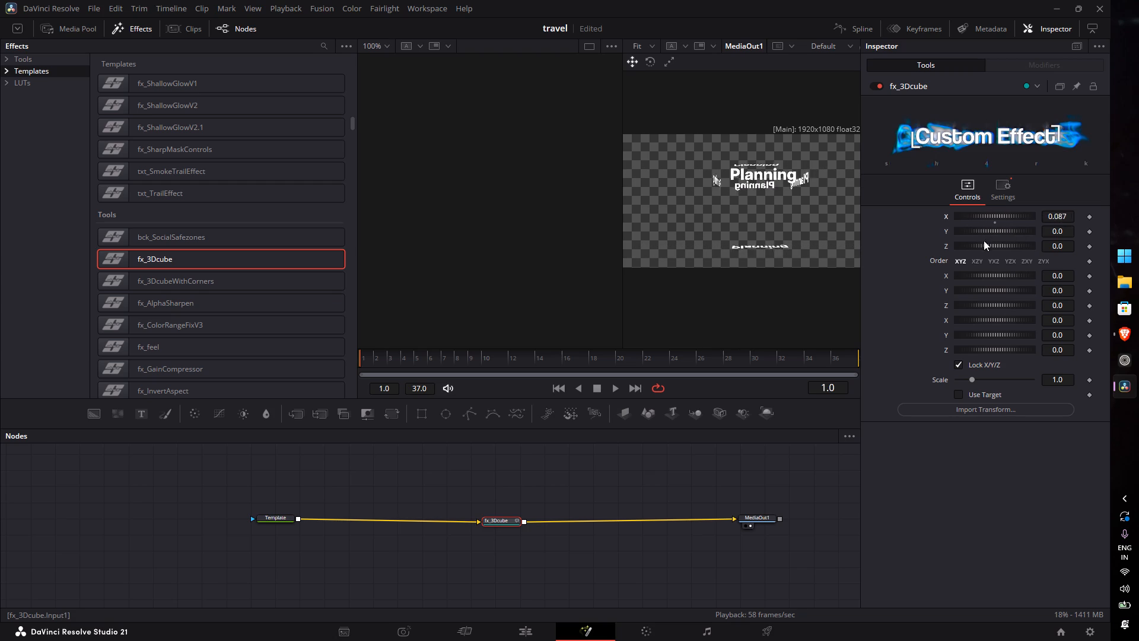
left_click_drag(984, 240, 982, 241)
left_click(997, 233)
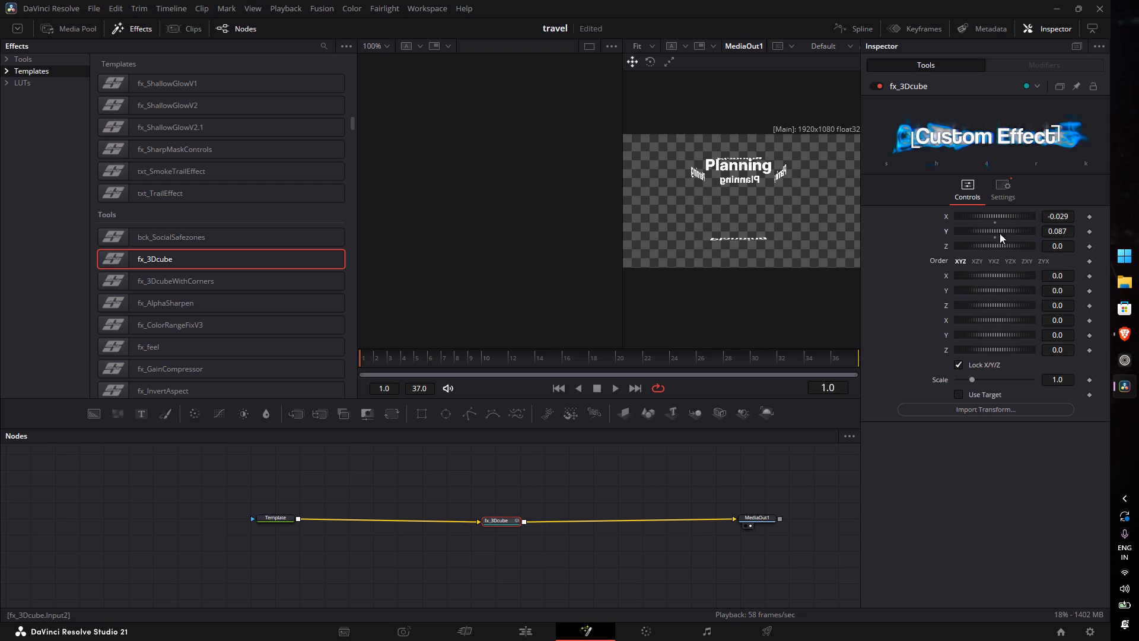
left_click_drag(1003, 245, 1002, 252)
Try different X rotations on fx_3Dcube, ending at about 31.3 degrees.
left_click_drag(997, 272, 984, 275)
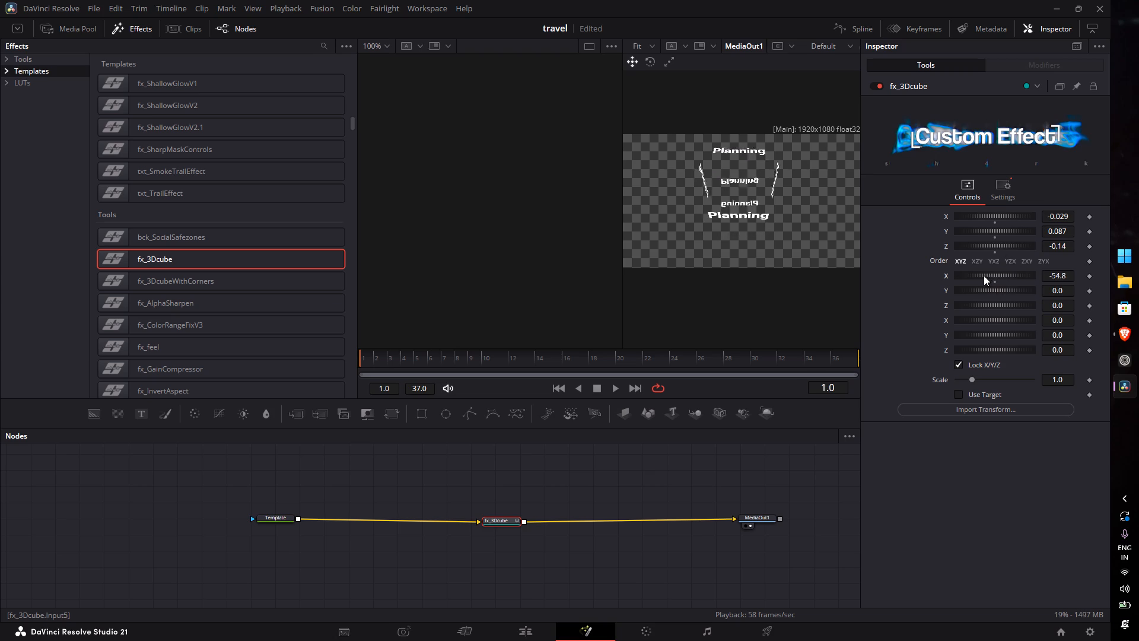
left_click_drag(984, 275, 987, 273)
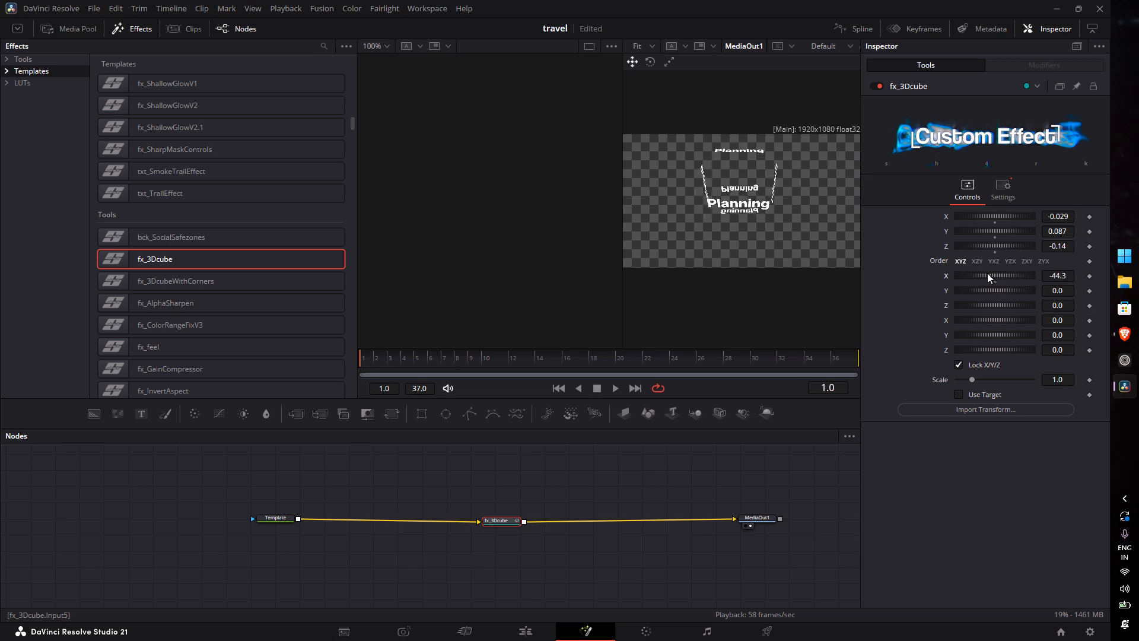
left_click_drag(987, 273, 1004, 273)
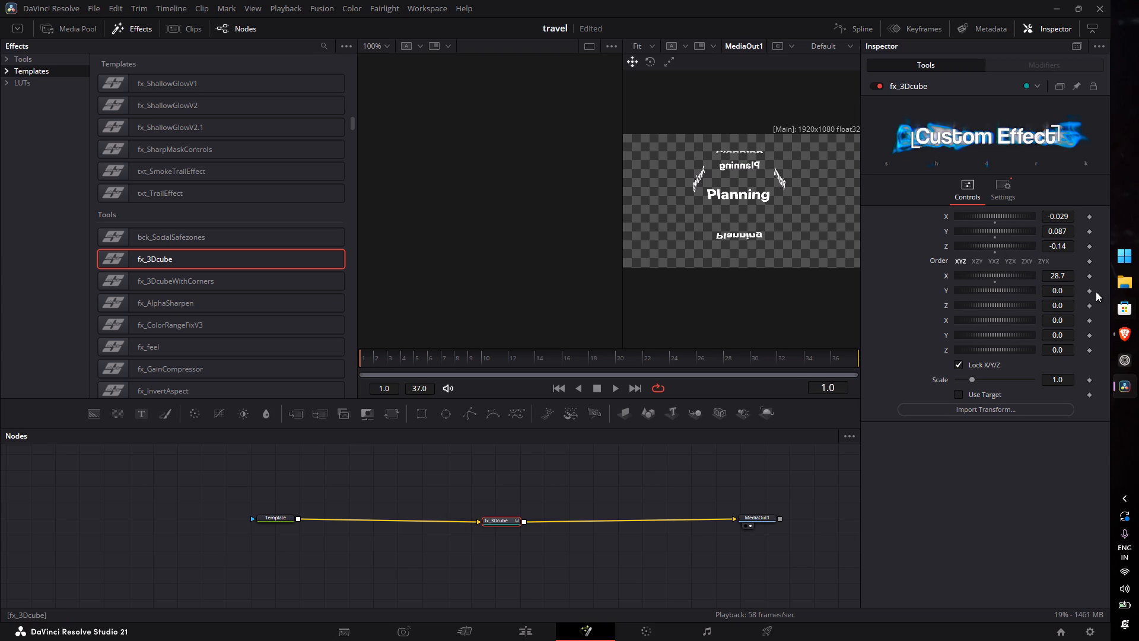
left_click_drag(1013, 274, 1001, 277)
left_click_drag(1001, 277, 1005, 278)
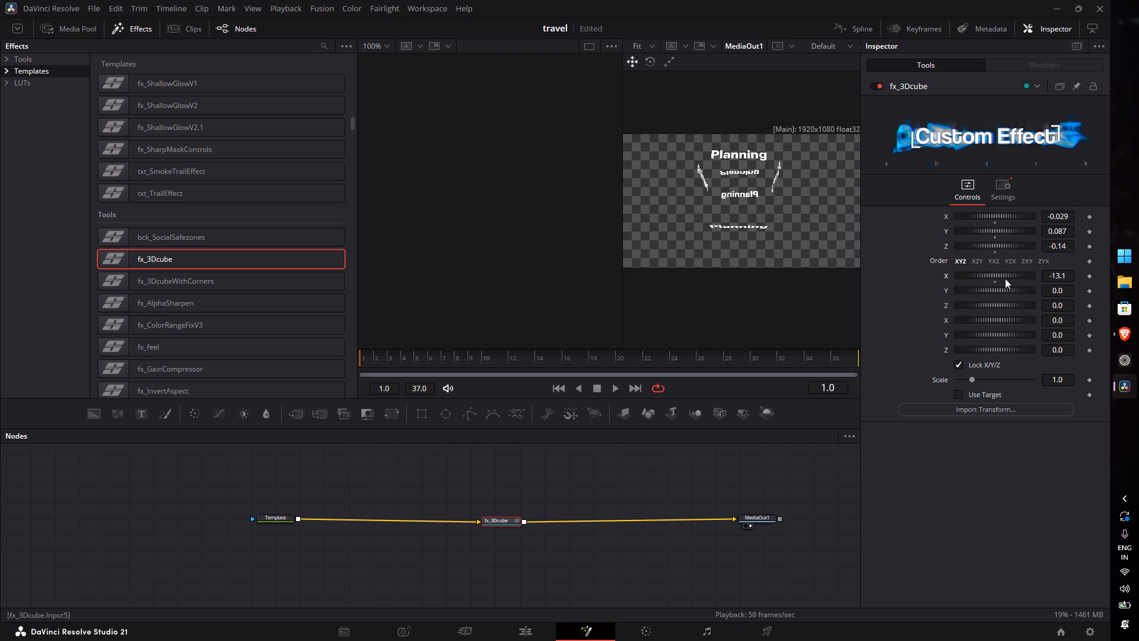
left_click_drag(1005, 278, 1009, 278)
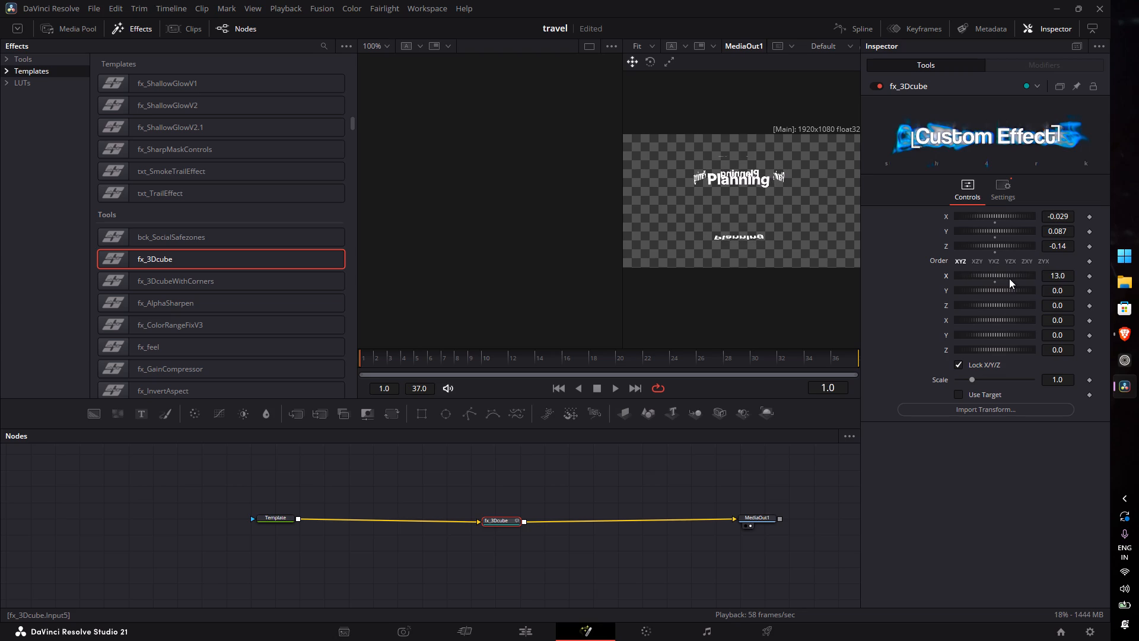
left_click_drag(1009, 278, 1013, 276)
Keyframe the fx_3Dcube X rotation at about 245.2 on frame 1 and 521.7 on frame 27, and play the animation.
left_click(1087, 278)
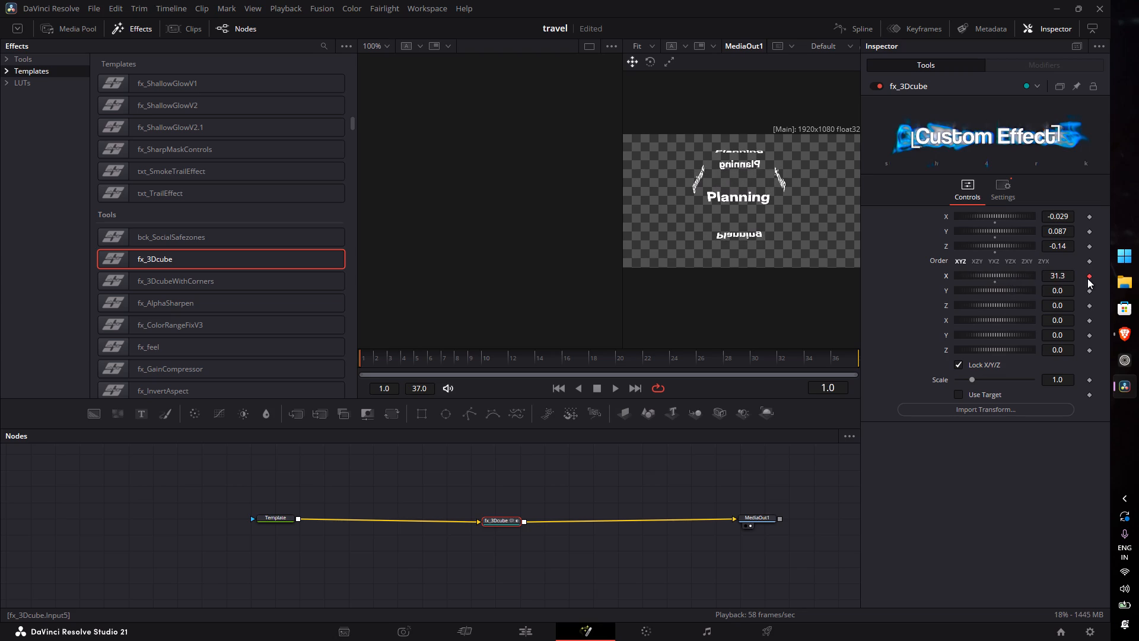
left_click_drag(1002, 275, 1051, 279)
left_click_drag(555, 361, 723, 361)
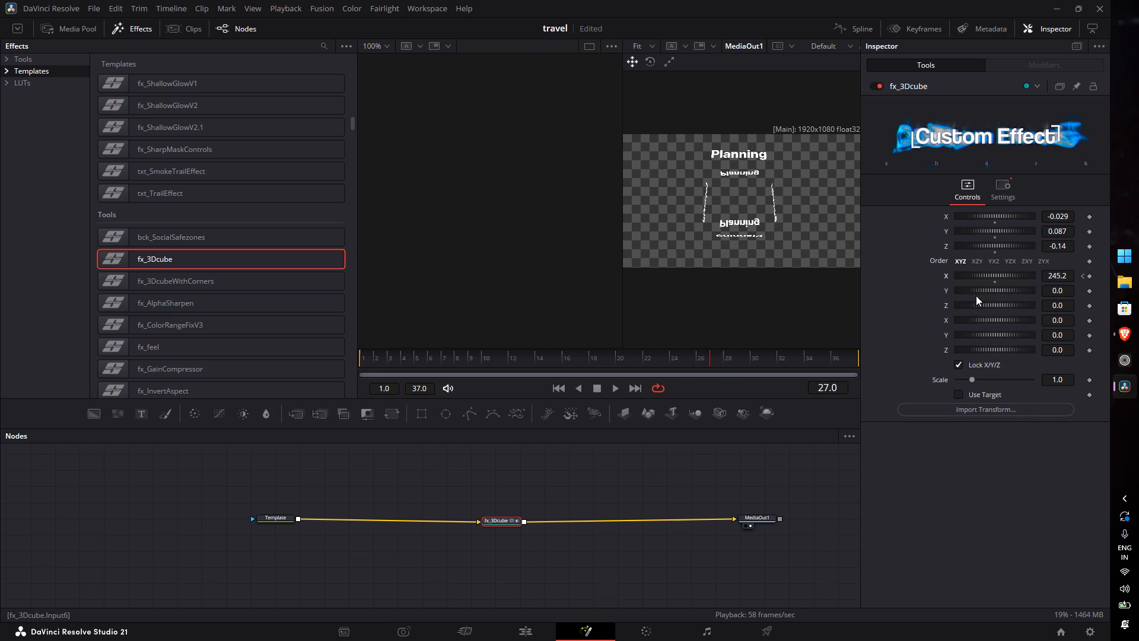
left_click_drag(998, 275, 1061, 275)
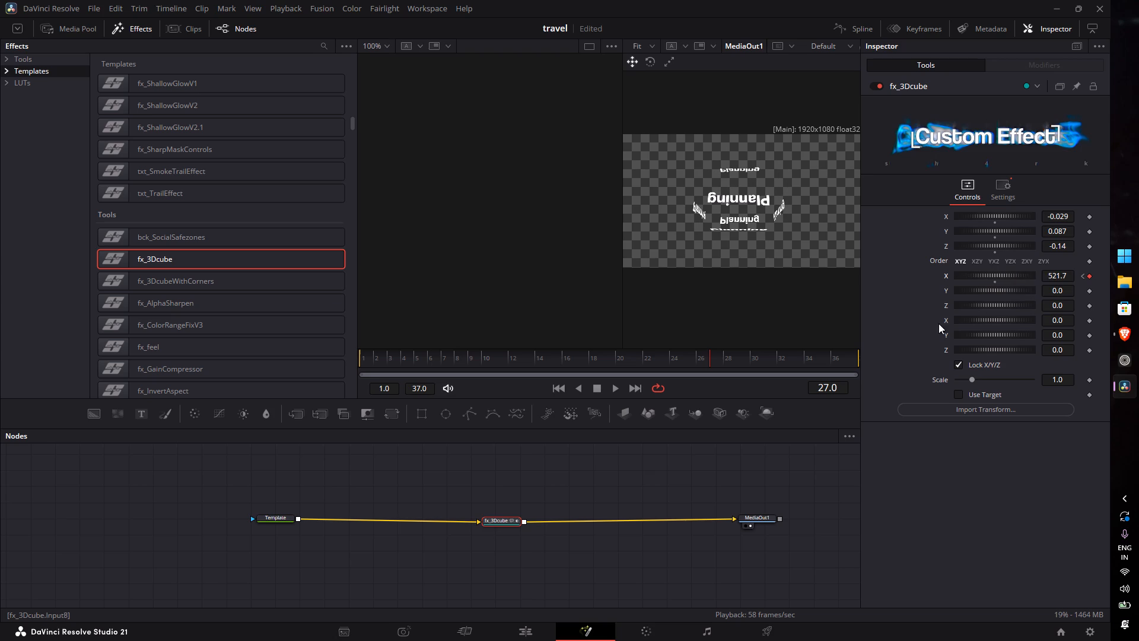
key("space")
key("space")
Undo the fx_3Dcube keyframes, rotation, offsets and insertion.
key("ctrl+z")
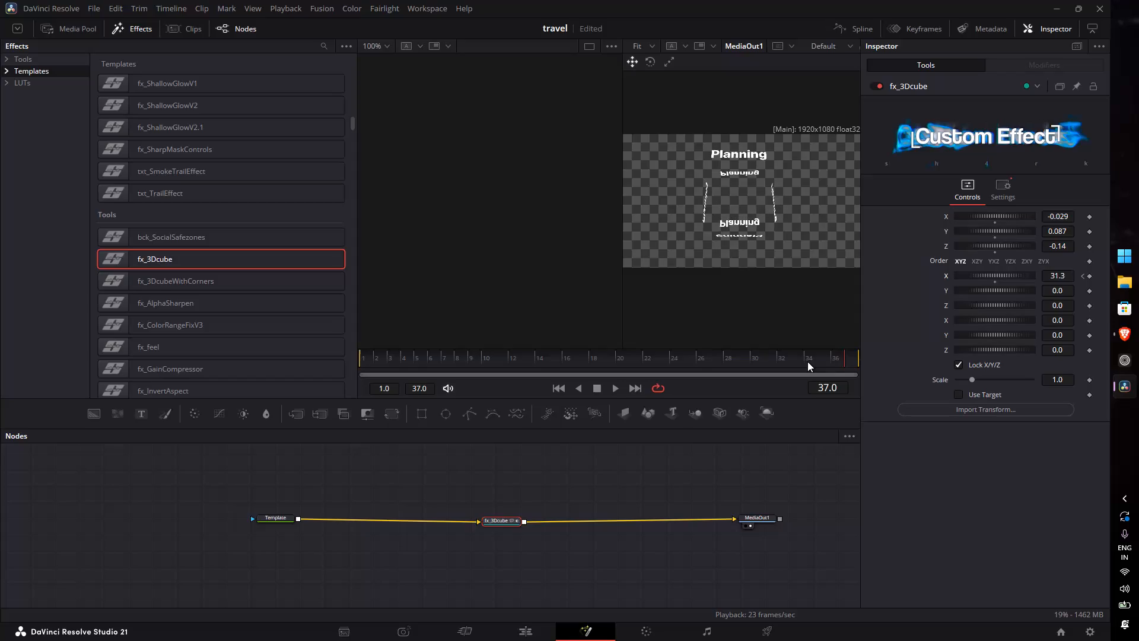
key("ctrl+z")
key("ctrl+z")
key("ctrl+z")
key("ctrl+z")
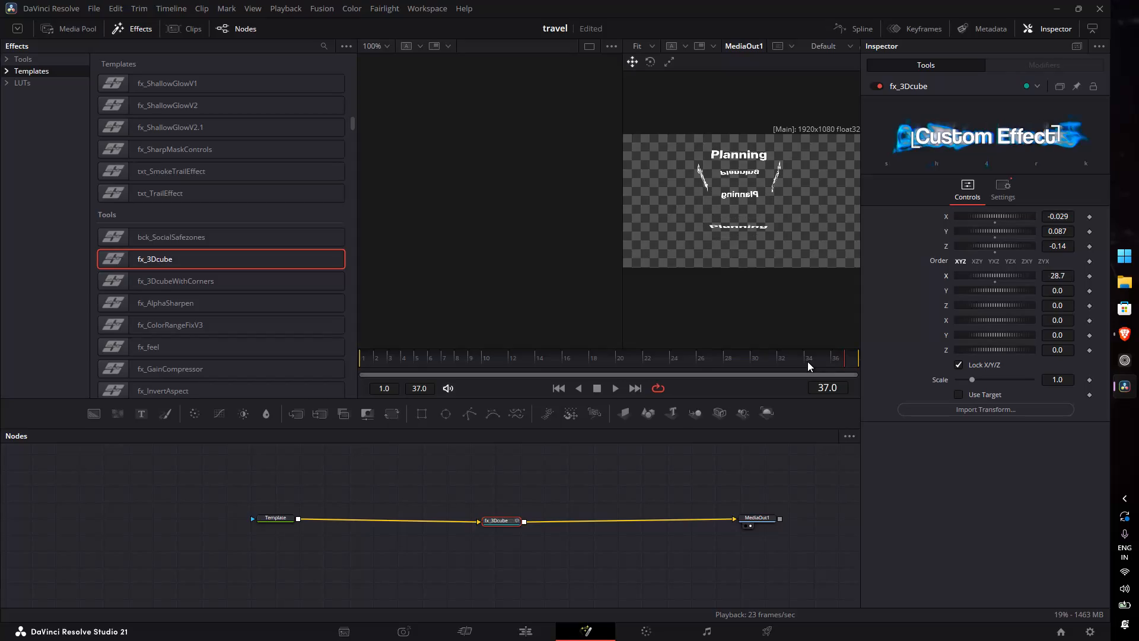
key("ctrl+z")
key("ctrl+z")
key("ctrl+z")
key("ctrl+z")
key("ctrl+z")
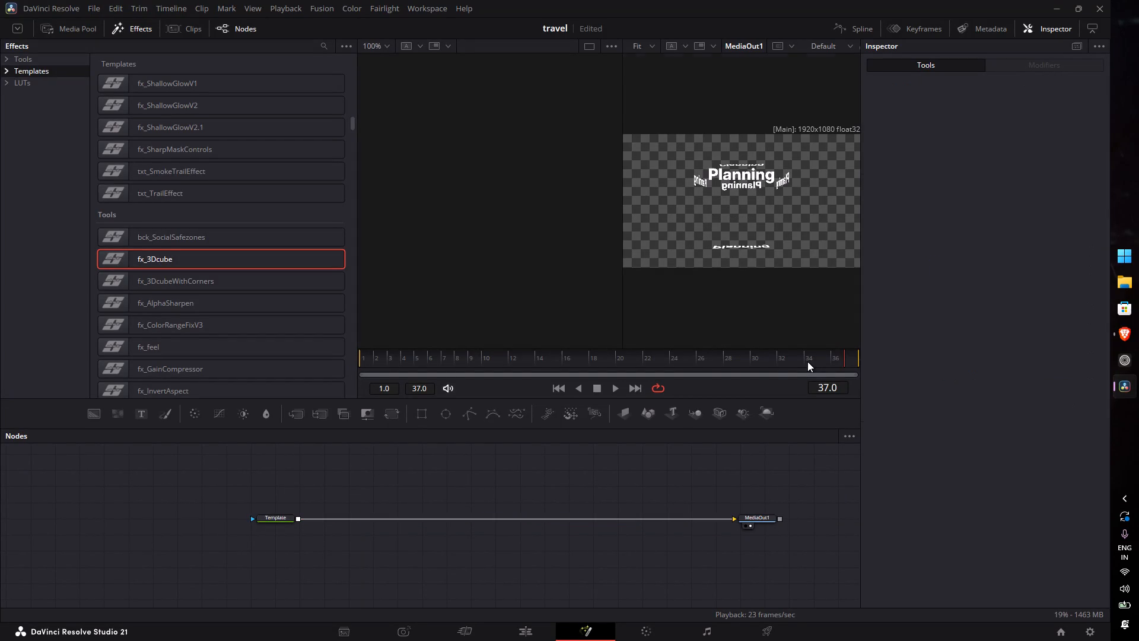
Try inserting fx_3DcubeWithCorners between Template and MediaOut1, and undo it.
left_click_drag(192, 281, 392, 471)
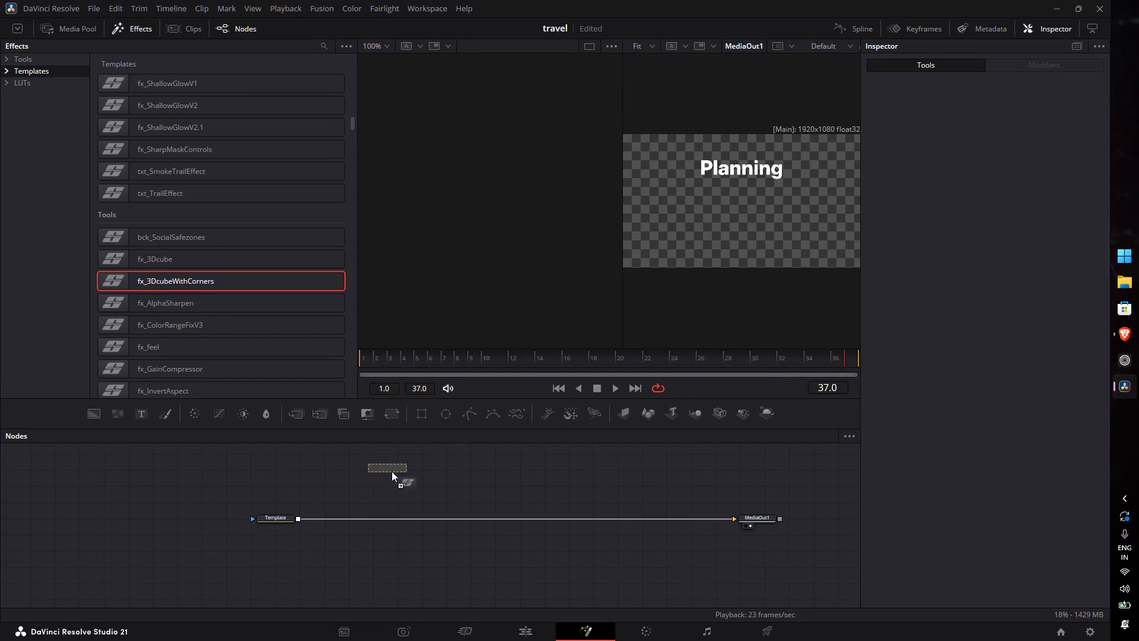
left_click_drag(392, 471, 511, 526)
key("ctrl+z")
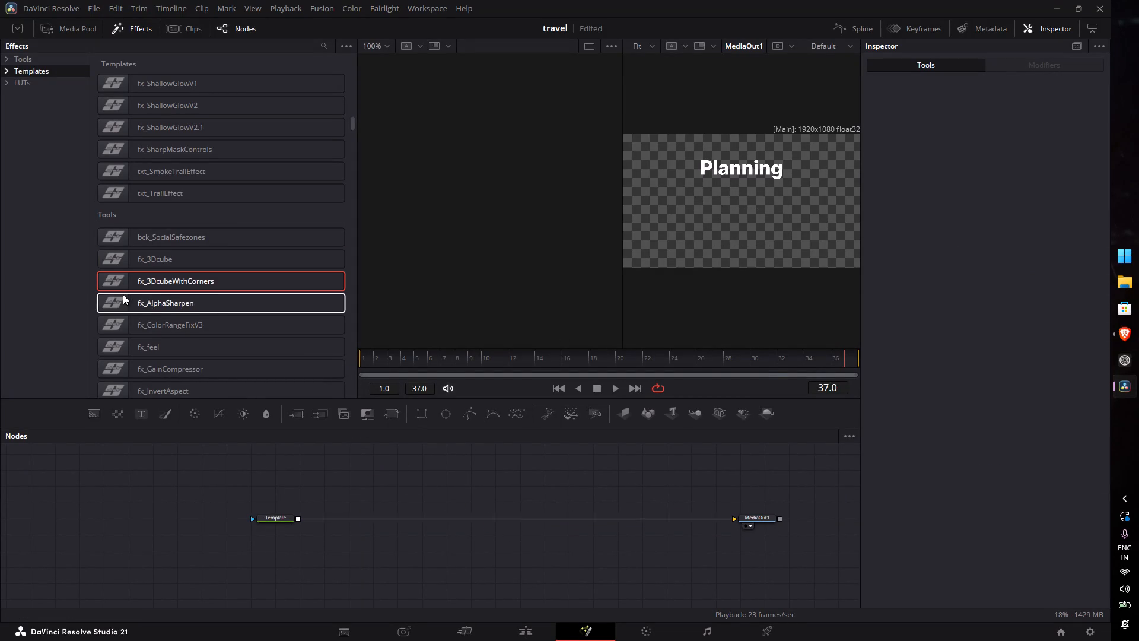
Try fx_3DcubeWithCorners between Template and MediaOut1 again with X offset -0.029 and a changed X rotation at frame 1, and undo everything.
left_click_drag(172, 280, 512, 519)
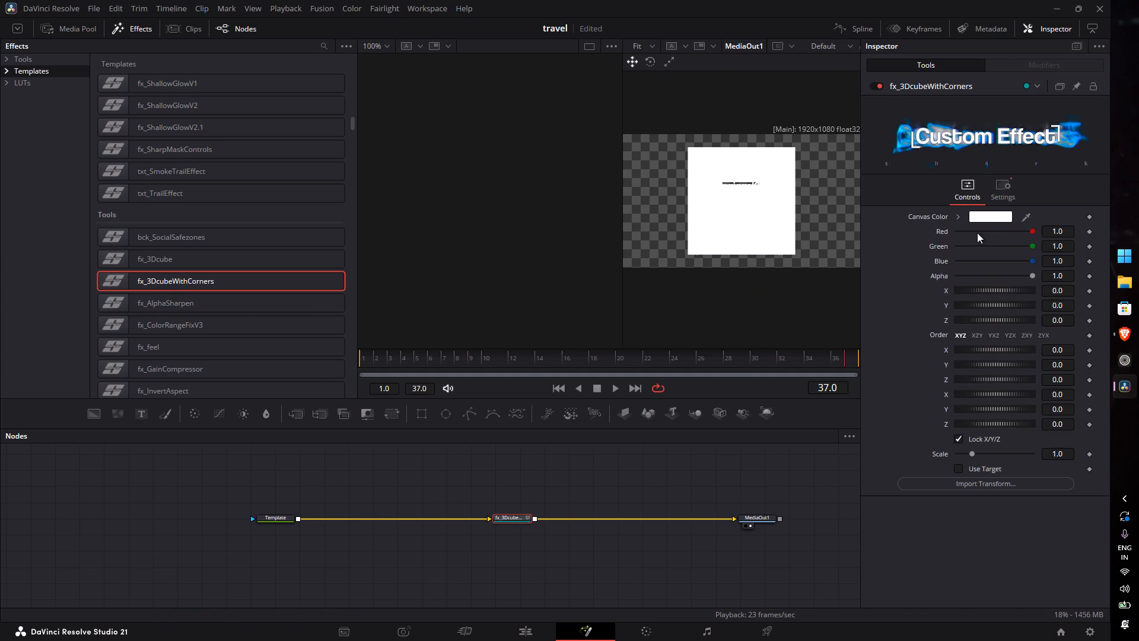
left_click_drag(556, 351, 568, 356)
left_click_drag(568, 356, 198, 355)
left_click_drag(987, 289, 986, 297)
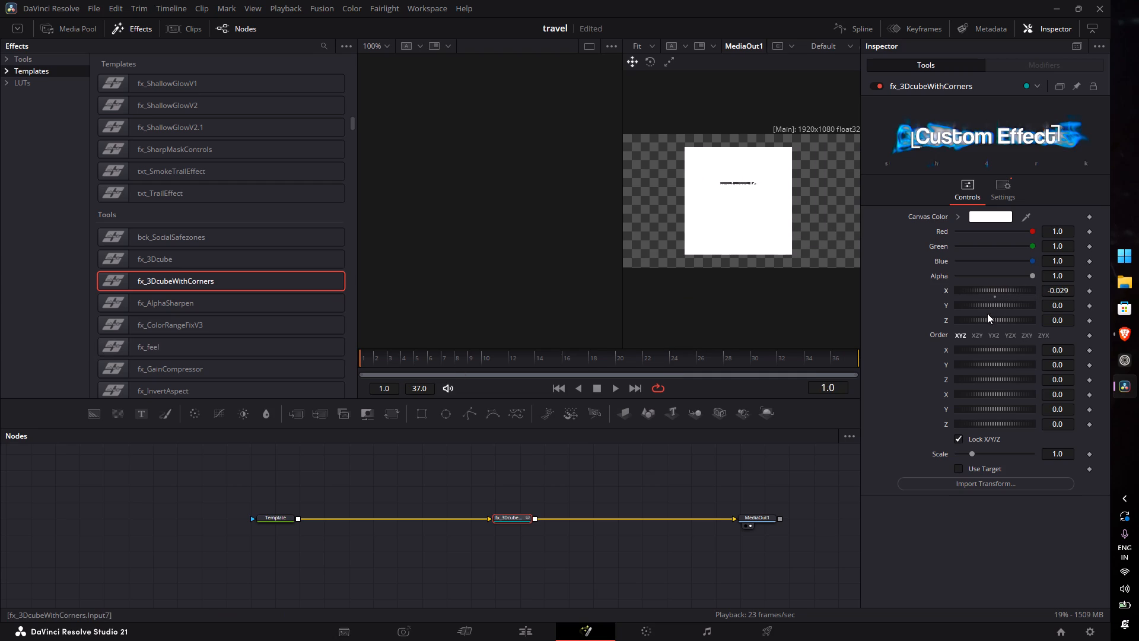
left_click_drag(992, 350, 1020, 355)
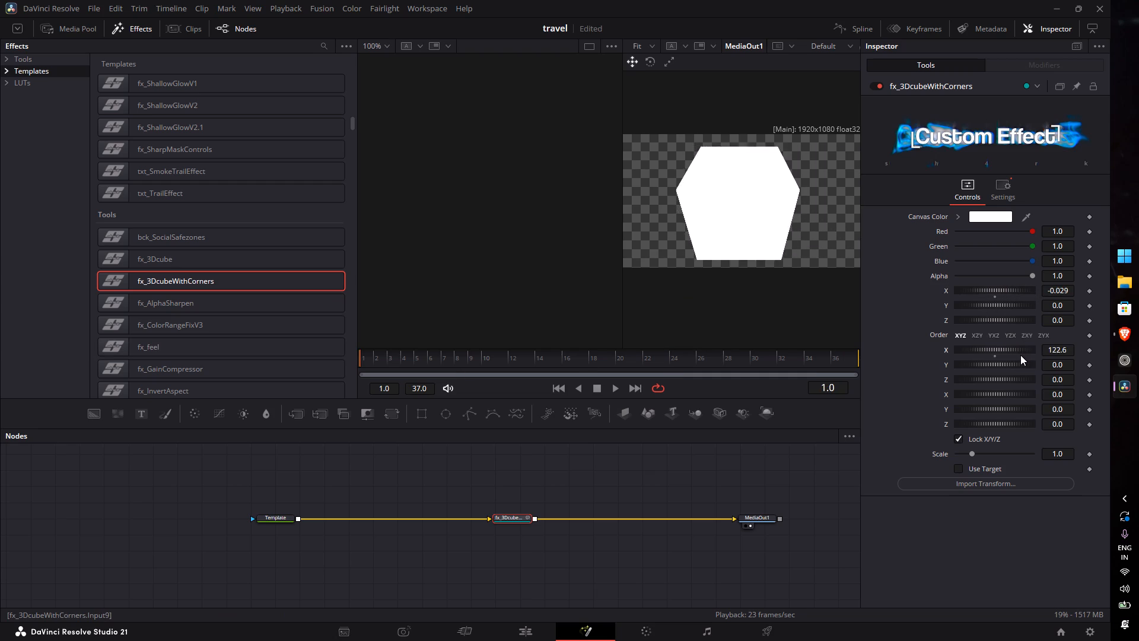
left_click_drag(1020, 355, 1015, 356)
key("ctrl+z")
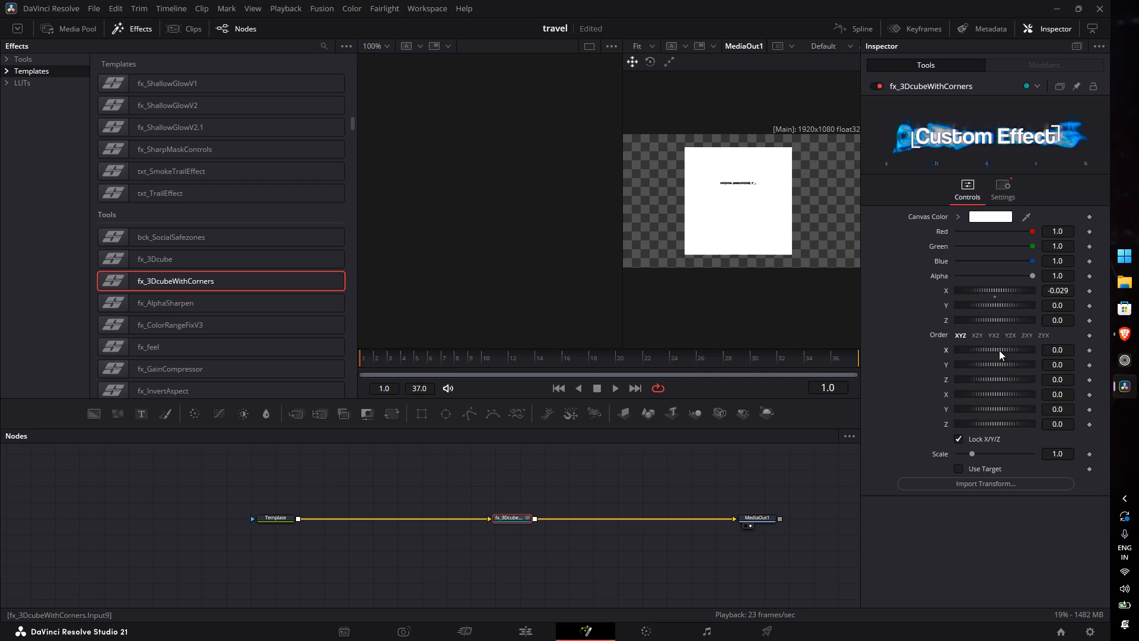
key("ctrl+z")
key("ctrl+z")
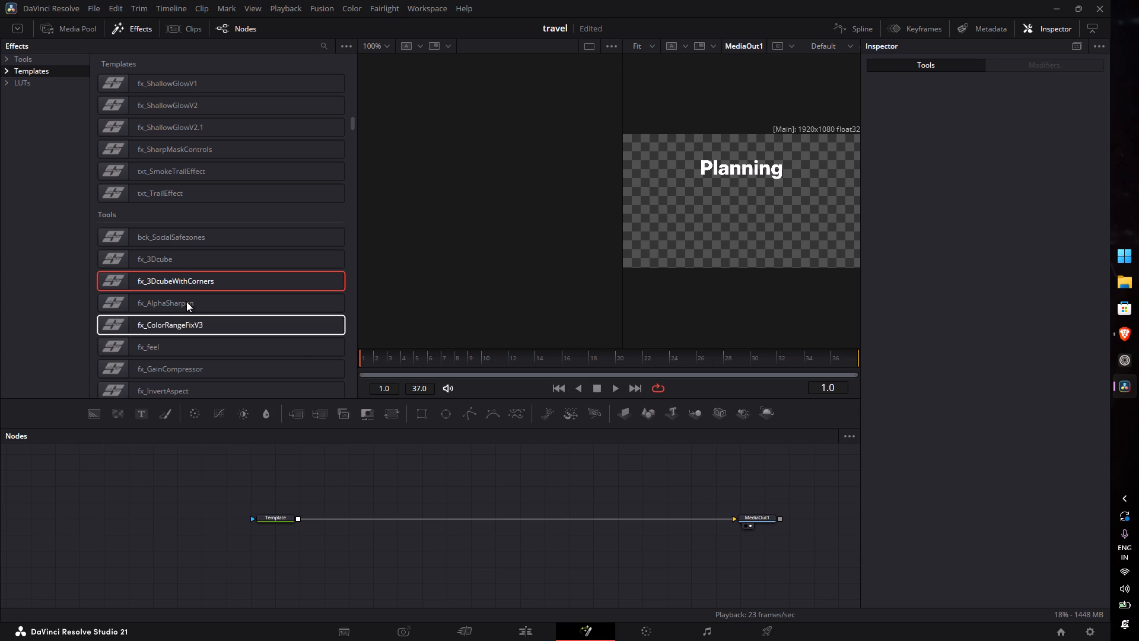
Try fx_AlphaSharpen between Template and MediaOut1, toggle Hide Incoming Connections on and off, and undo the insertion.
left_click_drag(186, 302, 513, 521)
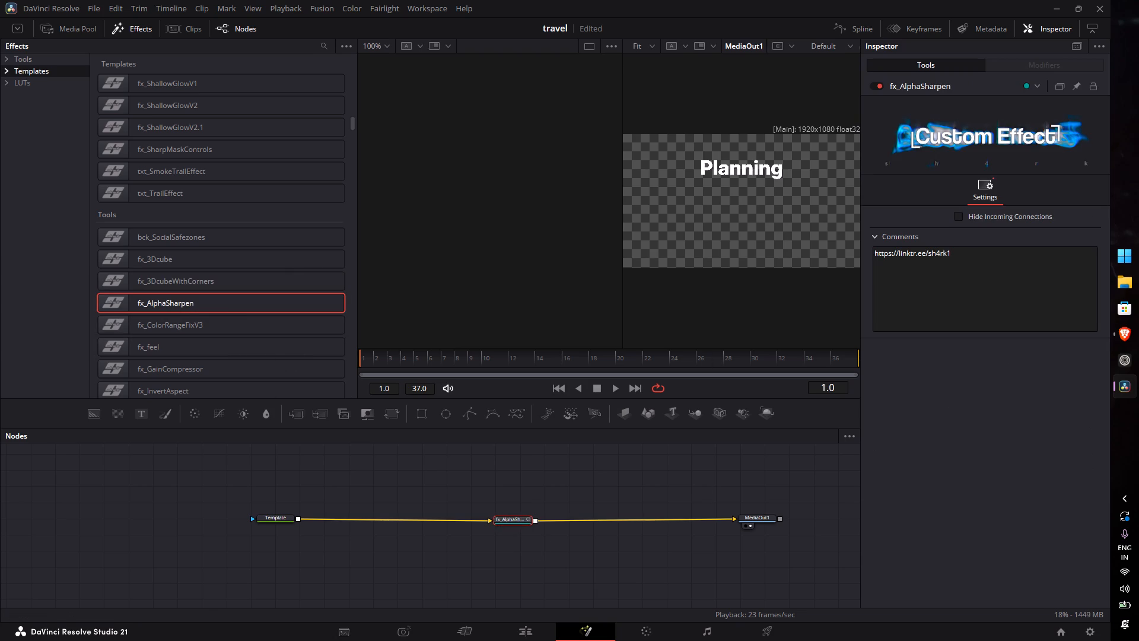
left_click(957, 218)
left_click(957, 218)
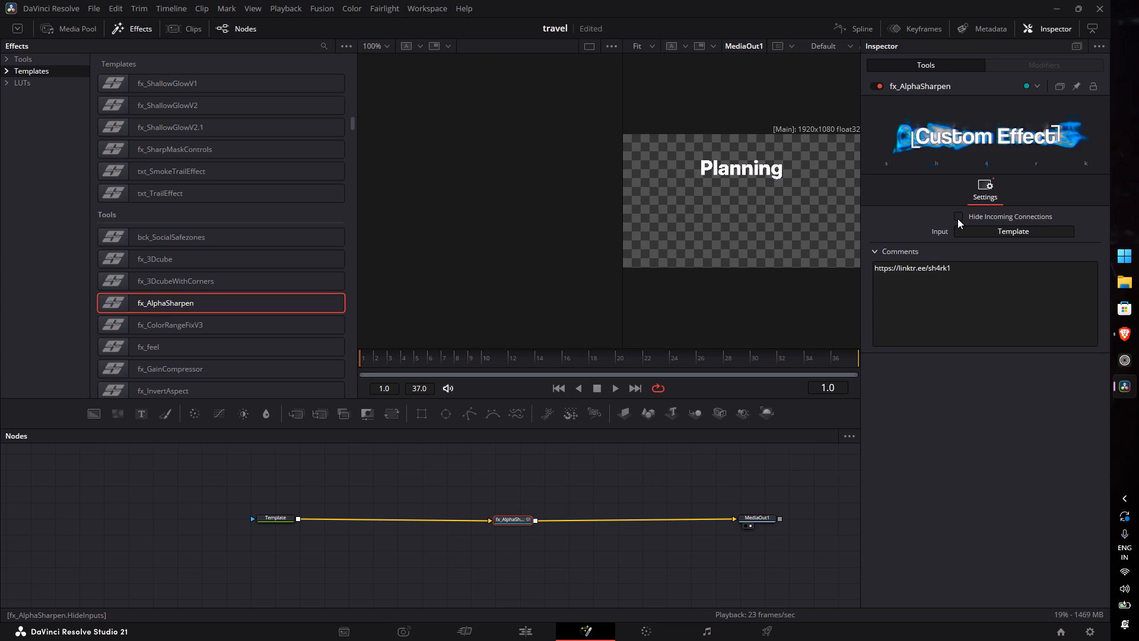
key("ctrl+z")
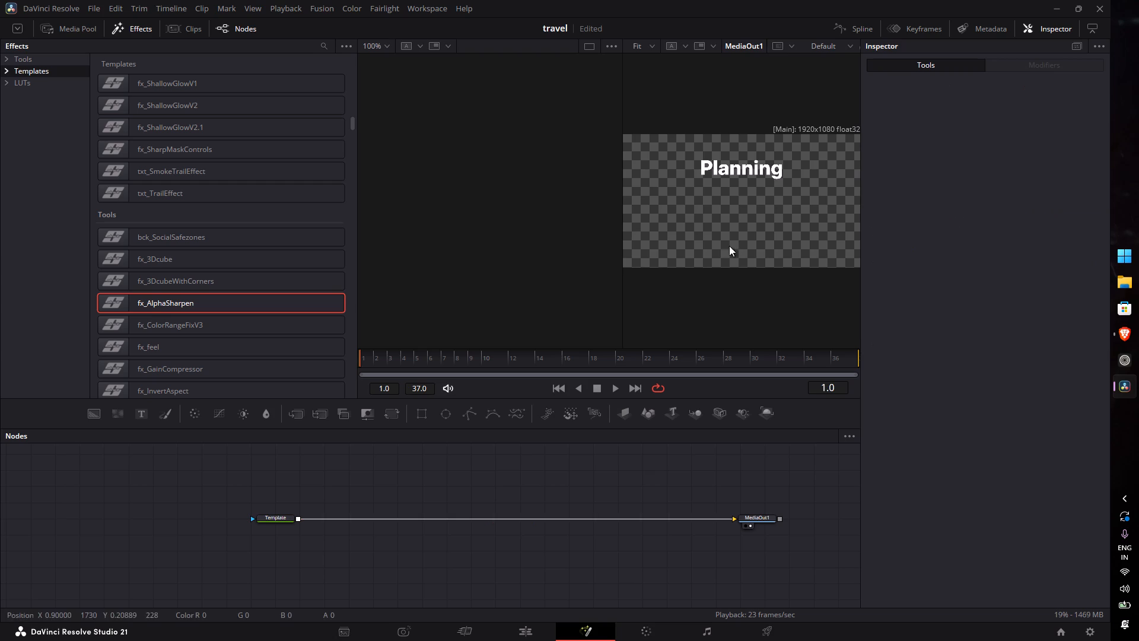
Insert fx_ColorRangeFixV3 between Template and MediaOut1.
left_click_drag(185, 325, 504, 518)
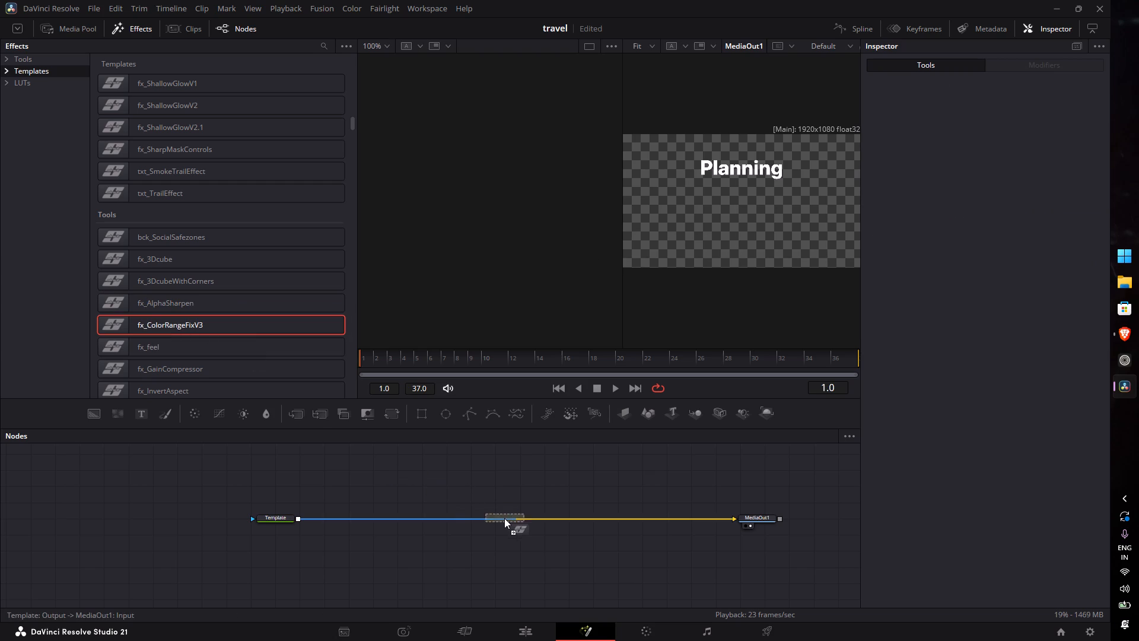
left_click_drag(504, 518, 499, 522)
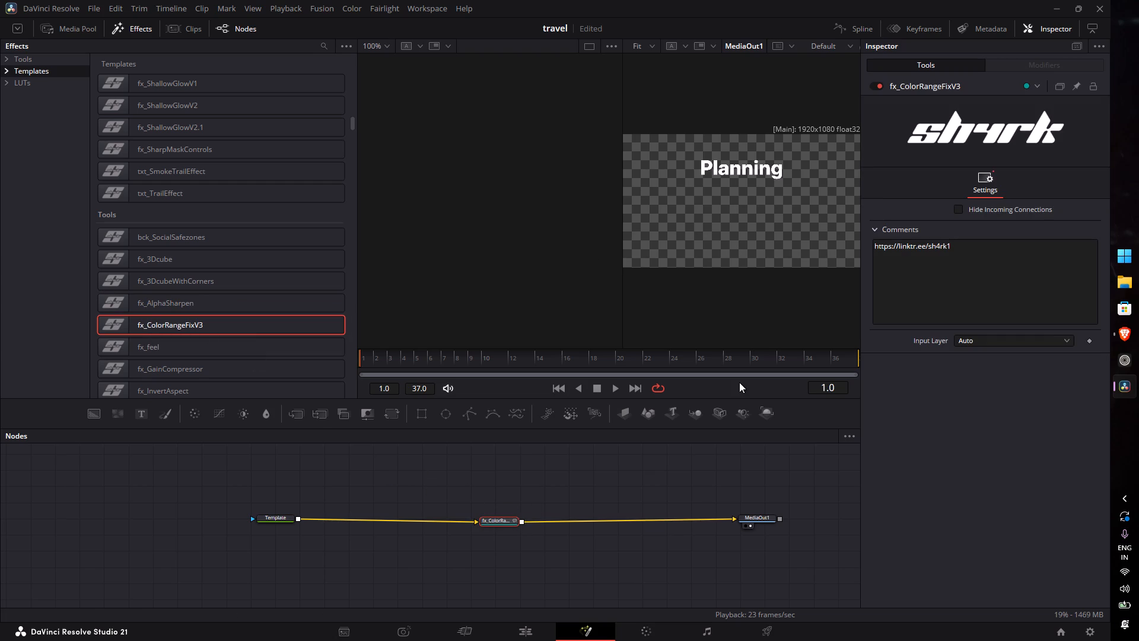
Undo the insertion of fx_ColorRangeFixV3 between Template and MediaOut1.
key("ctrl+z")
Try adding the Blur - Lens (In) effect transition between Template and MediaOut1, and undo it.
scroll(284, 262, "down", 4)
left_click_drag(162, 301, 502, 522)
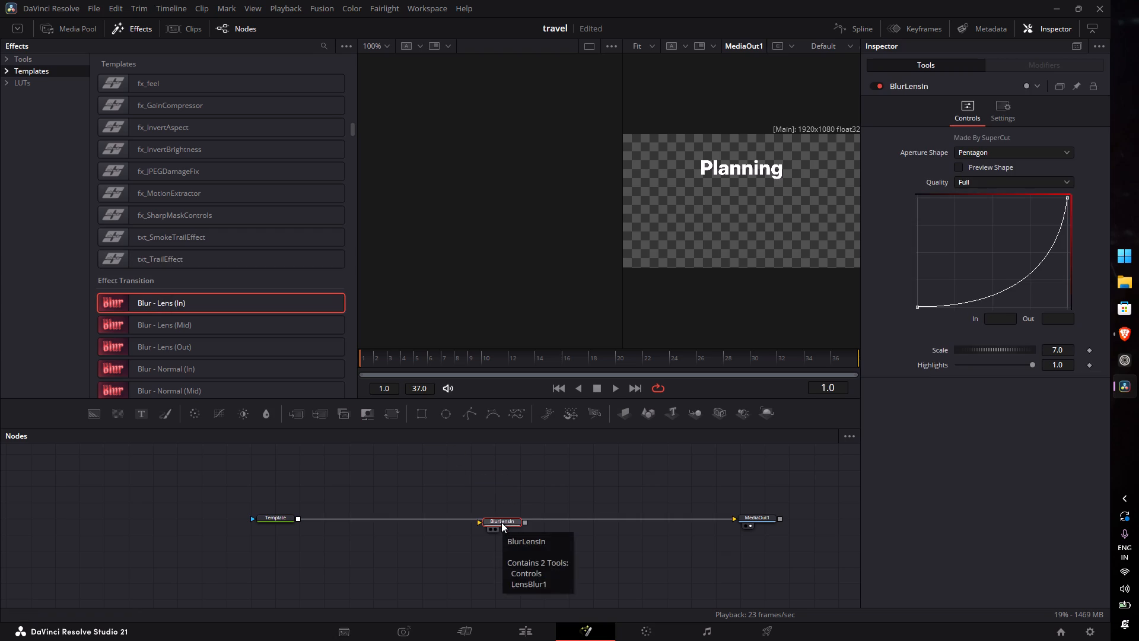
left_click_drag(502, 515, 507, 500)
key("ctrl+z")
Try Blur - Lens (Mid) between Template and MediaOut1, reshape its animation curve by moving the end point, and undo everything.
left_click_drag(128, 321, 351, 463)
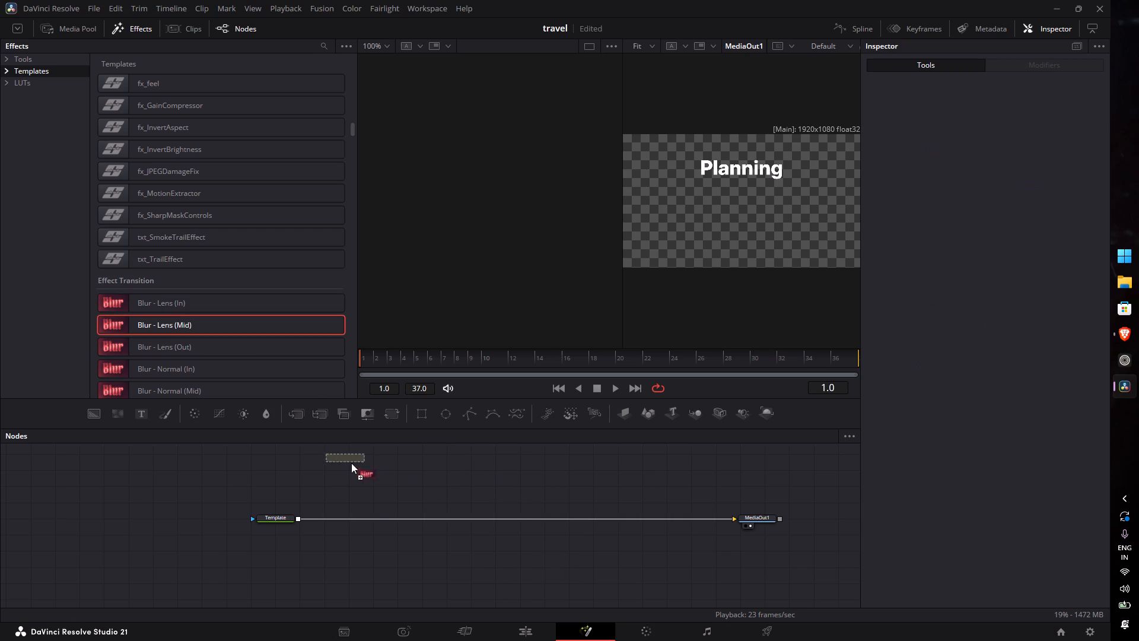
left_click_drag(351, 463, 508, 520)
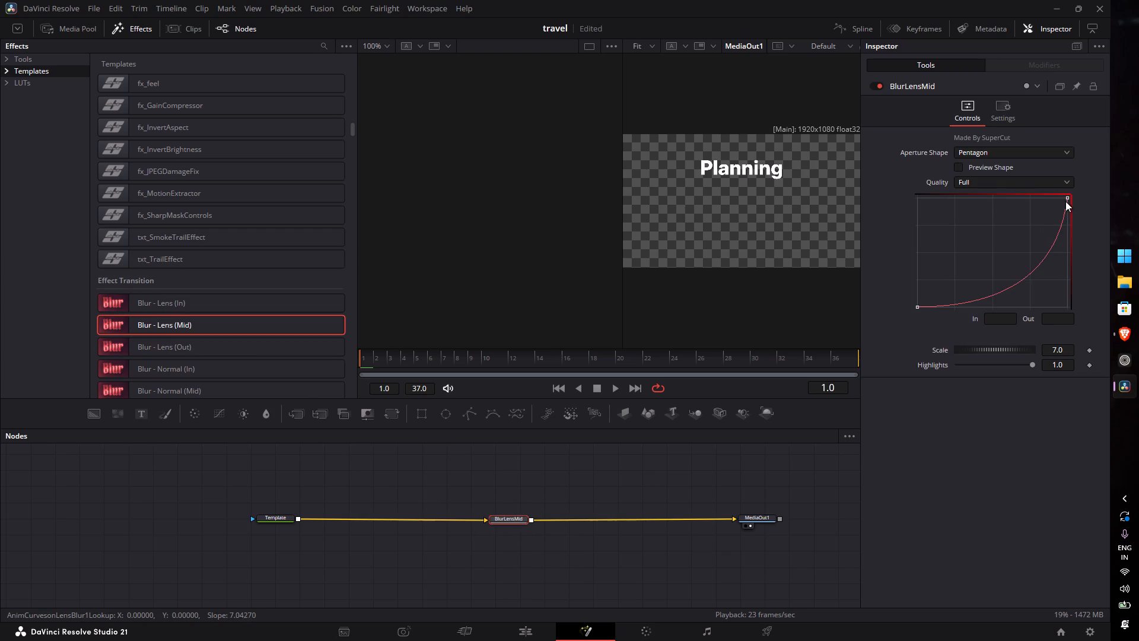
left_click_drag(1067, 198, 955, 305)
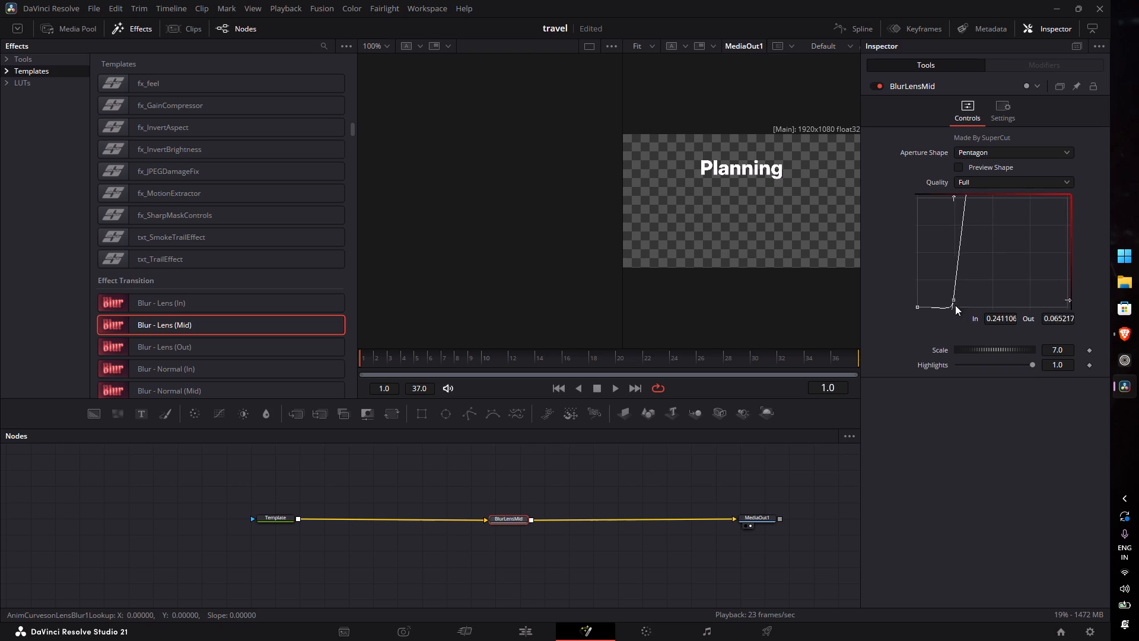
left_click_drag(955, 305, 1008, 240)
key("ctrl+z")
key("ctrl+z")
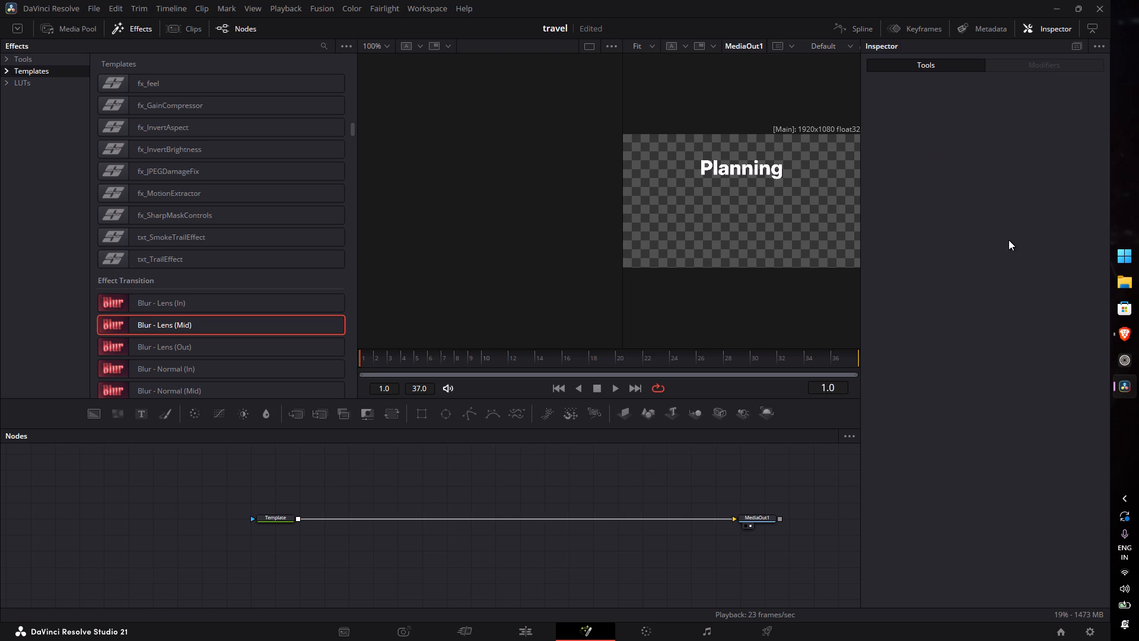
Insert the Bevel effect from the Essentials templates between Template and MediaOut1.
scroll(171, 296, "down", 9)
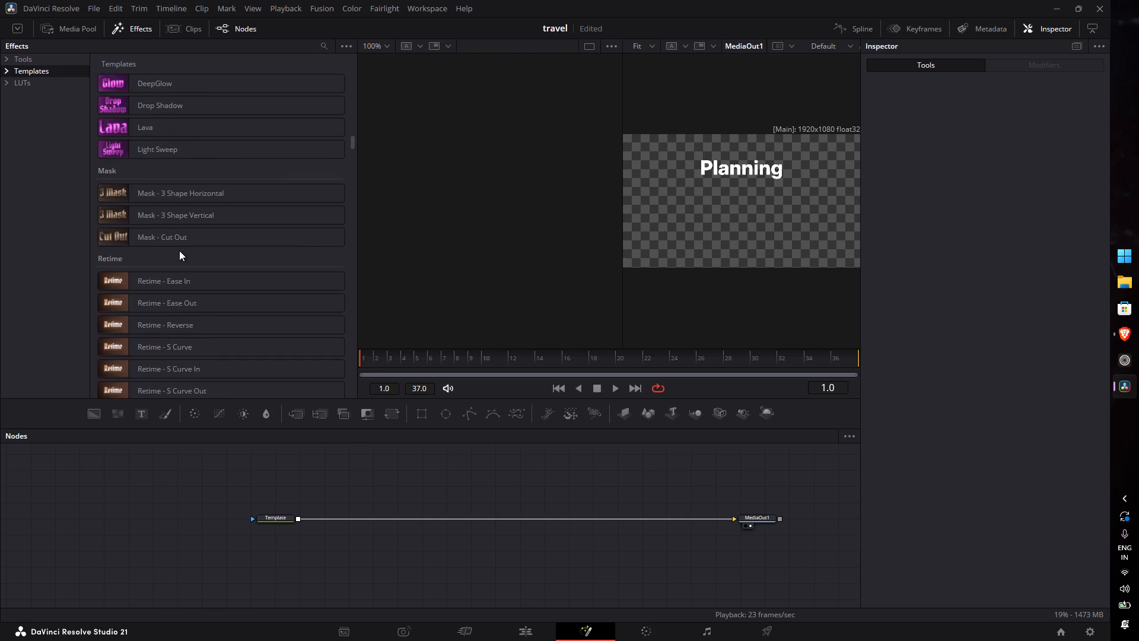
scroll(180, 246, "up", 2)
left_click_drag(150, 195, 498, 528)
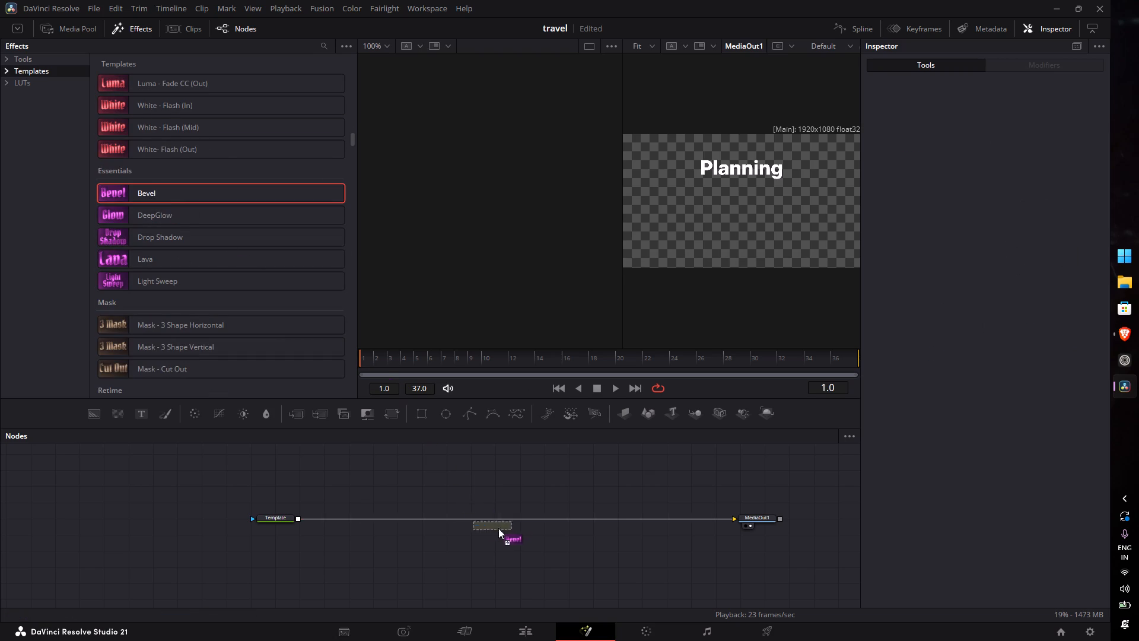
left_click_drag(498, 528, 512, 520)
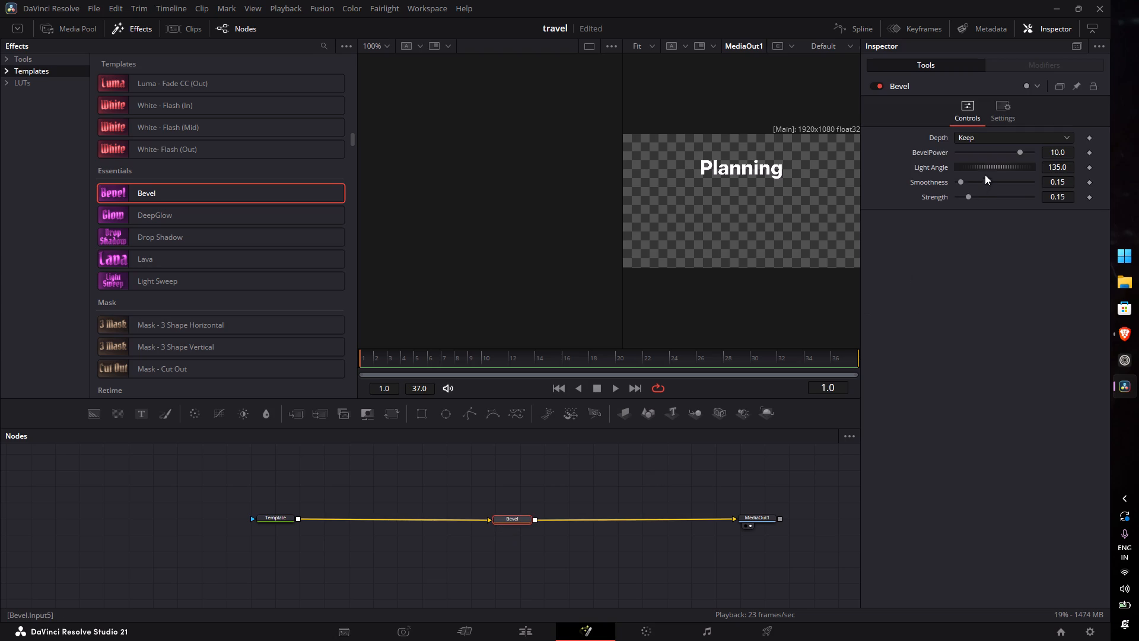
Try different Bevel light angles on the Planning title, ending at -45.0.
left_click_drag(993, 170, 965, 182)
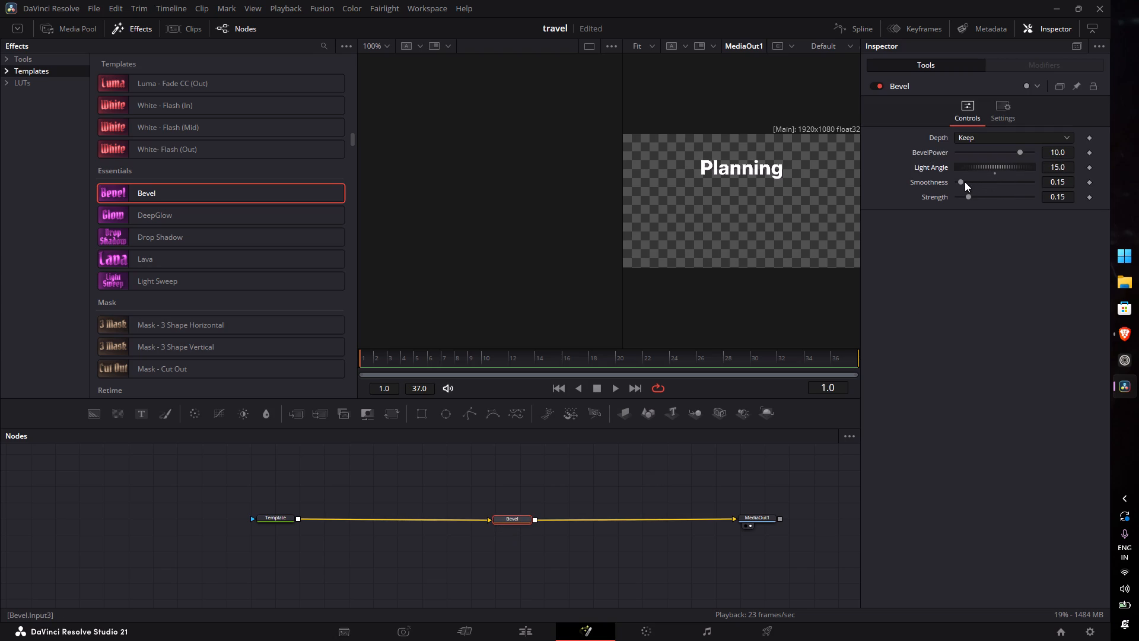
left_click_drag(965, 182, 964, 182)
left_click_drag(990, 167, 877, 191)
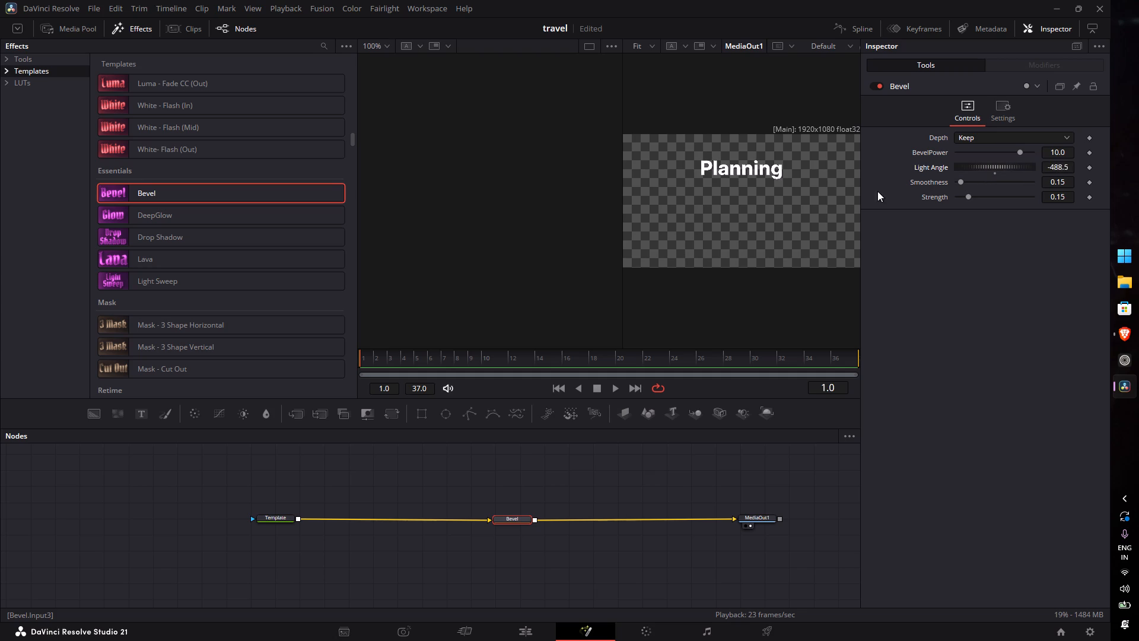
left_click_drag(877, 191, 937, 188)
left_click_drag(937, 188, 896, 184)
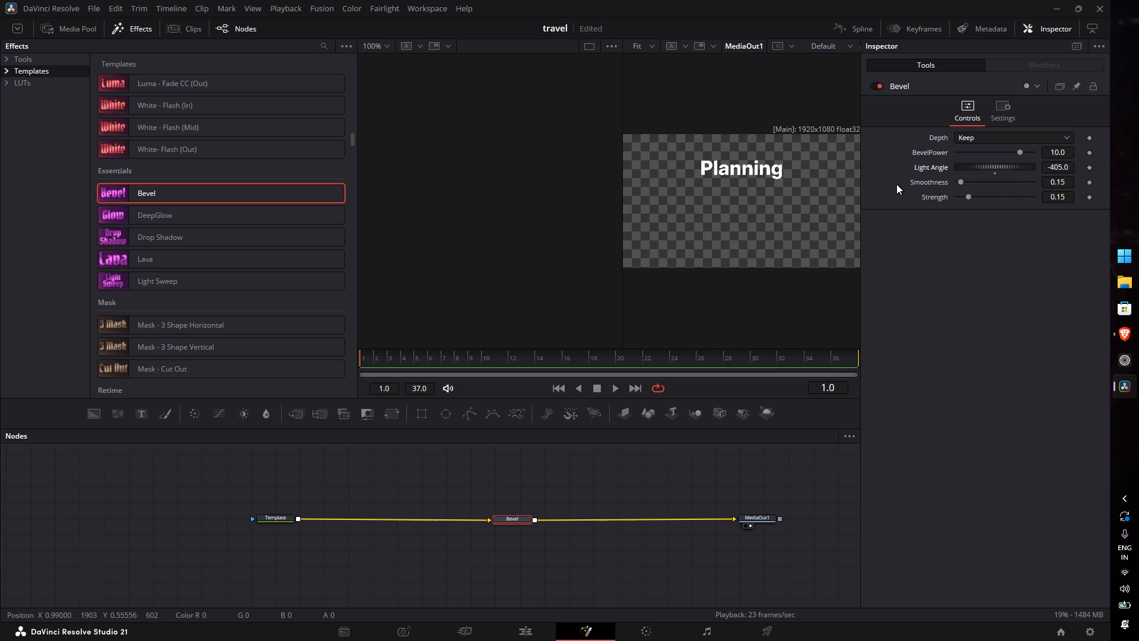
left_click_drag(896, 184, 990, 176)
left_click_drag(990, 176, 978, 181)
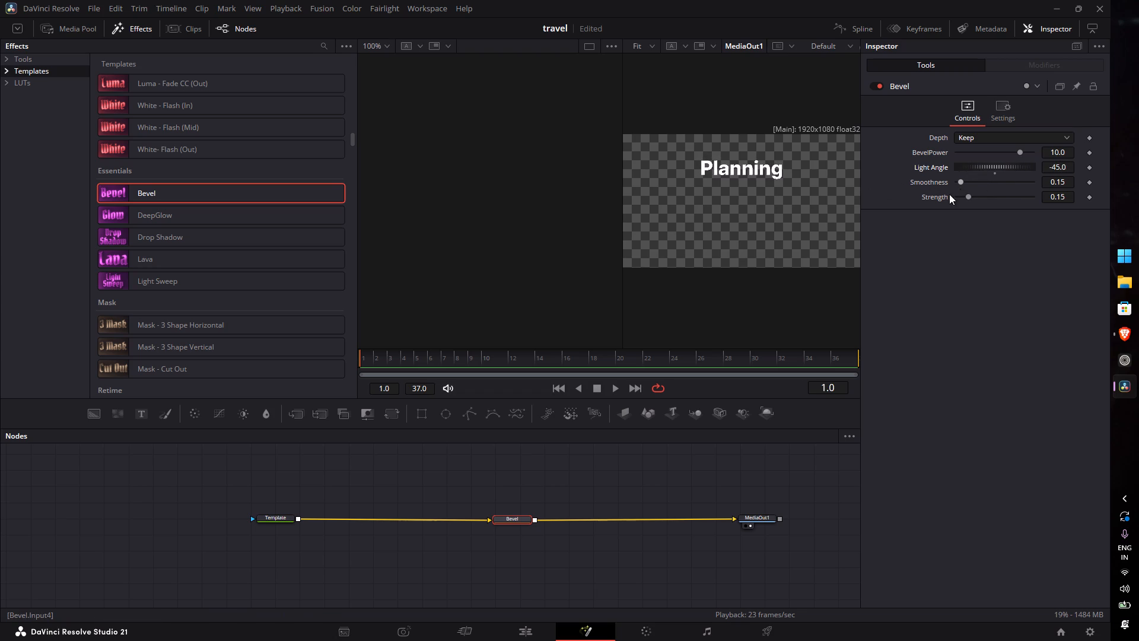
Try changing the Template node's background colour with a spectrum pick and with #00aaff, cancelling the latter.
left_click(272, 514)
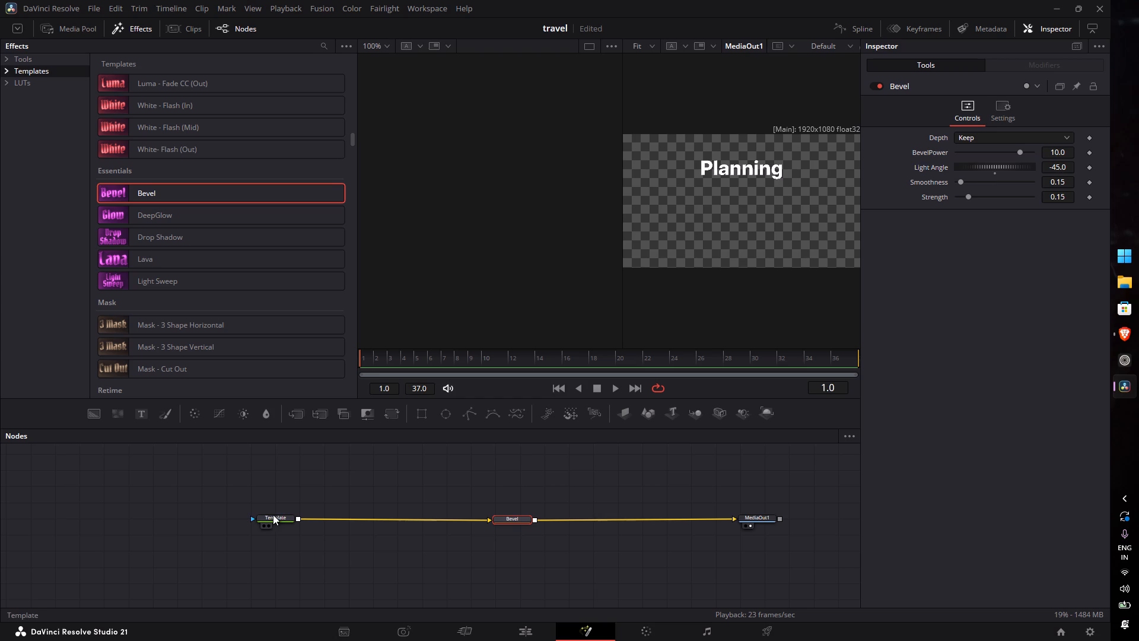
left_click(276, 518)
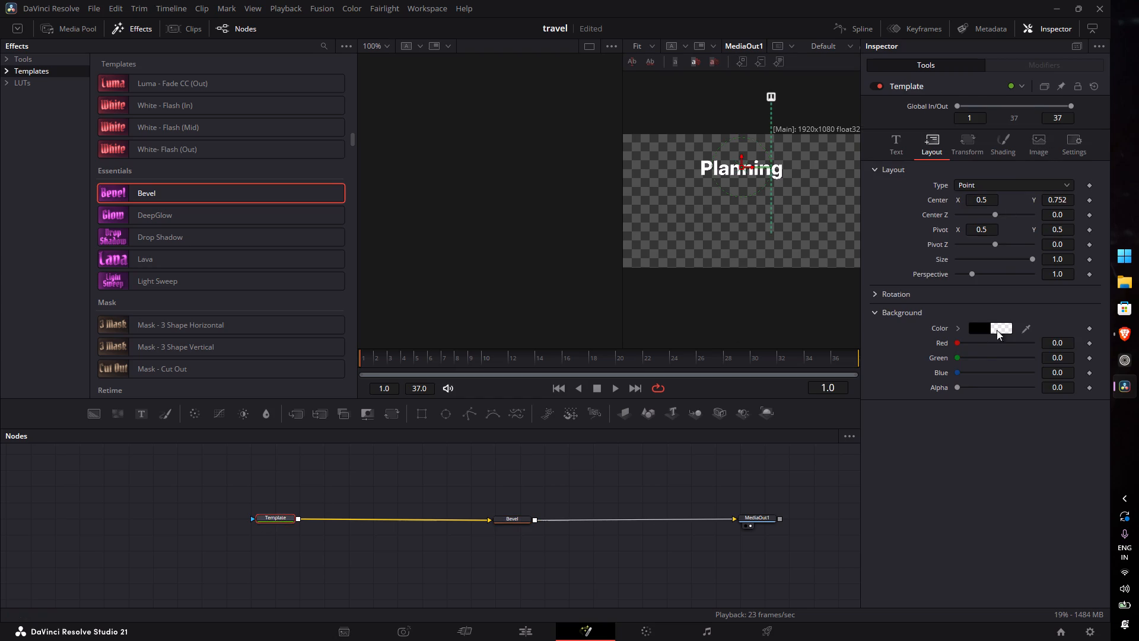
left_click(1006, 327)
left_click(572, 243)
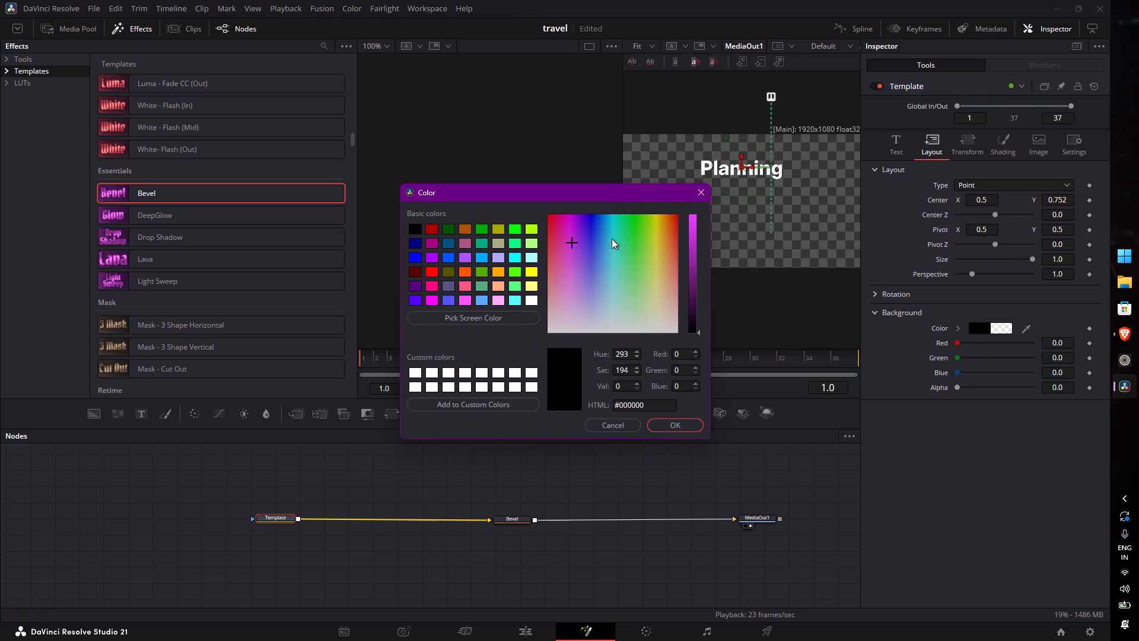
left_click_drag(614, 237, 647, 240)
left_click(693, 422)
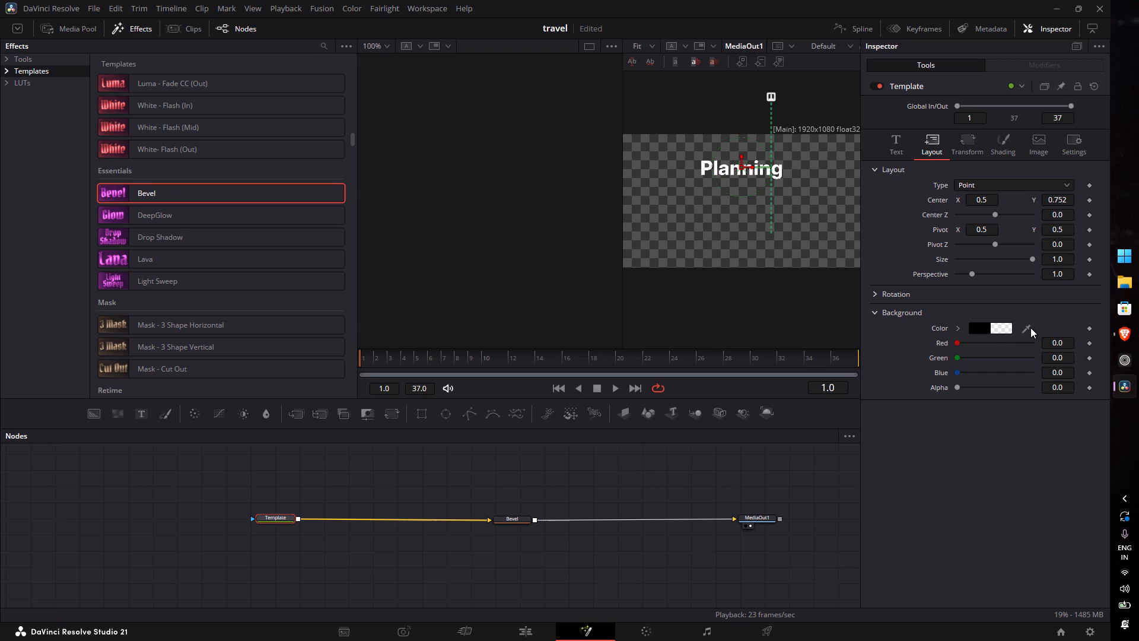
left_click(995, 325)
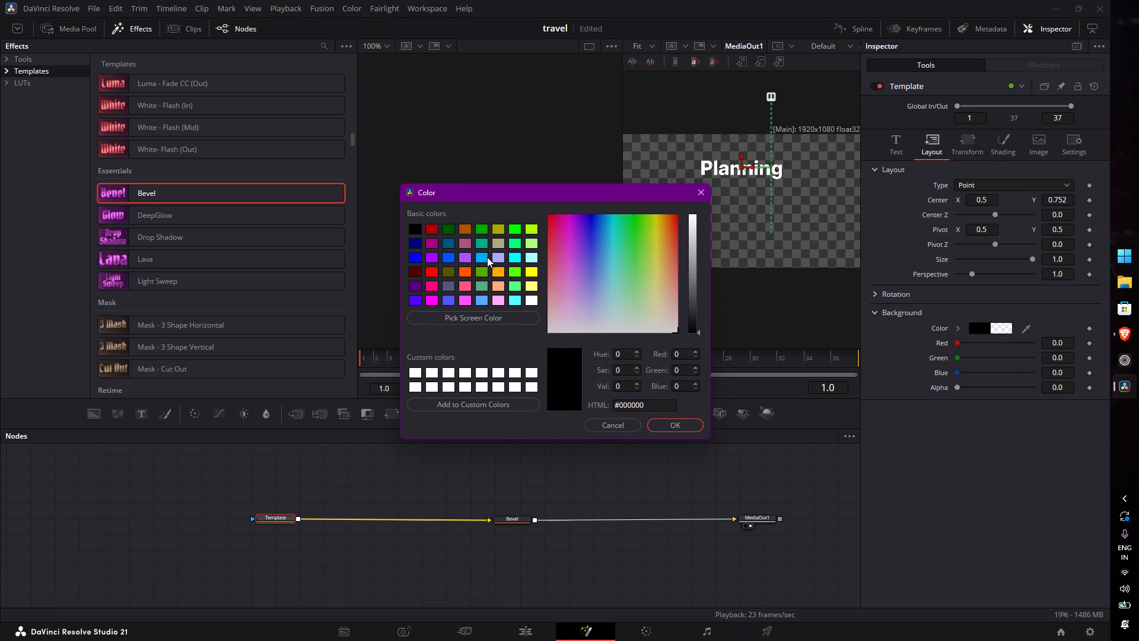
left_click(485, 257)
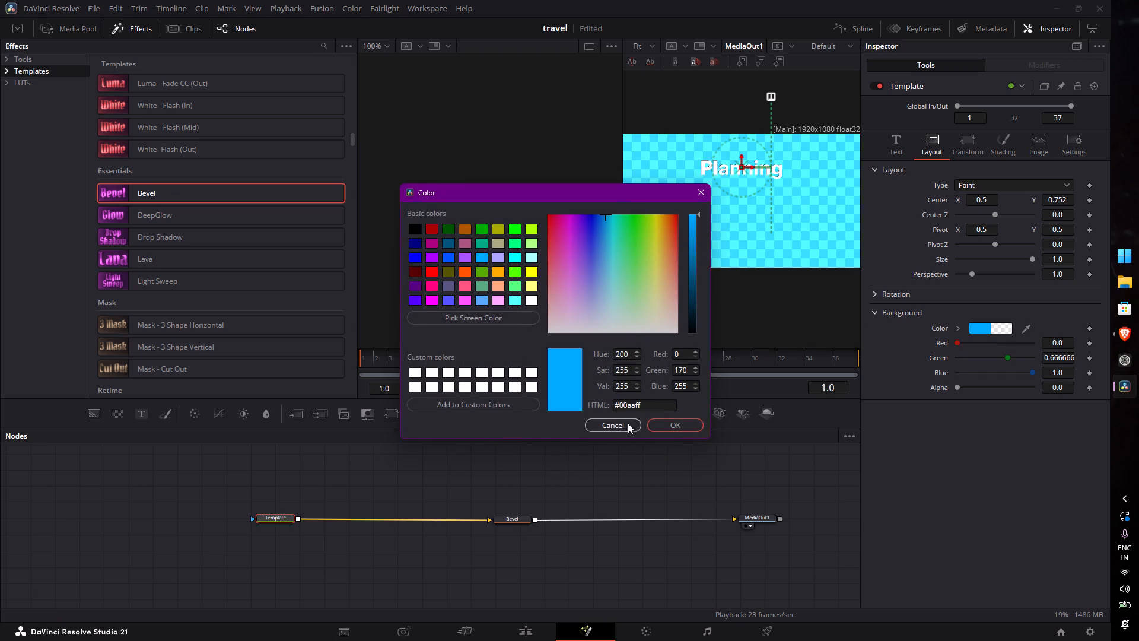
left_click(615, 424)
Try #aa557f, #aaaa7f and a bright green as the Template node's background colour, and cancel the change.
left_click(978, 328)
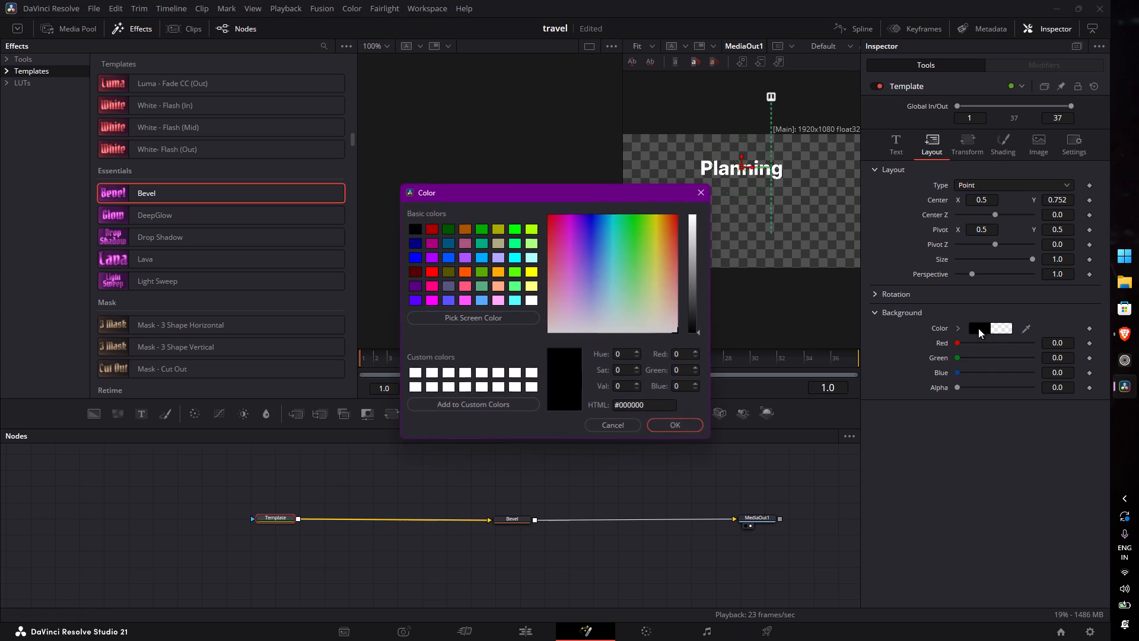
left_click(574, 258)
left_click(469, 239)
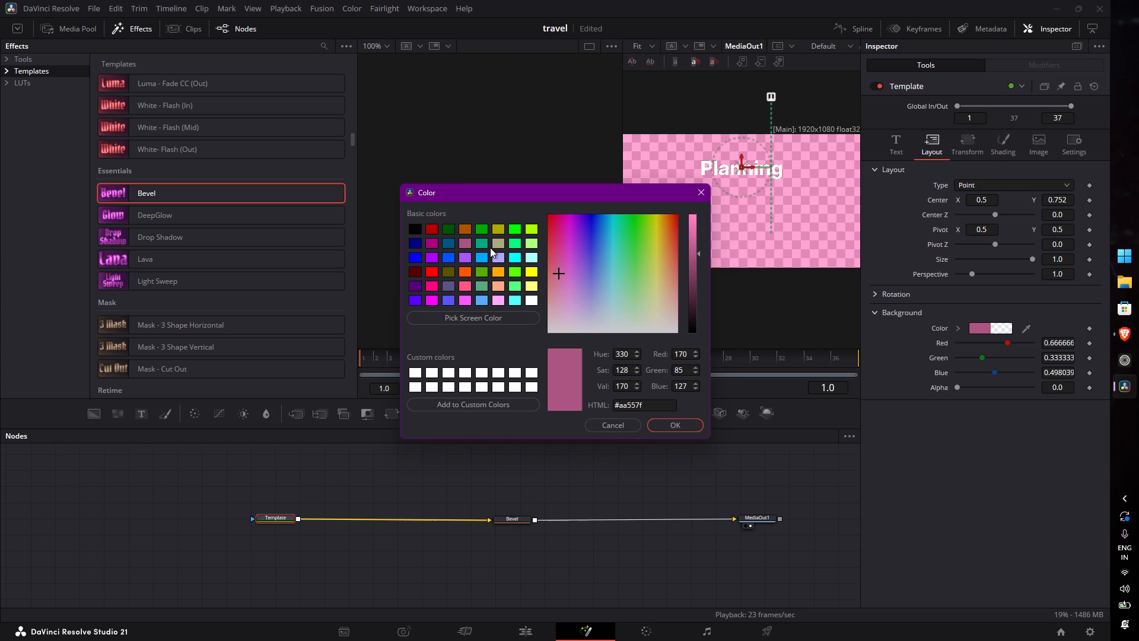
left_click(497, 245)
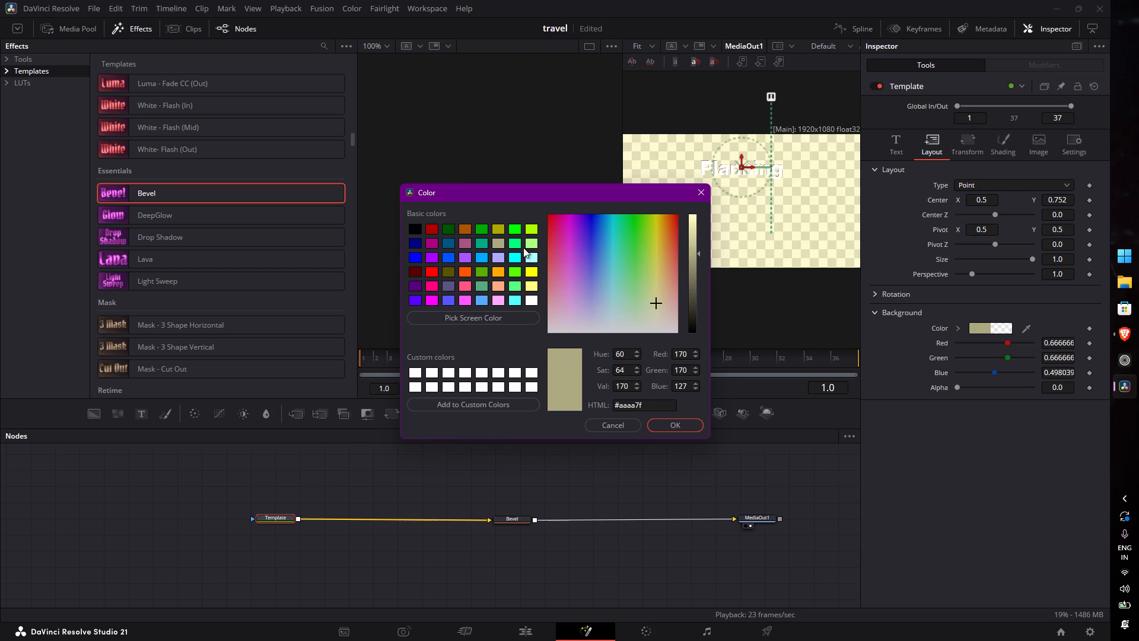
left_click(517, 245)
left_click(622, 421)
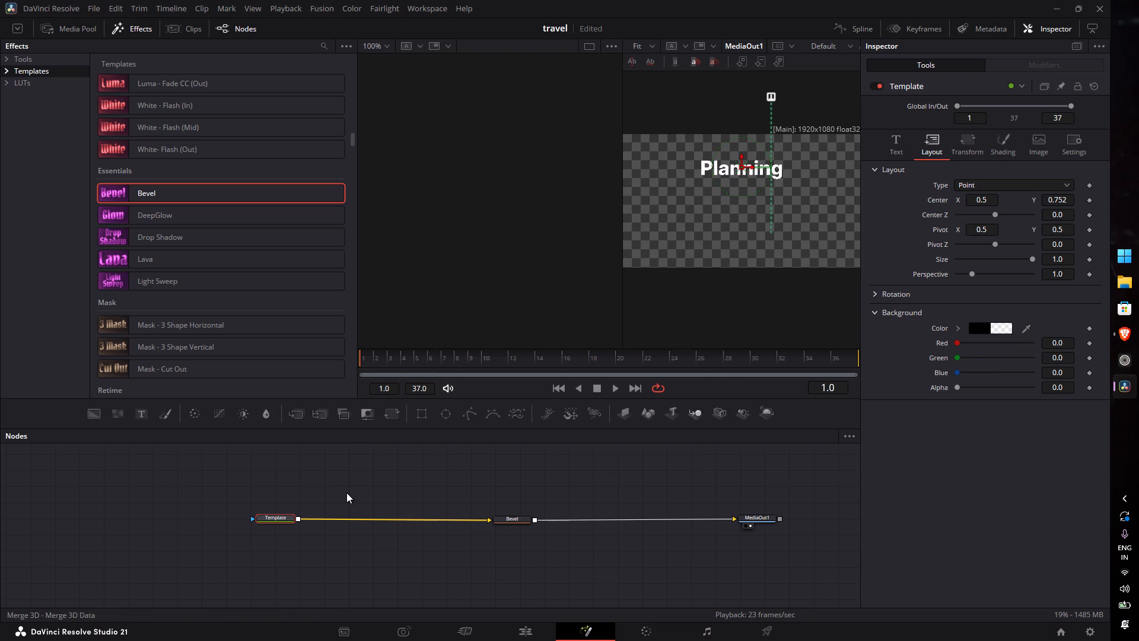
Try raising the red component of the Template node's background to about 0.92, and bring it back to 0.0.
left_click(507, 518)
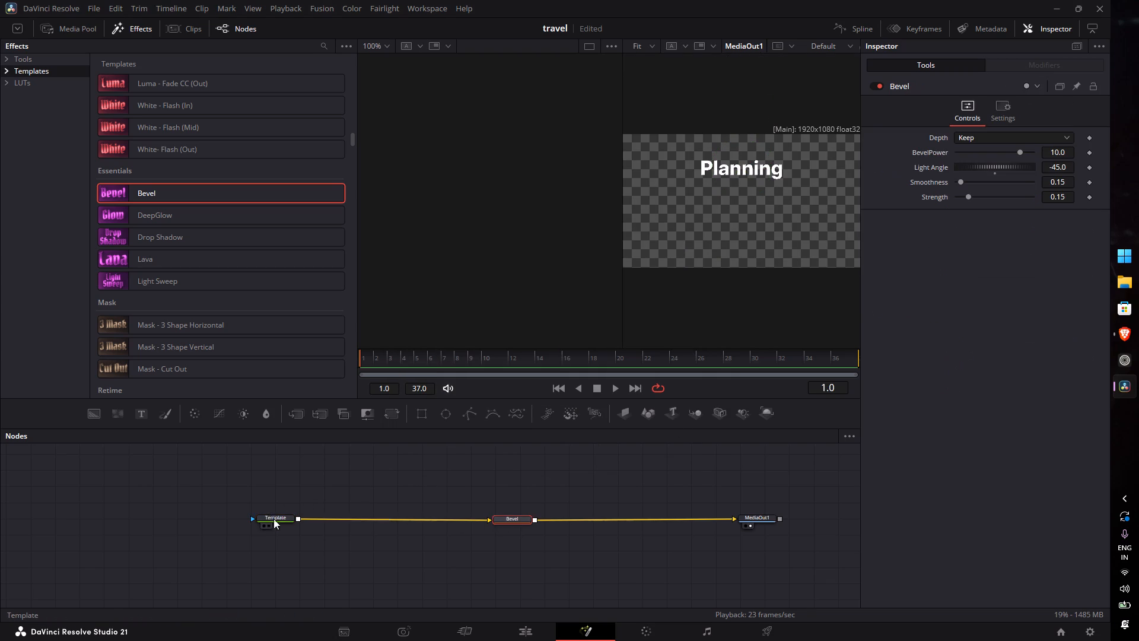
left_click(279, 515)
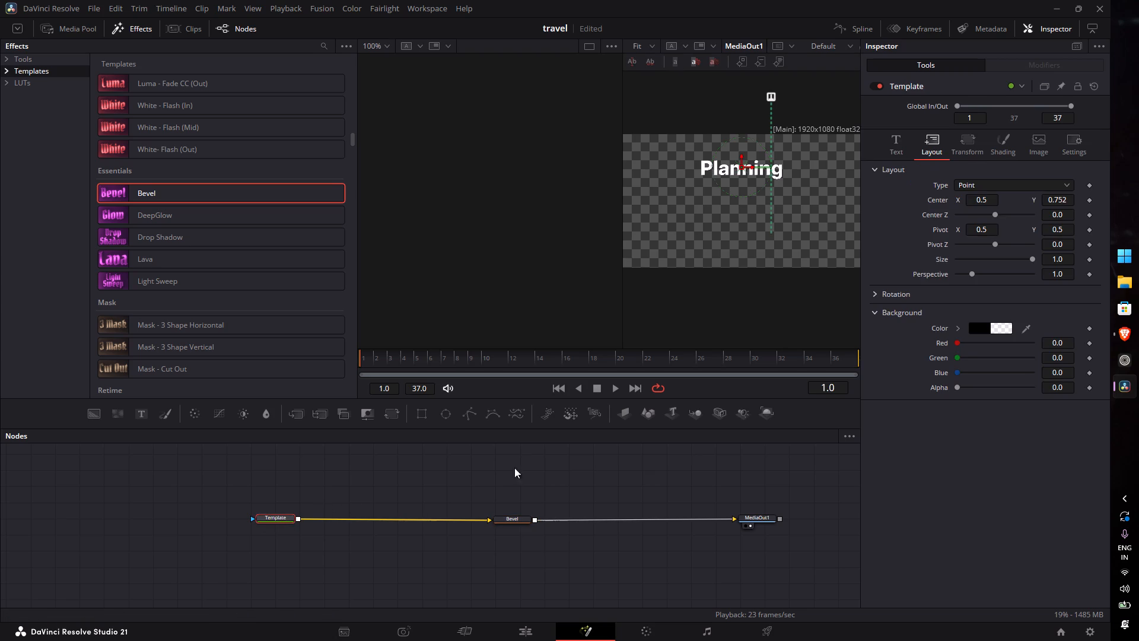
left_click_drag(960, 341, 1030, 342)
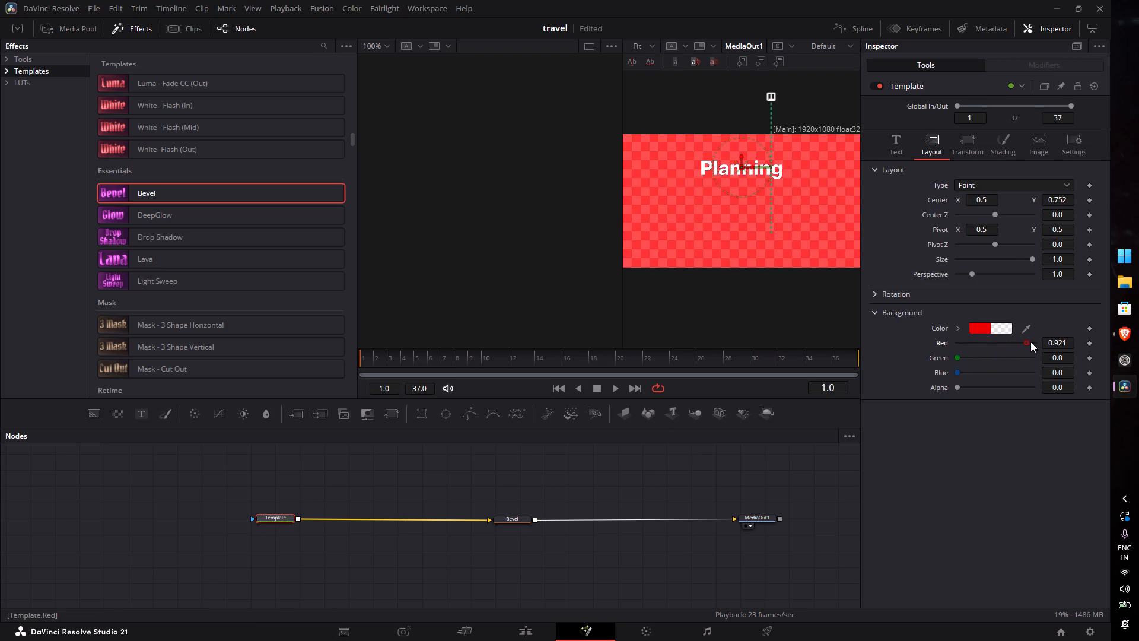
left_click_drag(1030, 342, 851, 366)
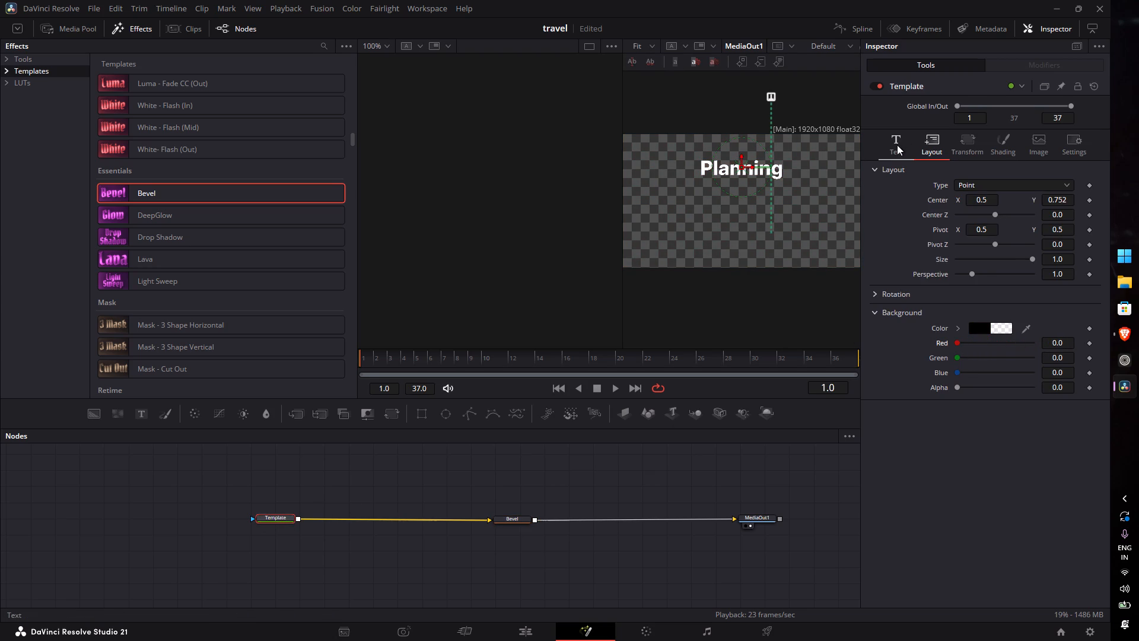
Set the text colour of the Template node's Planning title to green #00ff00.
left_click(897, 145)
left_click(971, 304)
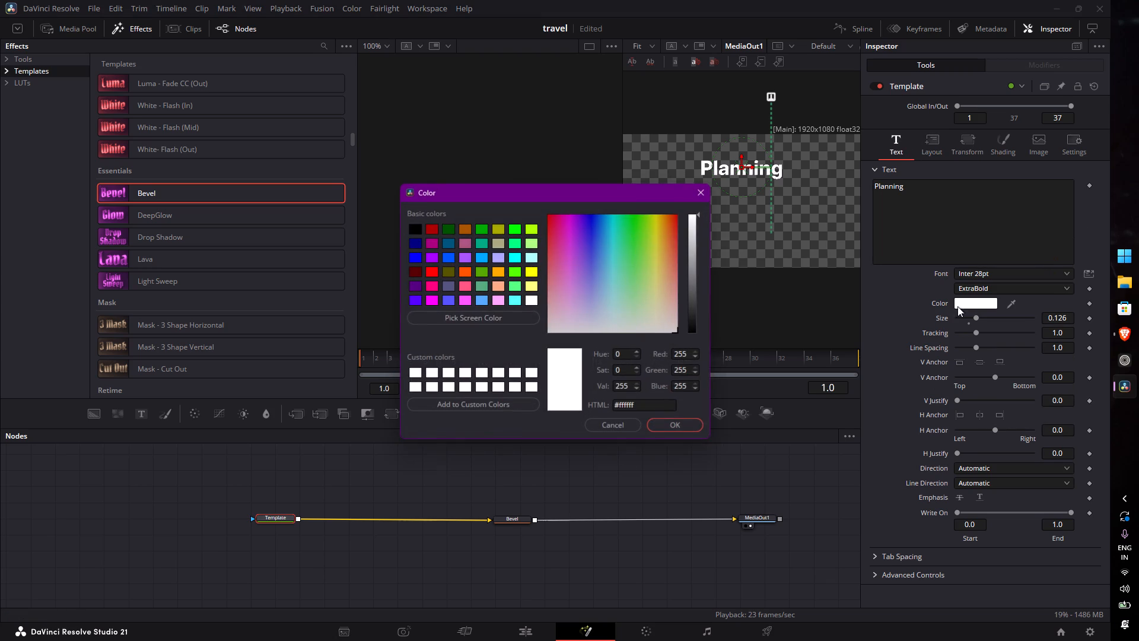
left_click(501, 247)
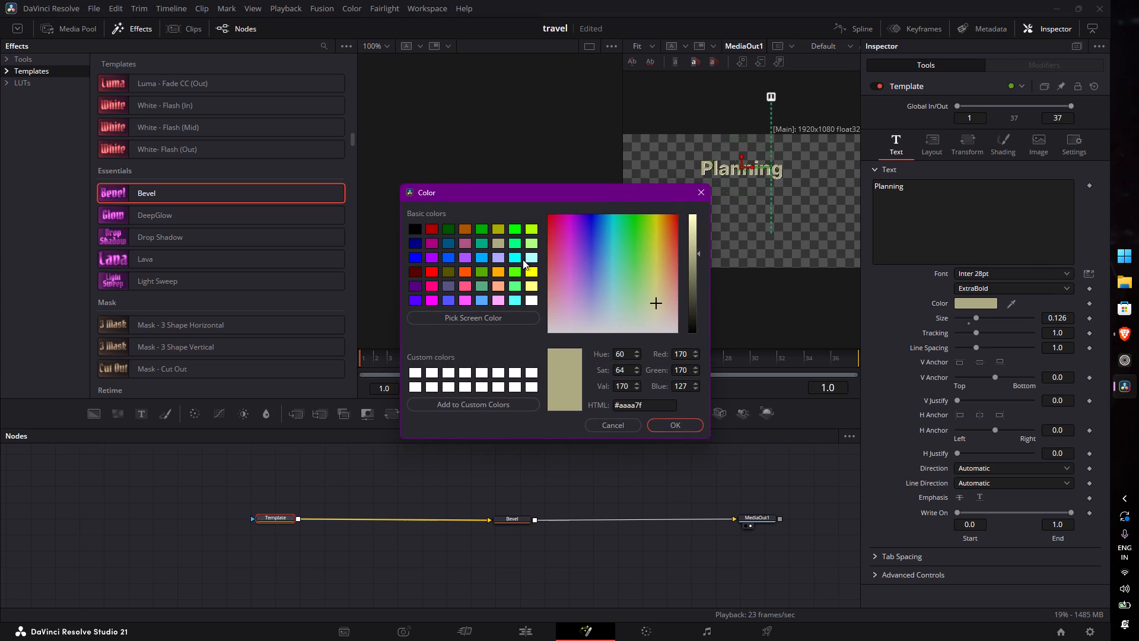
left_click(510, 230)
left_click(680, 432)
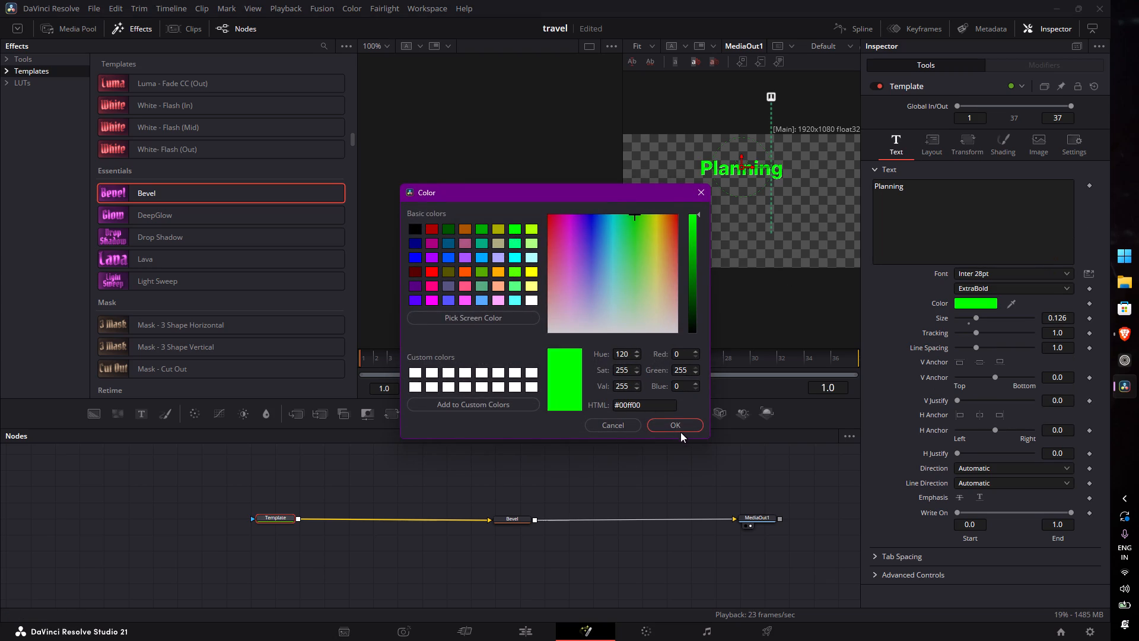
left_click(682, 420)
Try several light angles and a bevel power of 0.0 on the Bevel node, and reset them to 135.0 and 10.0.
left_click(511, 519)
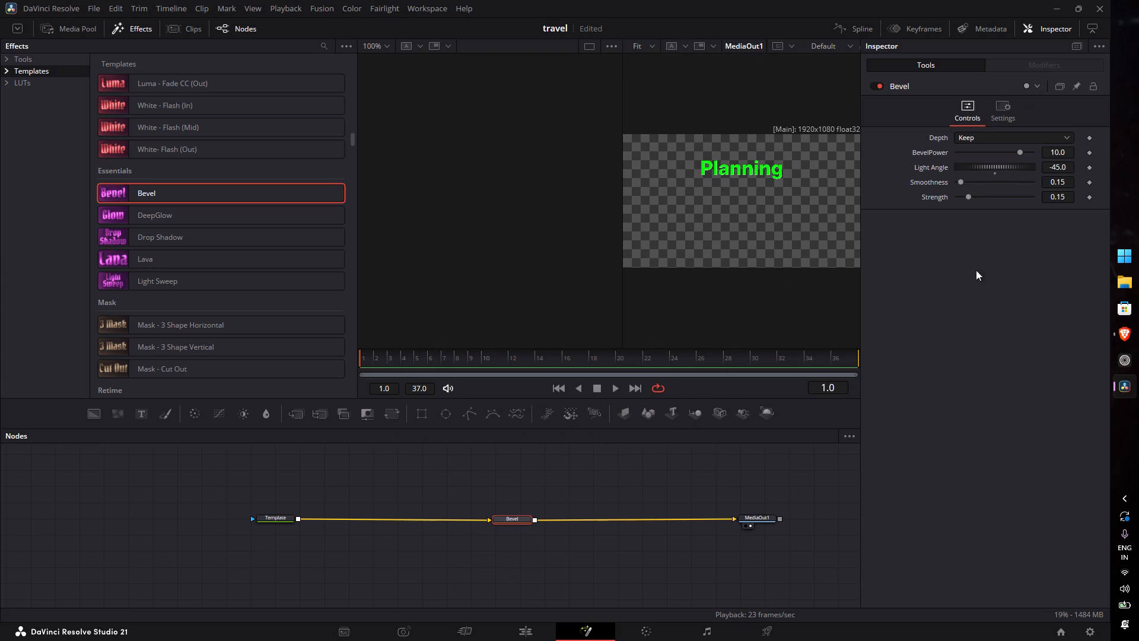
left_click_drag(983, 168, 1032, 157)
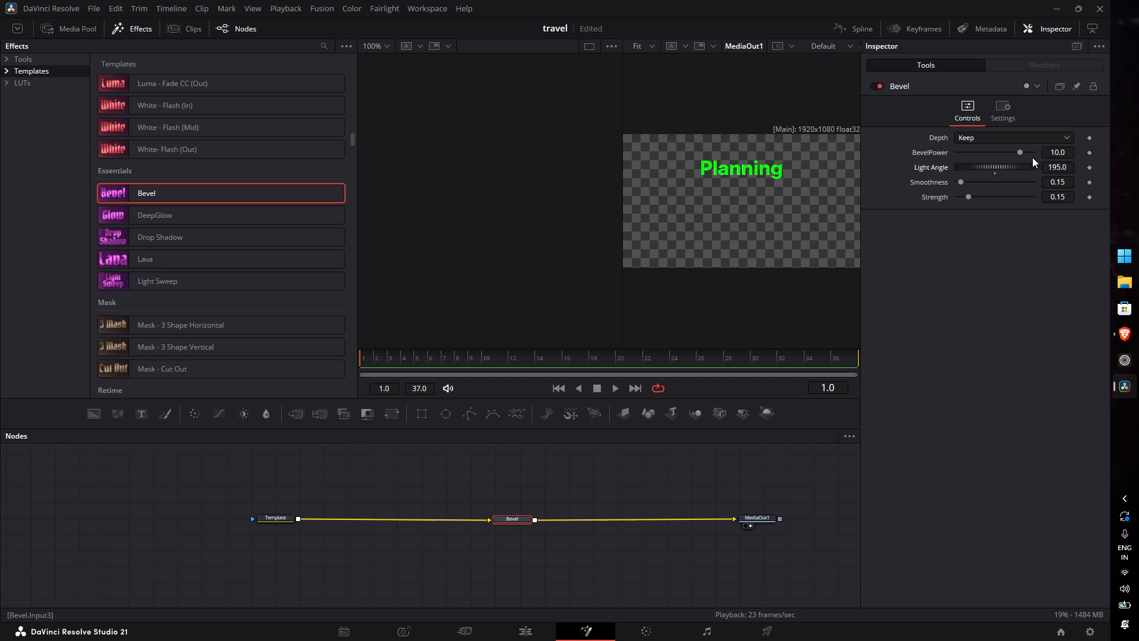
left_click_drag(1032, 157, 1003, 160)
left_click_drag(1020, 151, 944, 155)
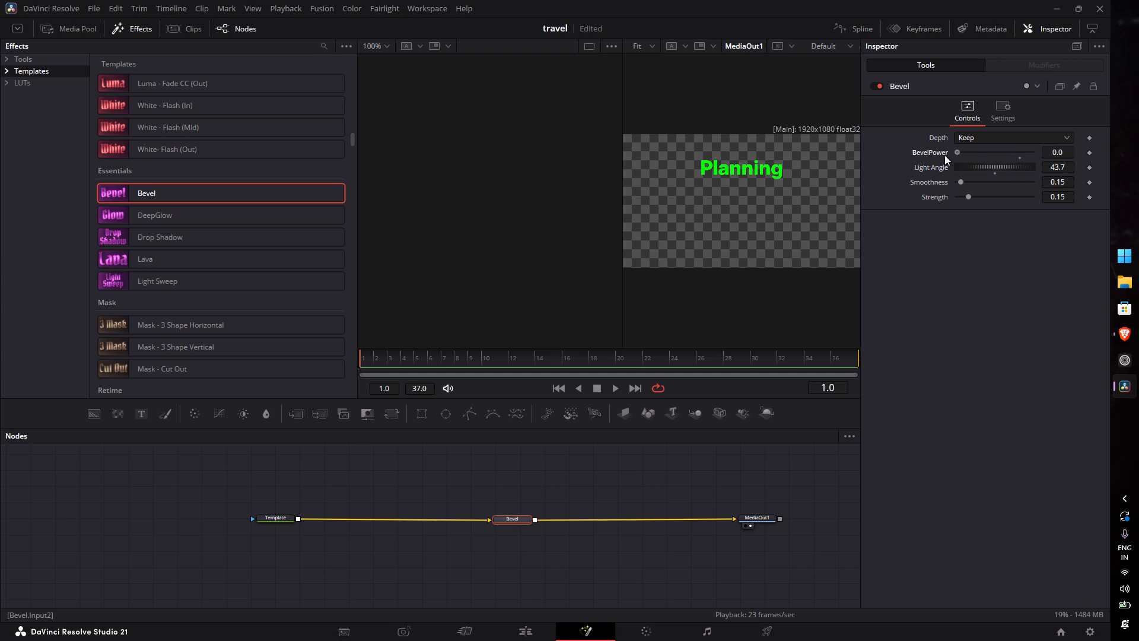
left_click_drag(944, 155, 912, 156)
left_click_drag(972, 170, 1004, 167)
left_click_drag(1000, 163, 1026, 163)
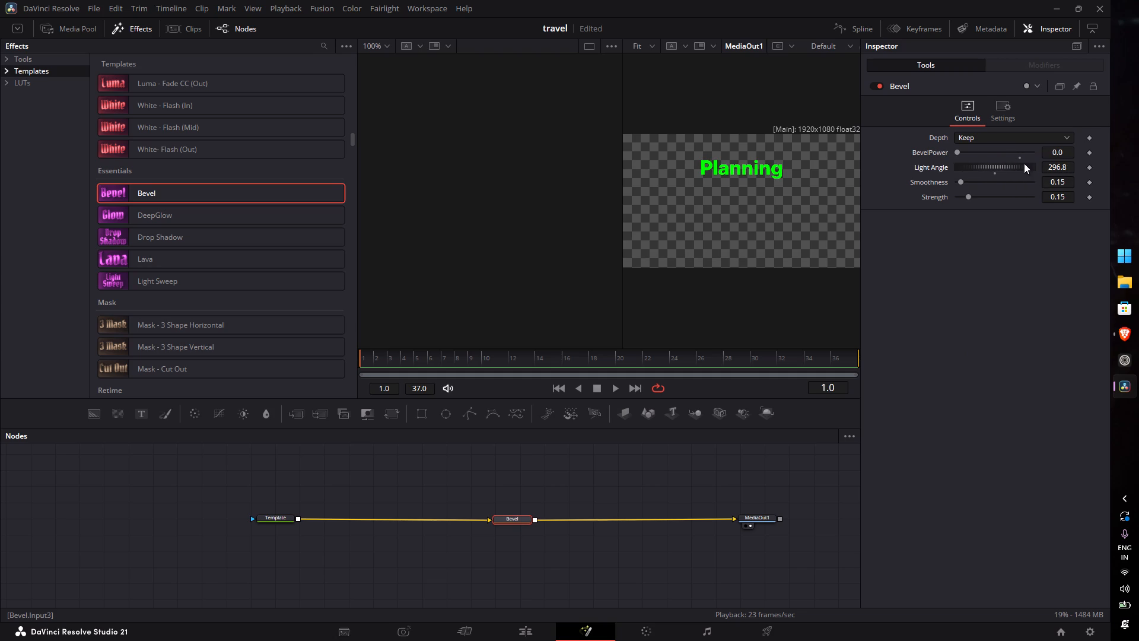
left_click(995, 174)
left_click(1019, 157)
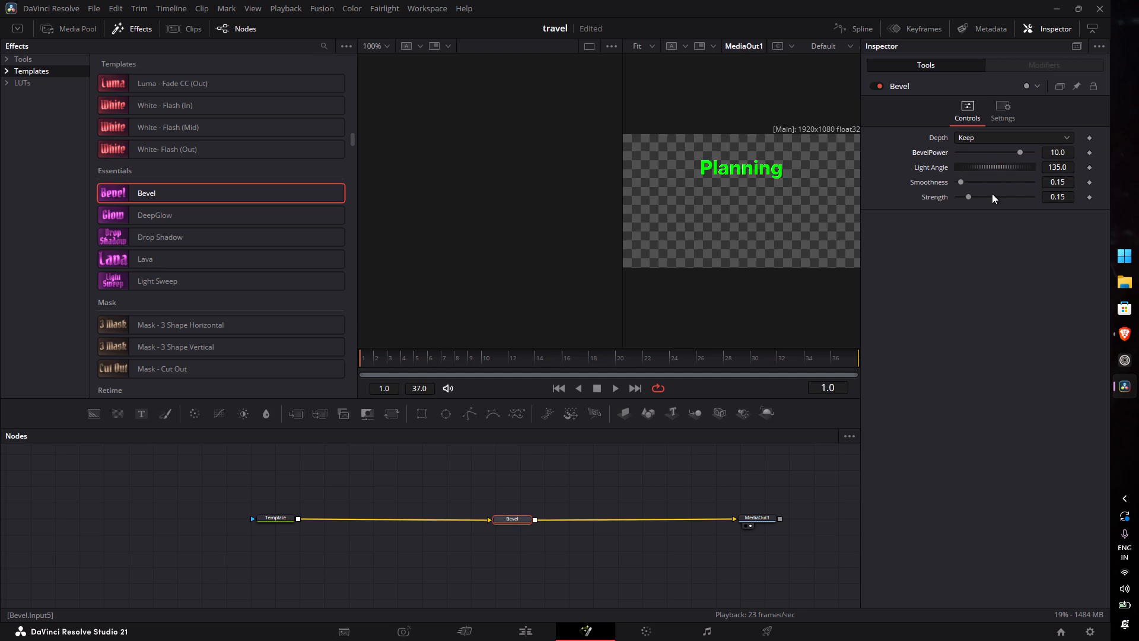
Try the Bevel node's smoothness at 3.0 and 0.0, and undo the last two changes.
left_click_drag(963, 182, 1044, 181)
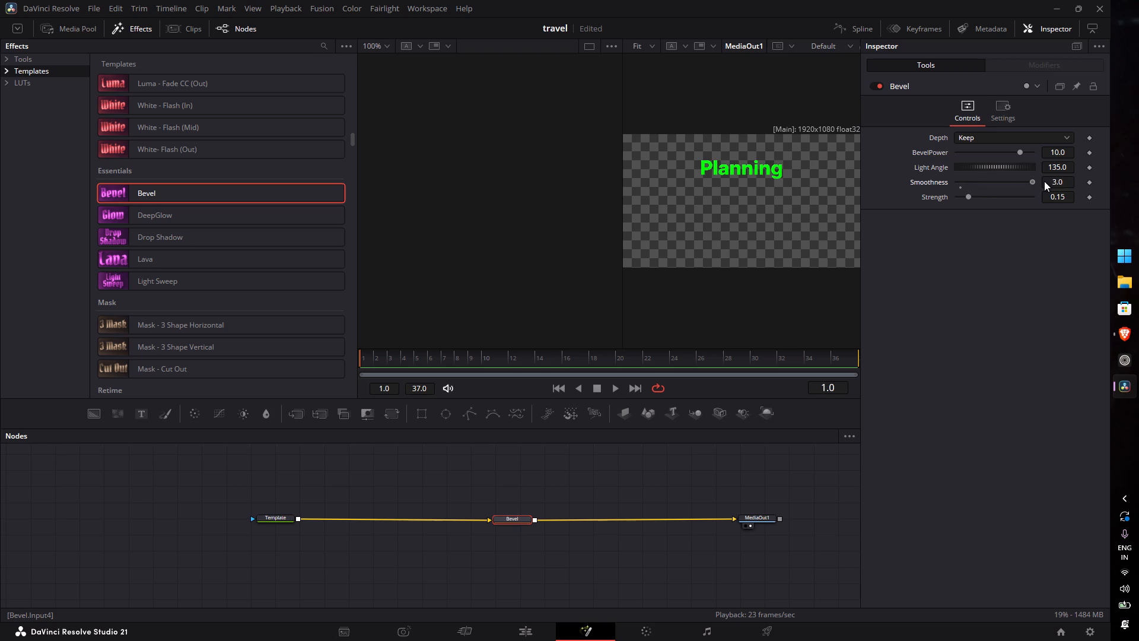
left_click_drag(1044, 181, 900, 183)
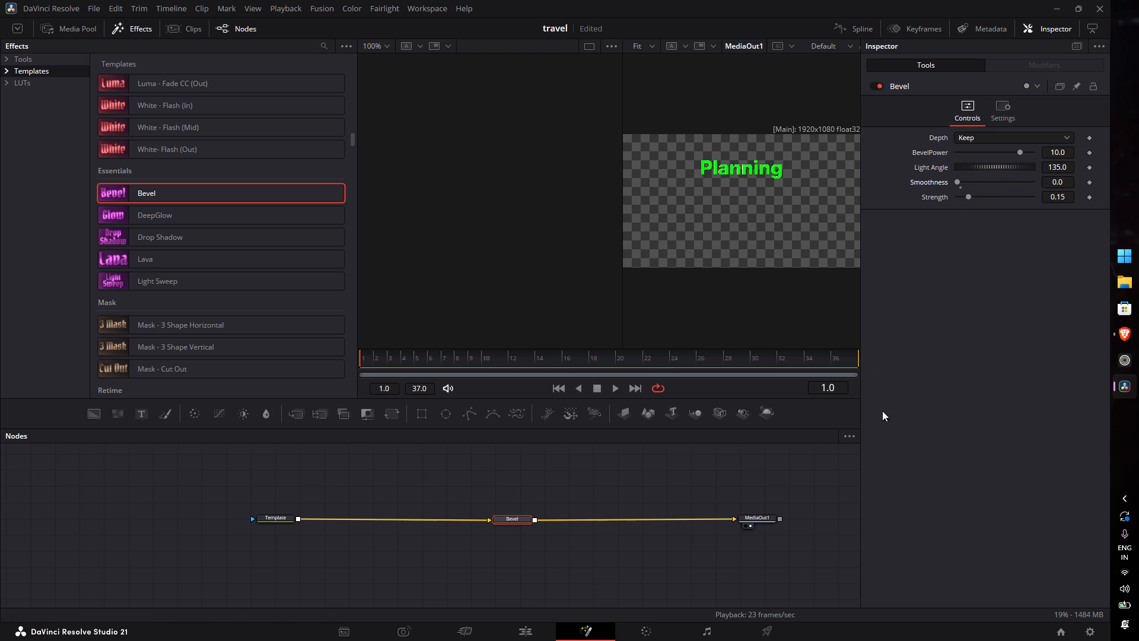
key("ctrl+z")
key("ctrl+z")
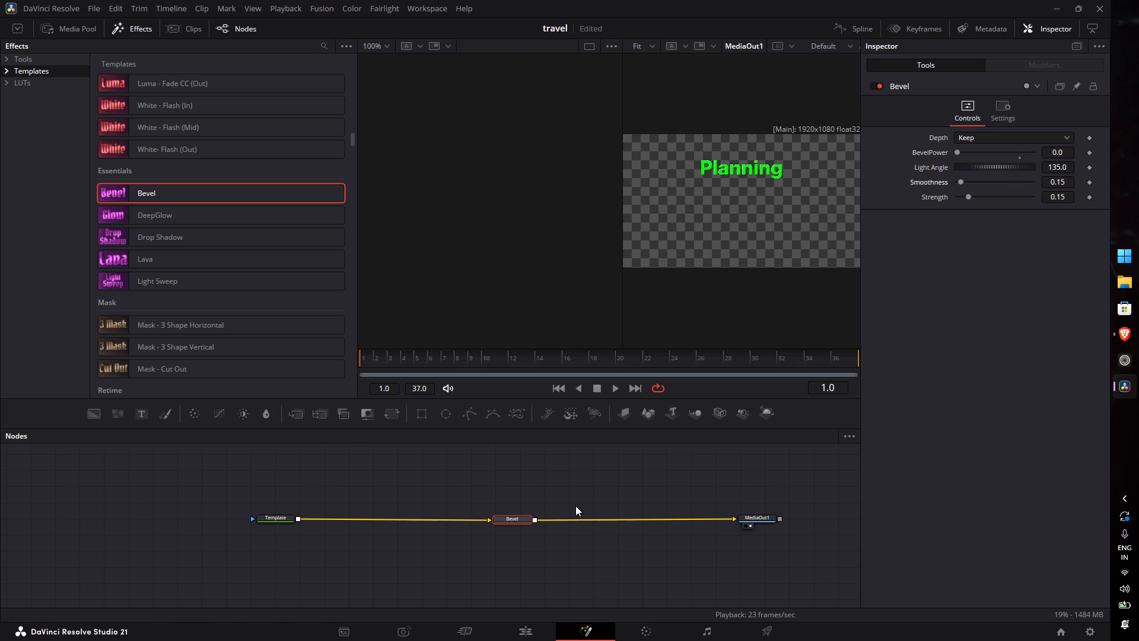
Delete the Bevel node from between Template and MediaOut1.
left_click_drag(487, 487, 537, 576)
key("BackSpace")
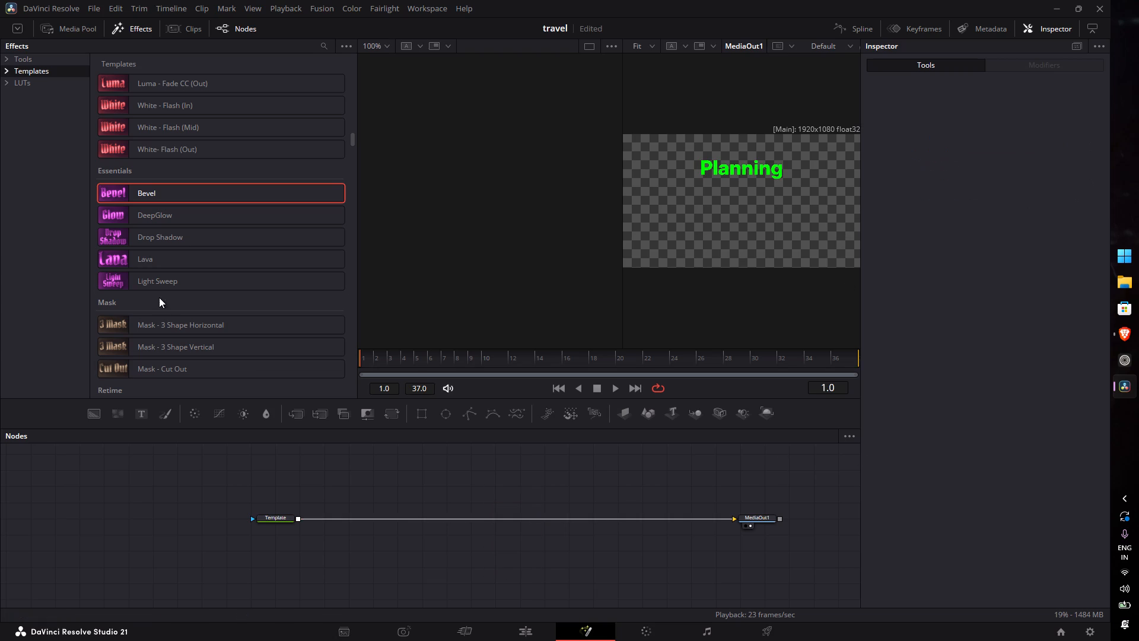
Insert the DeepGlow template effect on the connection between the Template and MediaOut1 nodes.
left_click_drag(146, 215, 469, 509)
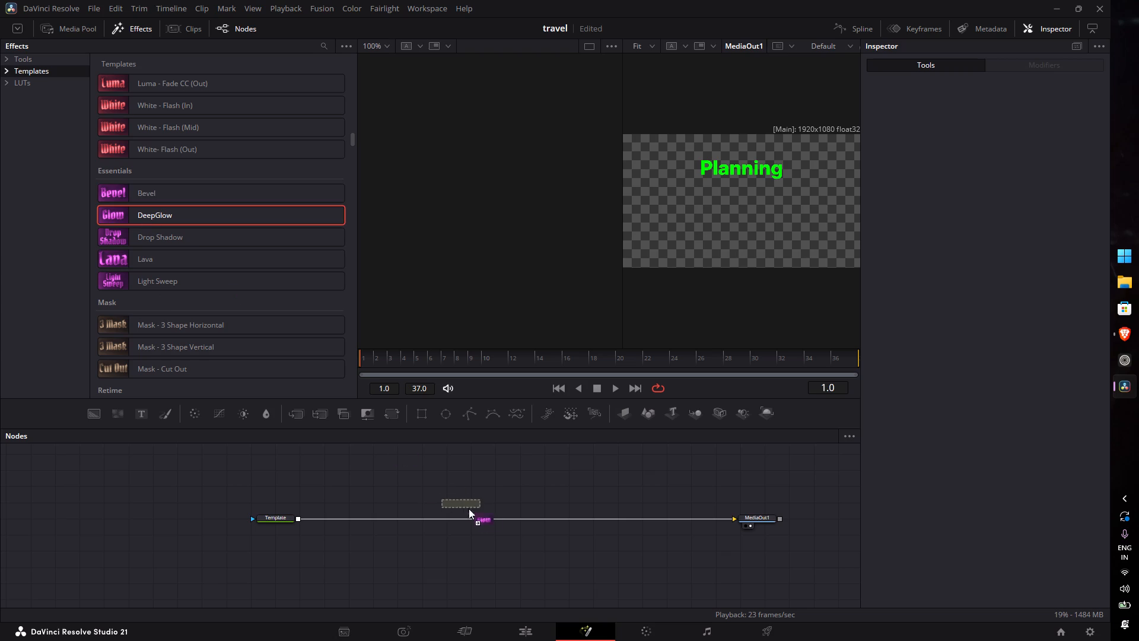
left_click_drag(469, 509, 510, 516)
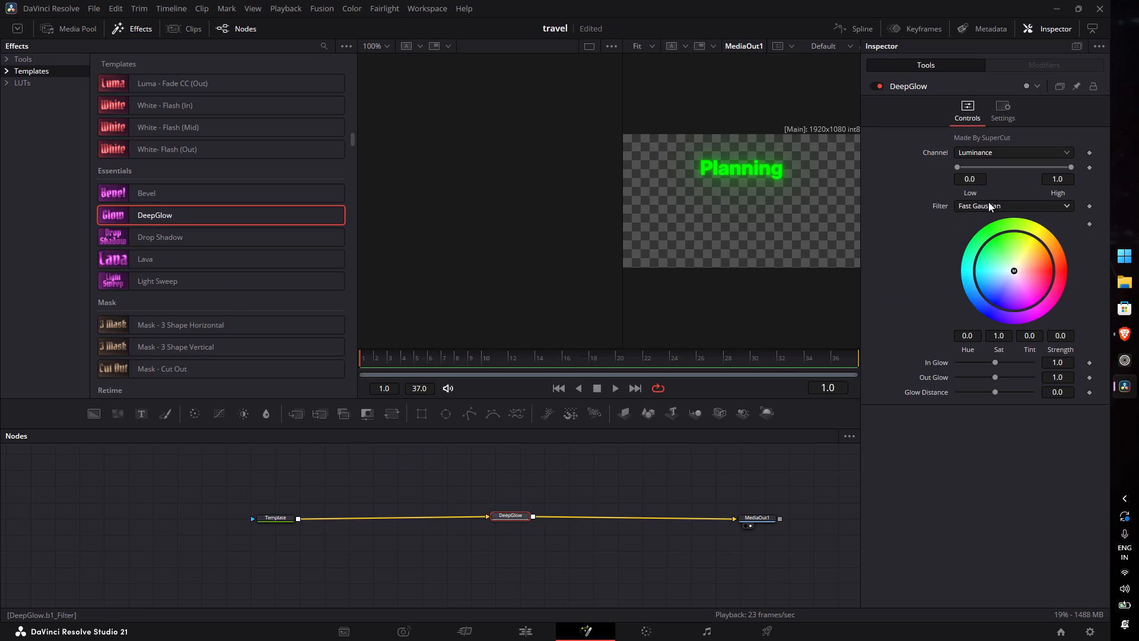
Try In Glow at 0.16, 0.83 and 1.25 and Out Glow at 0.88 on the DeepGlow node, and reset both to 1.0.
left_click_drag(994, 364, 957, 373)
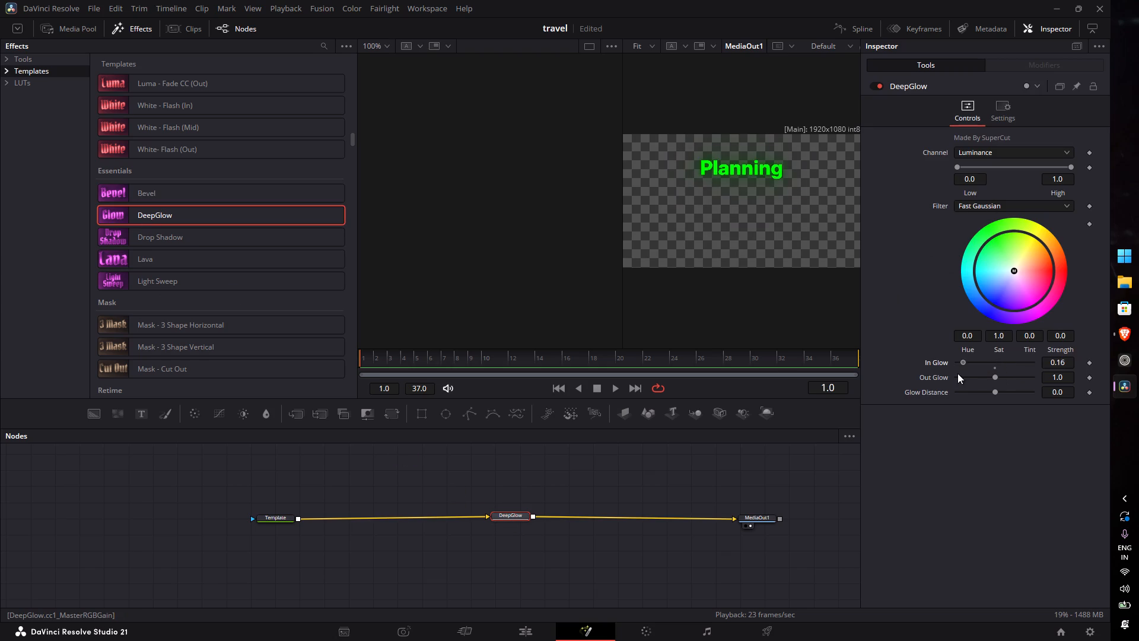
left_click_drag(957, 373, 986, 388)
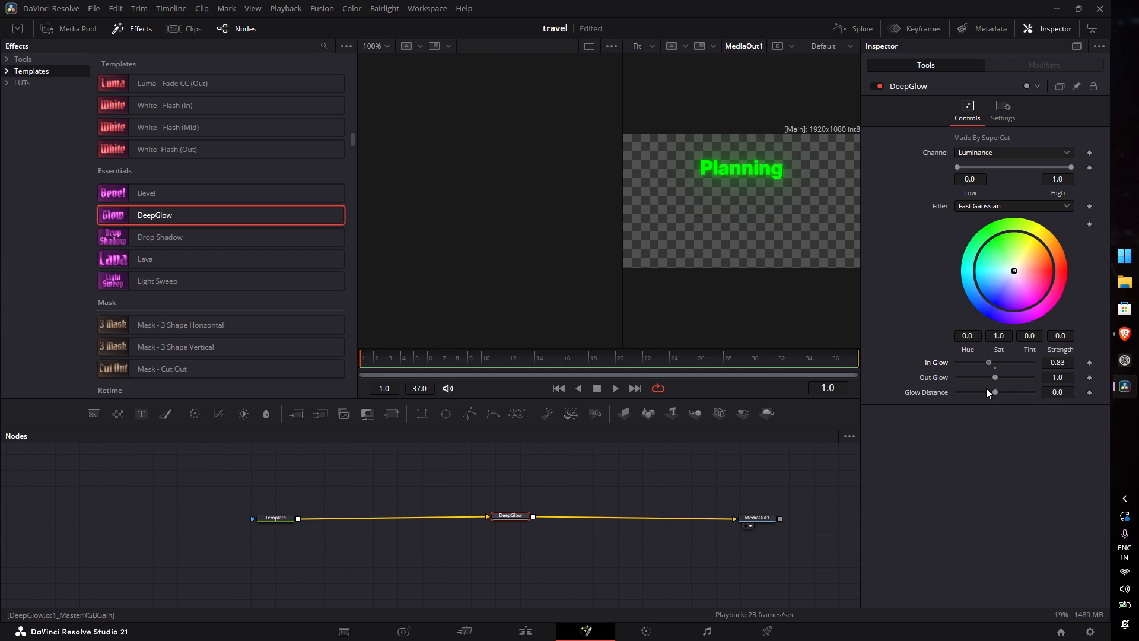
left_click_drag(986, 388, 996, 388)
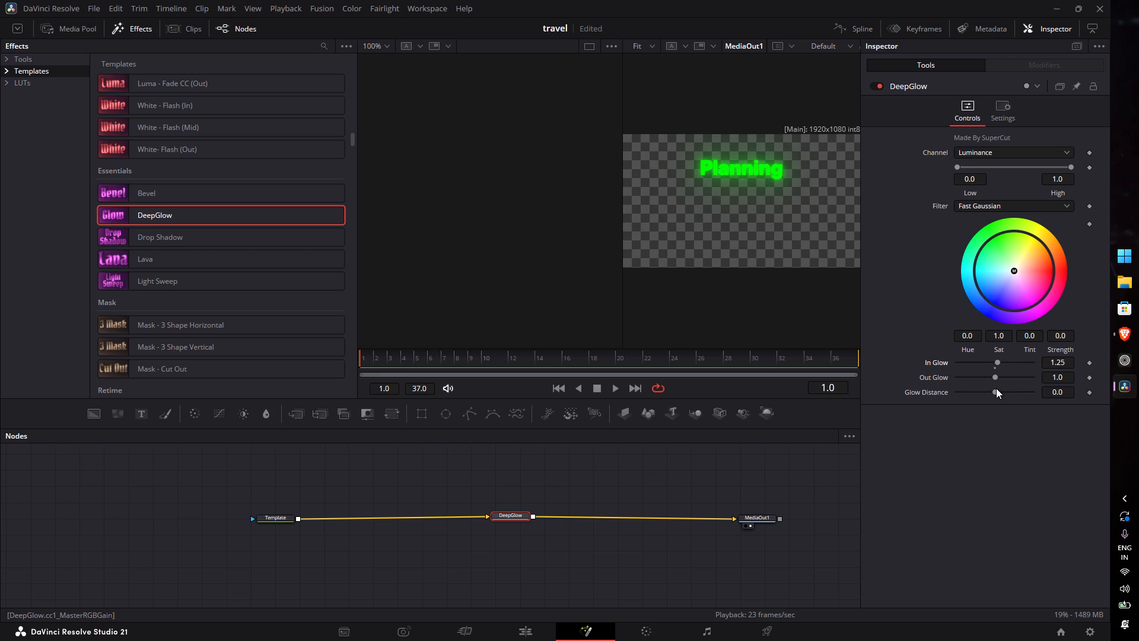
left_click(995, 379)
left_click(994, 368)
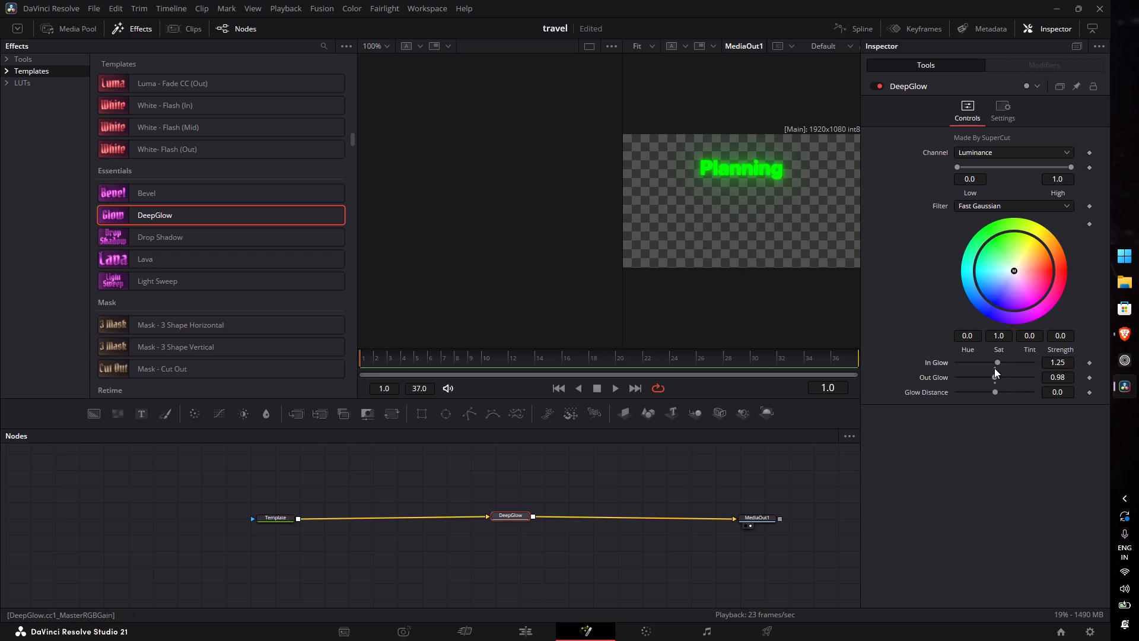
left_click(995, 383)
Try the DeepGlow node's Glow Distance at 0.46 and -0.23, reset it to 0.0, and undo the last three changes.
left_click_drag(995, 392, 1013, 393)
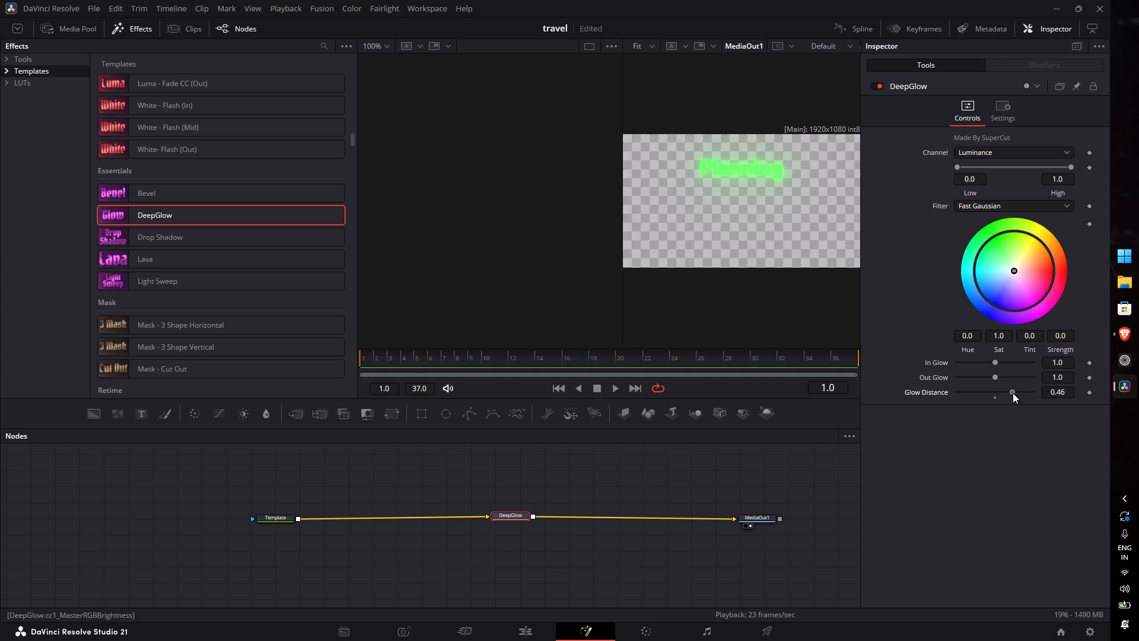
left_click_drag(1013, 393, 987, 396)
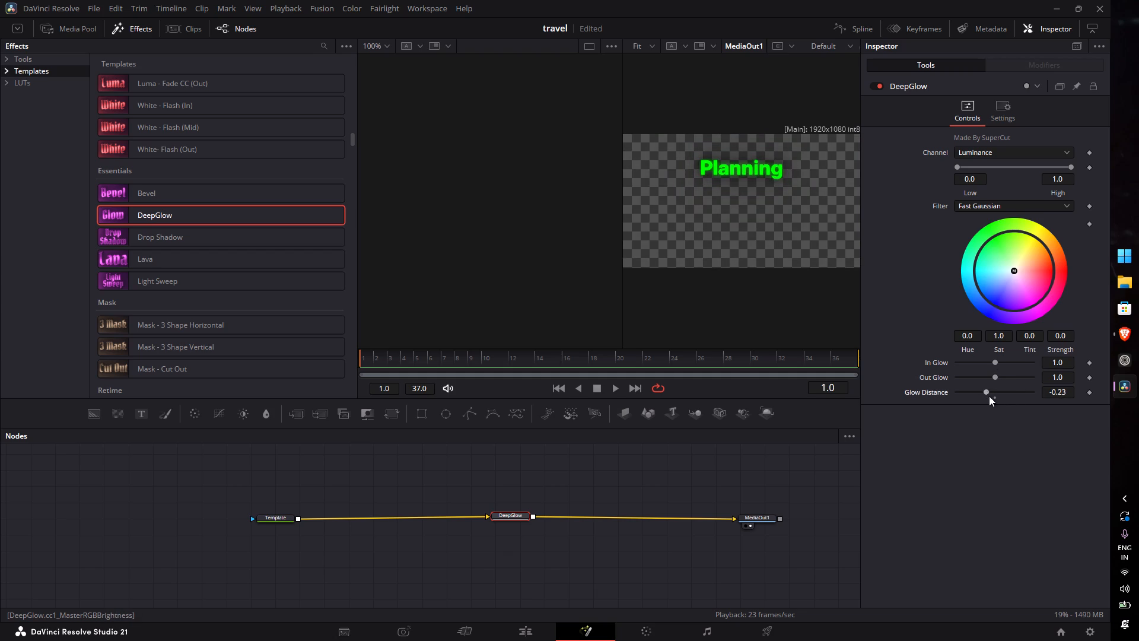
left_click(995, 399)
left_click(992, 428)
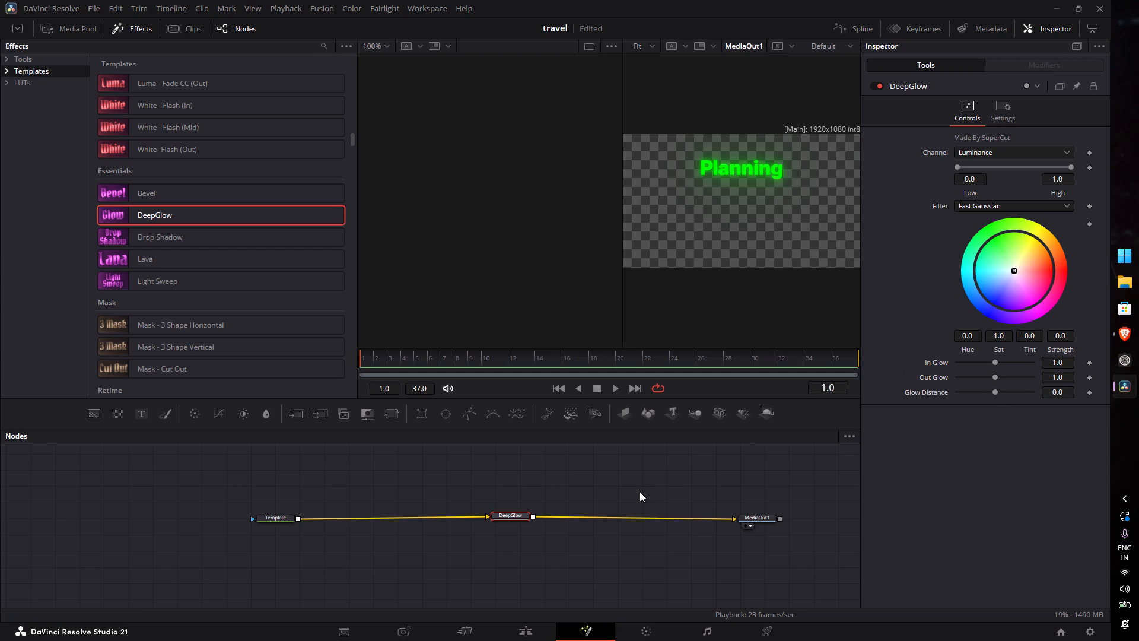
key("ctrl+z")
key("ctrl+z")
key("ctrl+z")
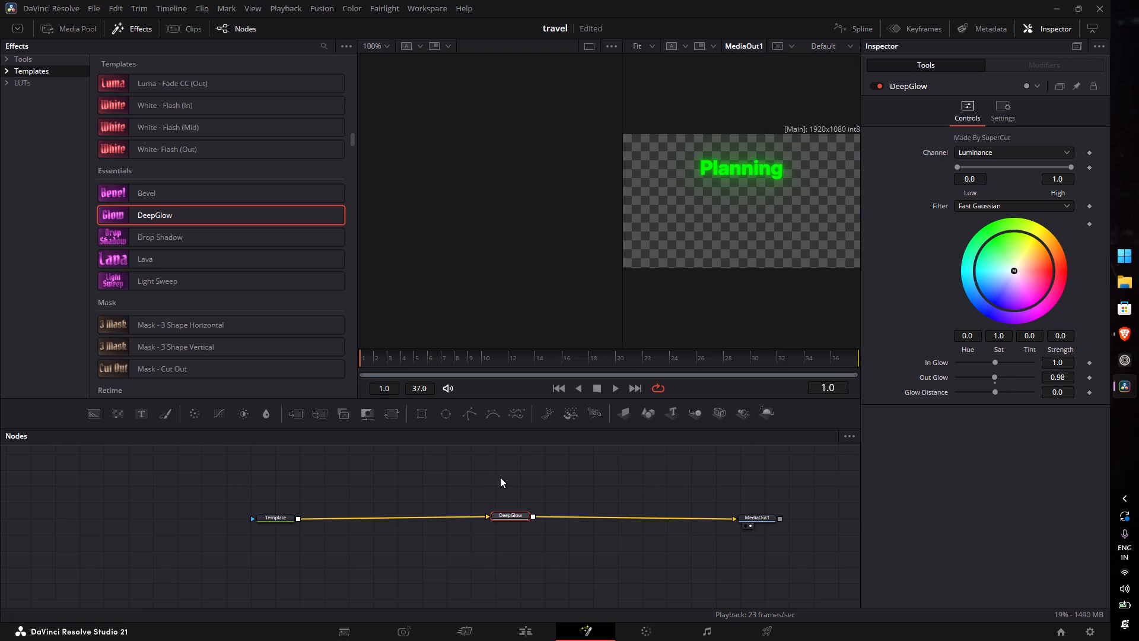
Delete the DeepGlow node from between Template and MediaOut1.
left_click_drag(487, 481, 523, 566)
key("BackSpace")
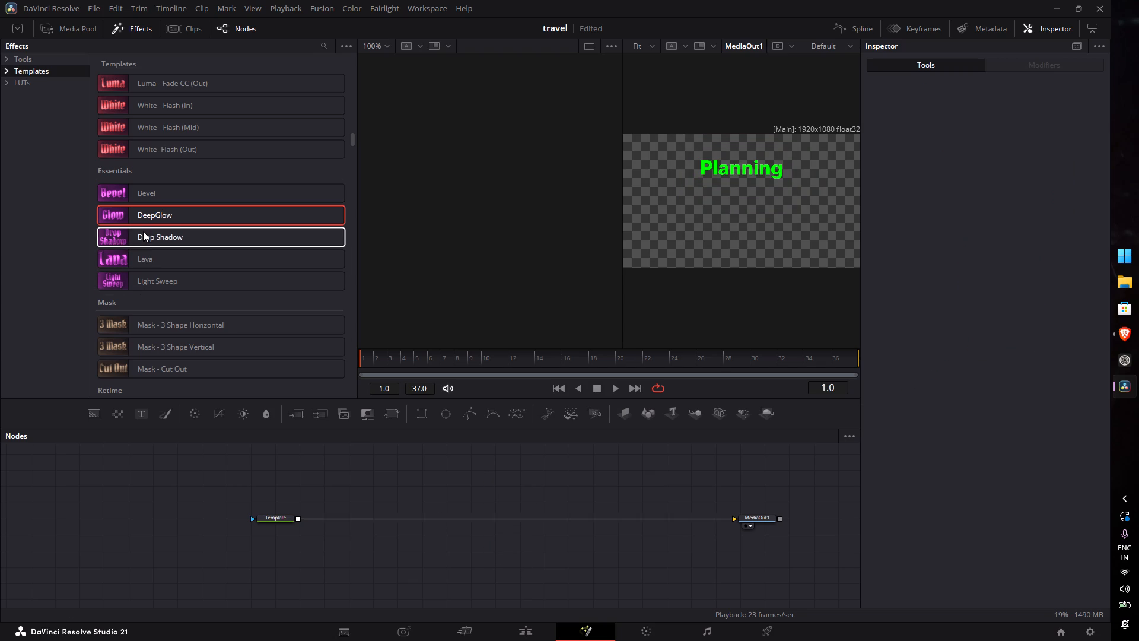
Insert the Drop Shadow template effect between Template and MediaOut1, and set its level to 4.
left_click_drag(149, 240, 516, 521)
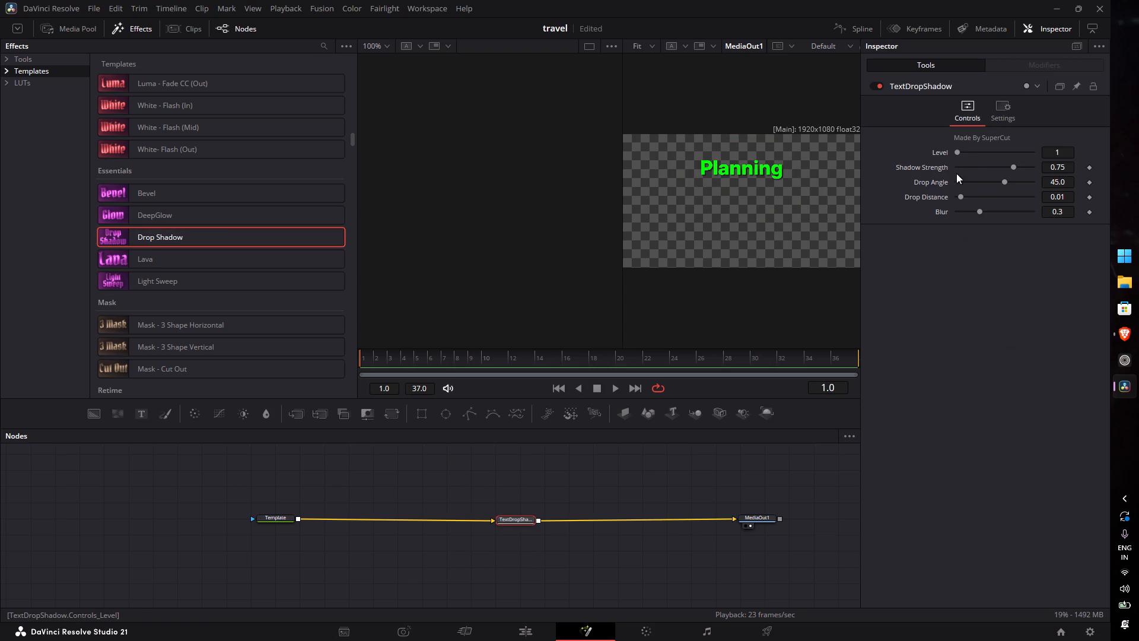
left_click_drag(962, 154, 1074, 154)
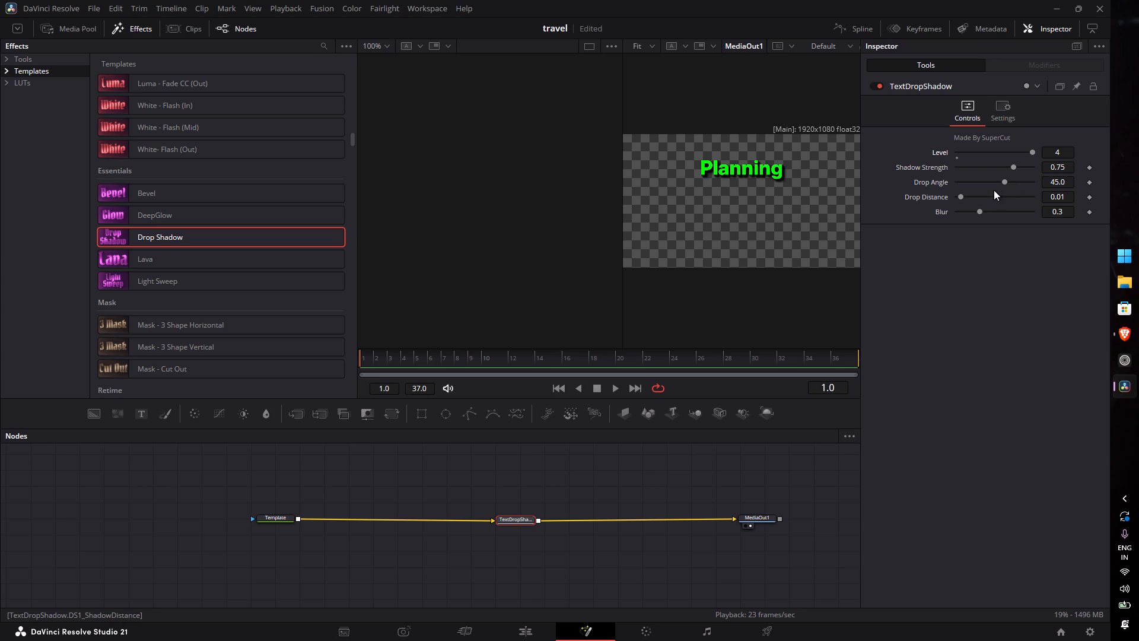
left_click_drag(540, 356, 745, 370)
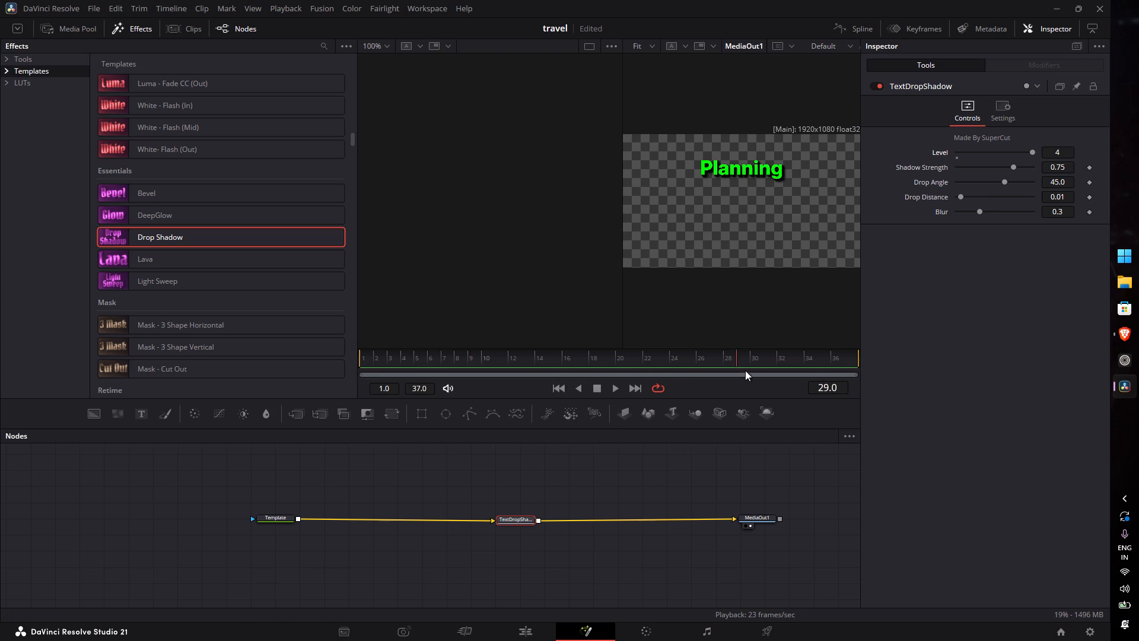
left_click_drag(745, 370, 36, 380)
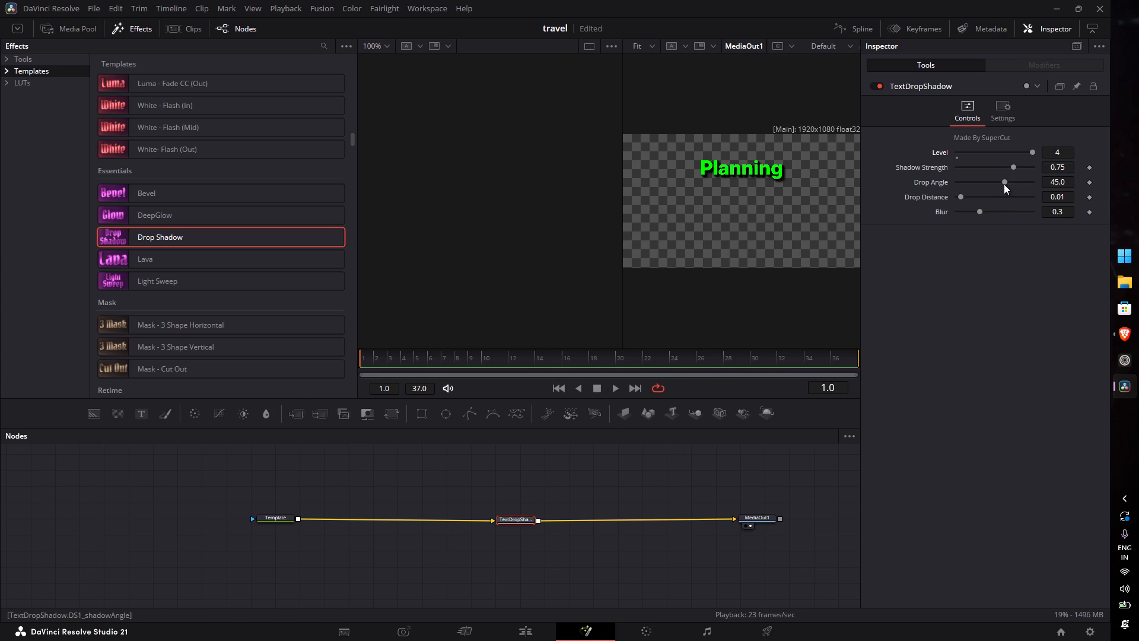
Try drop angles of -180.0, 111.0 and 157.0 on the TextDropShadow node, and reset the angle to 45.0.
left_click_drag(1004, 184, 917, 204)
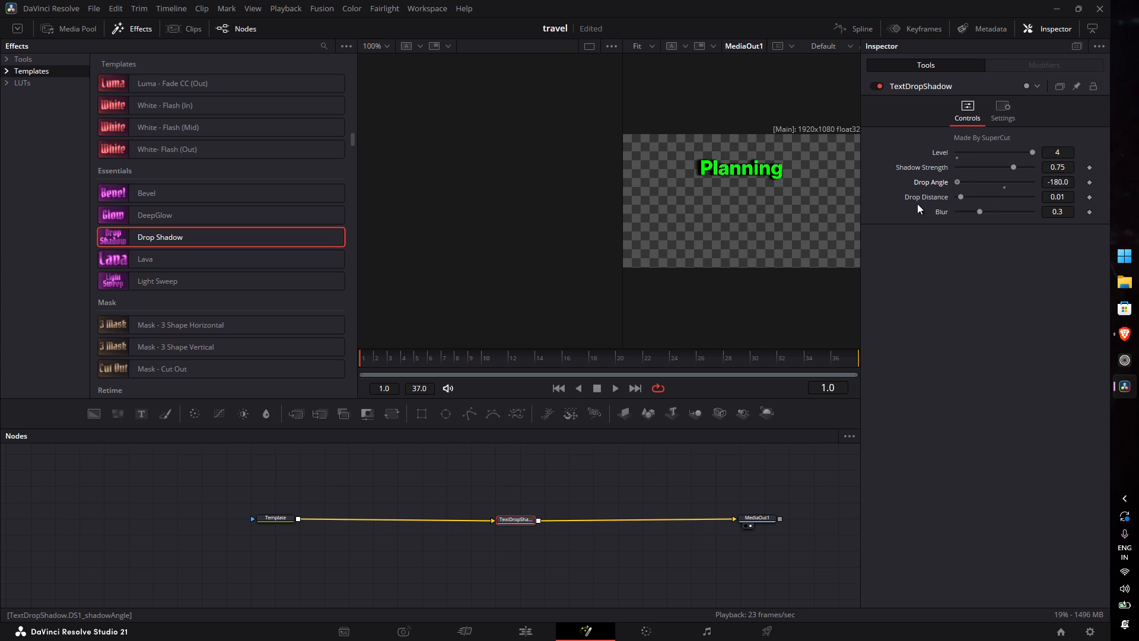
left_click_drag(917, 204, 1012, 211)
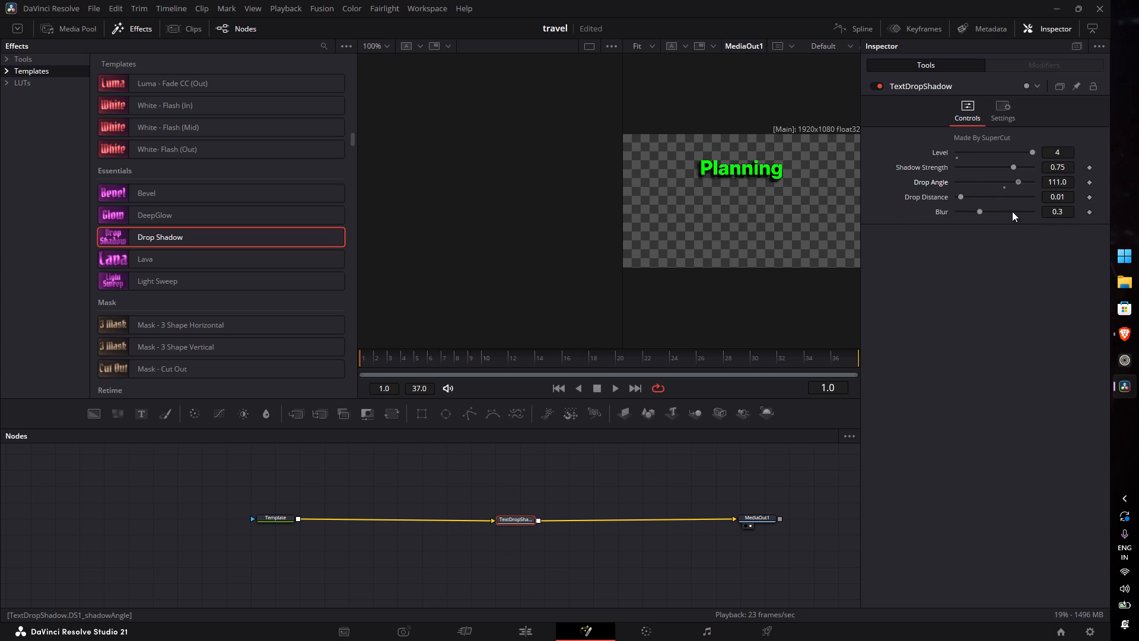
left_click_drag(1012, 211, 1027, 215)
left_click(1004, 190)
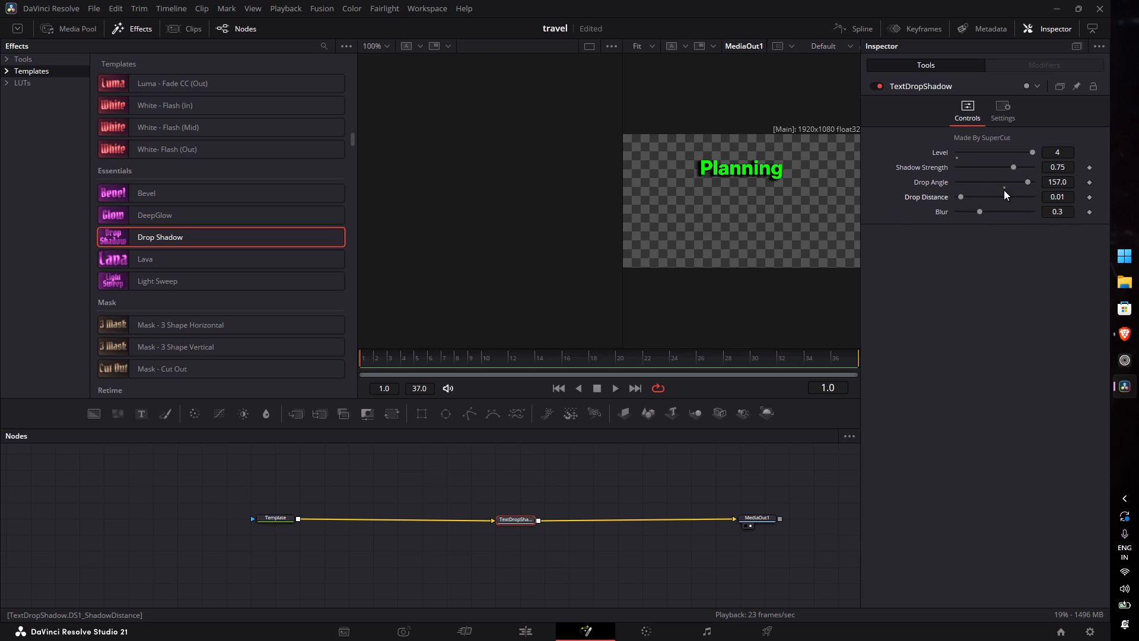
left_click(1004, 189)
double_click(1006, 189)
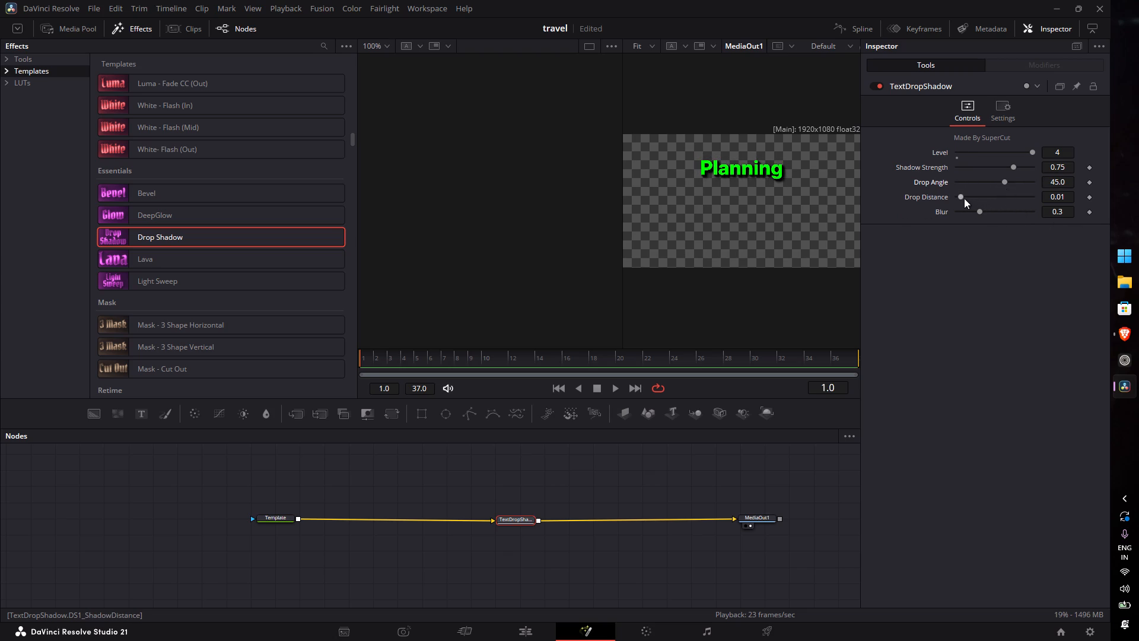
Set the TextDropShadow node's drop distance to 0.2, shadow strength to 1.0, drop angle to 66.0 and blur to 0.339.
left_click_drag(964, 198, 1049, 205)
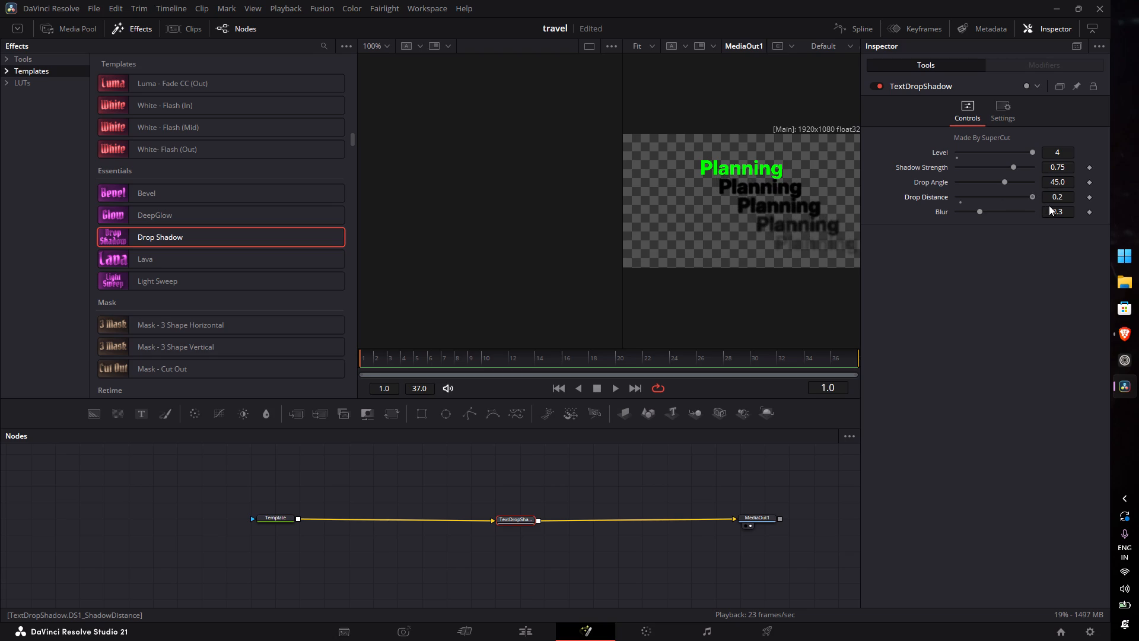
left_click_drag(1049, 205, 1049, 206)
left_click_drag(1013, 167, 1080, 177)
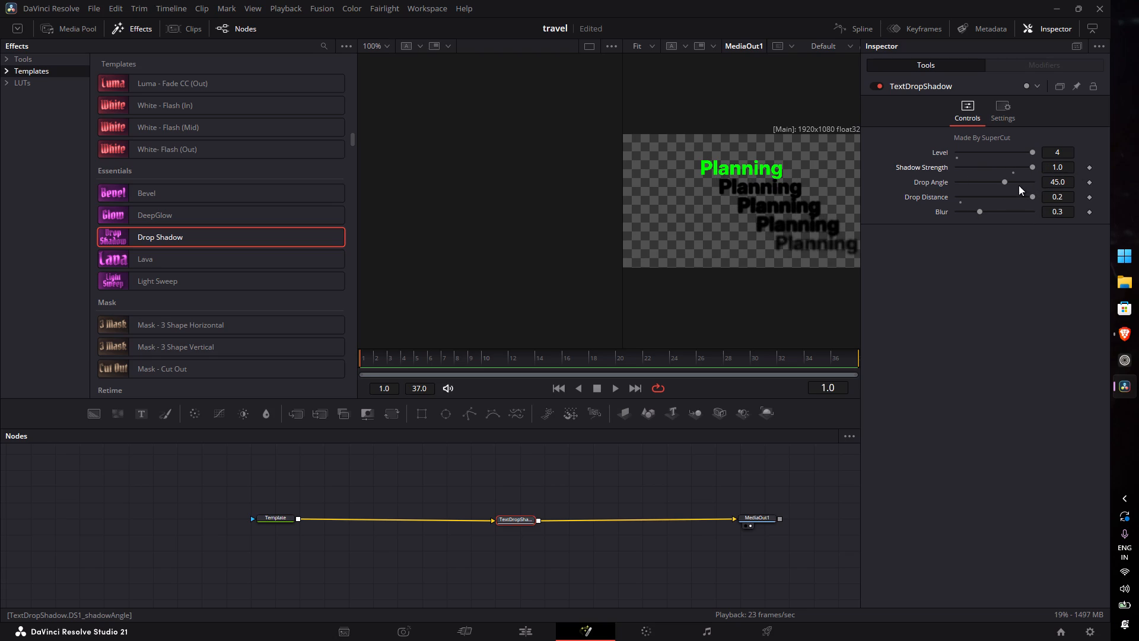
left_click(1008, 180)
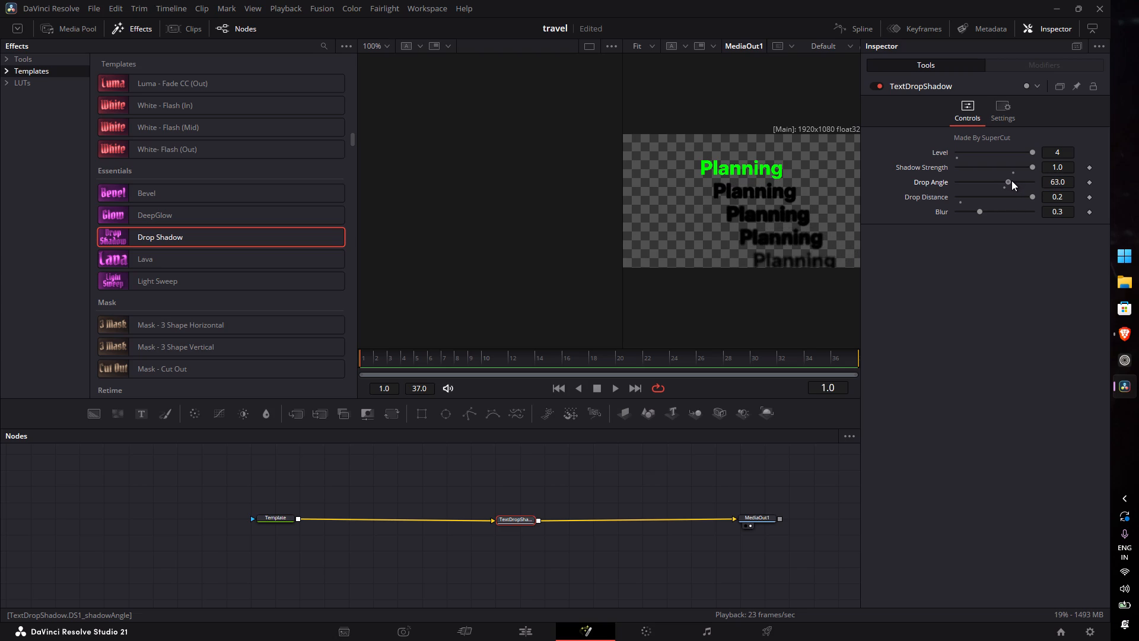
left_click(982, 210)
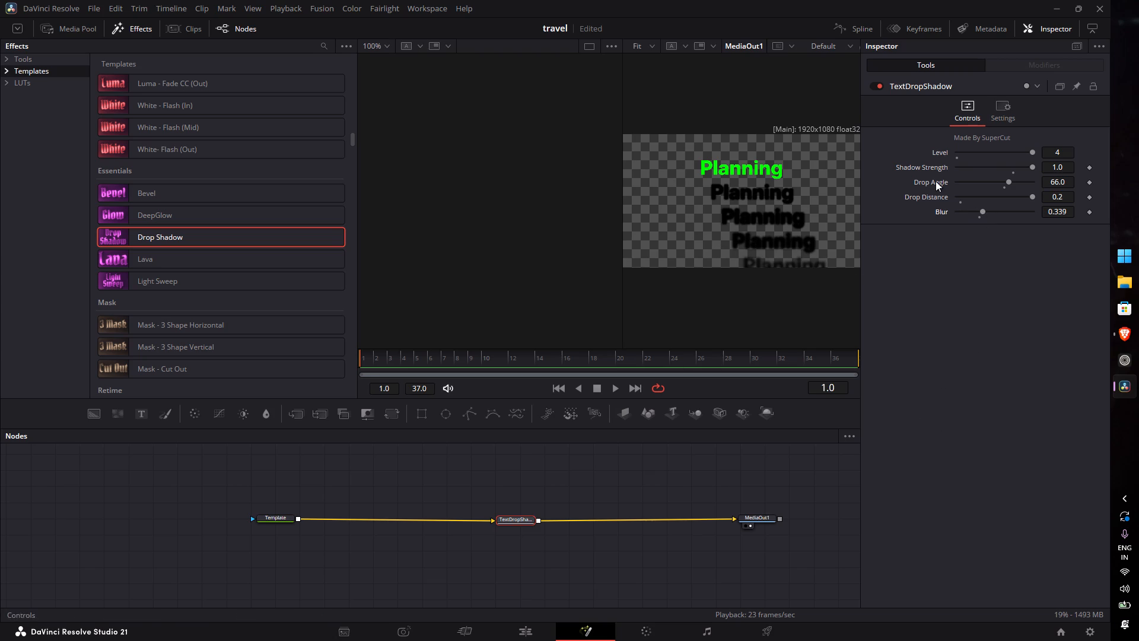
Undo the shadow adjustments and the insertion of the TextDropShadow node, leaving Template connected directly to MediaOut1.
left_click(280, 515)
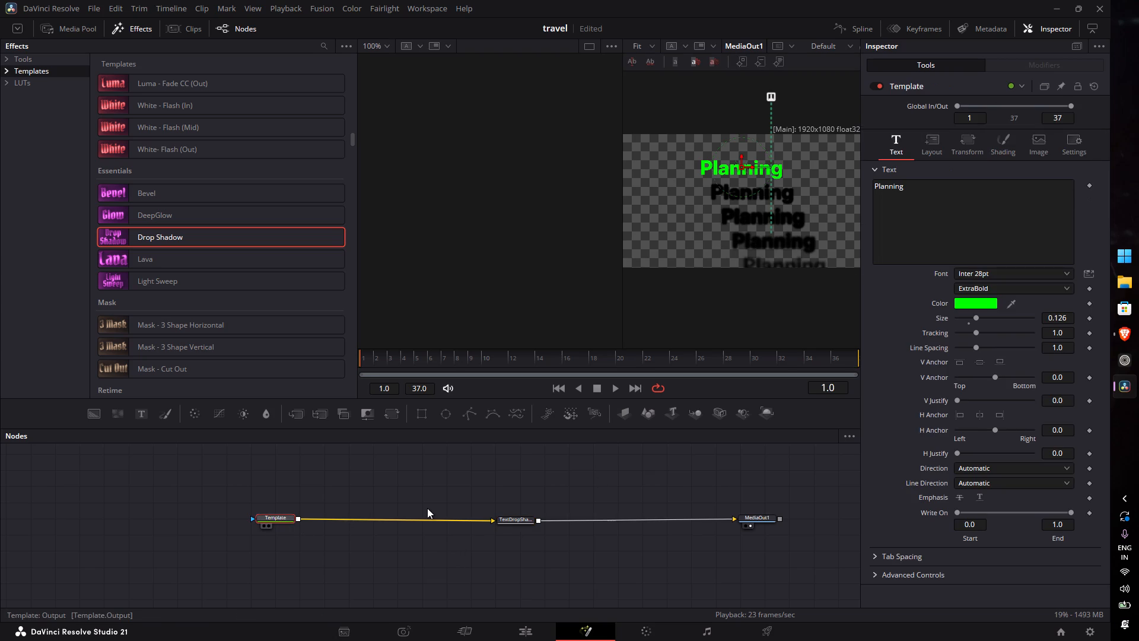
key("ctrl+z")
key("ctrl+z")
key("ctrl+z")
key("ctrl+z")
key("ctrl+z")
key("ctrl+z")
key("ctrl+z")
key("ctrl+z")
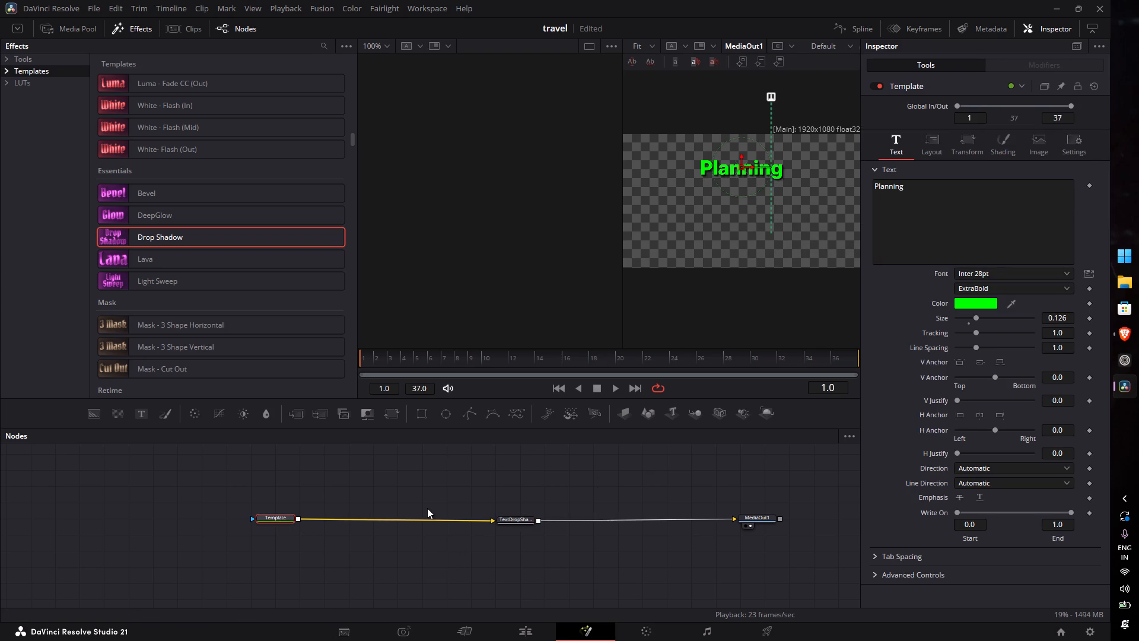
key("ctrl+z")
key("ctrl+z")
key("ctrl+z")
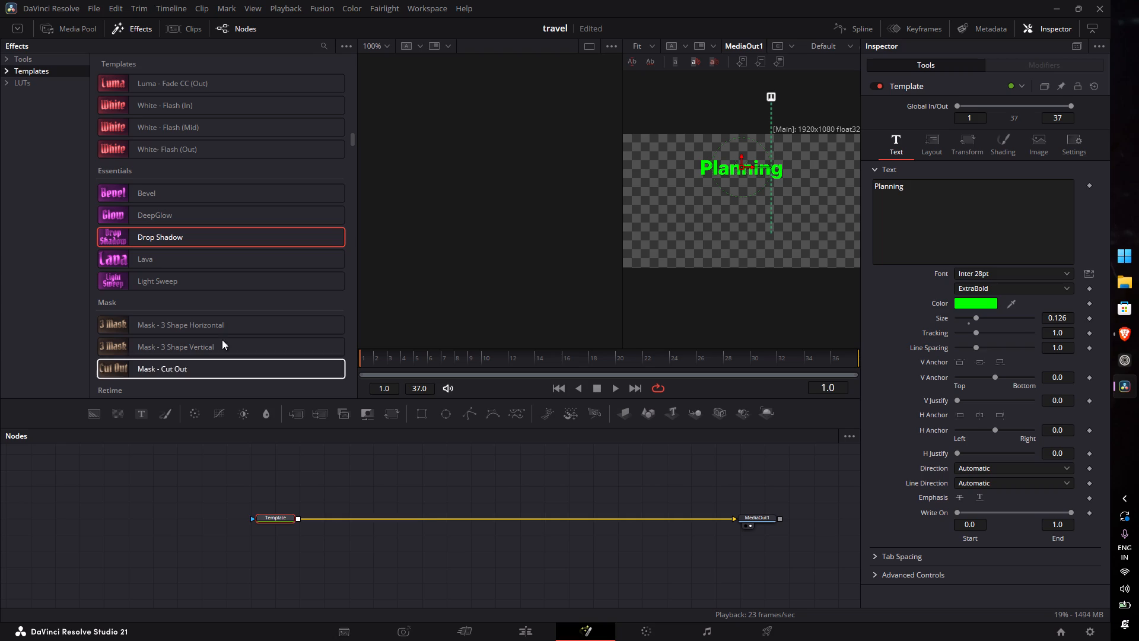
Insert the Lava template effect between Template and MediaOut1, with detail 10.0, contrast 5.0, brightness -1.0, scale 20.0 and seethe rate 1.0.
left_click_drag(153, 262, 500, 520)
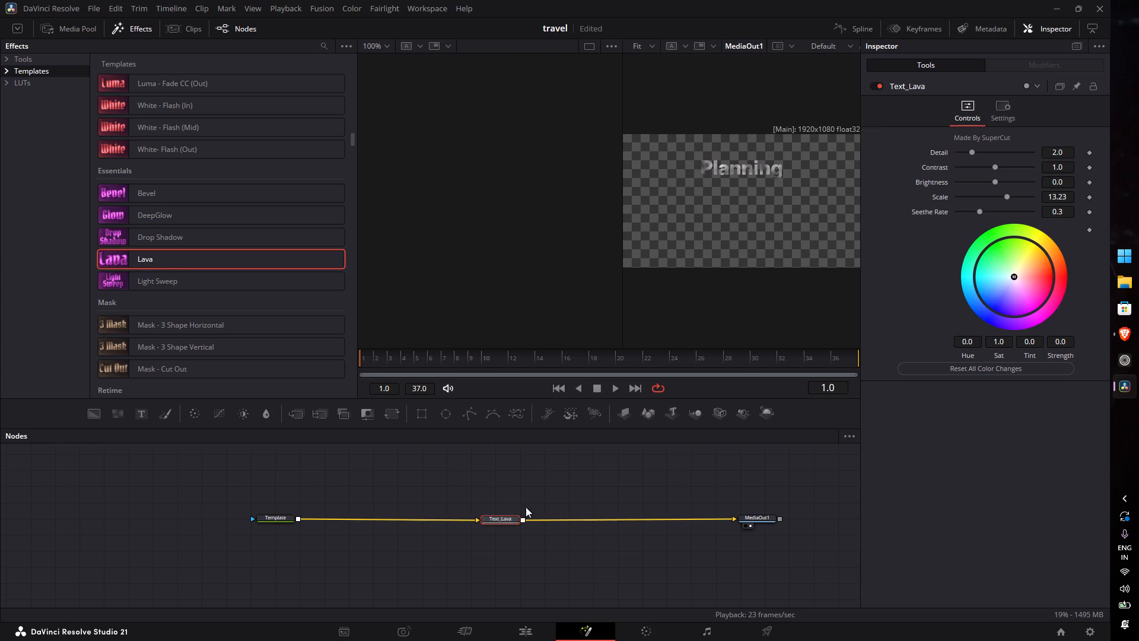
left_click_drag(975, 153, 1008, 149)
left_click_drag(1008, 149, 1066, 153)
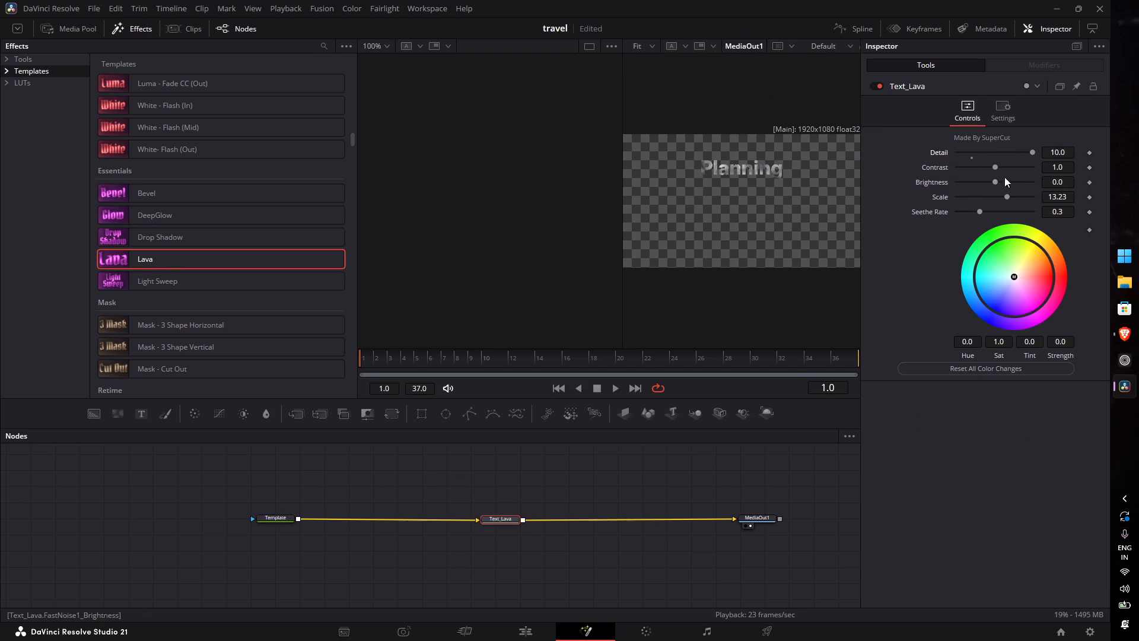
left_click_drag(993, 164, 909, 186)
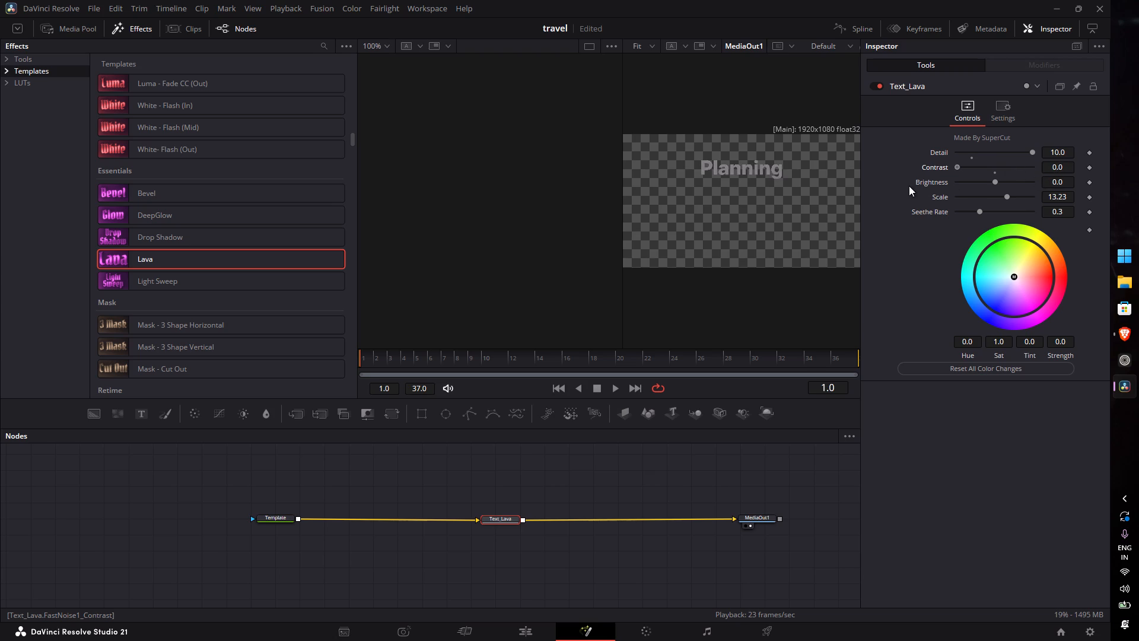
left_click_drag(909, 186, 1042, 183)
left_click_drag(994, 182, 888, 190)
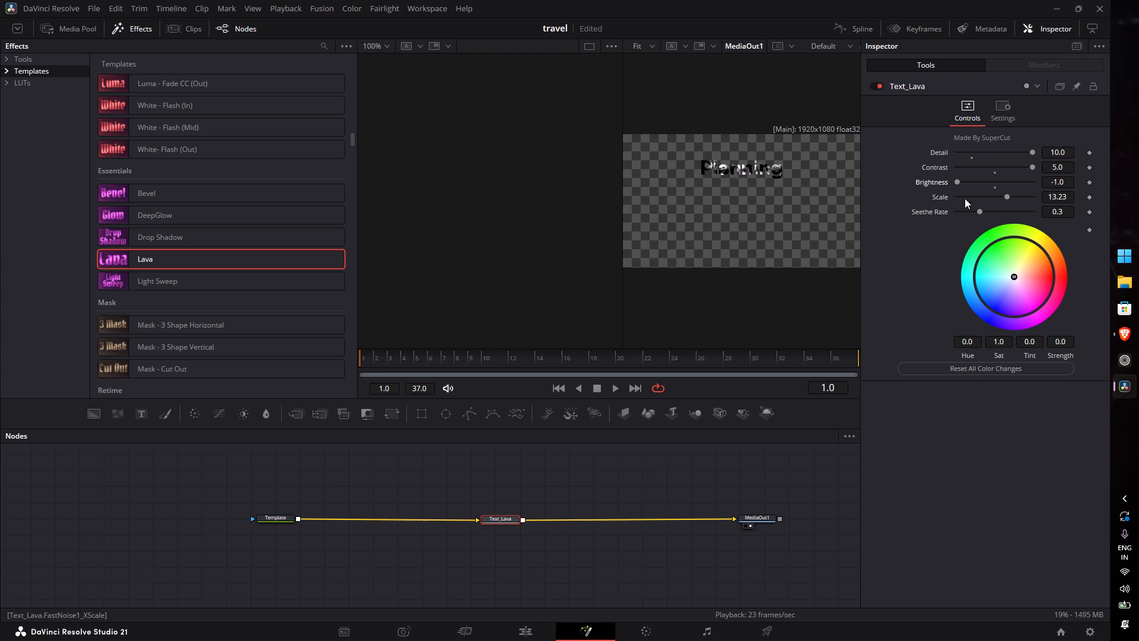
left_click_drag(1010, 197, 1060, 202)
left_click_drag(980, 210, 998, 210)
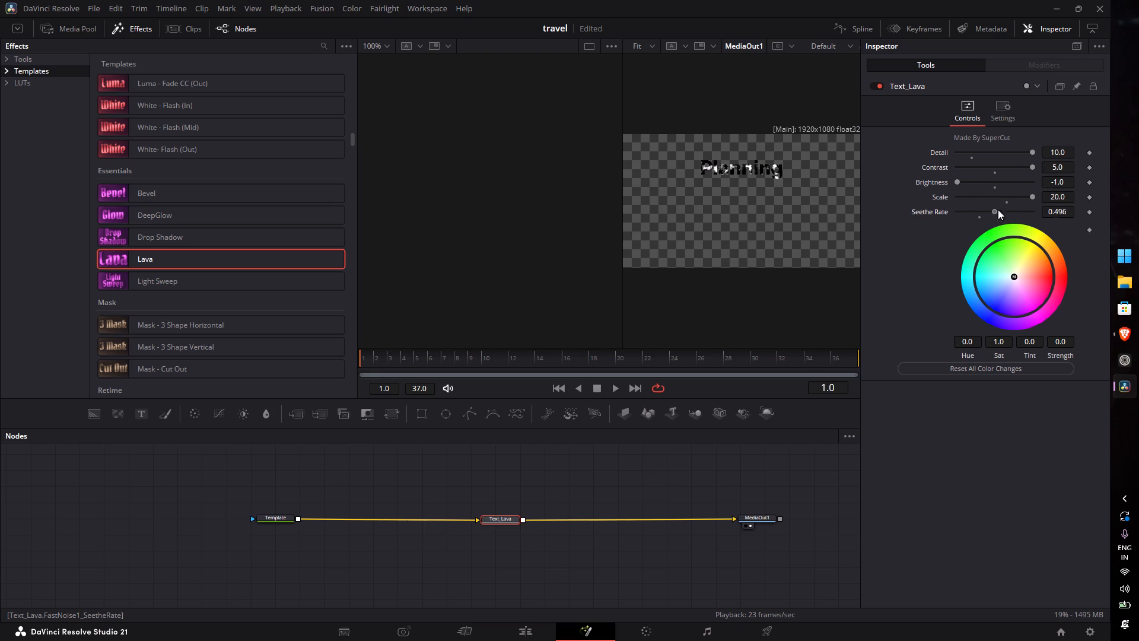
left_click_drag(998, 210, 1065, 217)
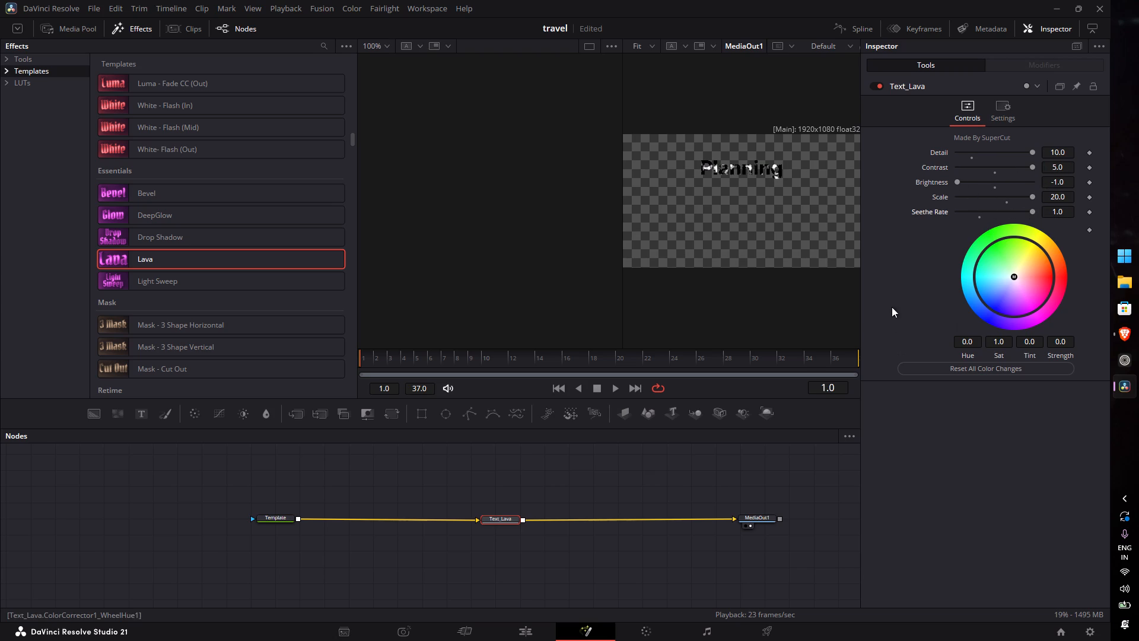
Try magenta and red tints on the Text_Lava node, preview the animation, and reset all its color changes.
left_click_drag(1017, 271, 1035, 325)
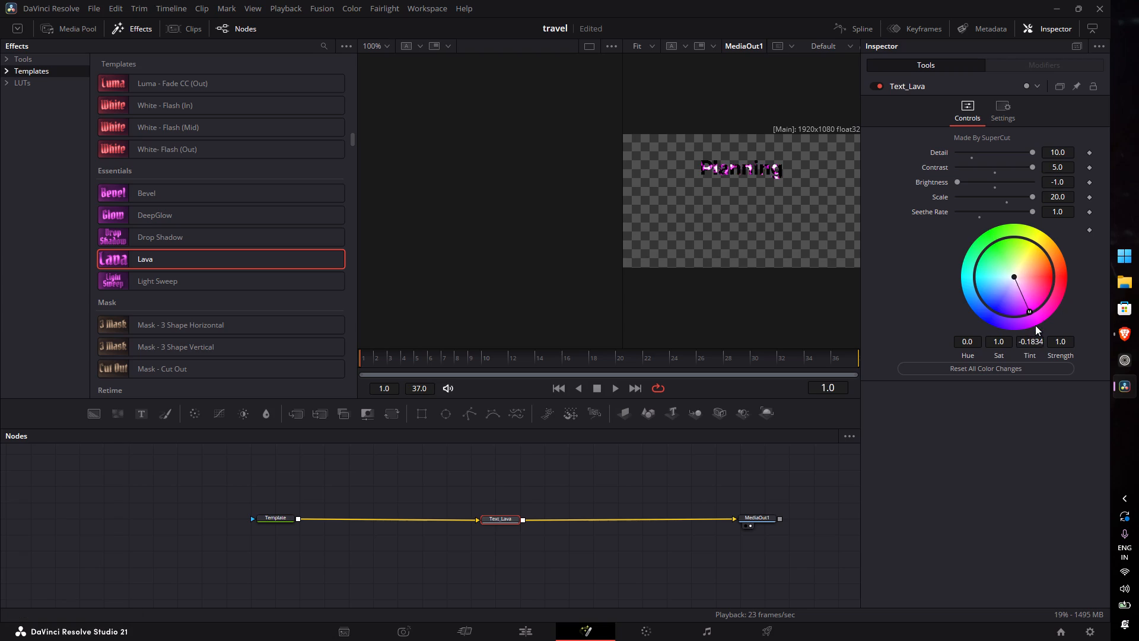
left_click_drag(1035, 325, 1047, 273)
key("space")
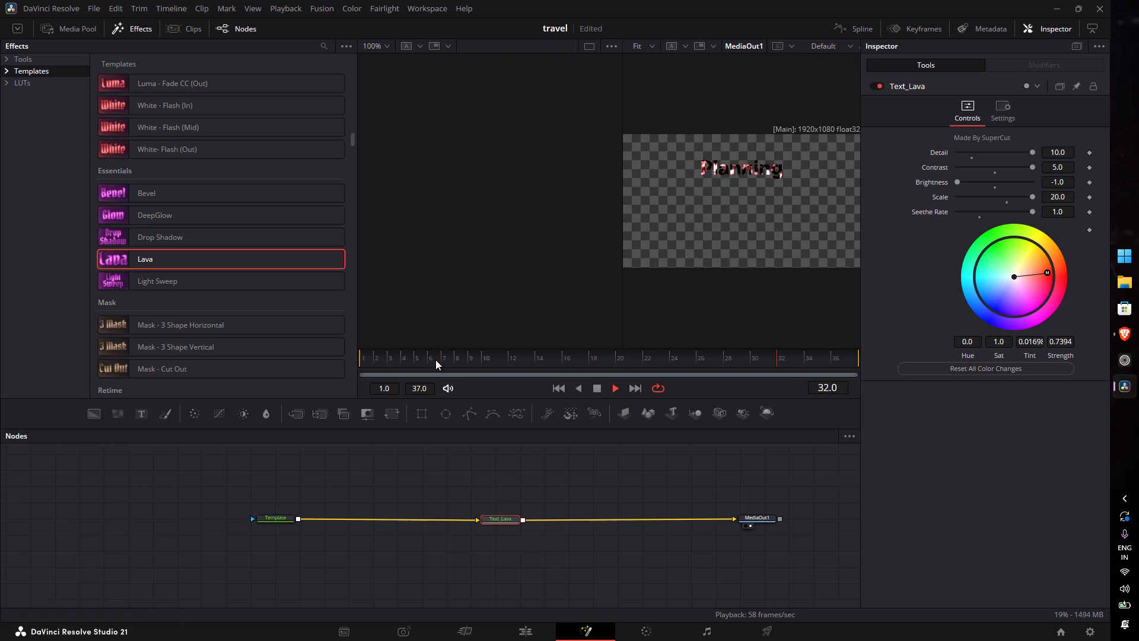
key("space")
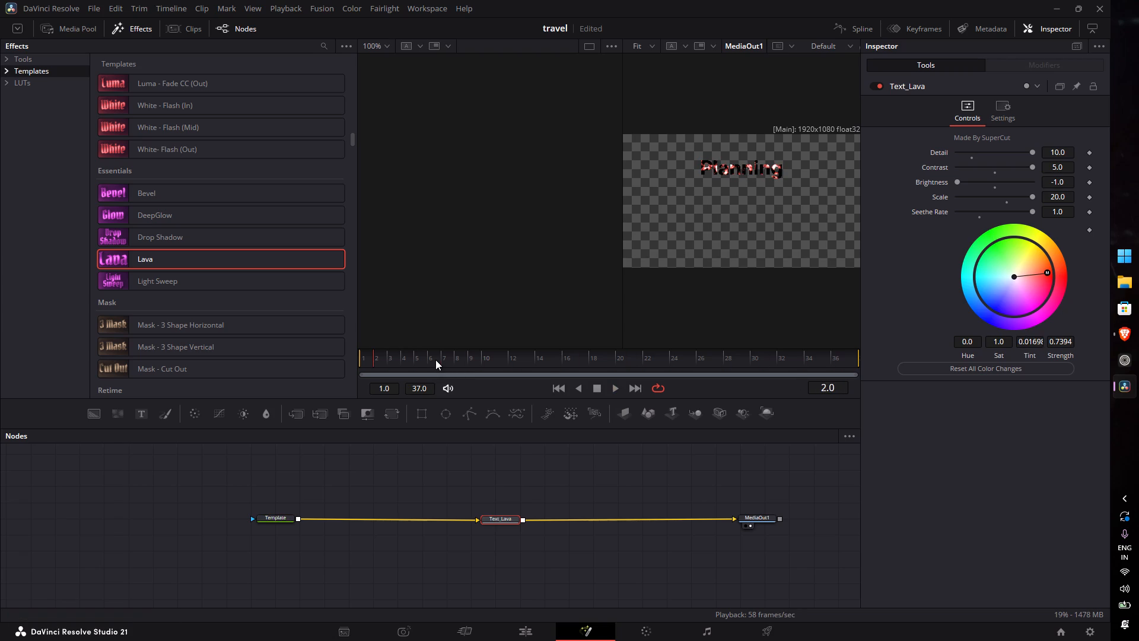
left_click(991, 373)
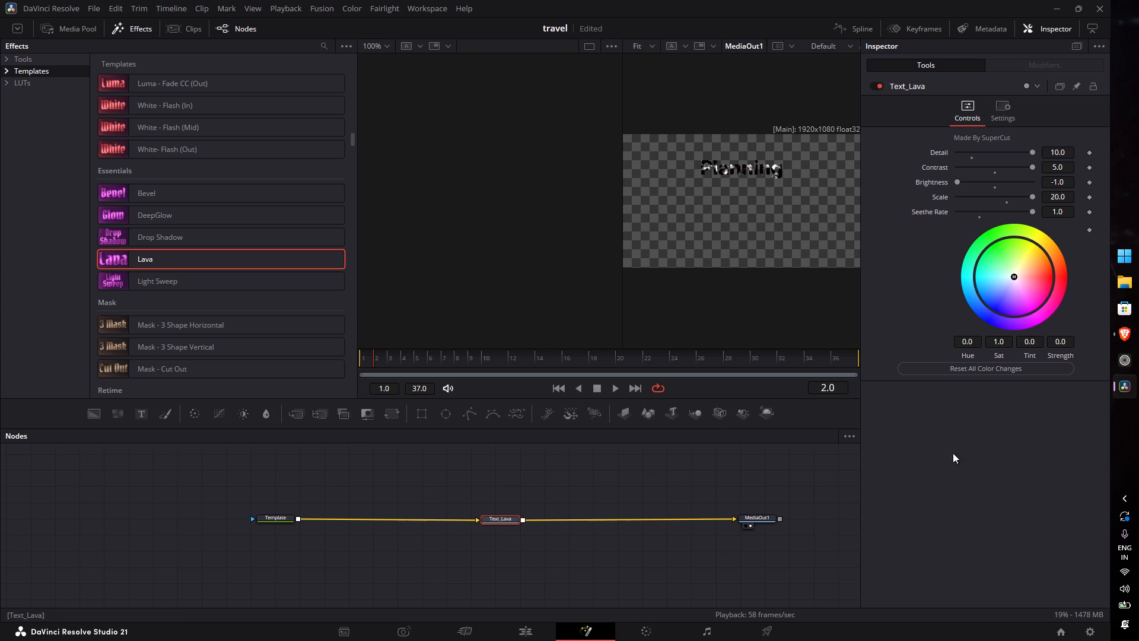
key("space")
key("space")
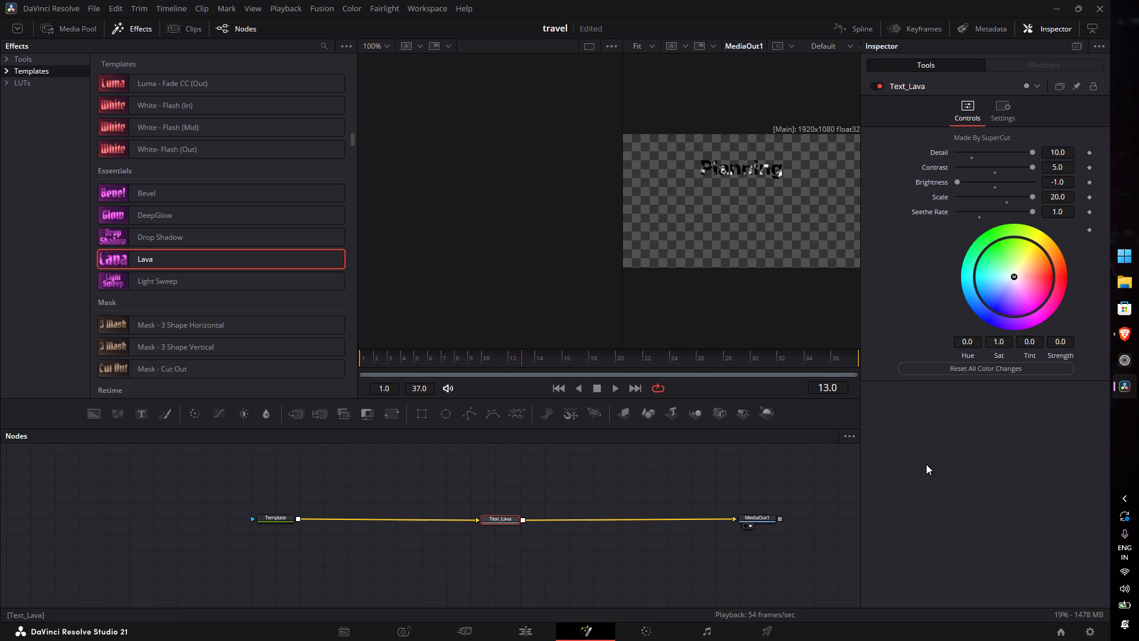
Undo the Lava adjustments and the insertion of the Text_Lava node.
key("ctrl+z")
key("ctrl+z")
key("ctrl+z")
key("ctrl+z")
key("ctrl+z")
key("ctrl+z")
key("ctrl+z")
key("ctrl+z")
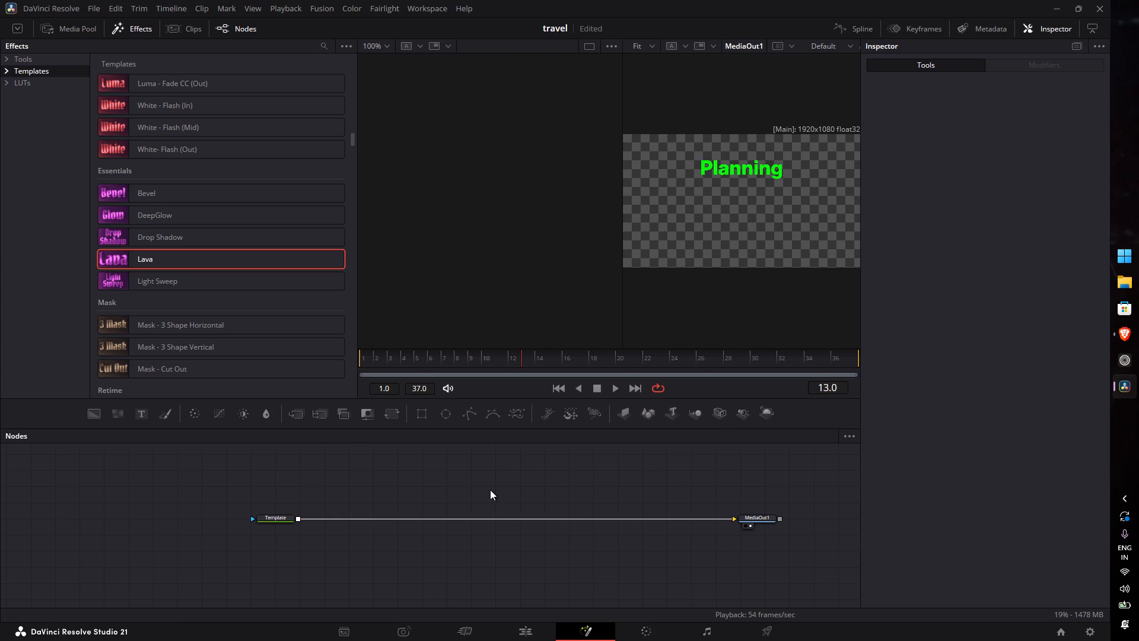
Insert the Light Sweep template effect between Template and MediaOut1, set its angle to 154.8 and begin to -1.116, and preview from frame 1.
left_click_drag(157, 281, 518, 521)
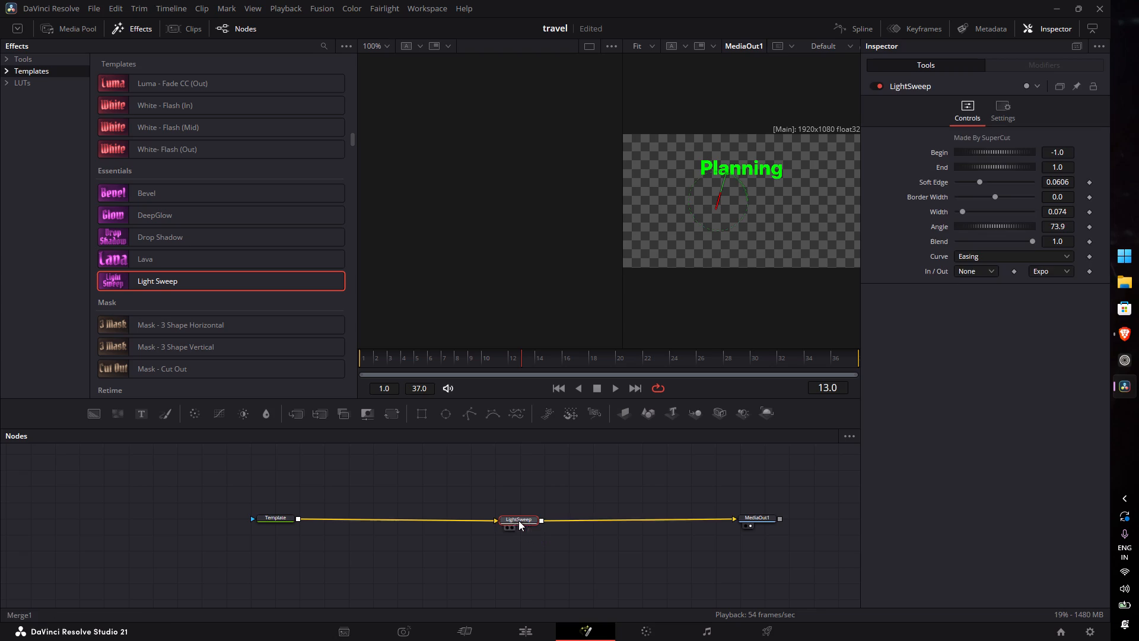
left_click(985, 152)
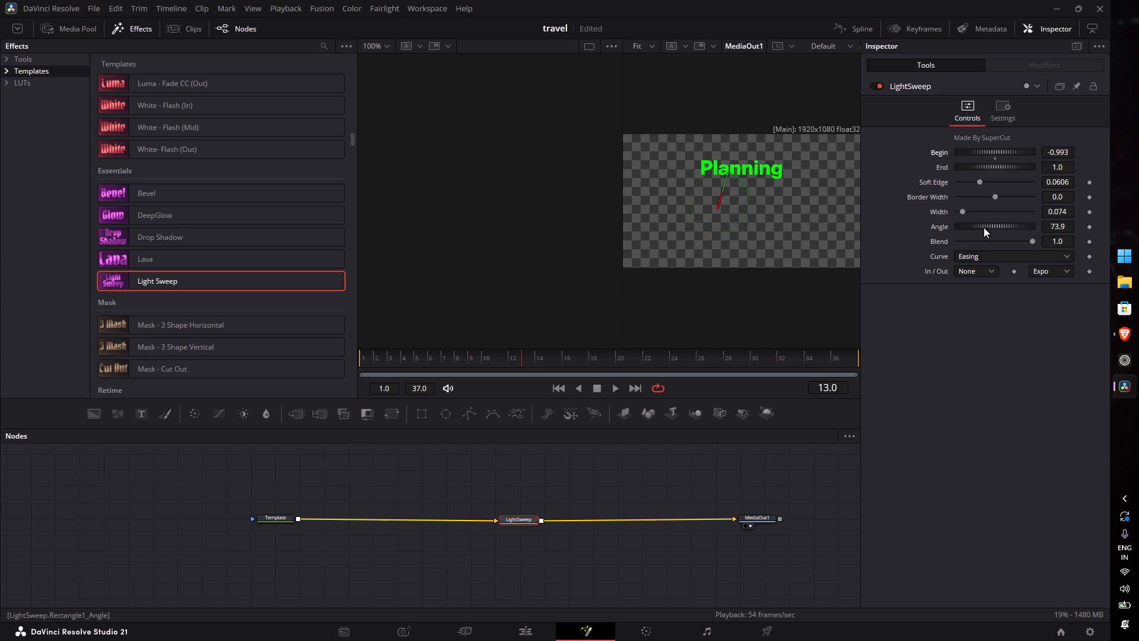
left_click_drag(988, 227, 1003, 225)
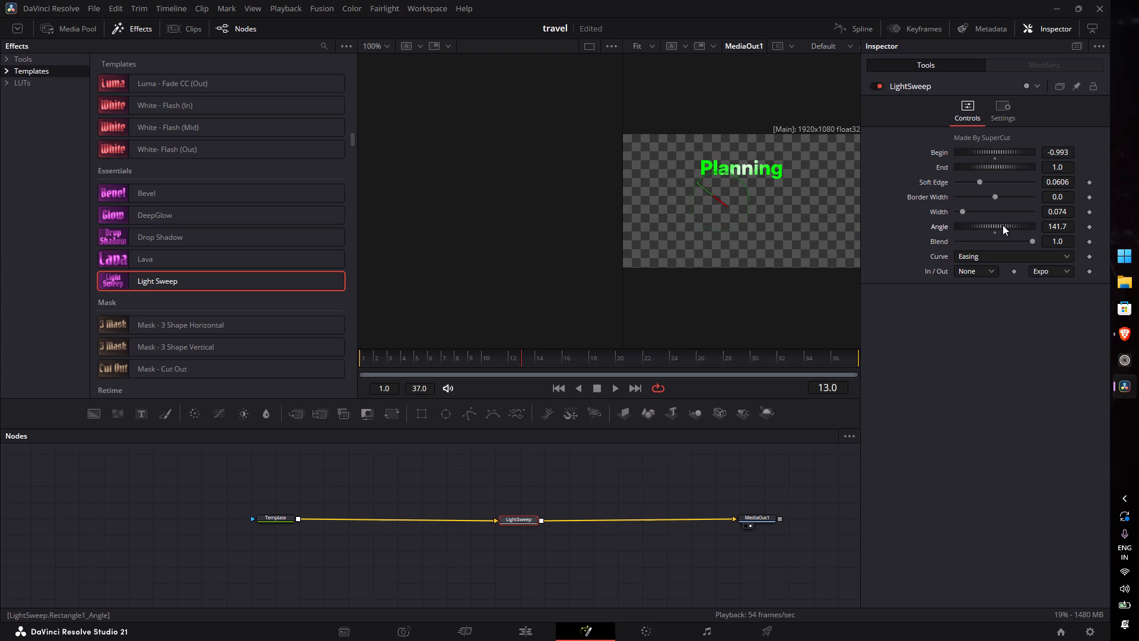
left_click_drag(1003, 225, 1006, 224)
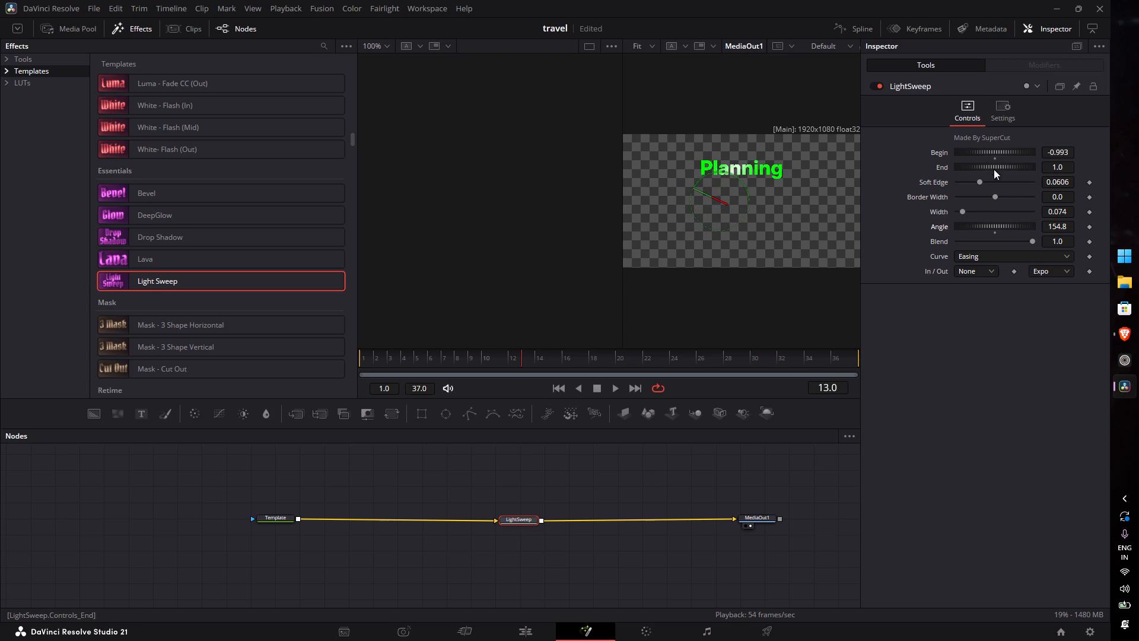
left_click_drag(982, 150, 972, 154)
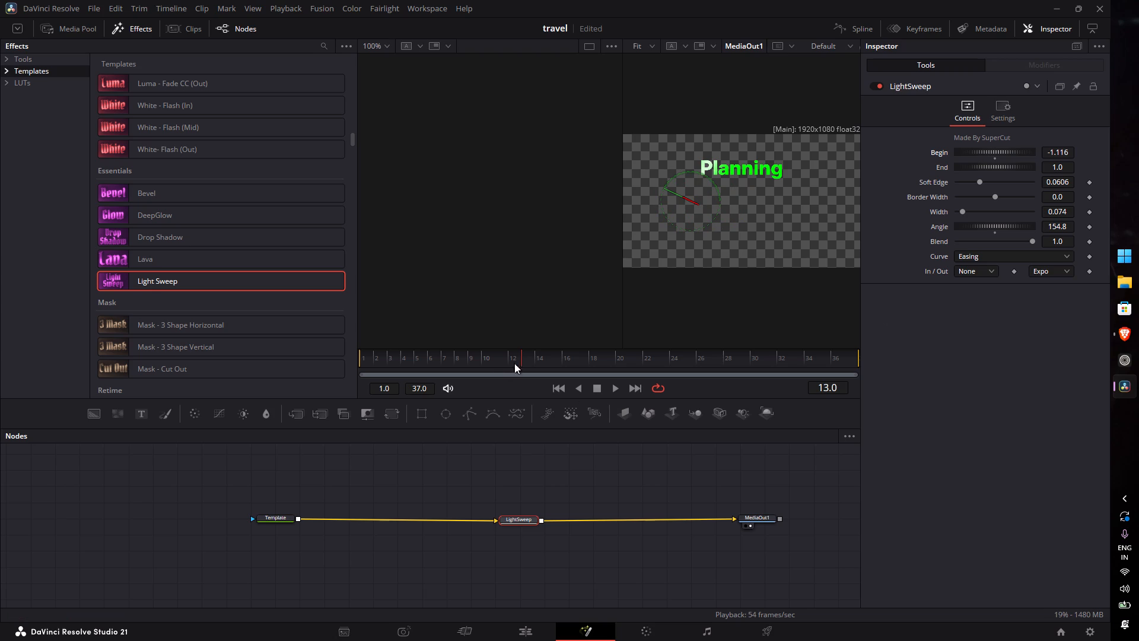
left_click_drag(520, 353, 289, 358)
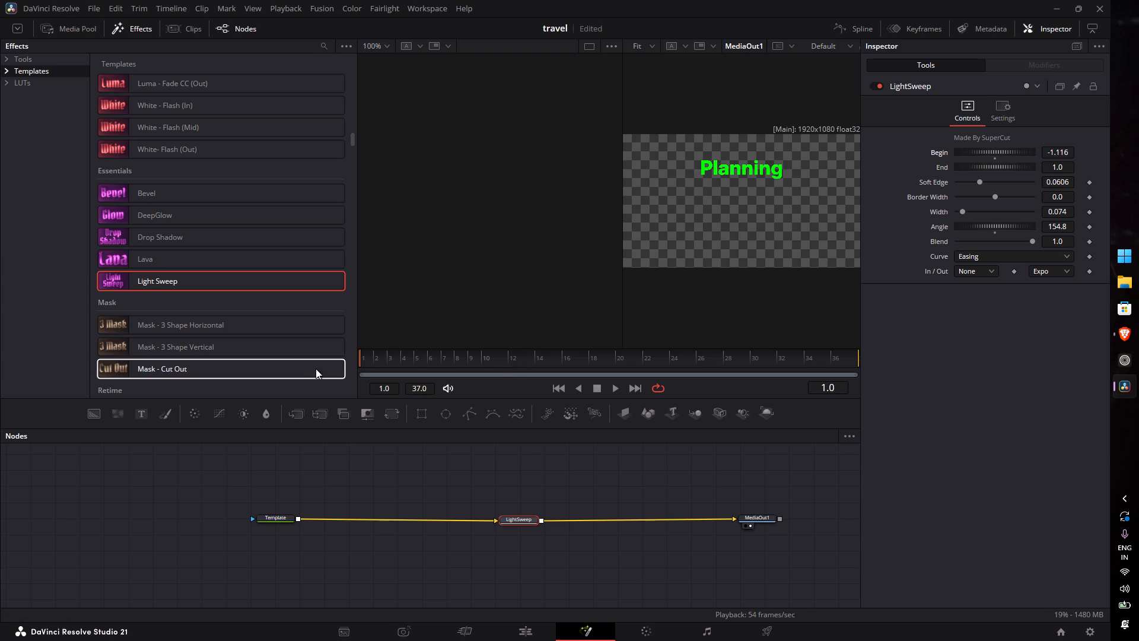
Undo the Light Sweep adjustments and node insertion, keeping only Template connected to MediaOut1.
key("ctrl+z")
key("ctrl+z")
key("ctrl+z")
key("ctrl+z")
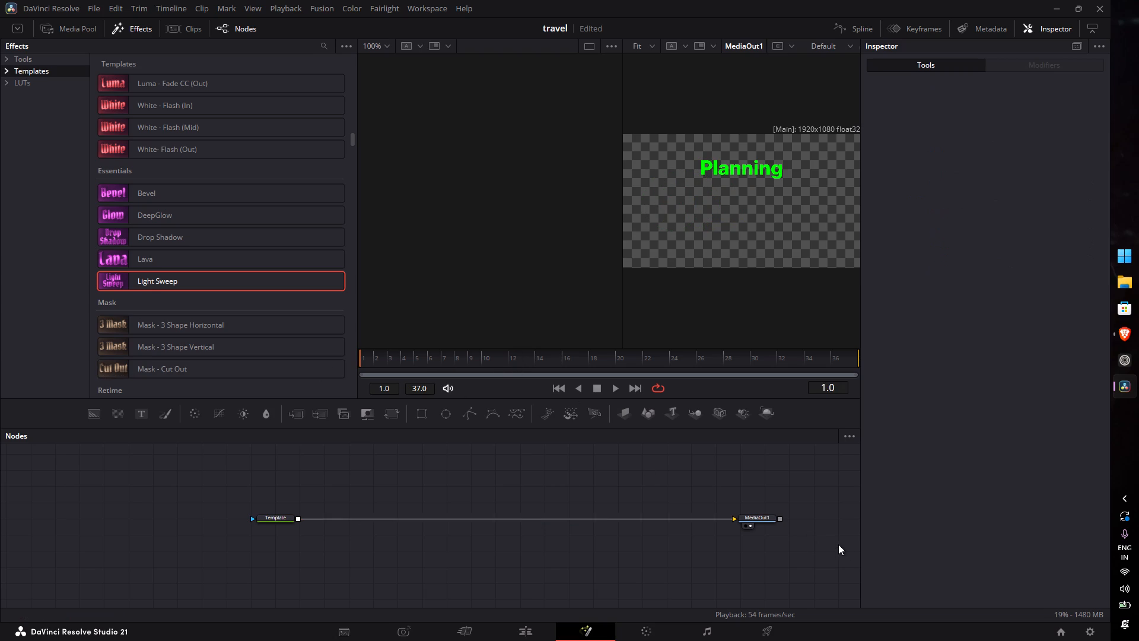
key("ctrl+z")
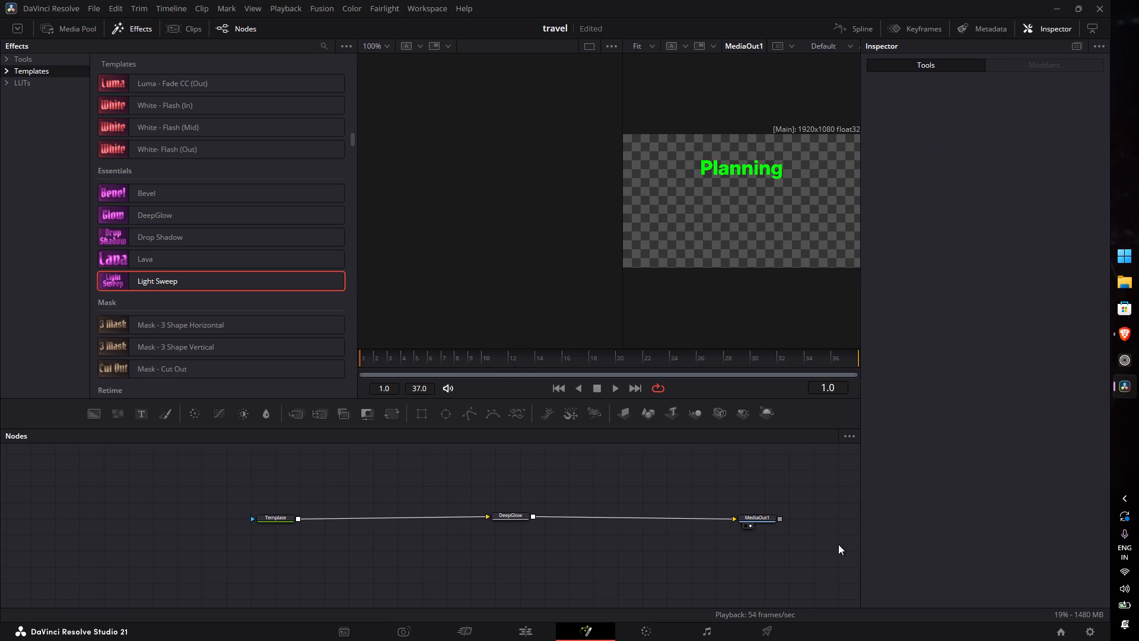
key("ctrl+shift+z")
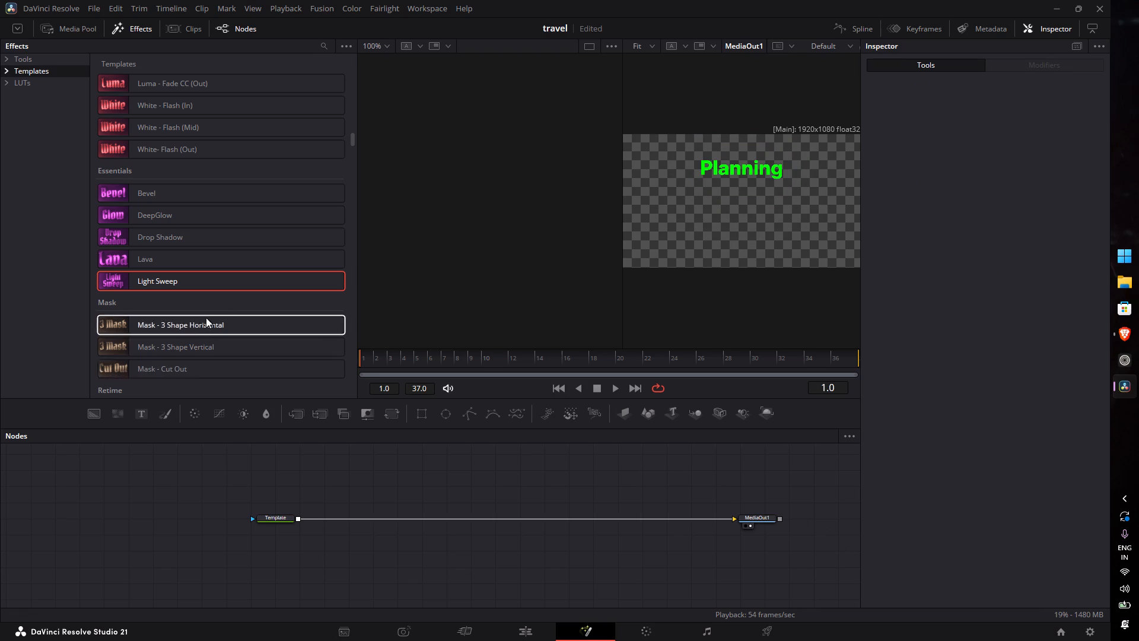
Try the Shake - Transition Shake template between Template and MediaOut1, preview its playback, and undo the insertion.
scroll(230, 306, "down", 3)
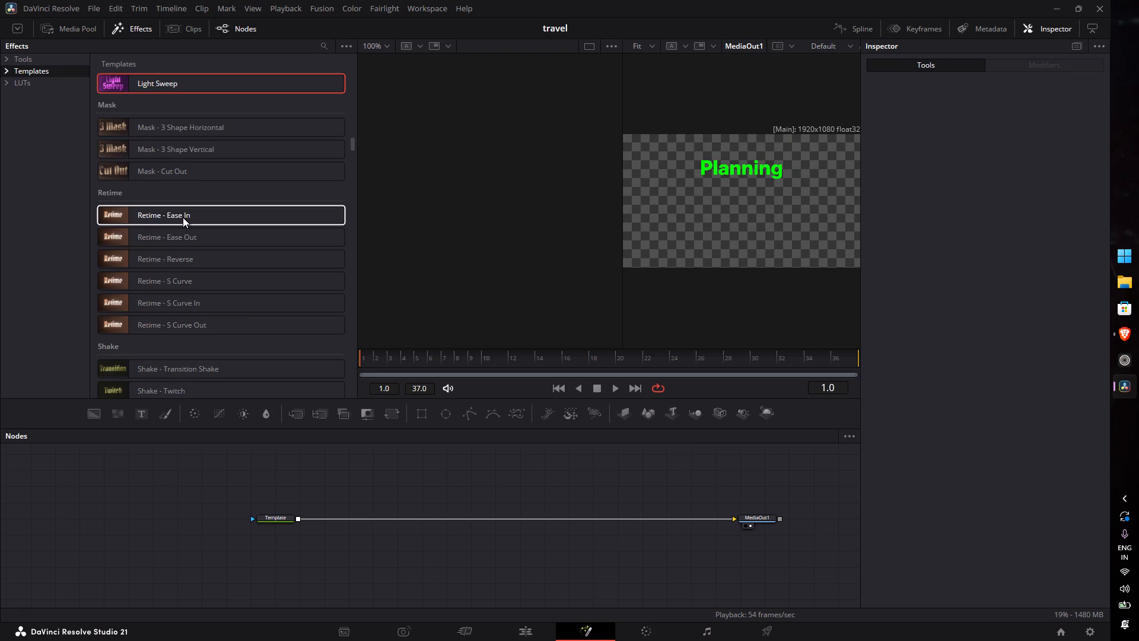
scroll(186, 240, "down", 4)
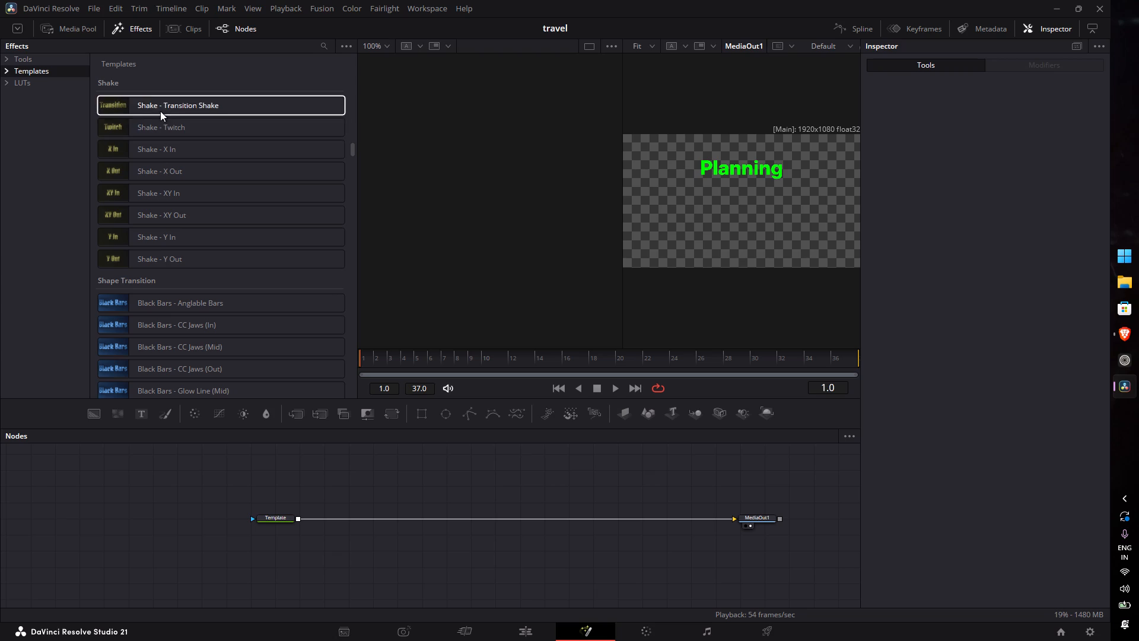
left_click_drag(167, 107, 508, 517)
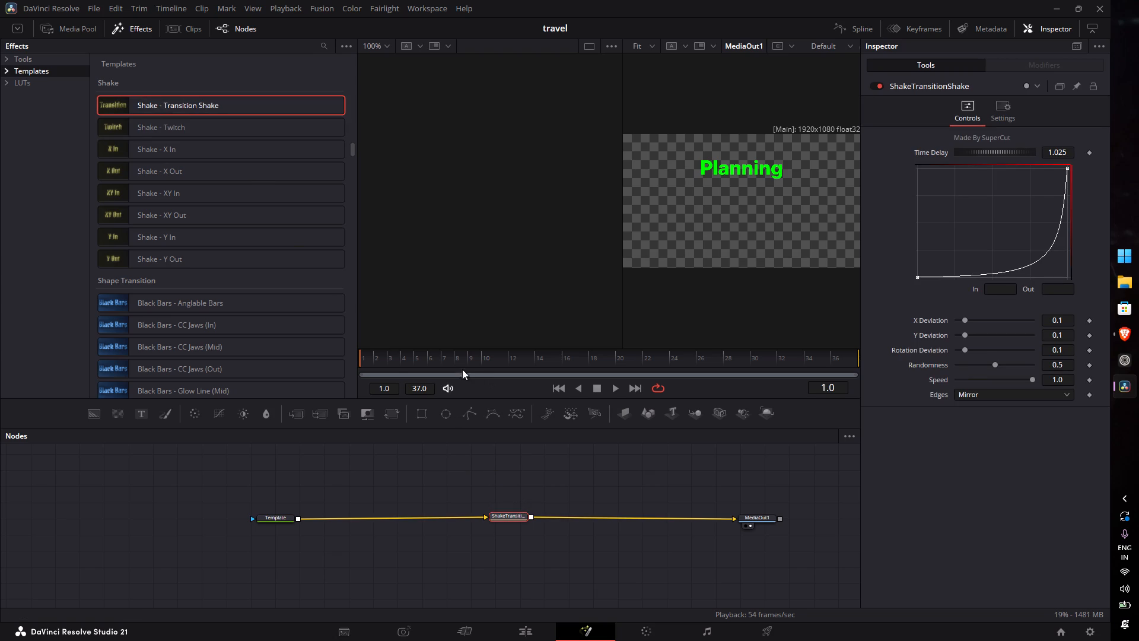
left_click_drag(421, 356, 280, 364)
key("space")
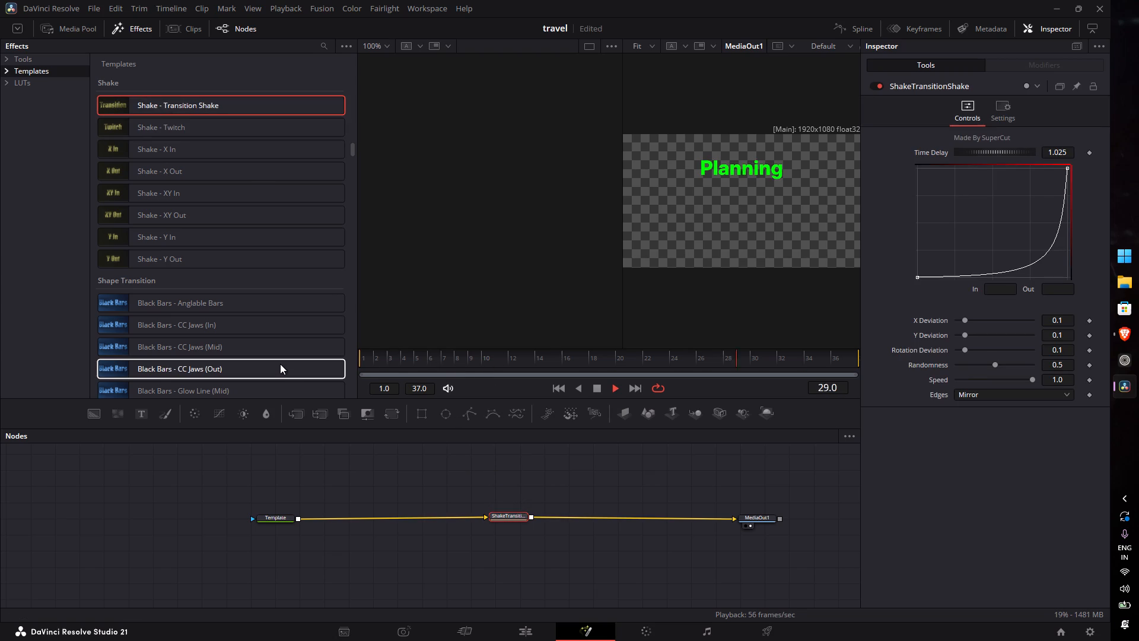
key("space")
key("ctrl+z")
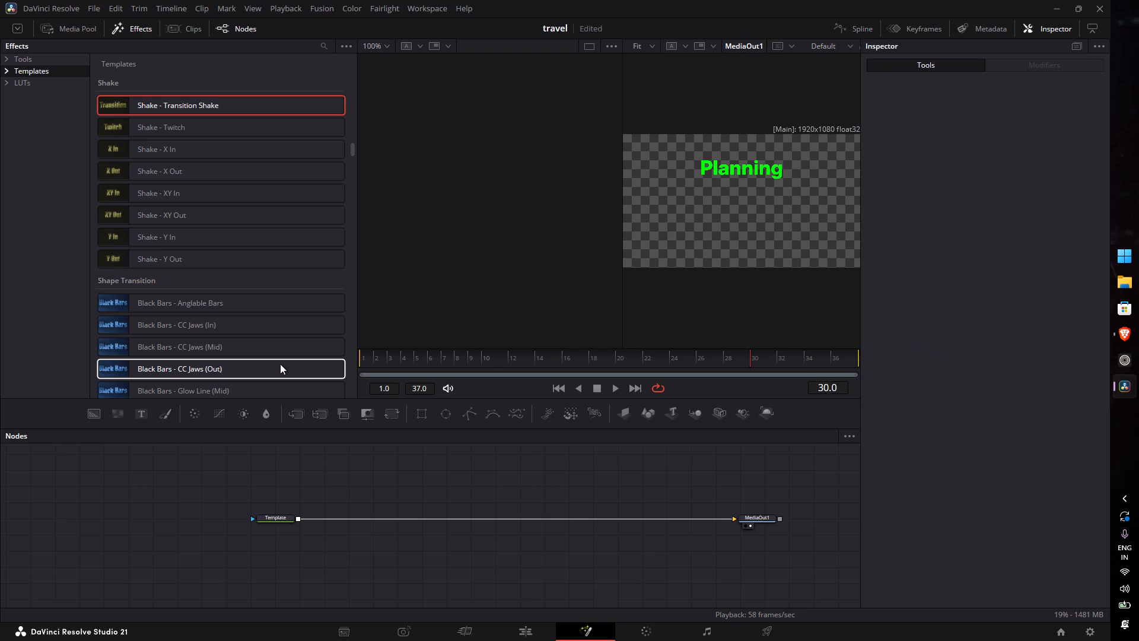
Insert the Black Bars - Anglable Bars template between Template and MediaOut1 and preview its playback.
scroll(216, 307, "down", 2)
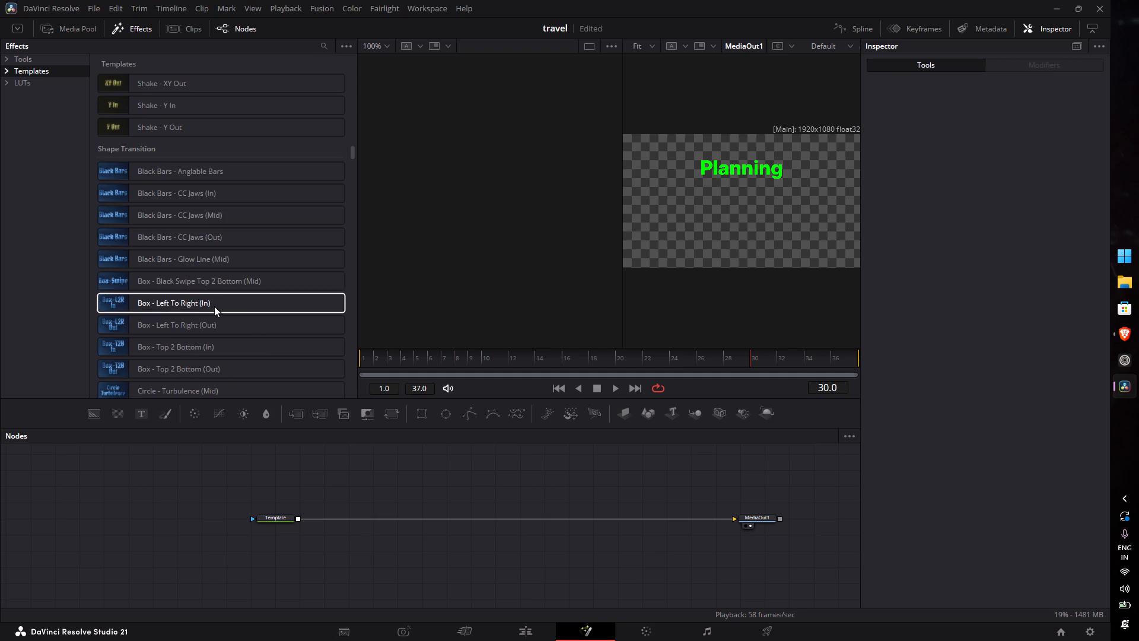
left_click_drag(168, 175, 510, 522)
key("space")
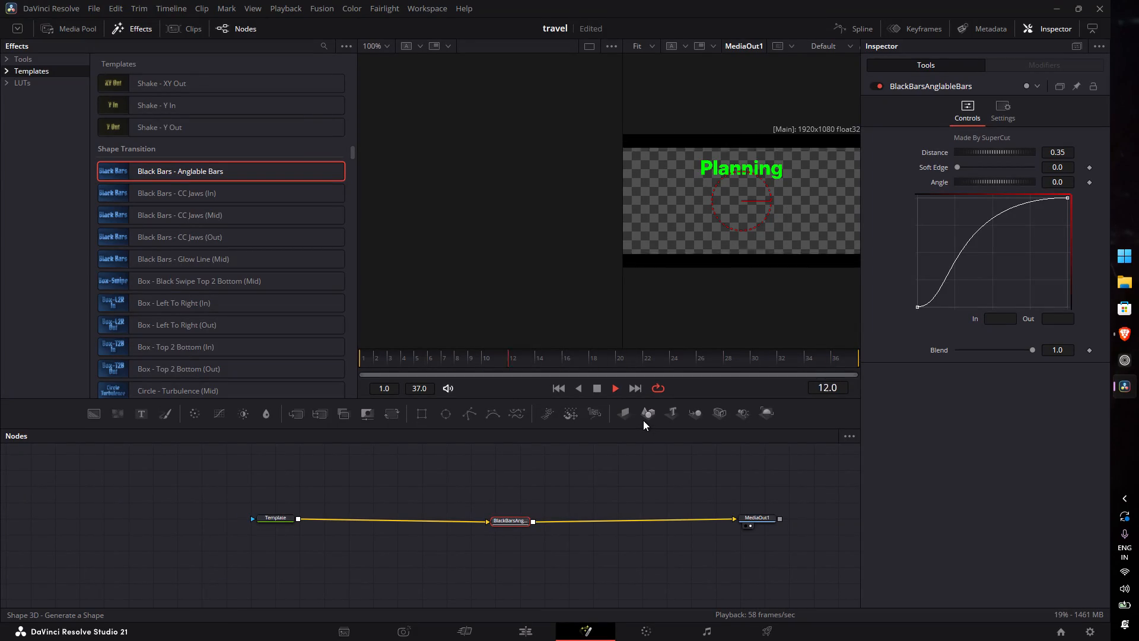
key("space")
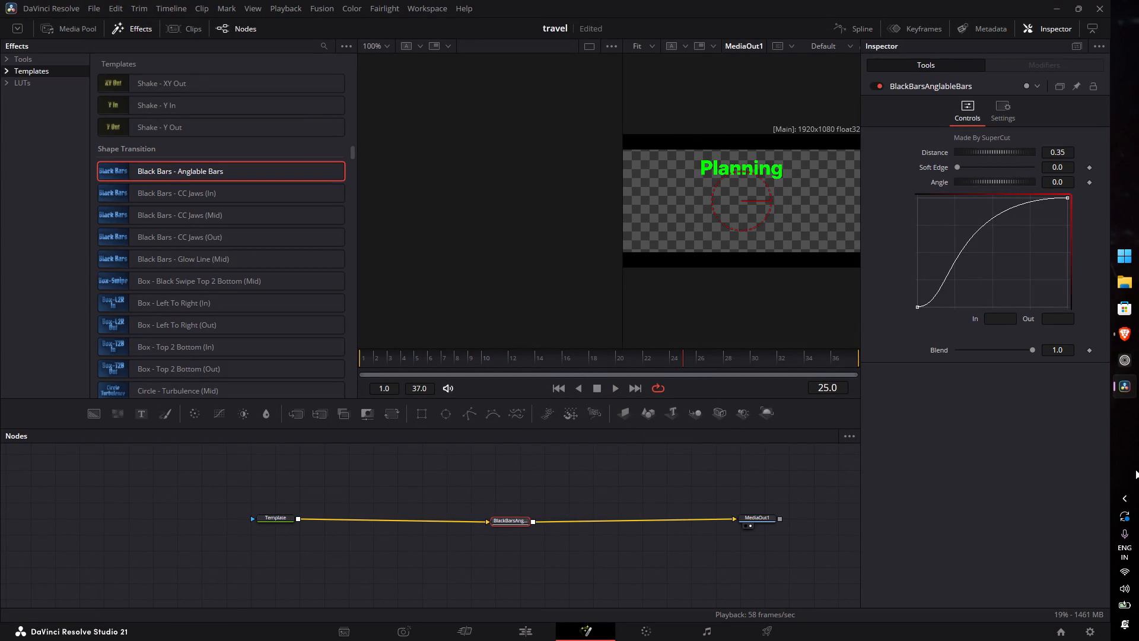
Show the hidden system tray icons.
left_click(1131, 497)
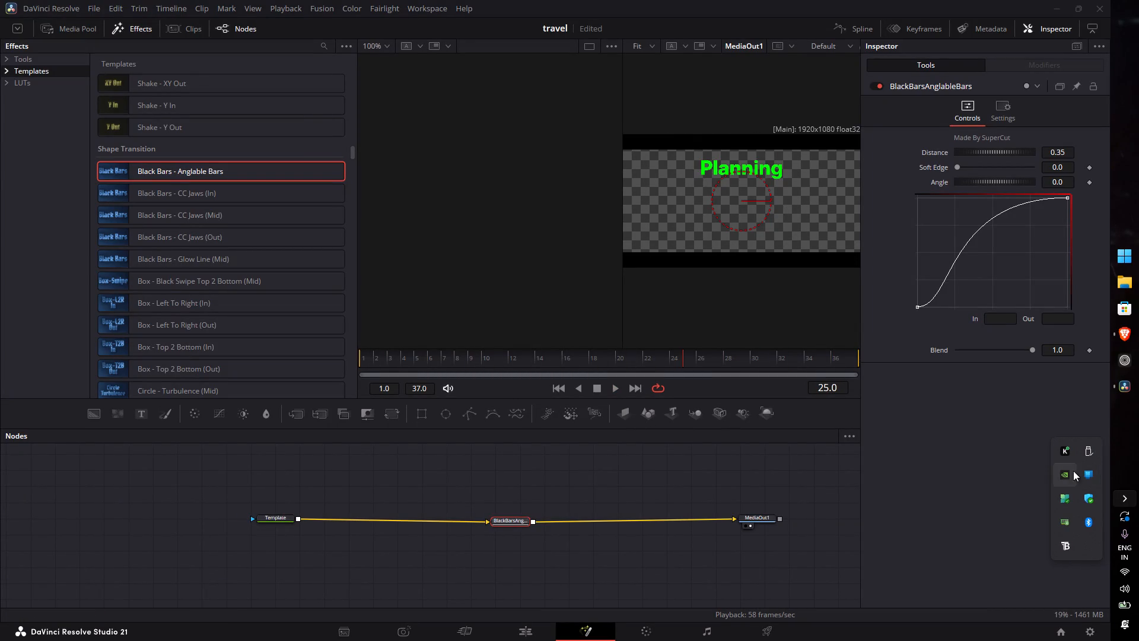